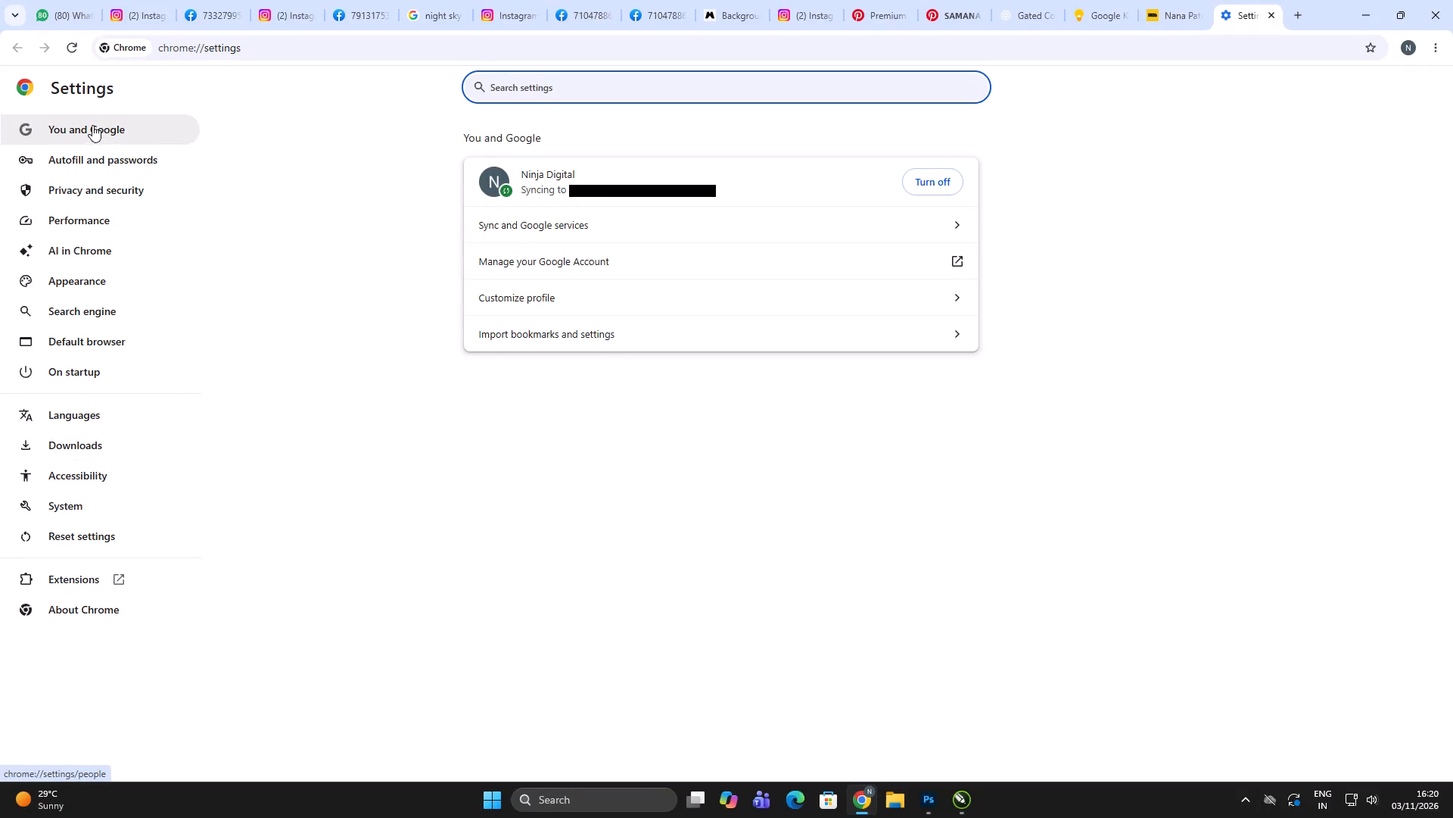
# Set the browser's appearance mode to Dark.
pyautogui.click(70, 292)
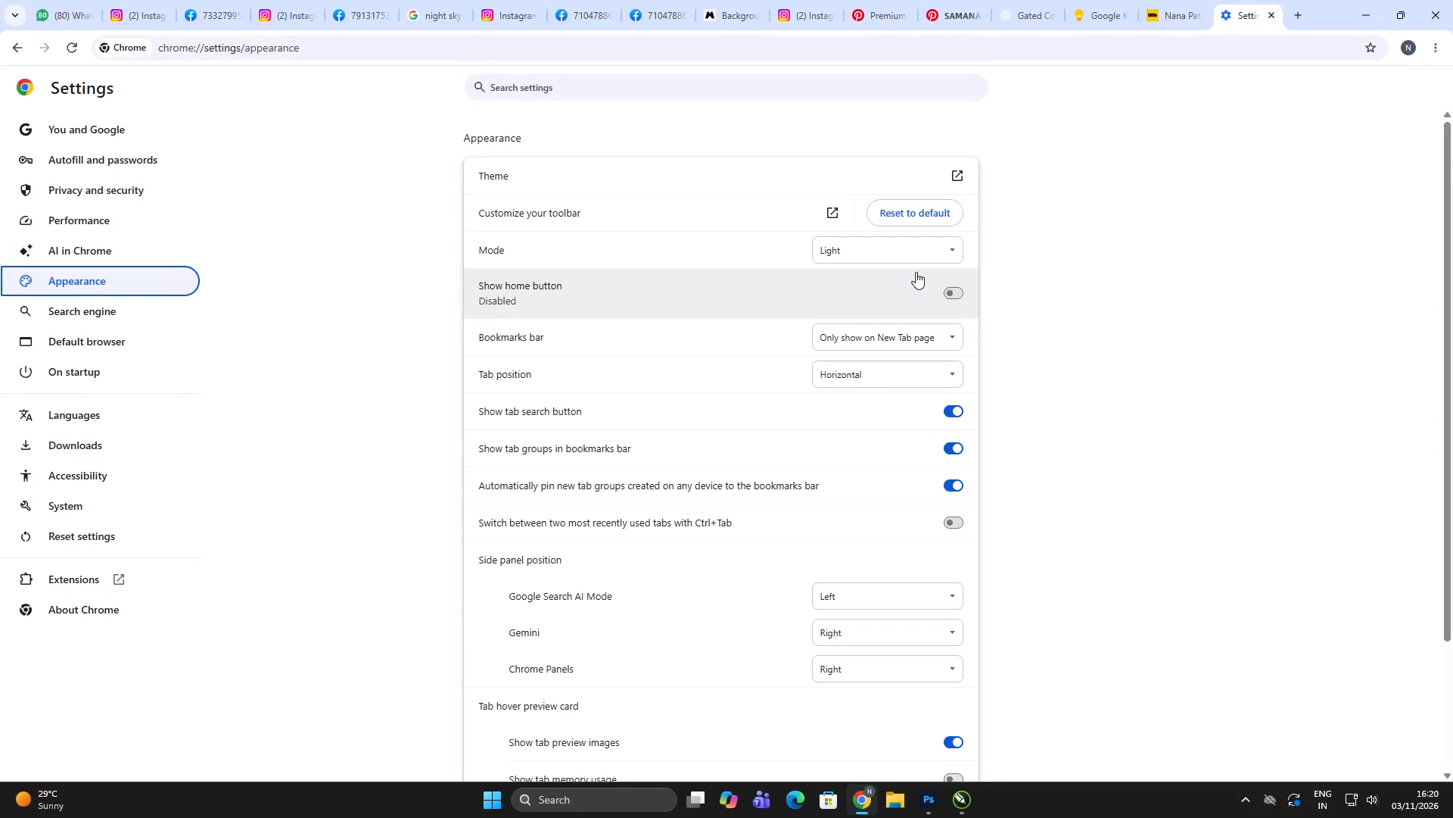
pyautogui.click(898, 255)
pyautogui.click(885, 292)
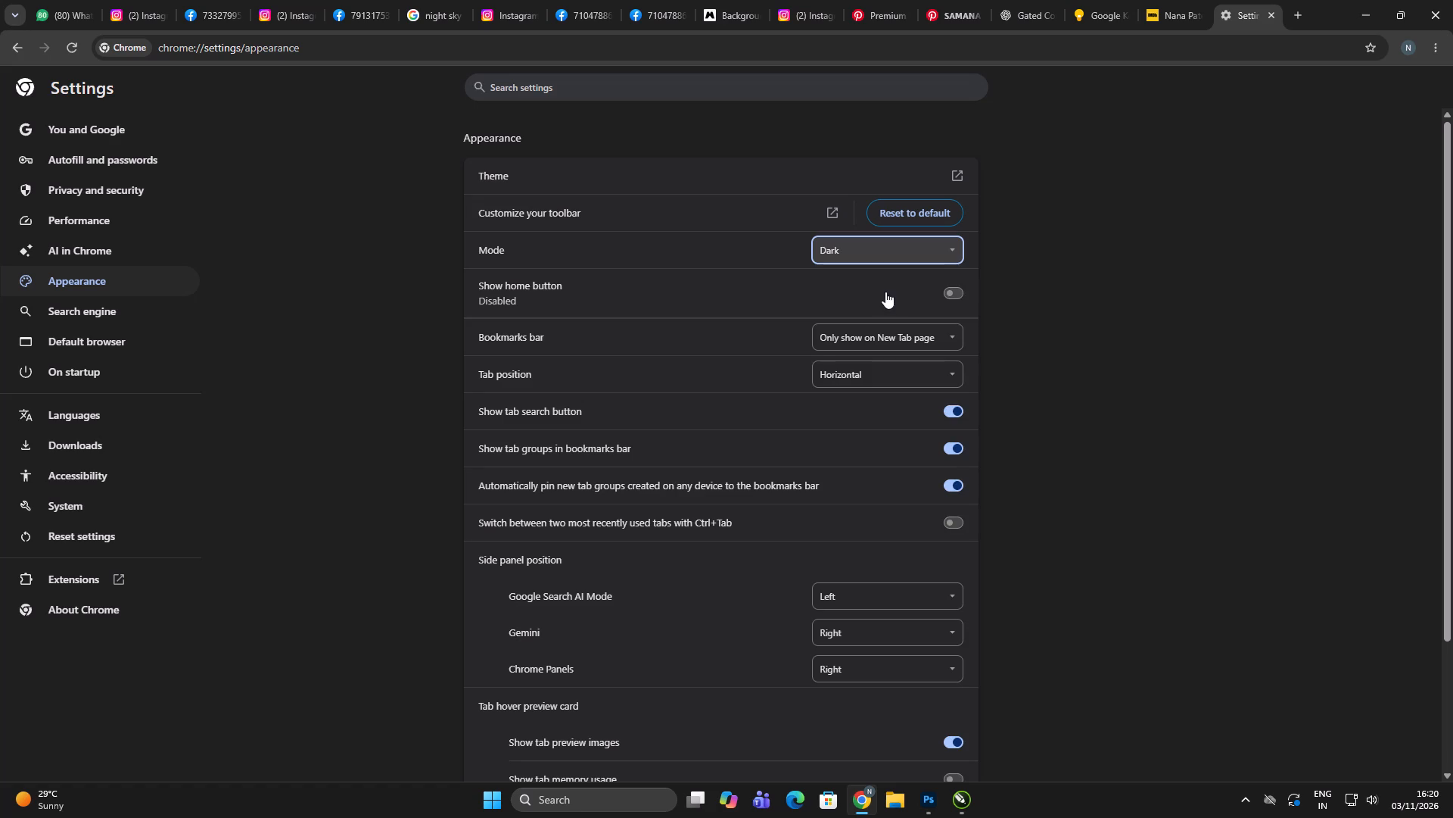
pyautogui.click(1121, 273)
pyautogui.click(1171, 0)
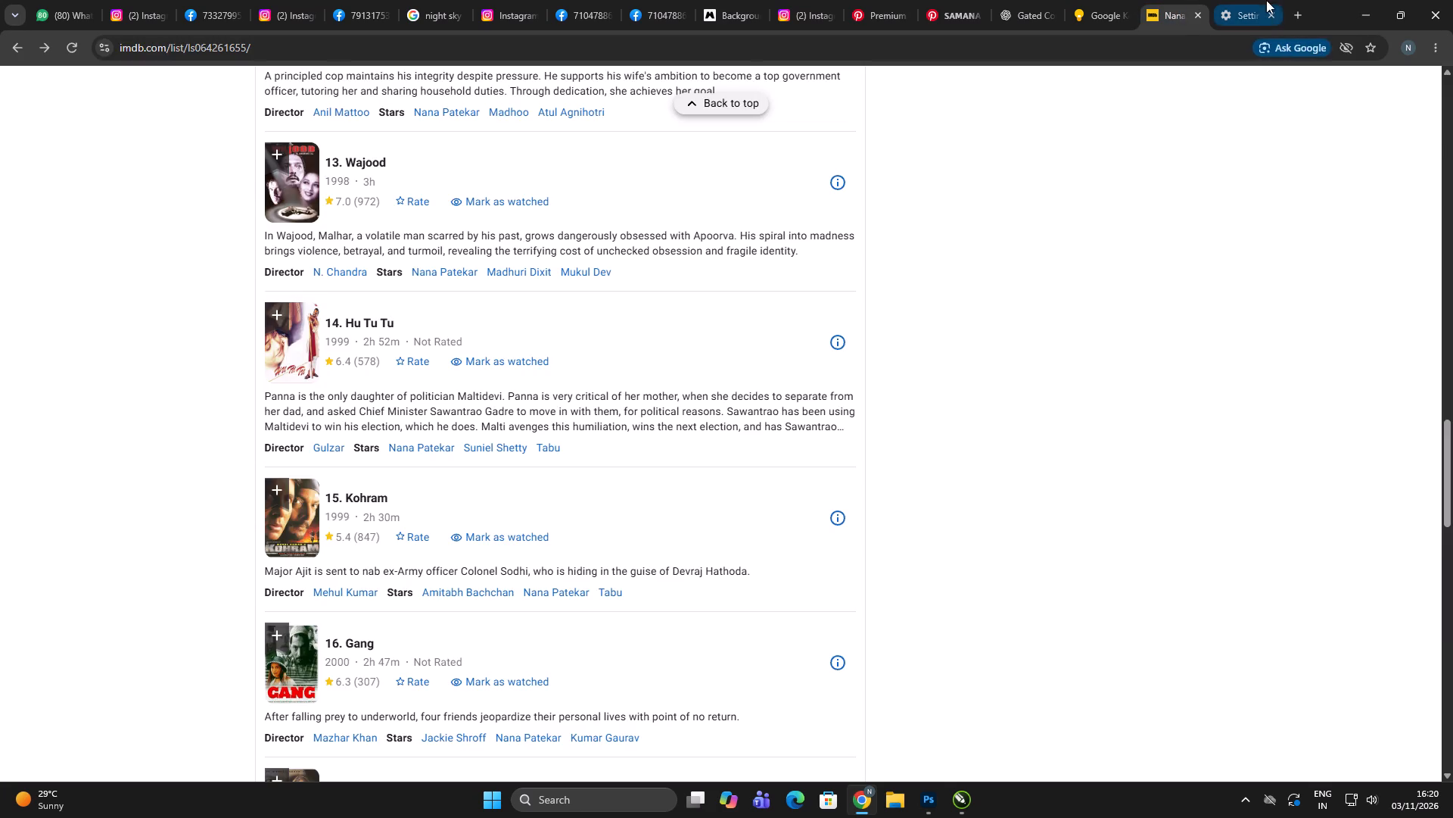
pyautogui.click(1255, 2)
pyautogui.scroll(2, 1205, 26)
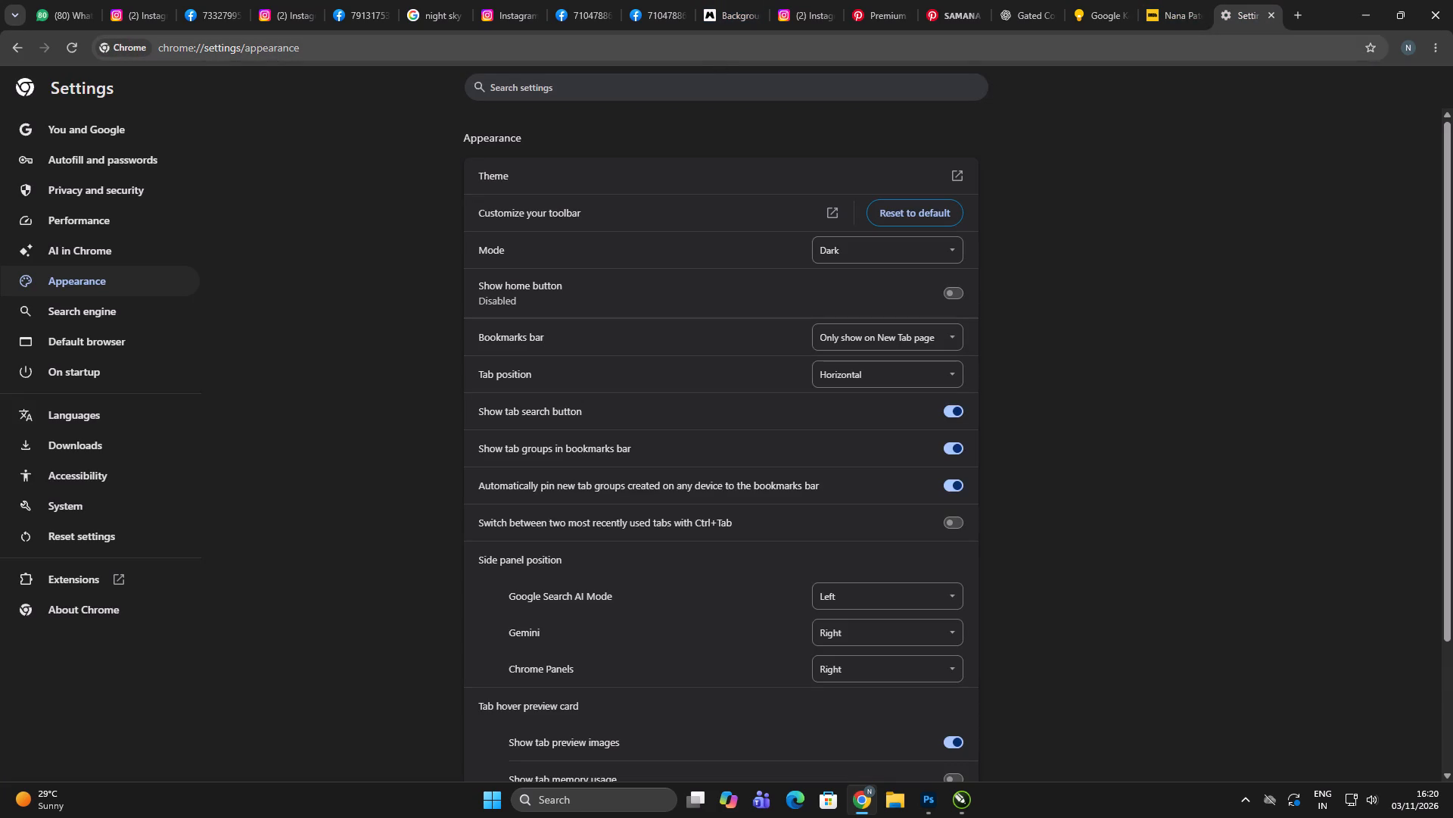
pyautogui.click(1198, 264)
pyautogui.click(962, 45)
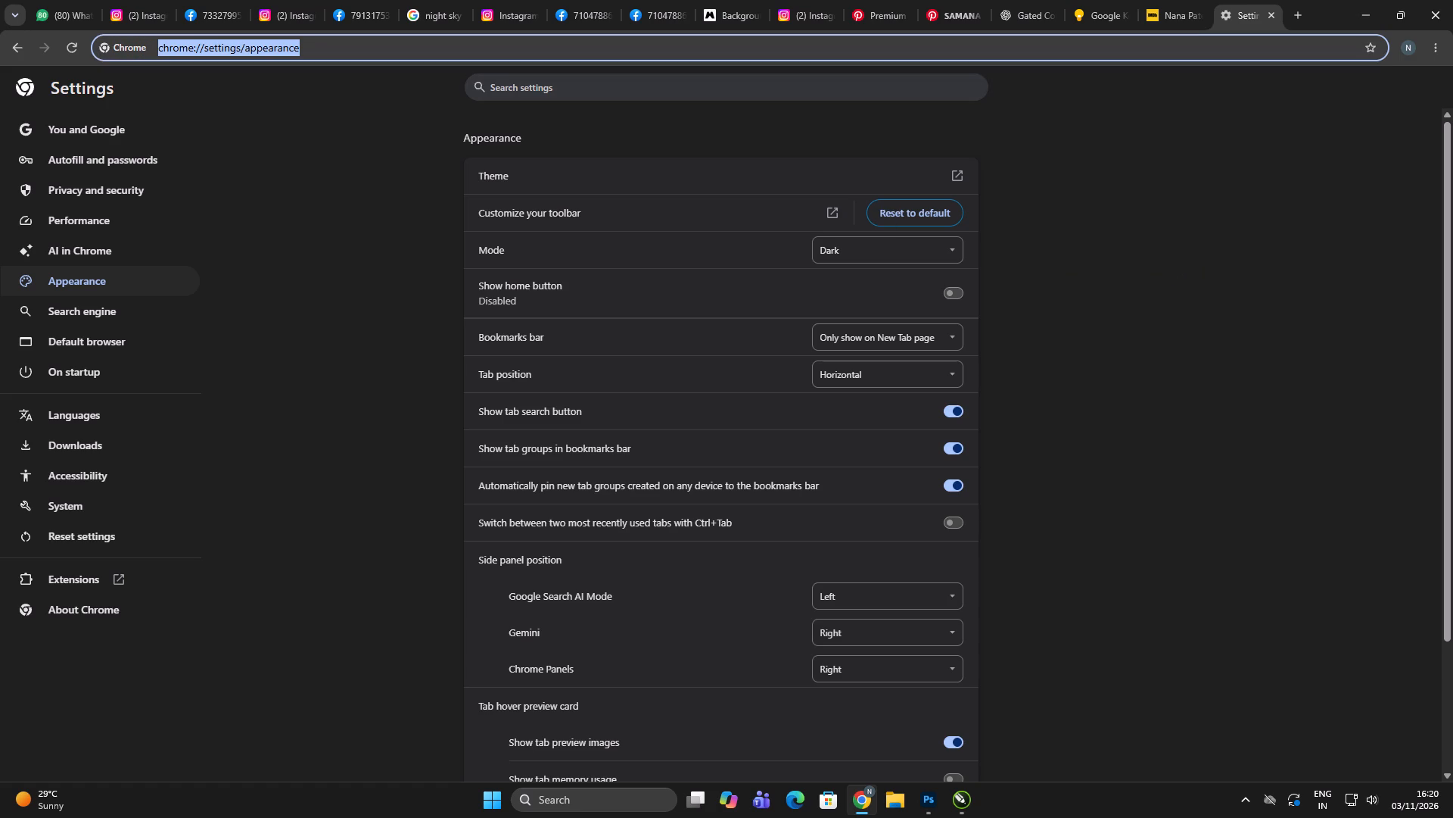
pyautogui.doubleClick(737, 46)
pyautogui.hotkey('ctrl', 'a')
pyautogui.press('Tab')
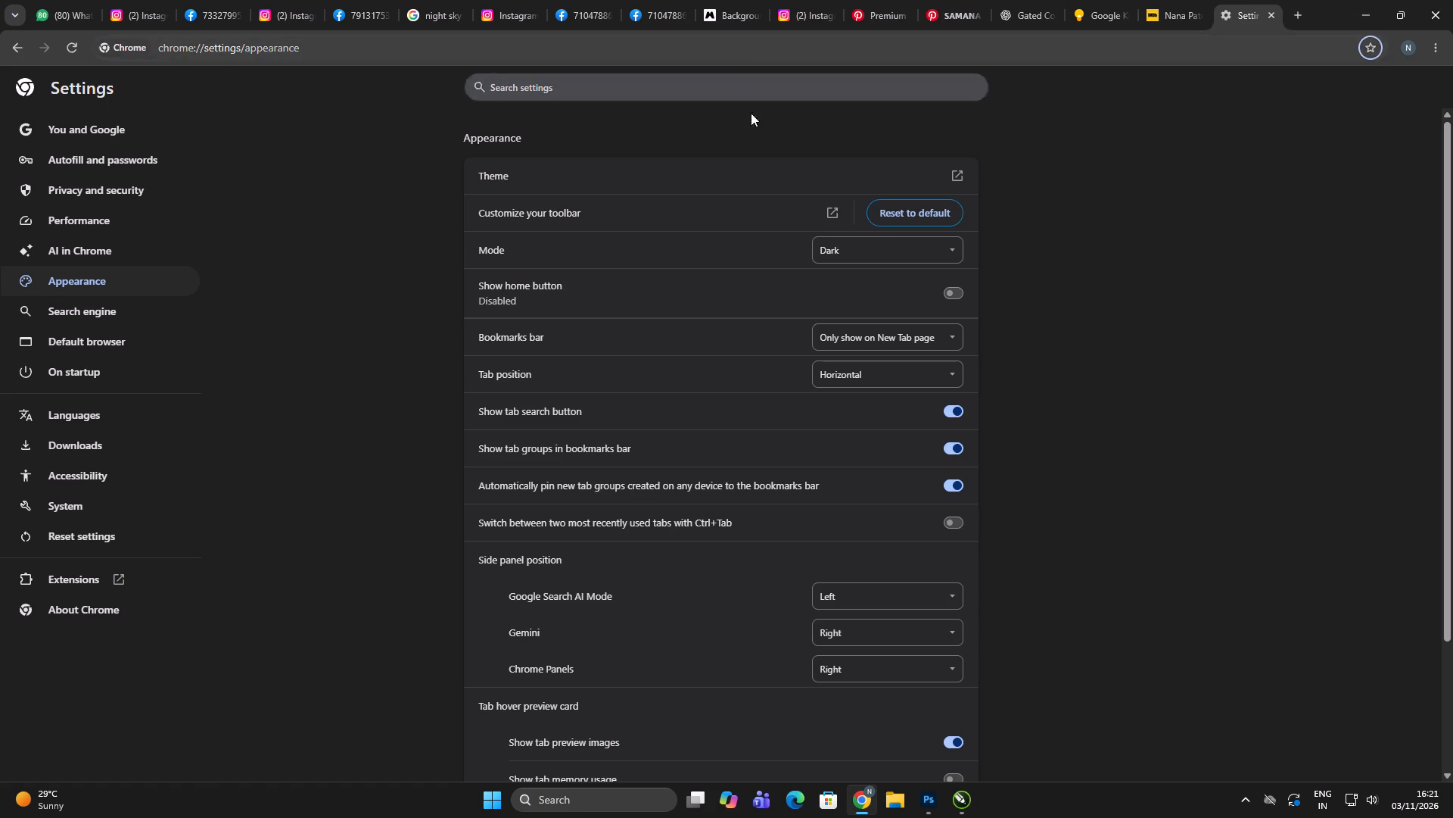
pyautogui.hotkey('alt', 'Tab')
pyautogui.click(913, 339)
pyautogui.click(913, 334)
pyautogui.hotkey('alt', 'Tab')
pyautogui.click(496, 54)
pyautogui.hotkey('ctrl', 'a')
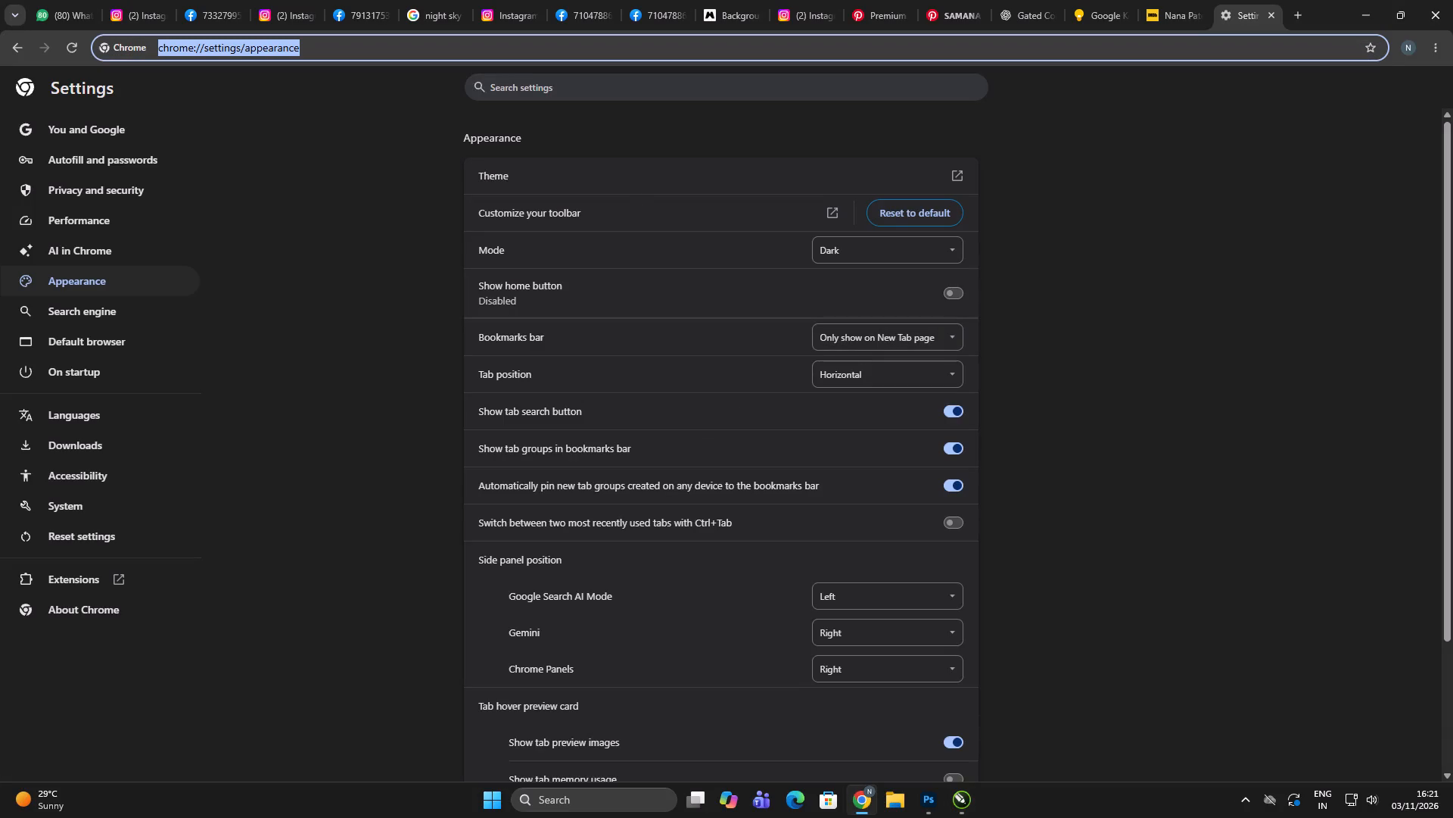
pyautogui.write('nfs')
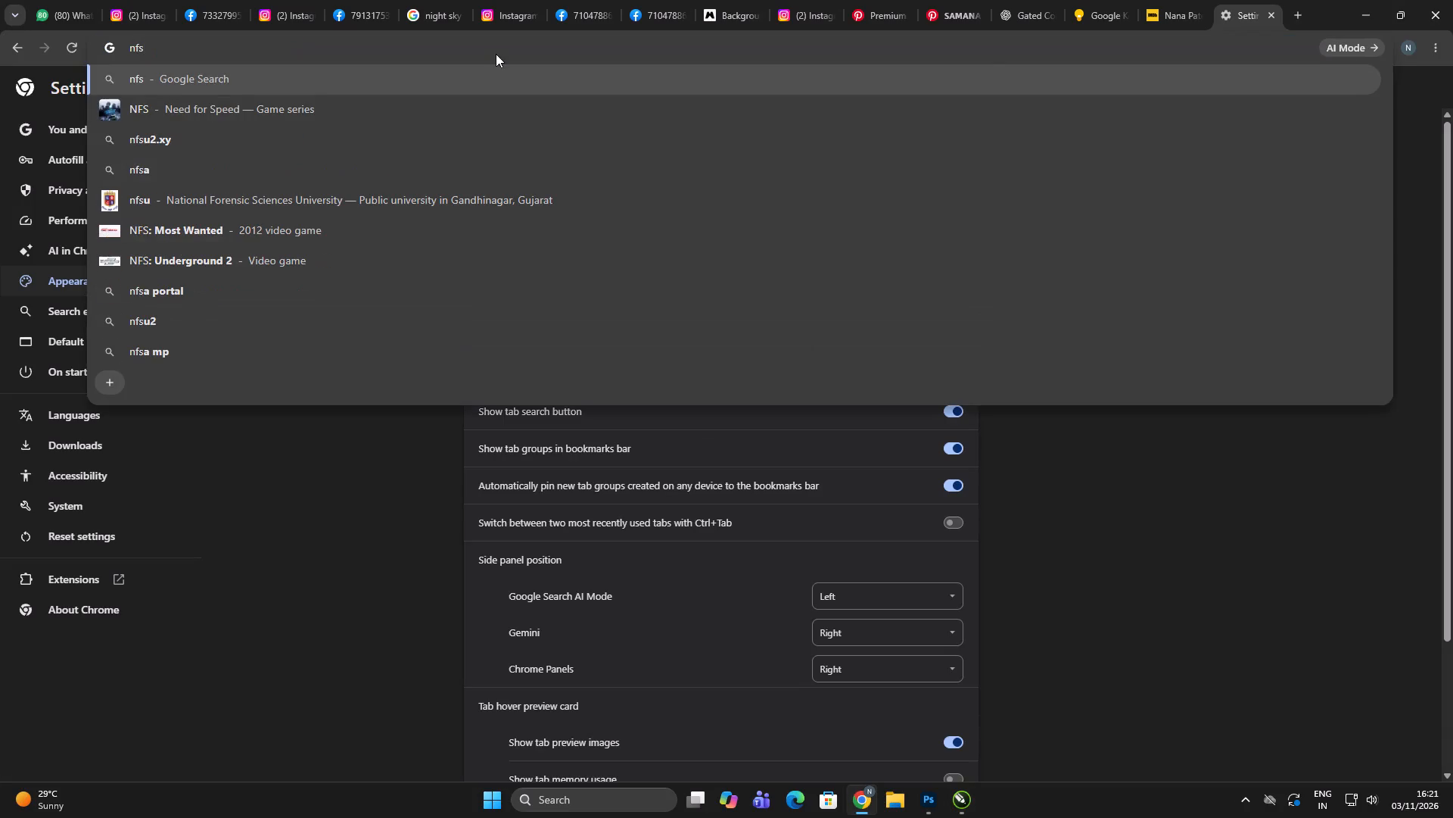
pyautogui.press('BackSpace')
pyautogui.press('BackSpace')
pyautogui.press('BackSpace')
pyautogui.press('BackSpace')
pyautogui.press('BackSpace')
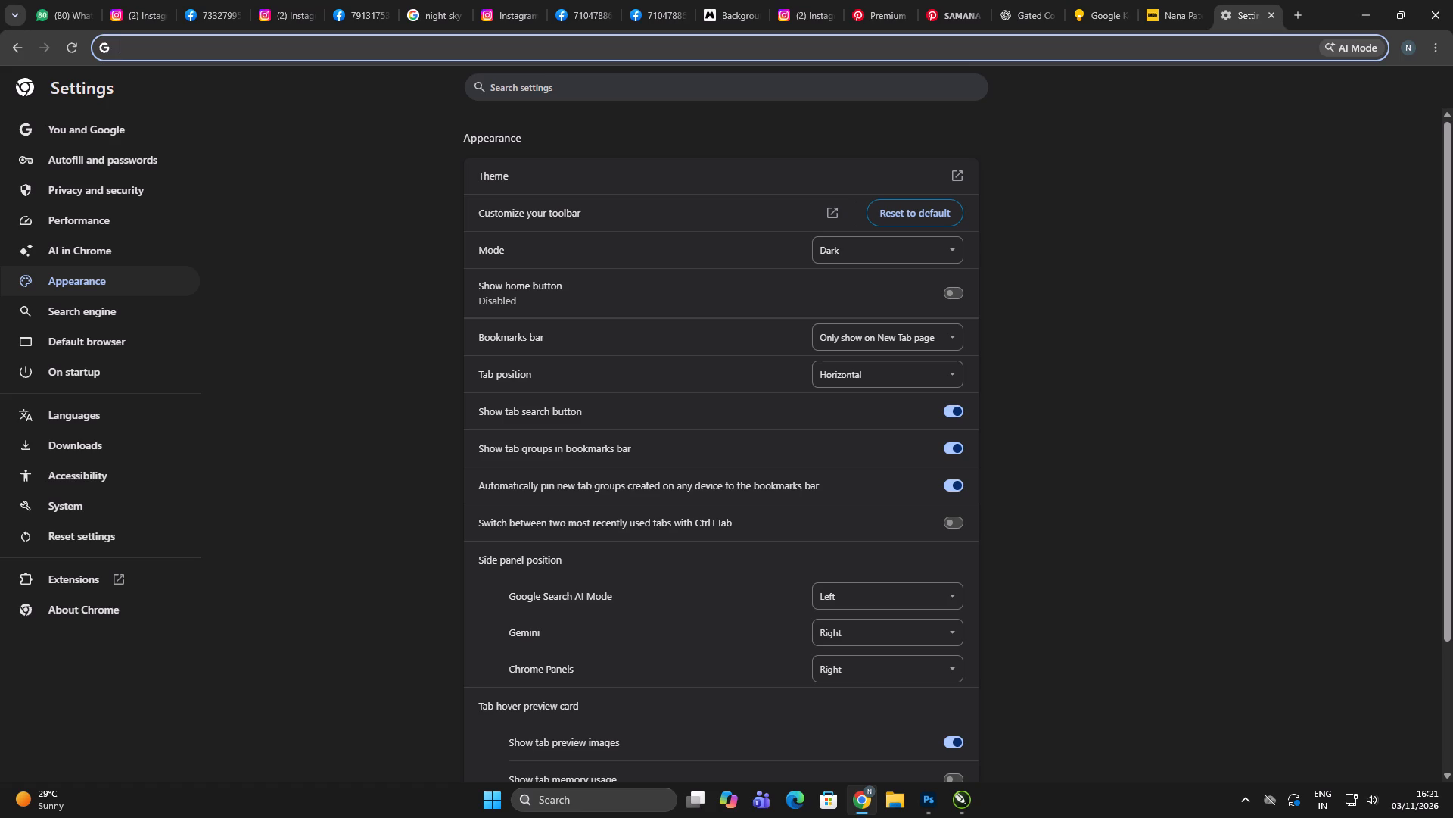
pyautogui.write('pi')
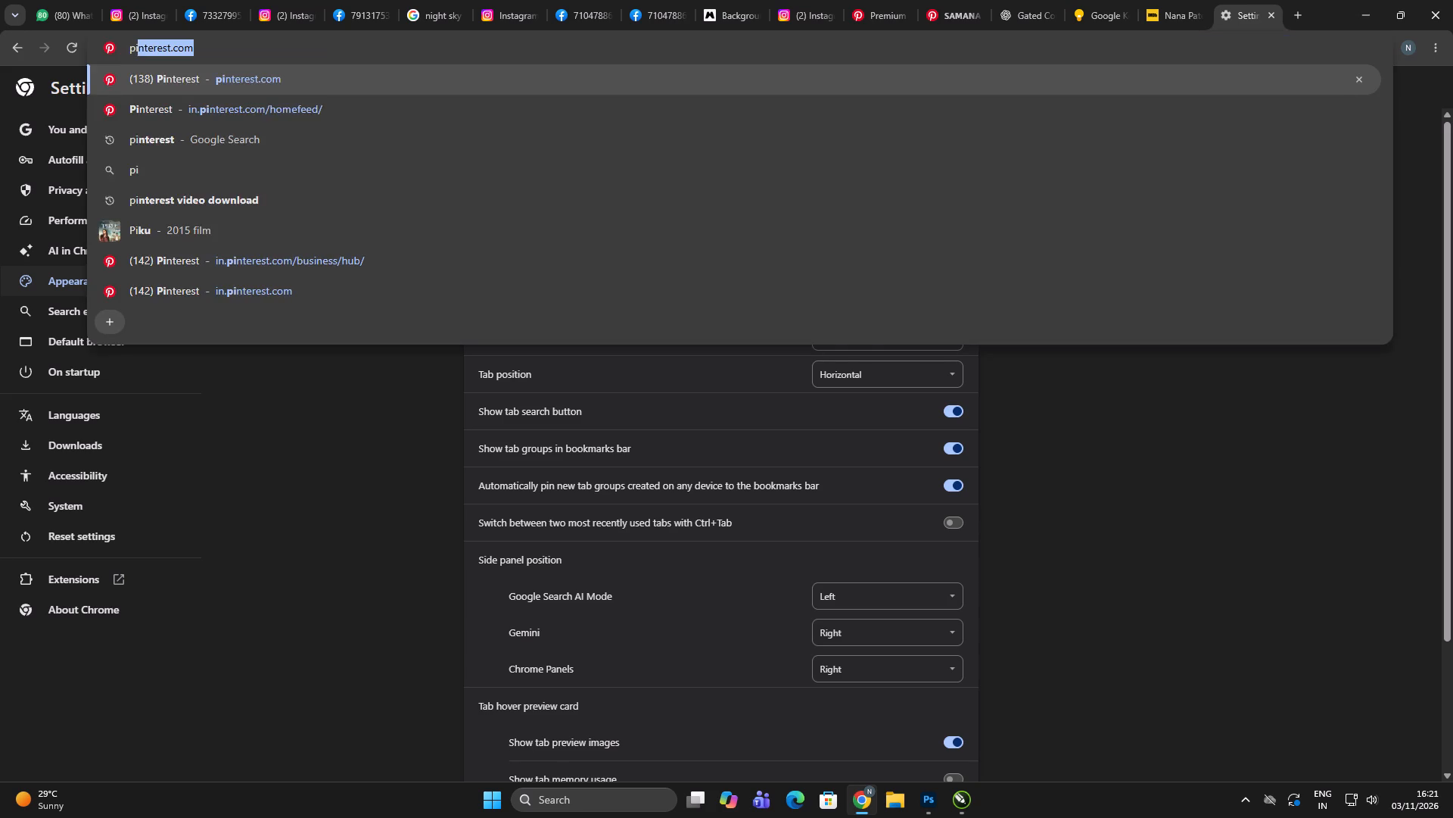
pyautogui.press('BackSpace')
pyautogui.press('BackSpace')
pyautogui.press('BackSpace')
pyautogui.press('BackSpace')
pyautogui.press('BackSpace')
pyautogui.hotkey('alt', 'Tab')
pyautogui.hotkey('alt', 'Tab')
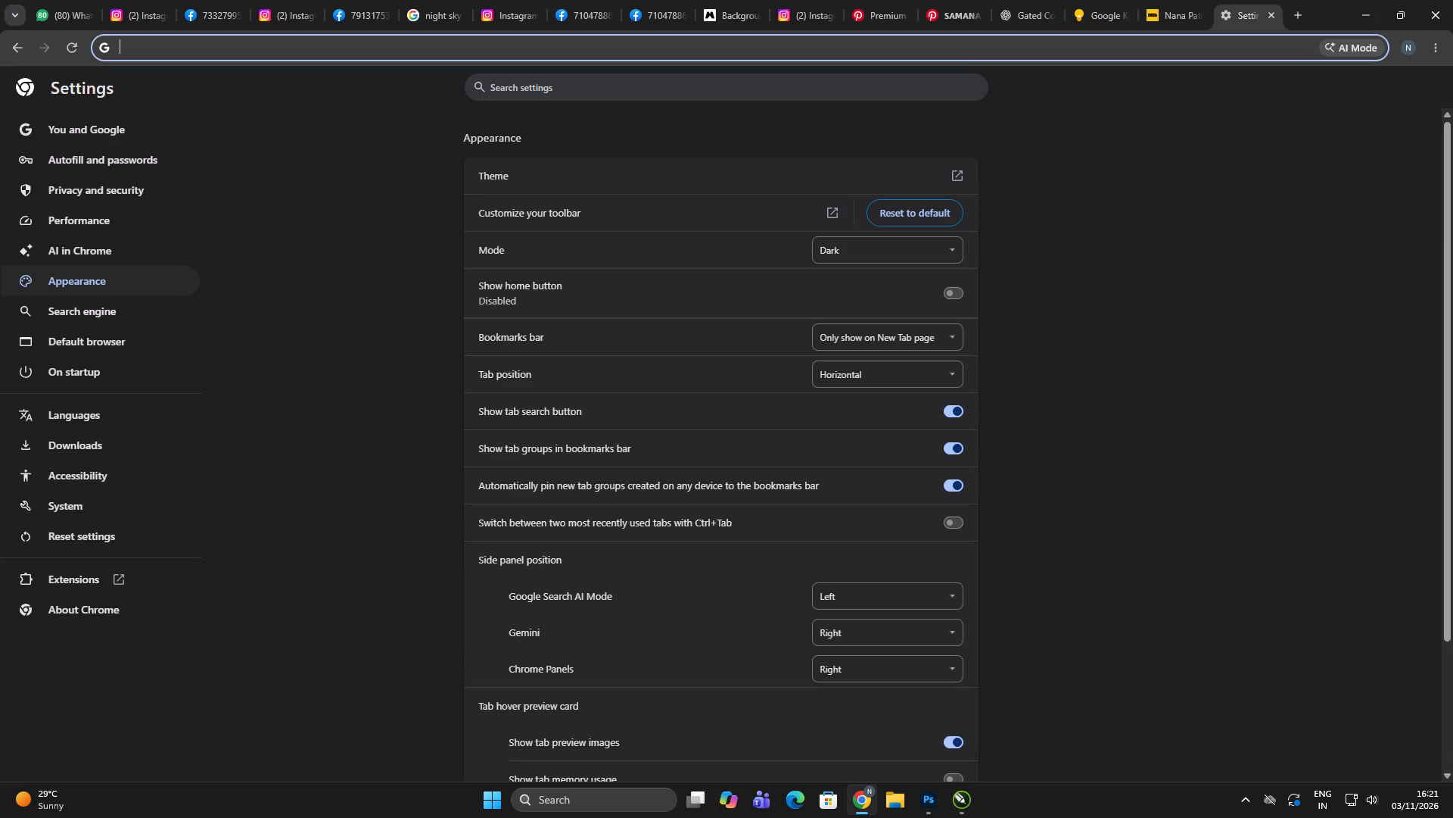
# Switch to CorelDRAW and look through the photos in Bharat Data > Destin > data > Photos without opening any.
pyautogui.hotkey('alt', 'Tab')
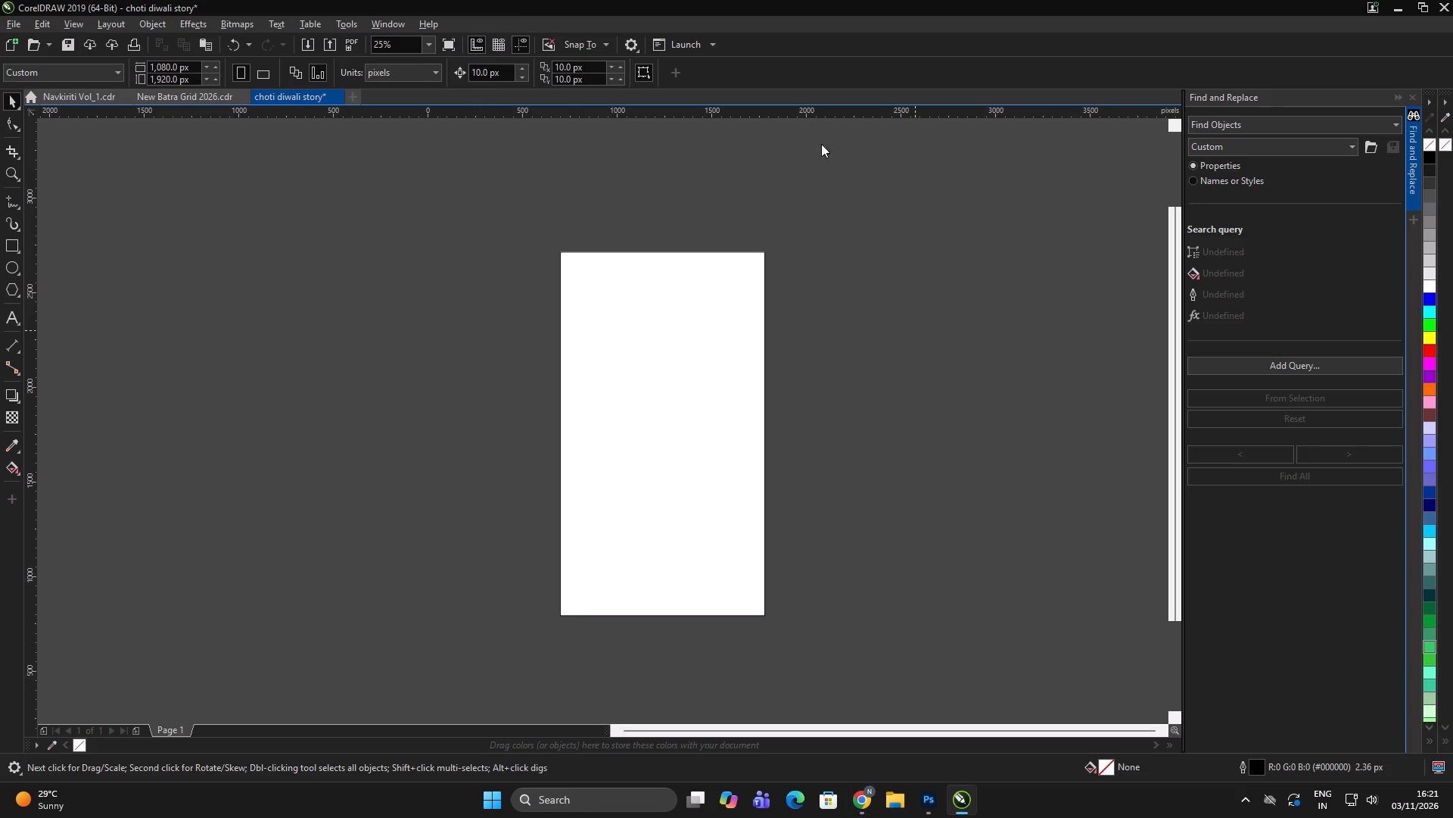
pyautogui.tripleClick(942, 385)
pyautogui.hotkey('ctrl', 'o')
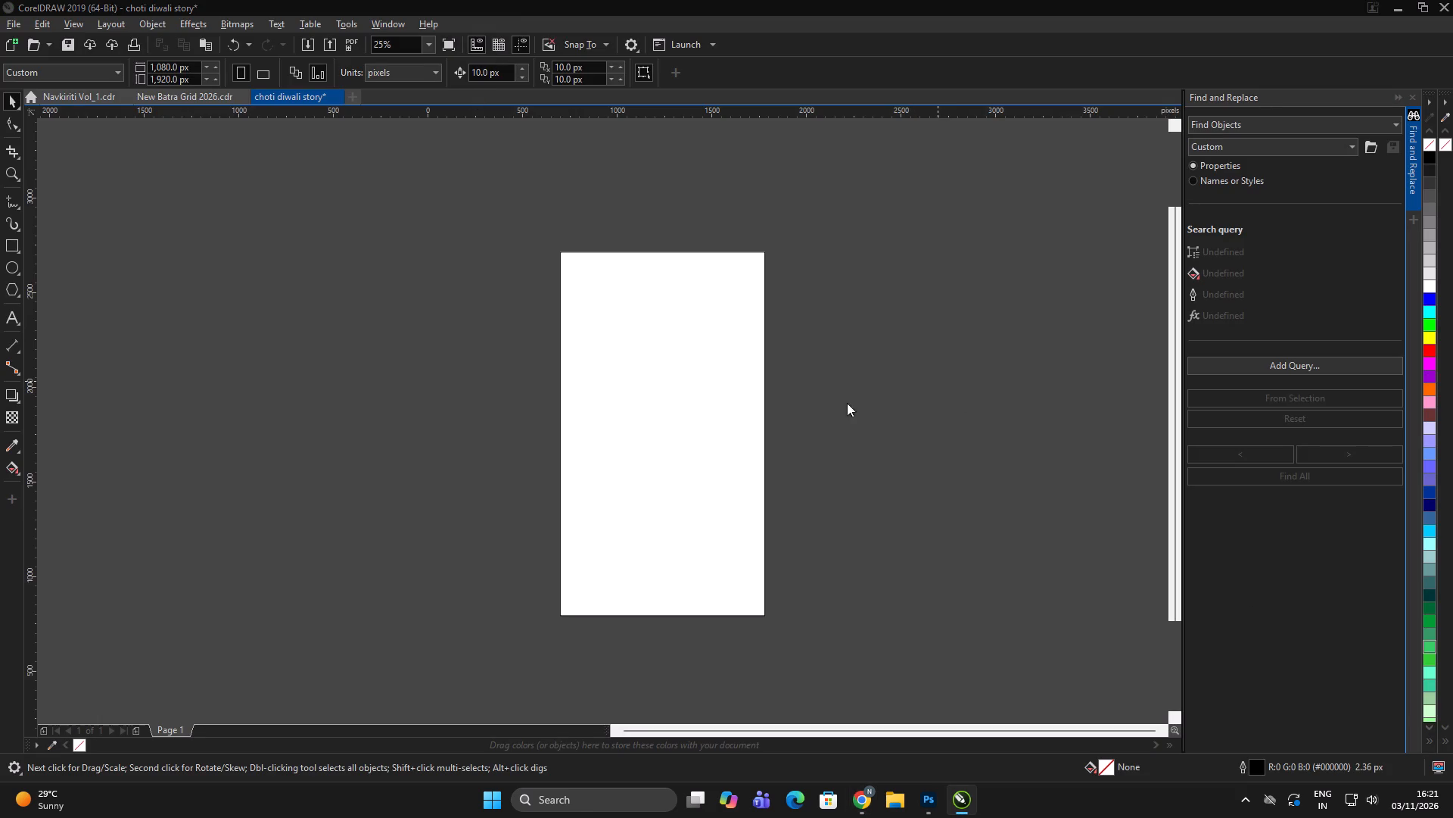
pyautogui.scroll(-5, 834, 398)
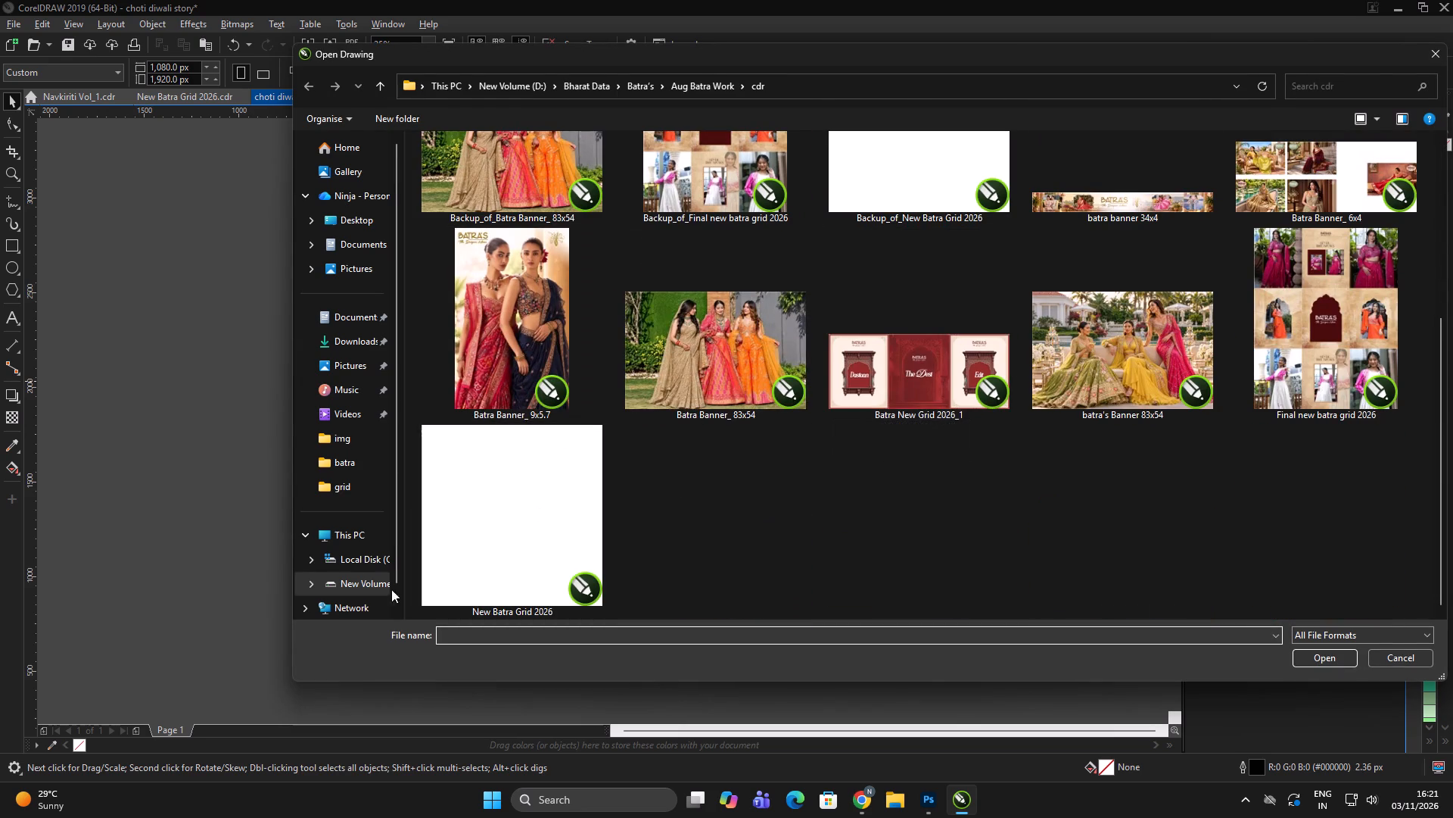
pyautogui.click(376, 587)
pyautogui.doubleClick(470, 181)
pyautogui.click(508, 304)
pyautogui.click(531, 369)
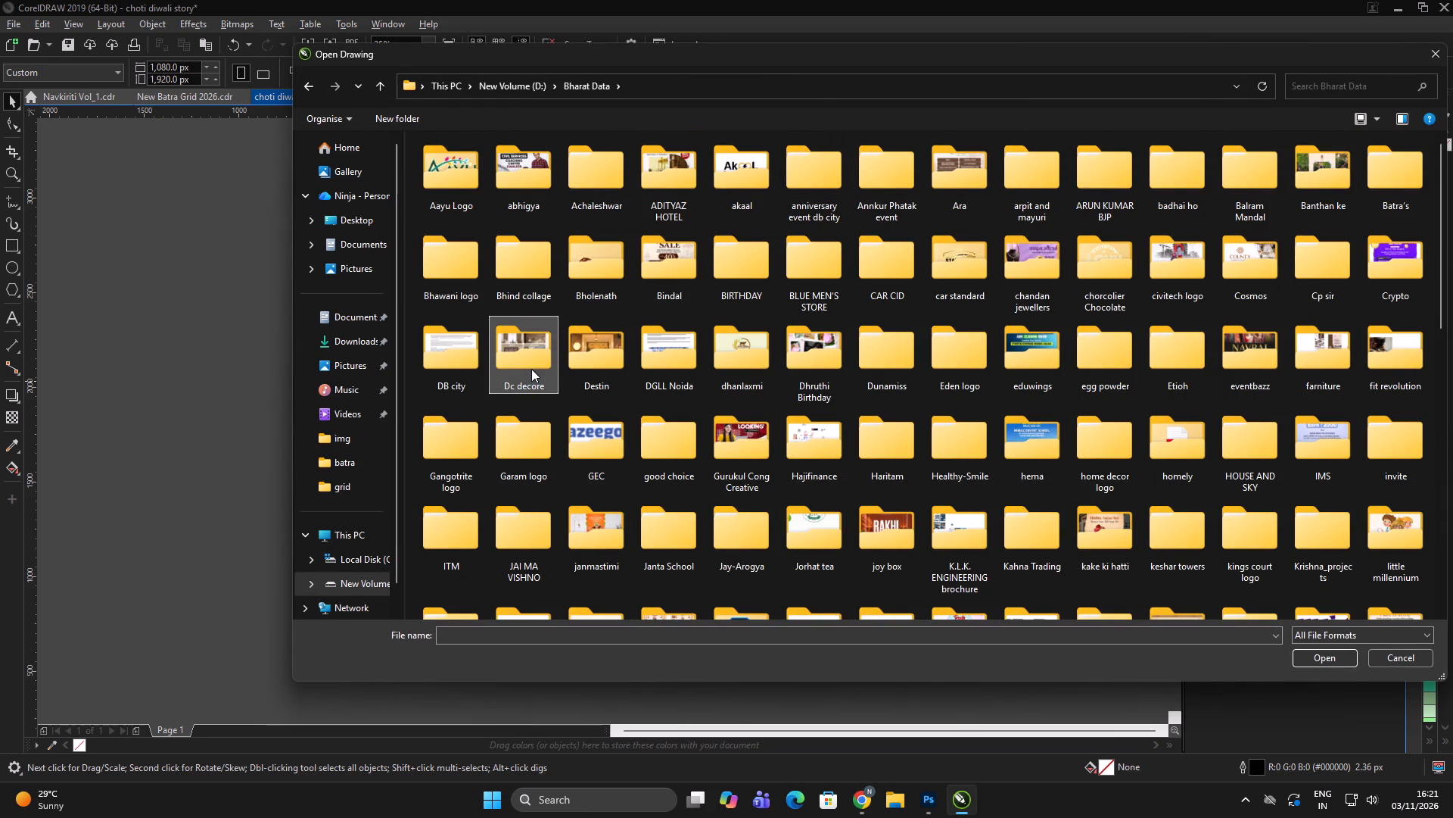
pyautogui.press('d')
pyautogui.press('e')
pyautogui.doubleClick(596, 362)
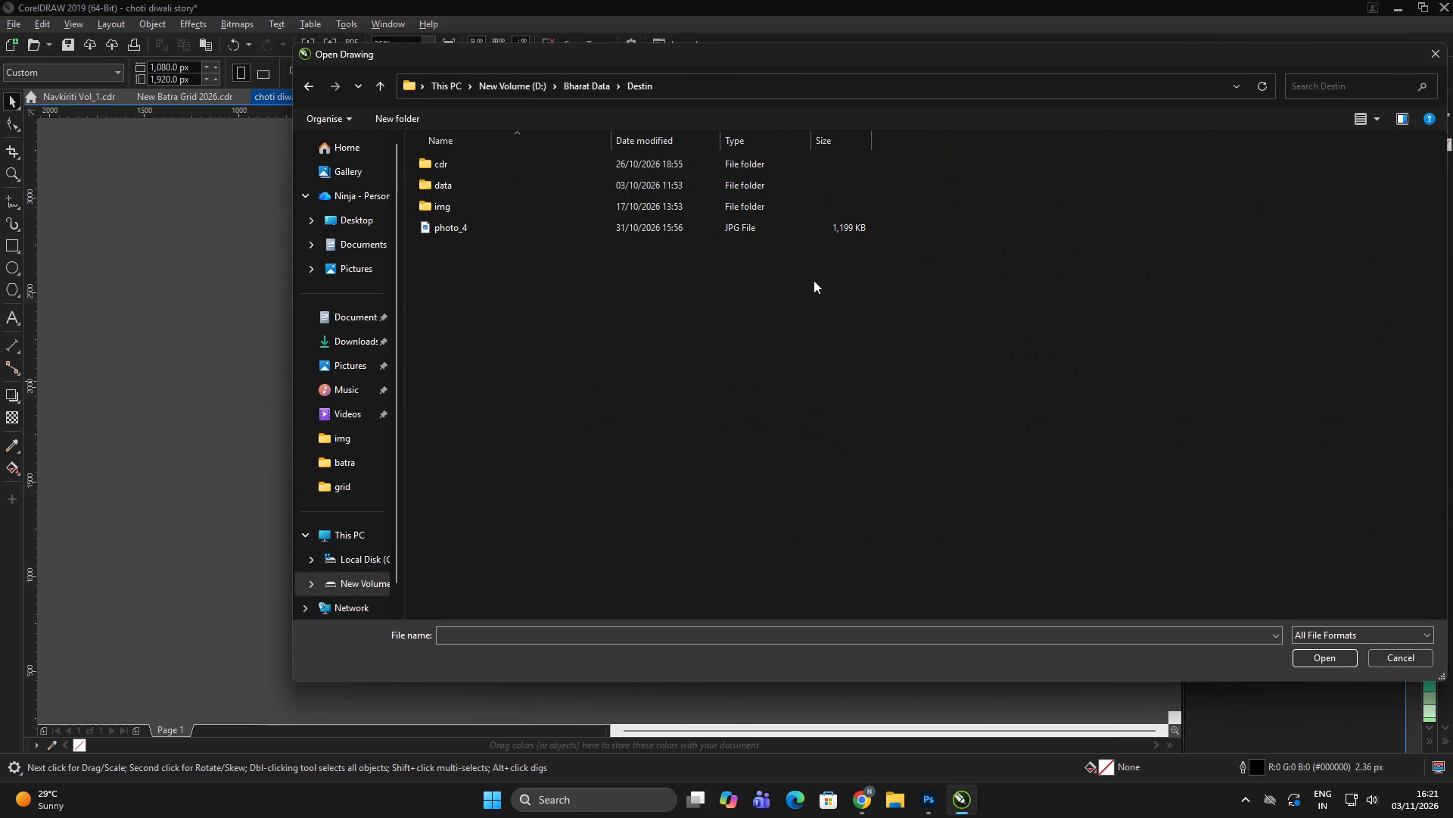
pyautogui.doubleClick(472, 186)
pyautogui.doubleClick(450, 156)
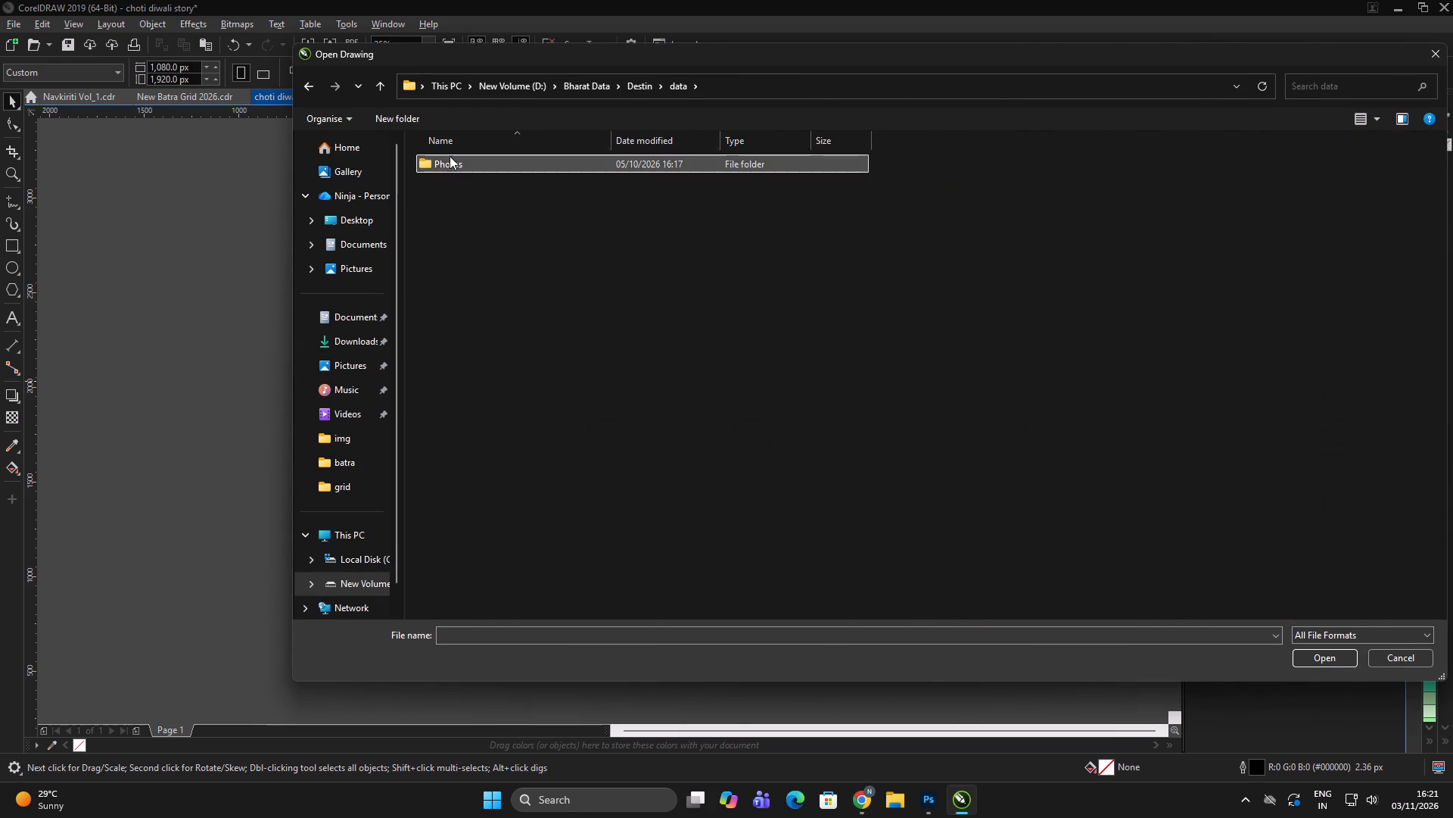
pyautogui.scroll(-5, 871, 363)
pyautogui.scroll(6, 870, 365)
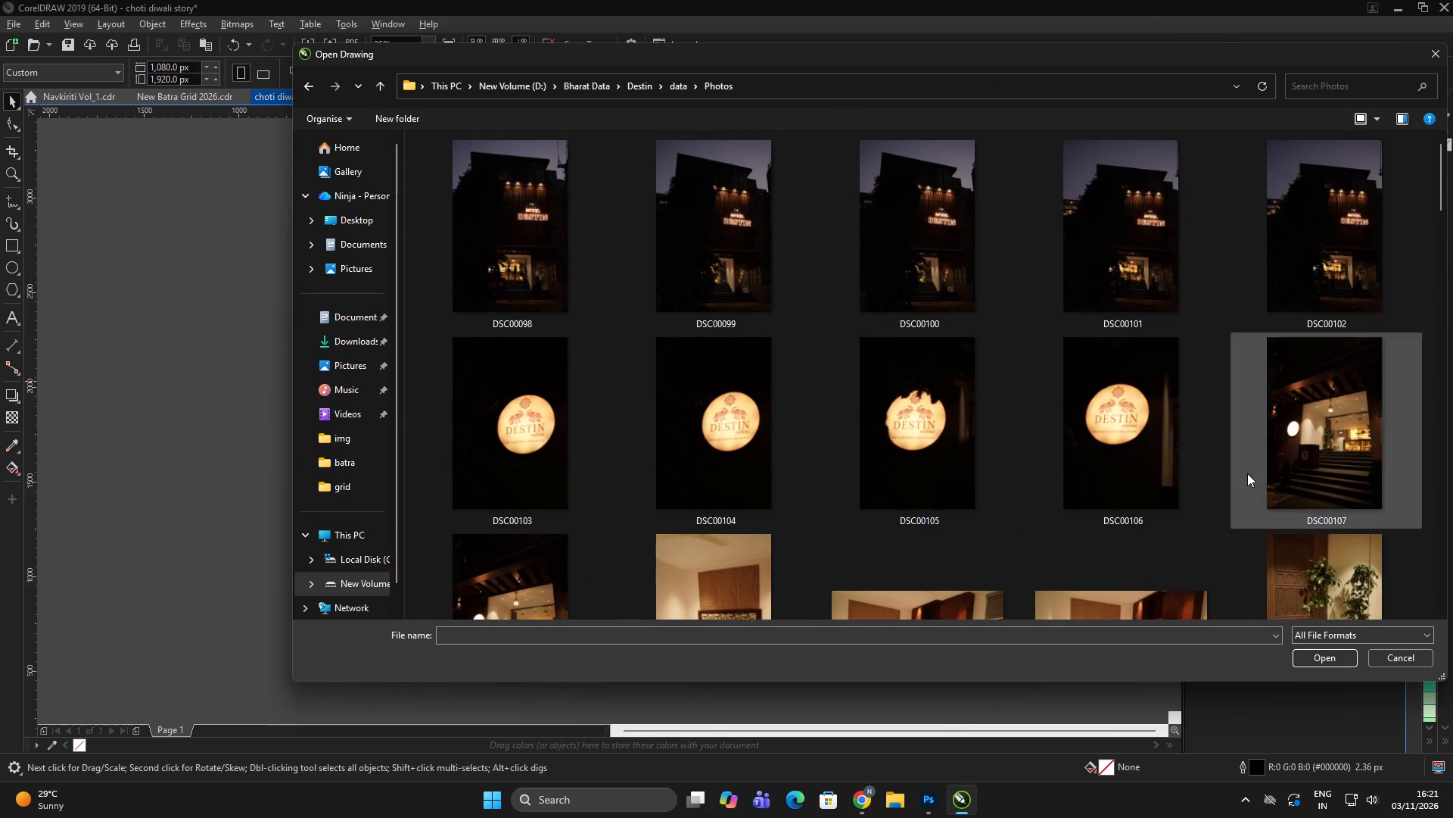
pyautogui.scroll(-17, 1137, 452)
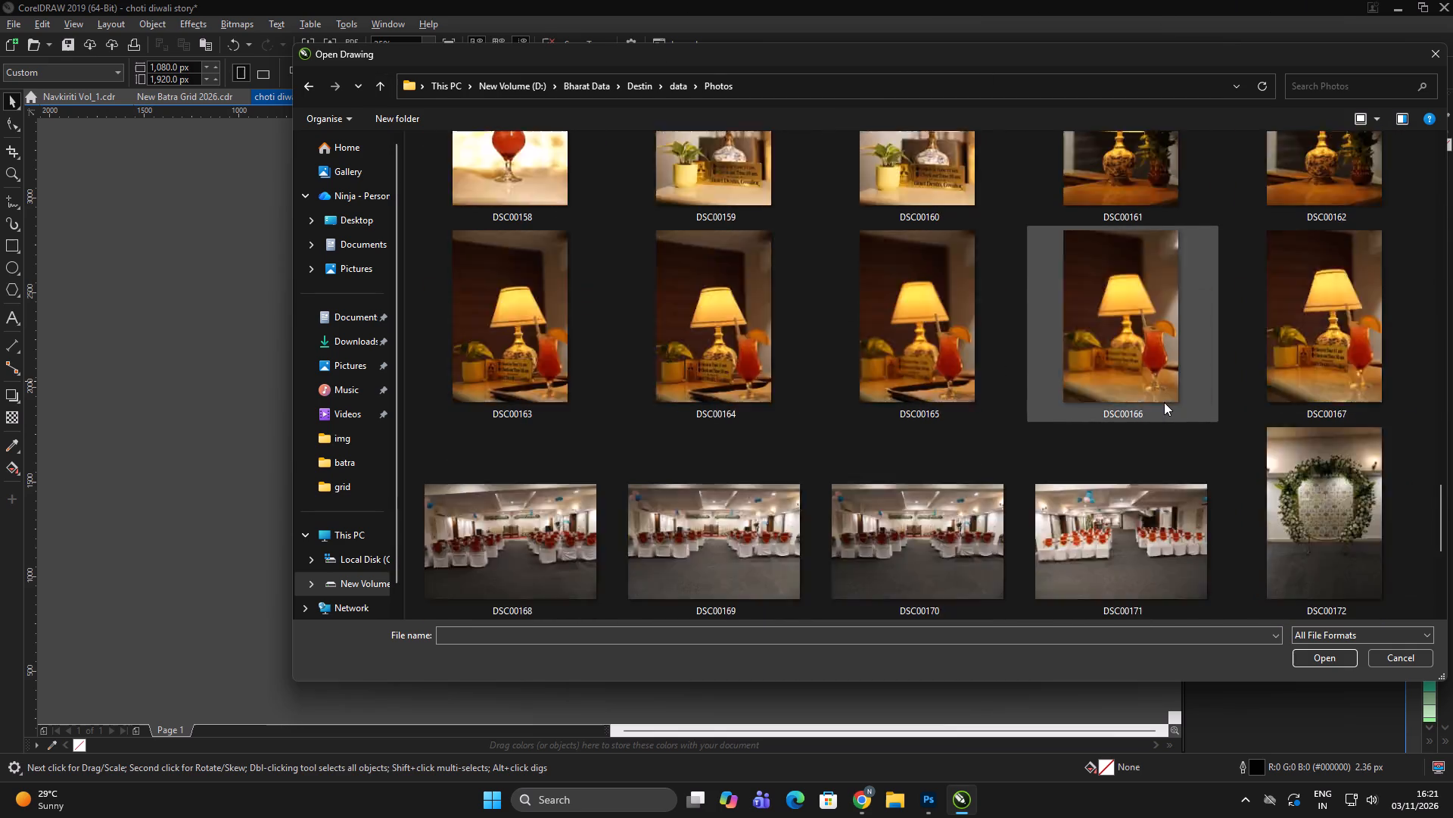
pyautogui.scroll(-4, 1161, 410)
pyautogui.click(1401, 658)
# Return to the browser's Pinterest page and search for "diwali CREATIVE".
pyautogui.hotkey('alt', 'Tab')
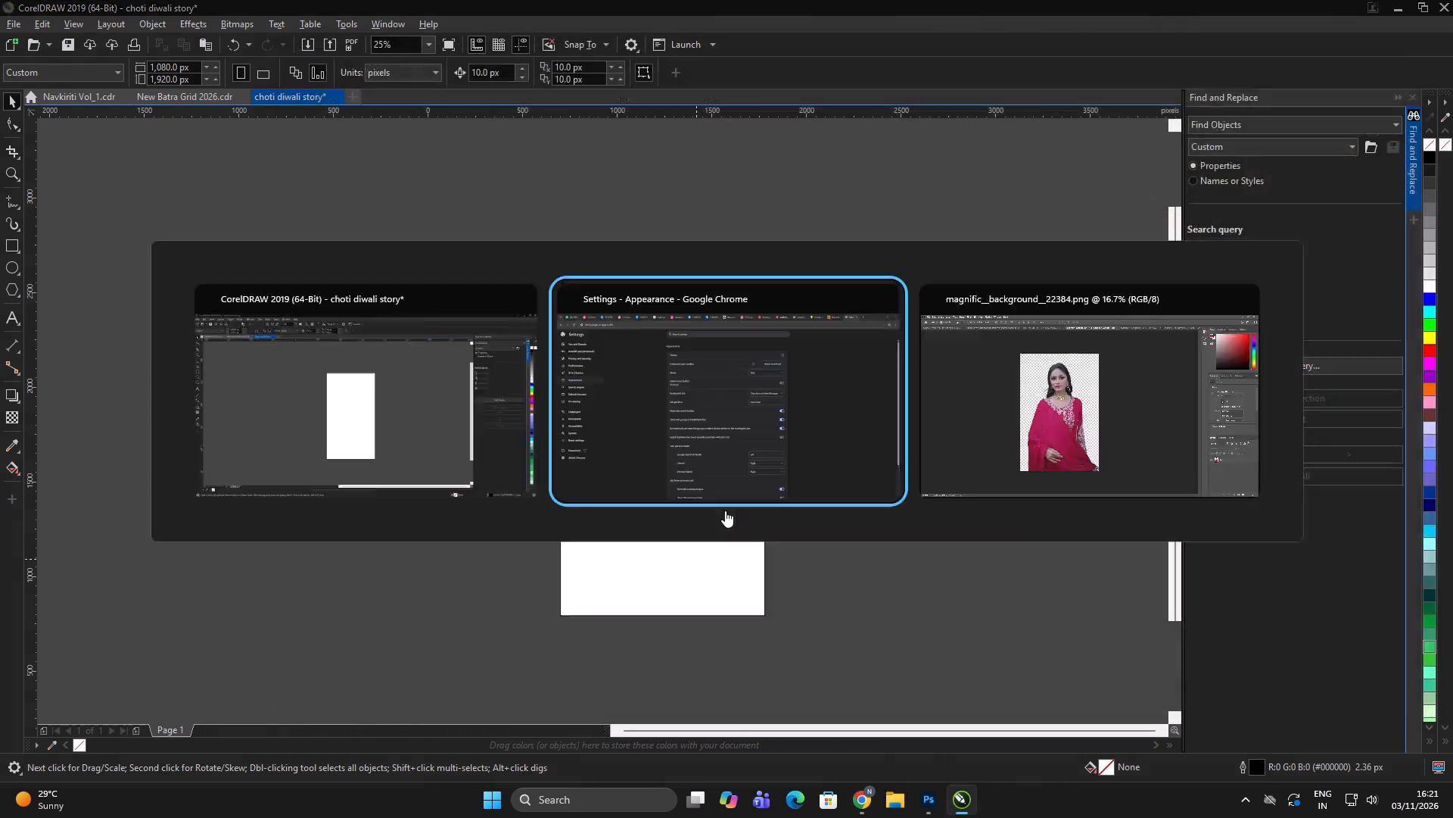
pyautogui.hotkey('alt', 'Tab')
pyautogui.hotkey('alt', 'Tab')
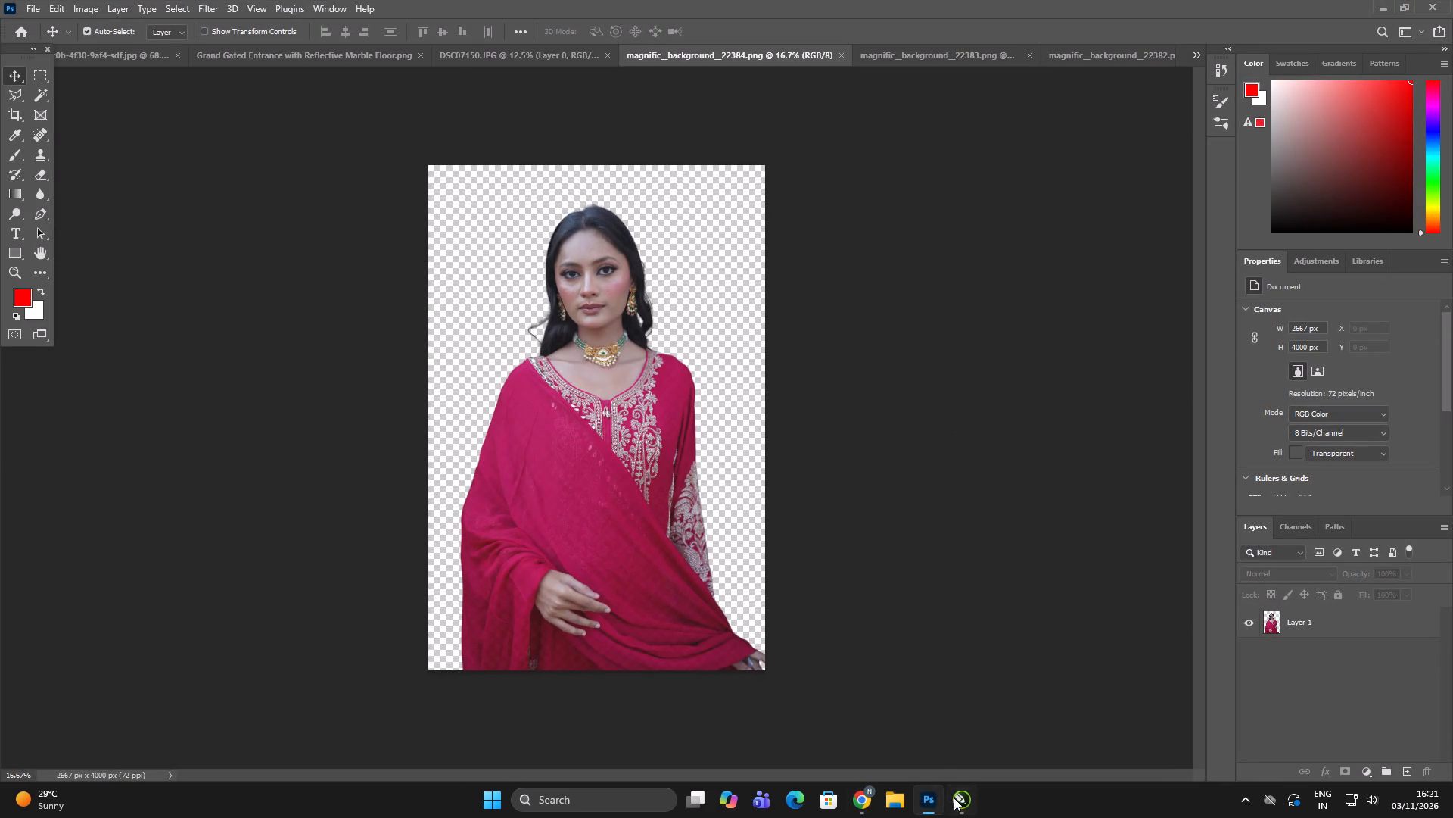
pyautogui.click(860, 802)
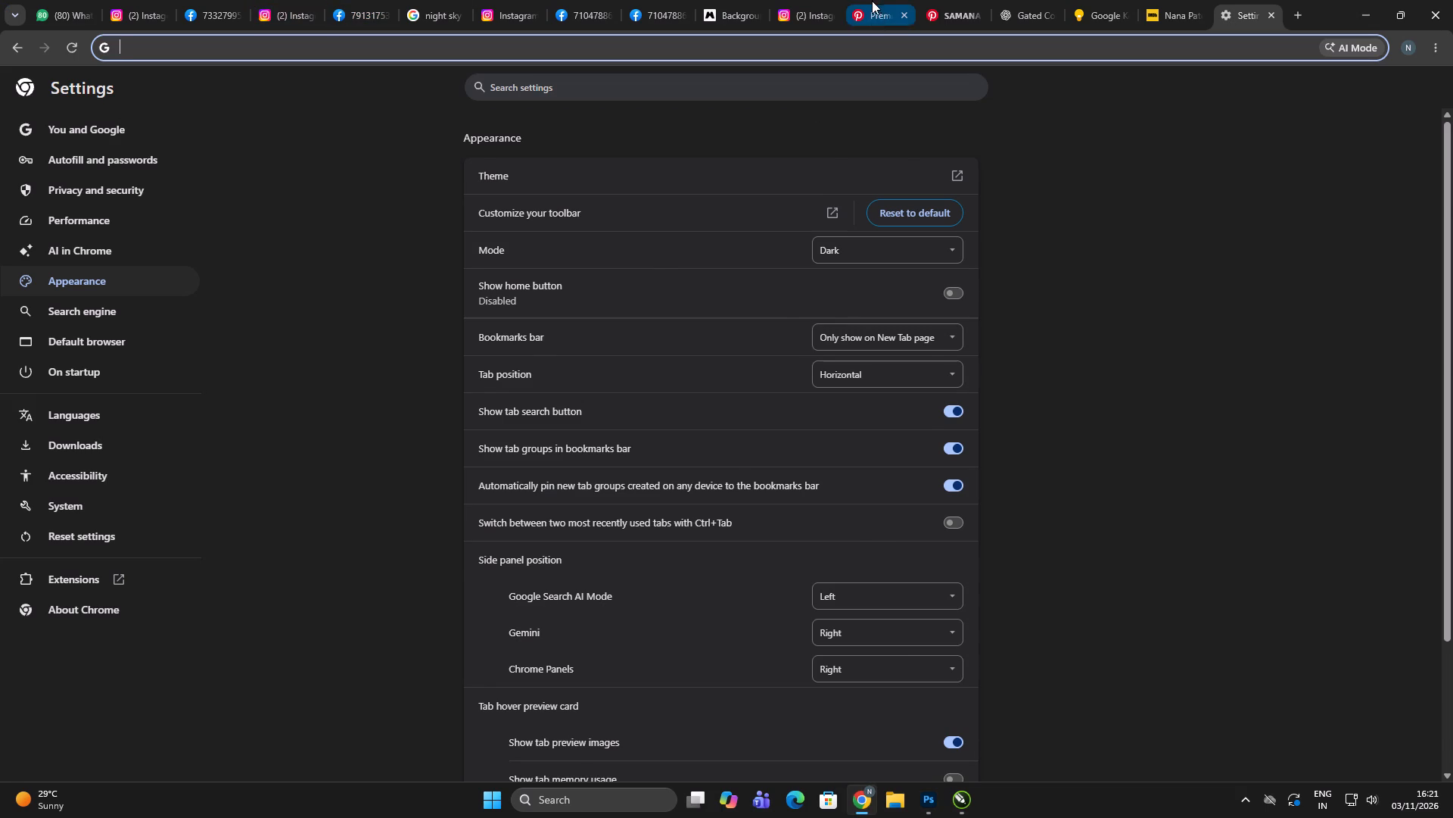
pyautogui.click(875, 0)
pyautogui.scroll(11, 931, 120)
pyautogui.click(1240, 97)
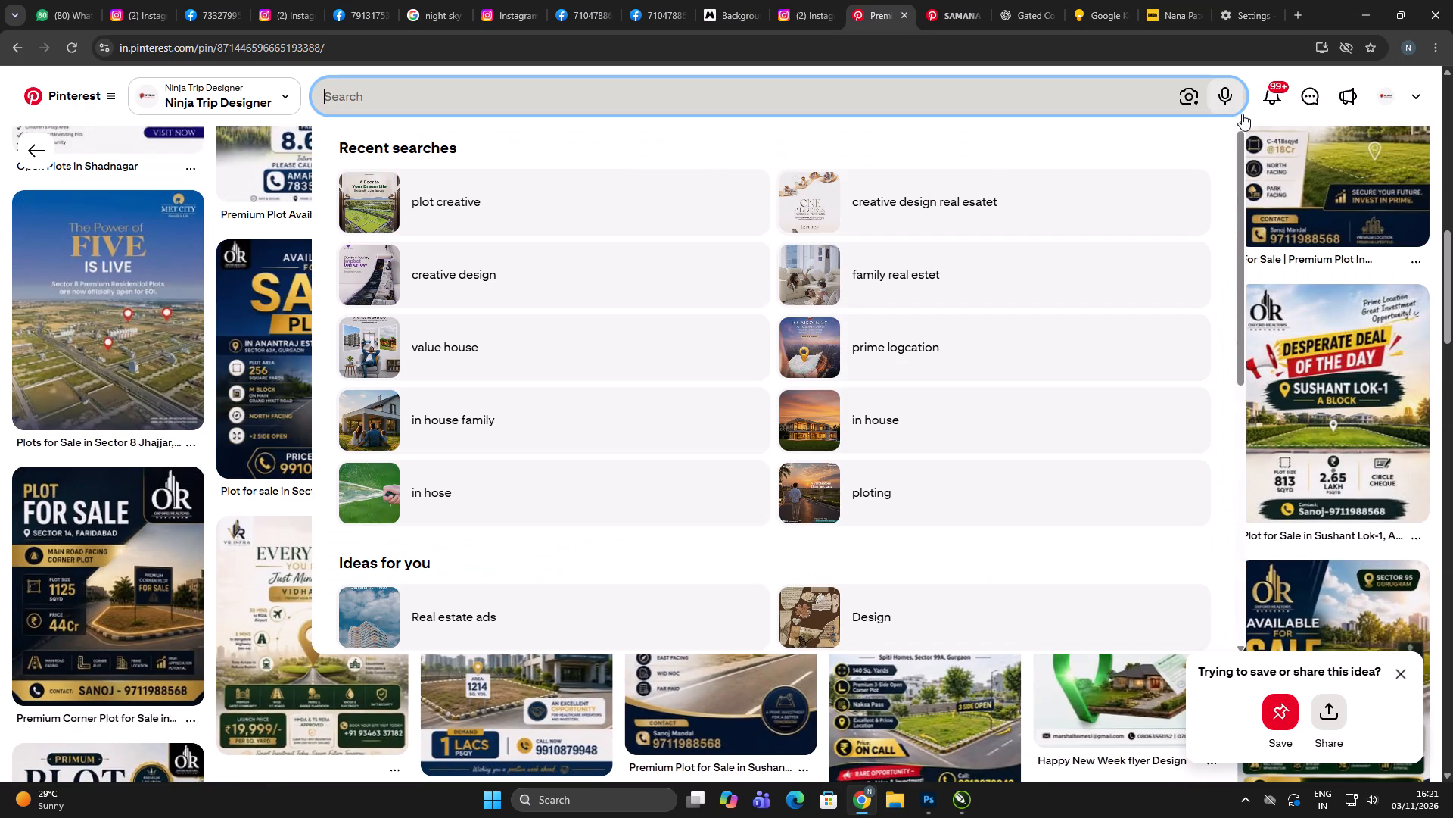
pyautogui.write('diwali')
pyautogui.press('space')
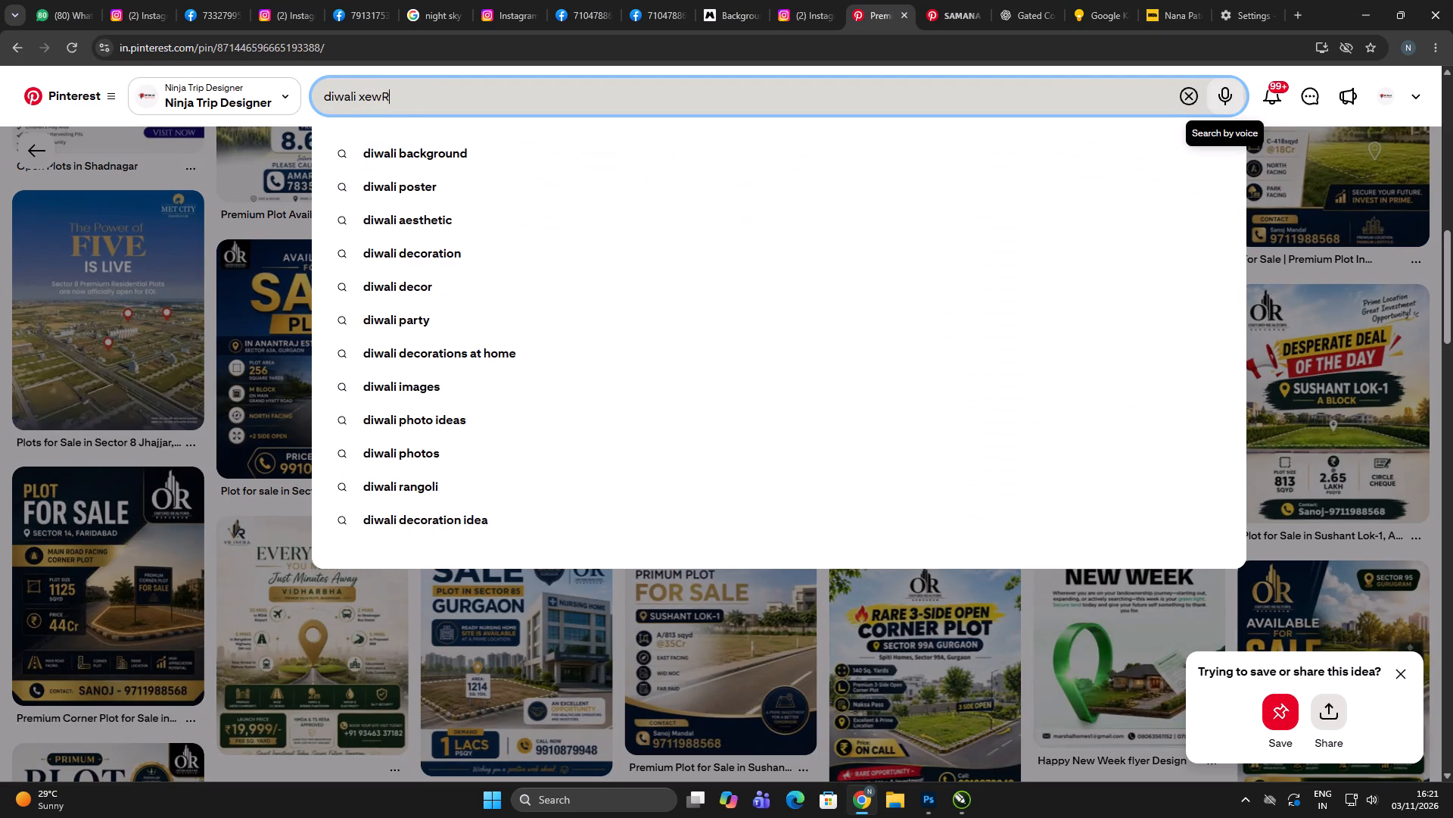
pyautogui.press('BackSpace')
pyautogui.press('BackSpace')
pyautogui.press('BackSpace')
pyautogui.press('BackSpace')
pyautogui.press('BackSpace')
pyautogui.press('space')
pyautogui.write('CREATIVE')
pyautogui.press('Return')
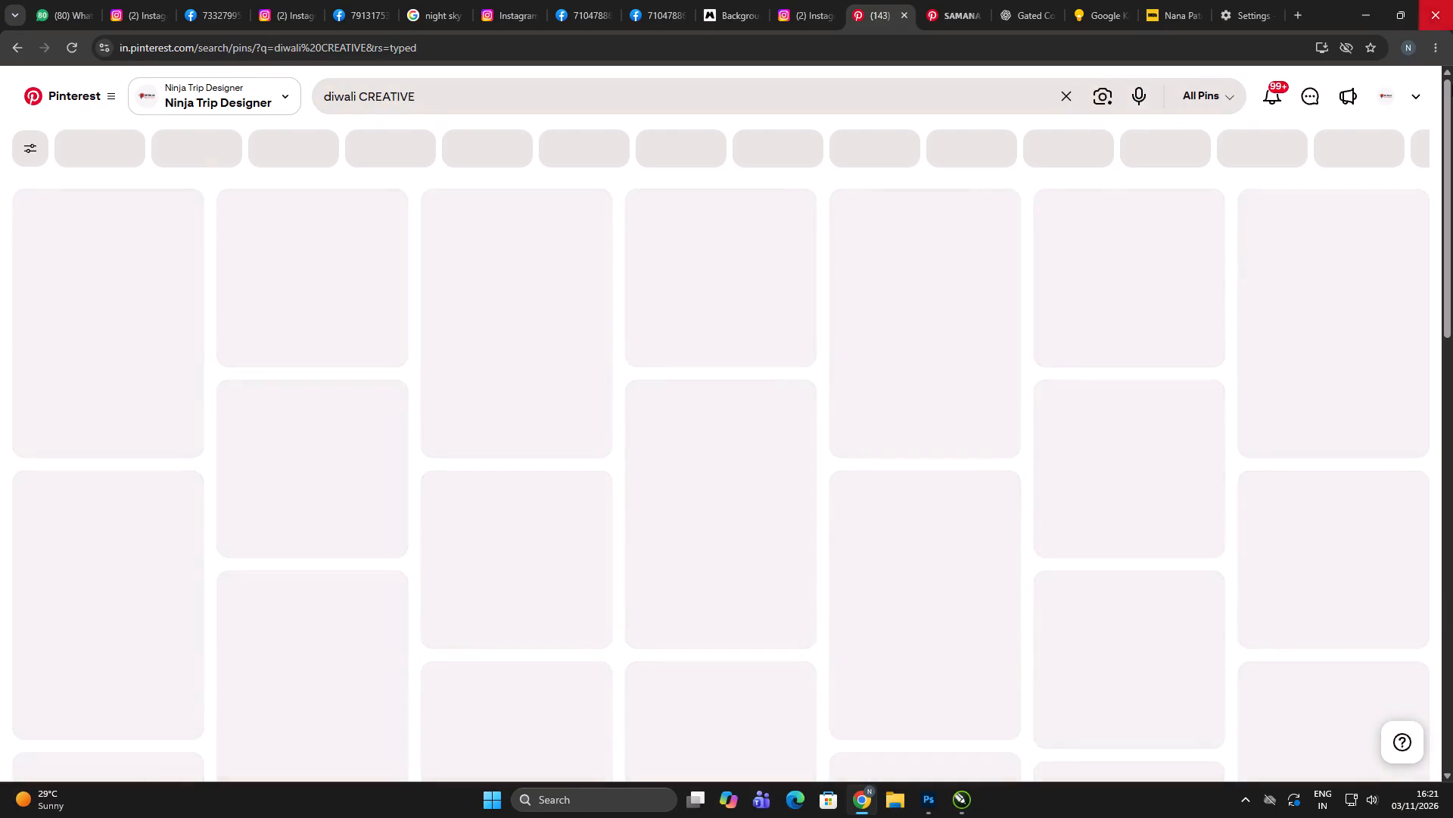
# Set the Pinterest account's display theme to Dark.
pyautogui.click(1416, 97)
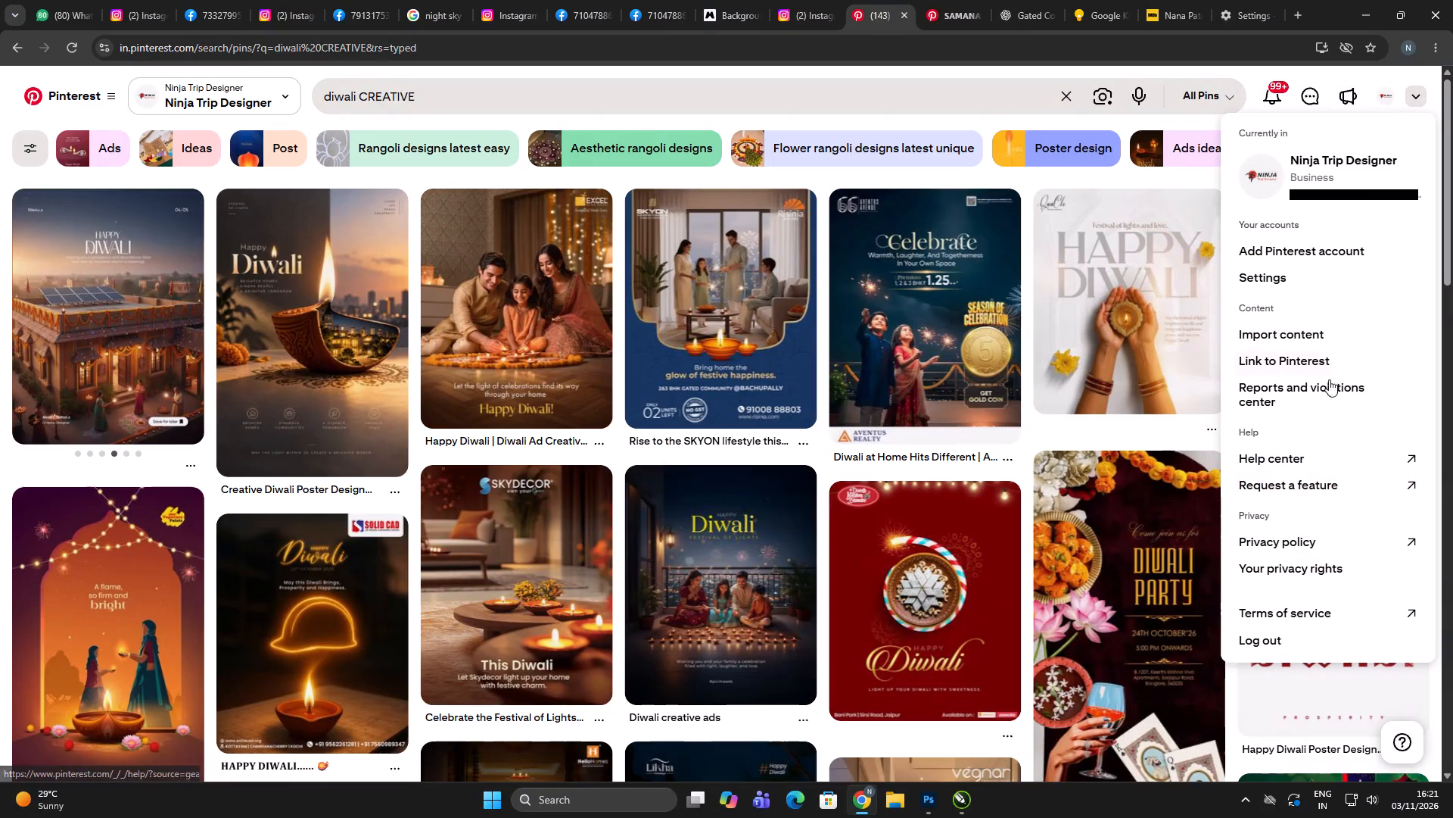
pyautogui.click(1296, 282)
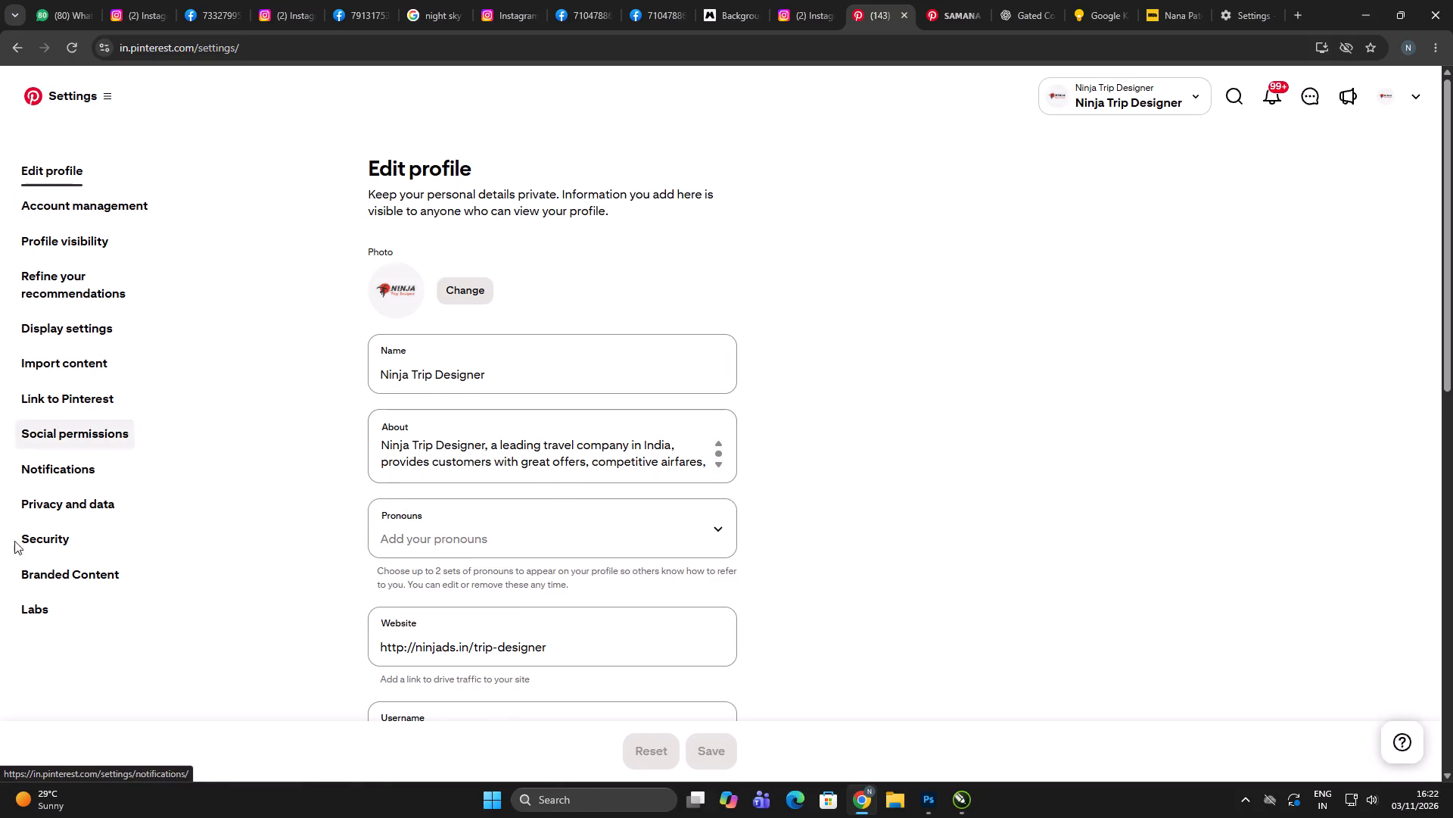
pyautogui.scroll(-4, 484, 402)
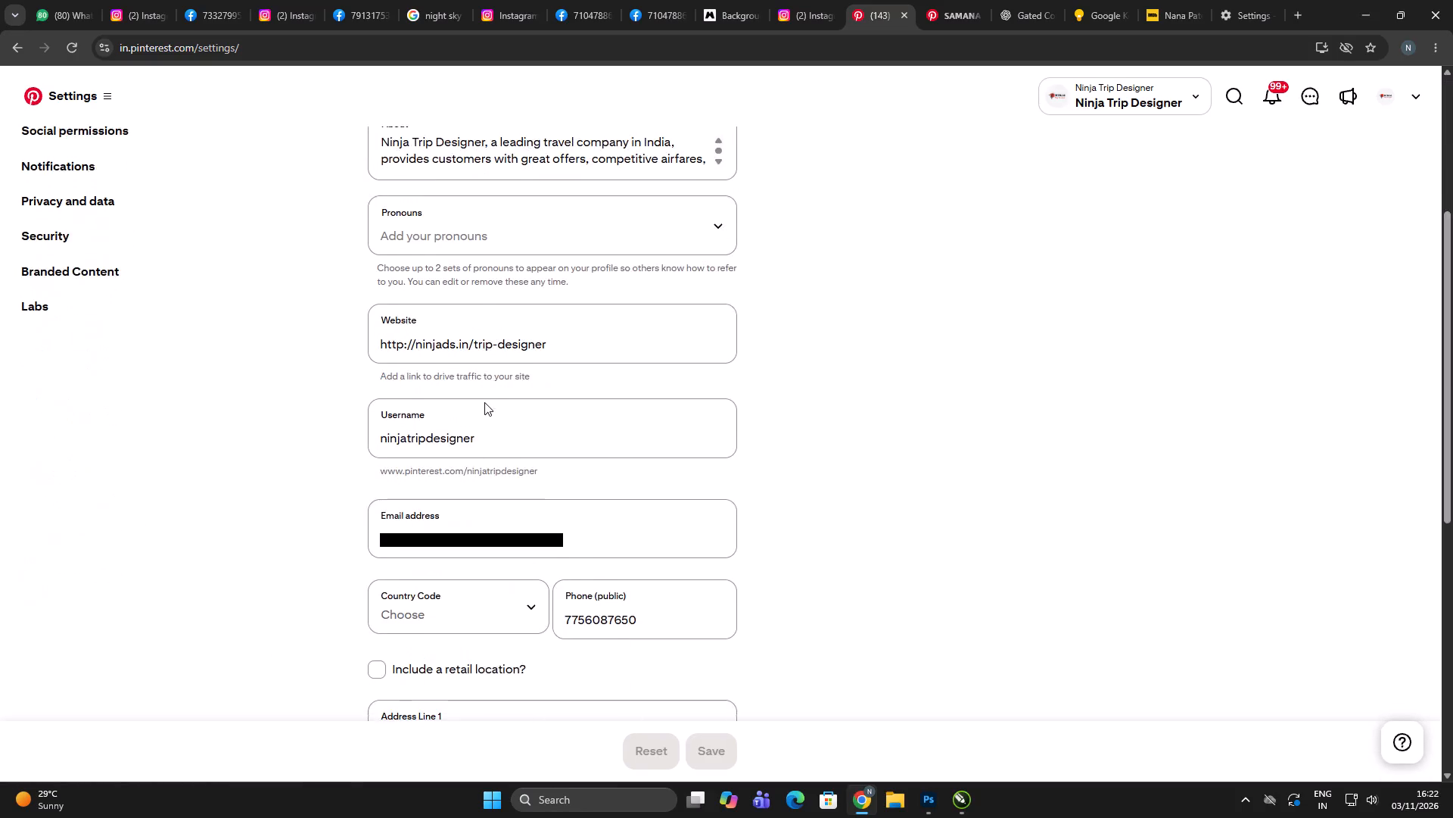
pyautogui.scroll(-4, 484, 403)
pyautogui.scroll(15, 484, 407)
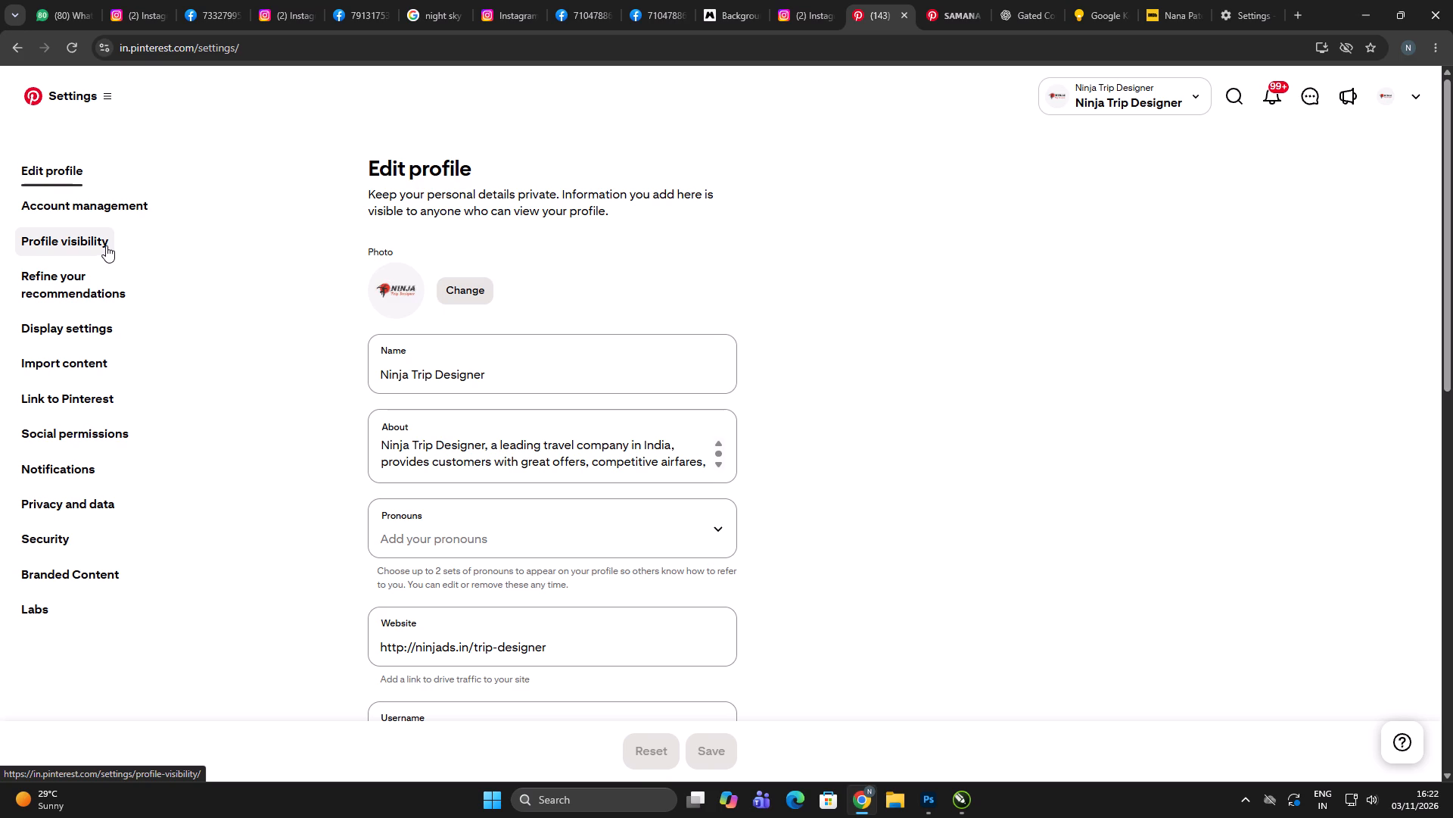
pyautogui.click(106, 245)
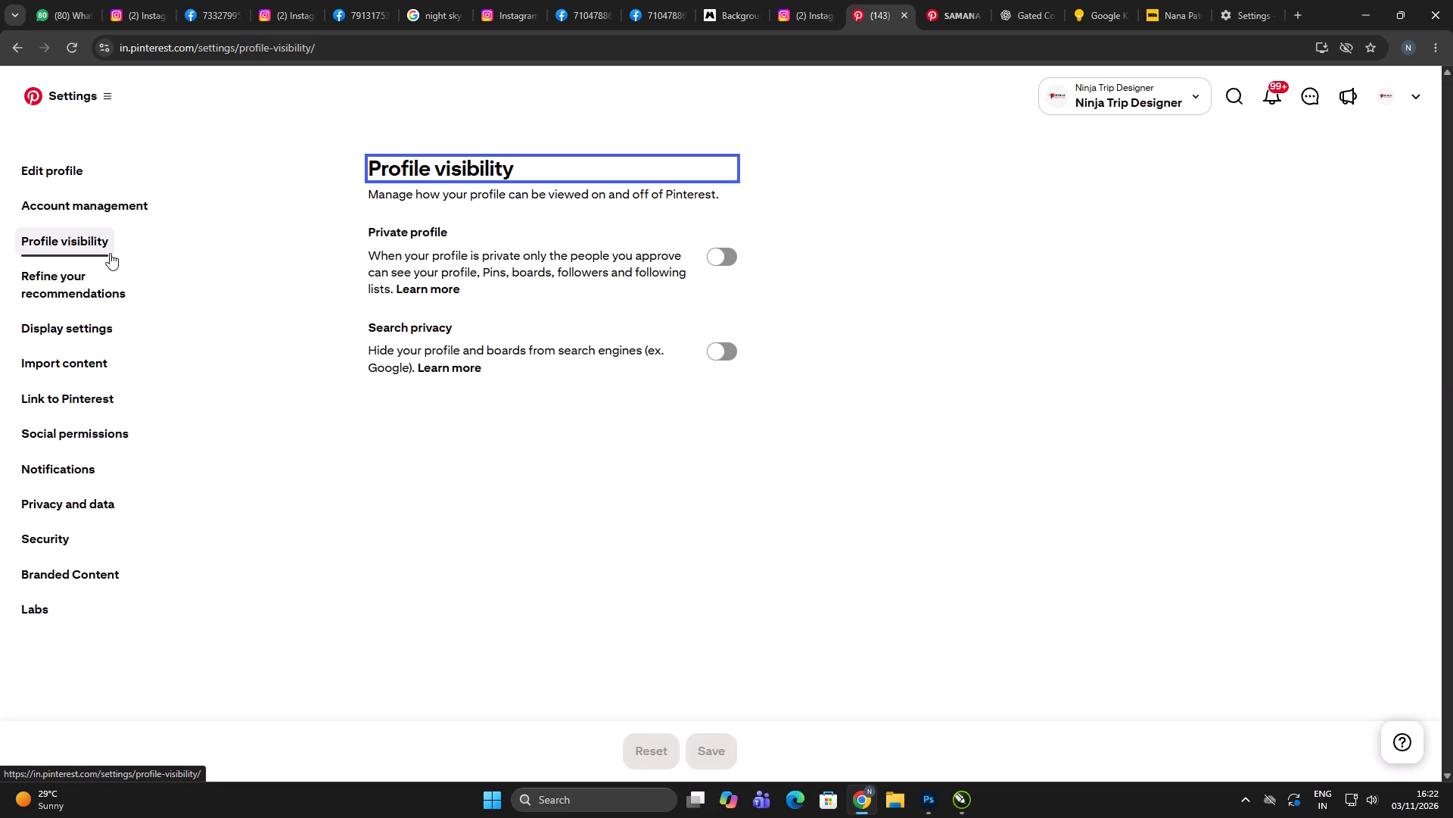
pyautogui.click(70, 291)
pyautogui.click(92, 334)
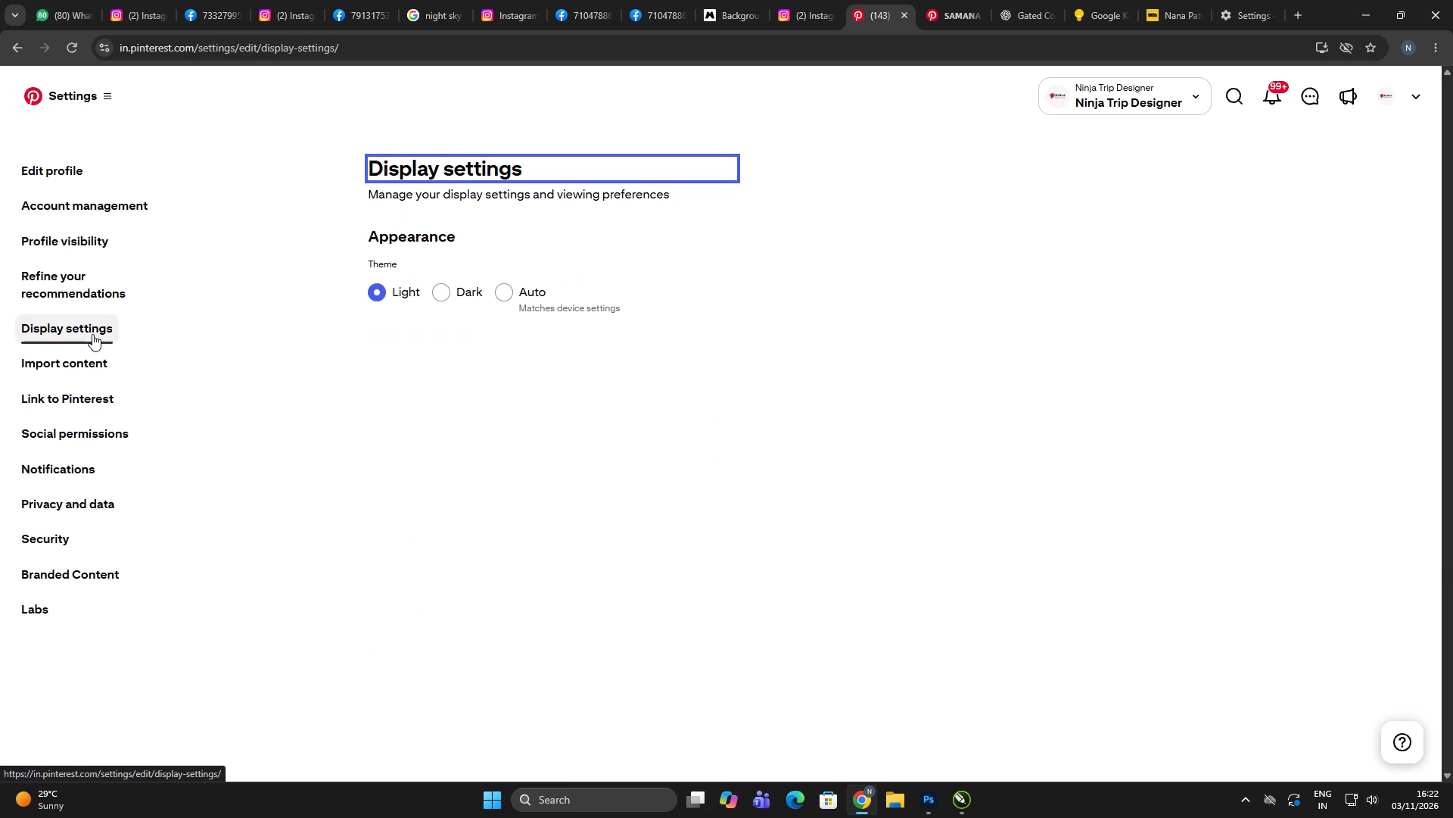
pyautogui.click(453, 294)
pyautogui.click(448, 298)
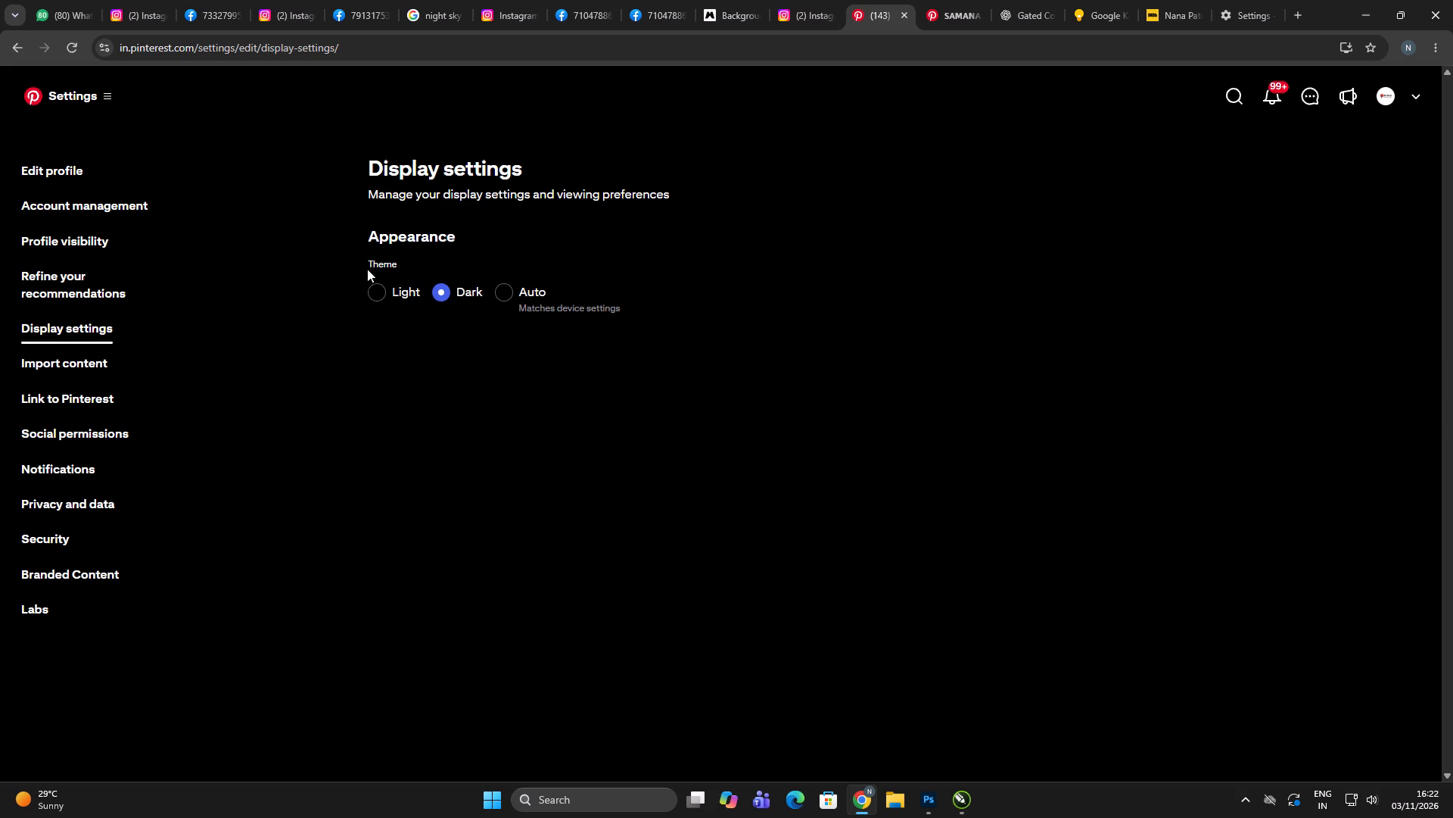
# Open the Pinterest search from the display settings page.
pyautogui.click(23, 57)
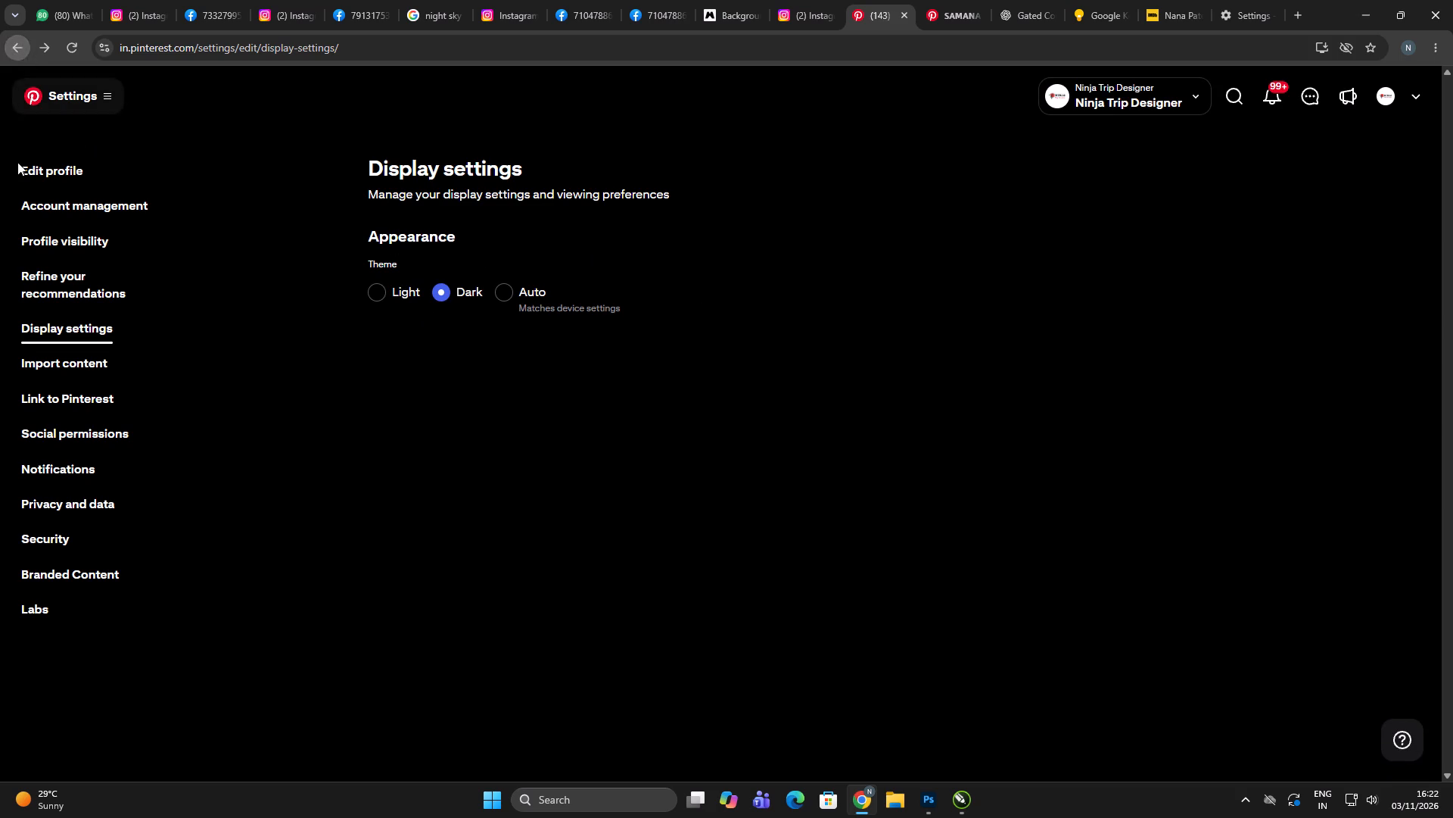
pyautogui.click(1234, 93)
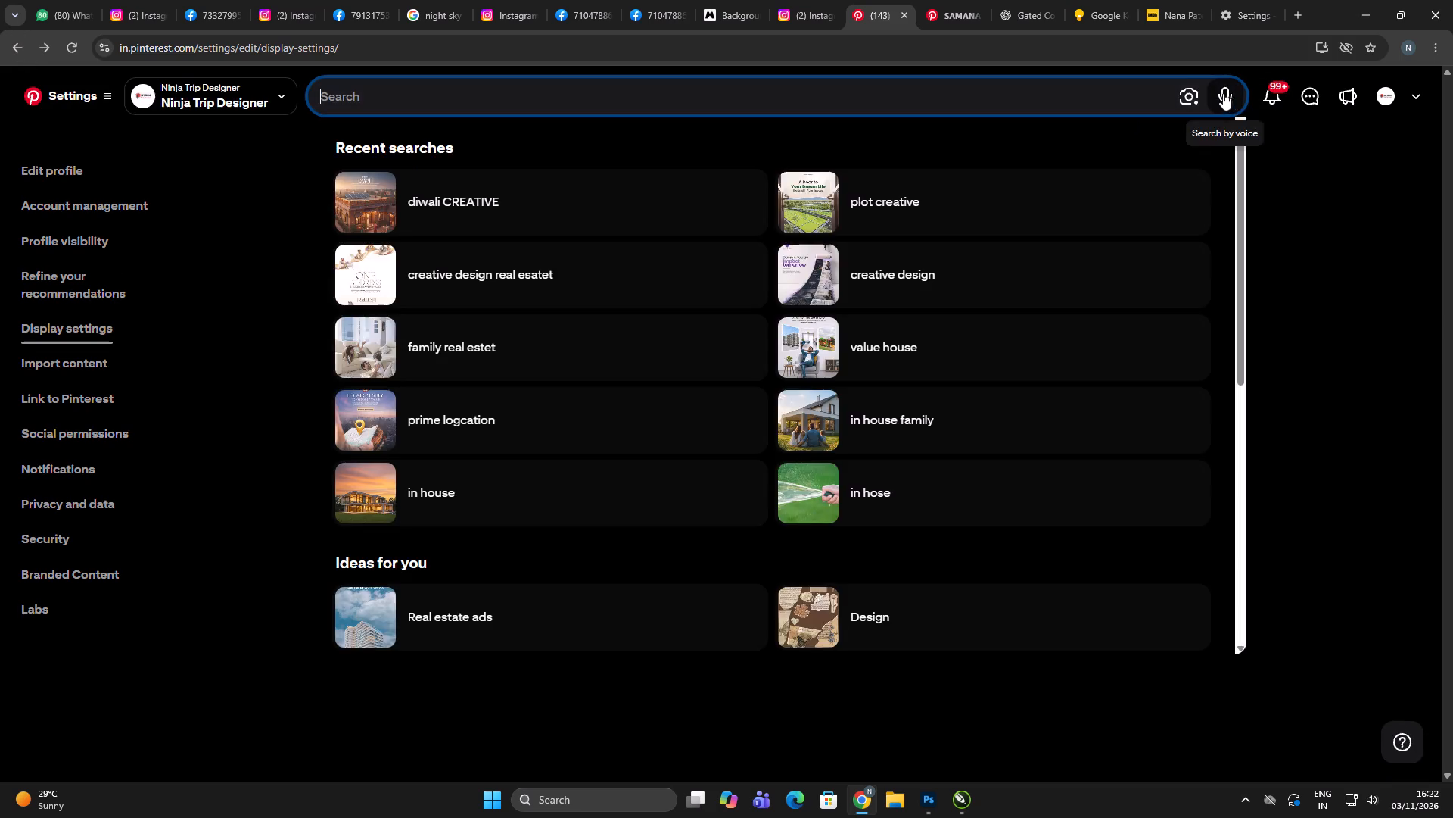
pyautogui.hotkey('alt', 'Tab')
pyautogui.hotkey('alt', 'Tab')
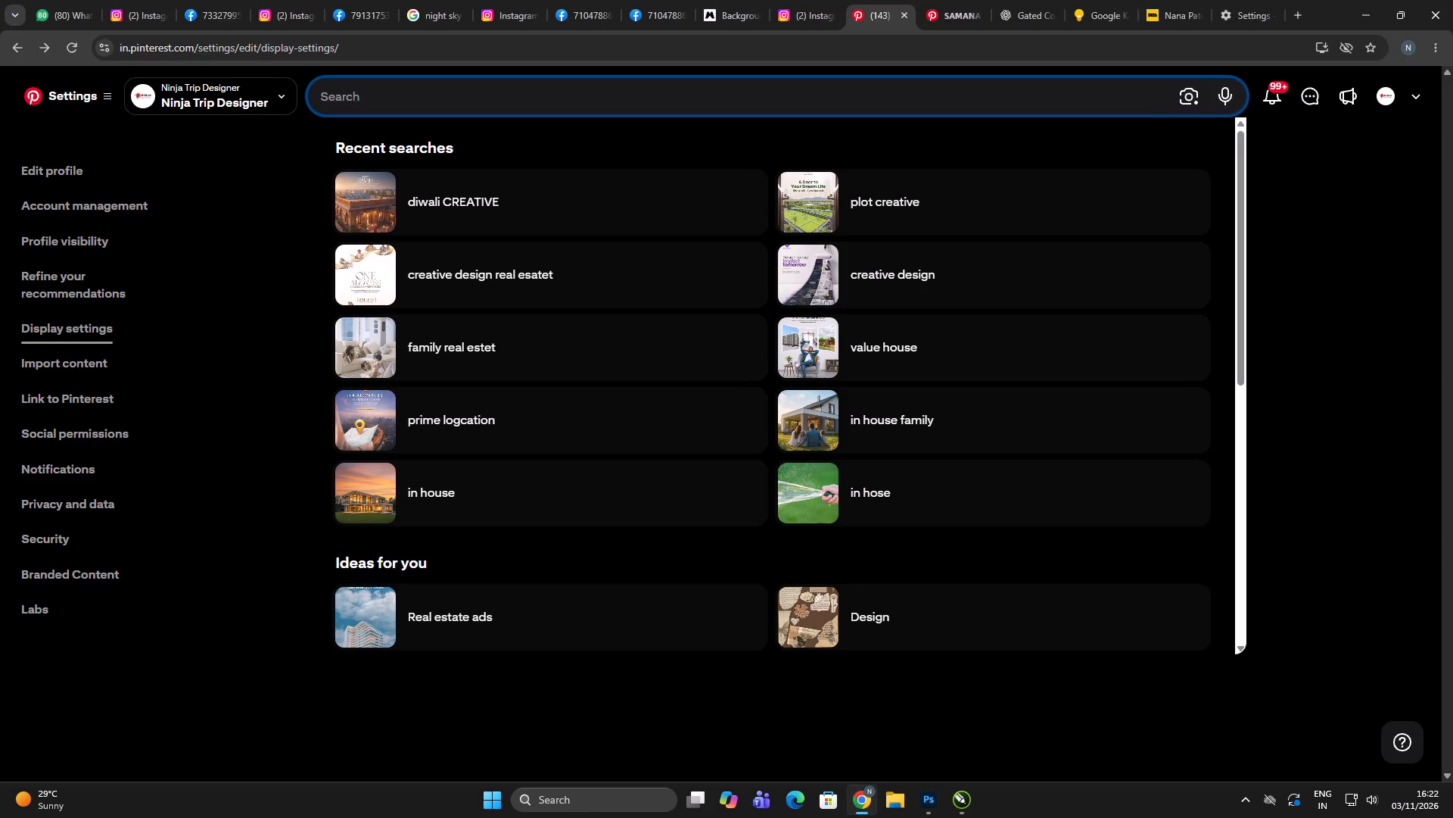
pyautogui.click(1025, 96)
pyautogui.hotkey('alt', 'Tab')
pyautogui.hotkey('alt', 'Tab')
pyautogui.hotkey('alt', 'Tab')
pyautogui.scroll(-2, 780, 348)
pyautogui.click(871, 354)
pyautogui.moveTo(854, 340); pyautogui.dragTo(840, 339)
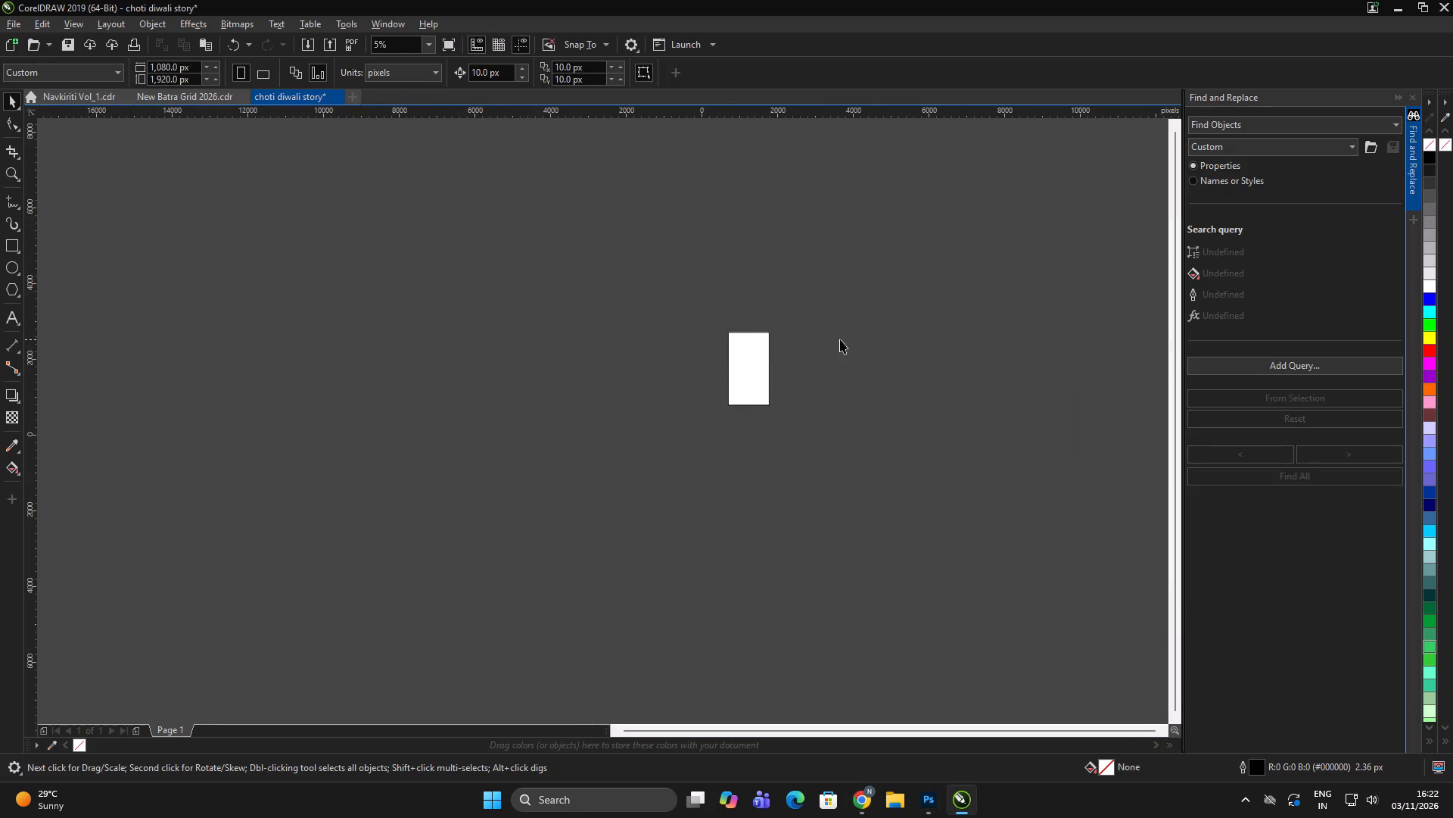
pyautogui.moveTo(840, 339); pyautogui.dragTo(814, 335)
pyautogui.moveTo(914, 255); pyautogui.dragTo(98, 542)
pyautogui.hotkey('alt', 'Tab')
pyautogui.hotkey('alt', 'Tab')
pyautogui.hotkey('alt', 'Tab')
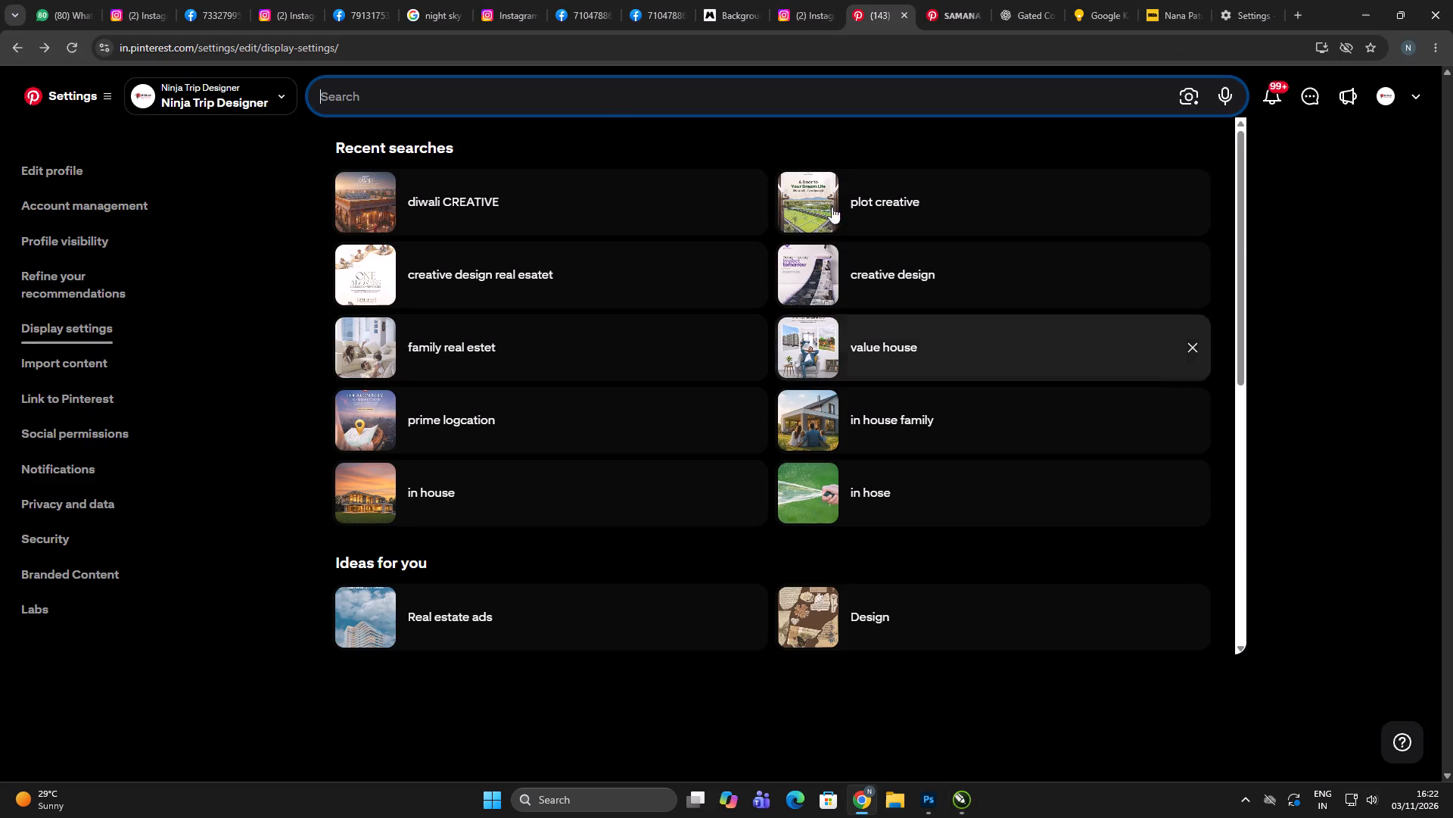
# Search Pinterest for "DIWALI CREATIVE".
pyautogui.write('DIWLAI')
pyautogui.press('space')
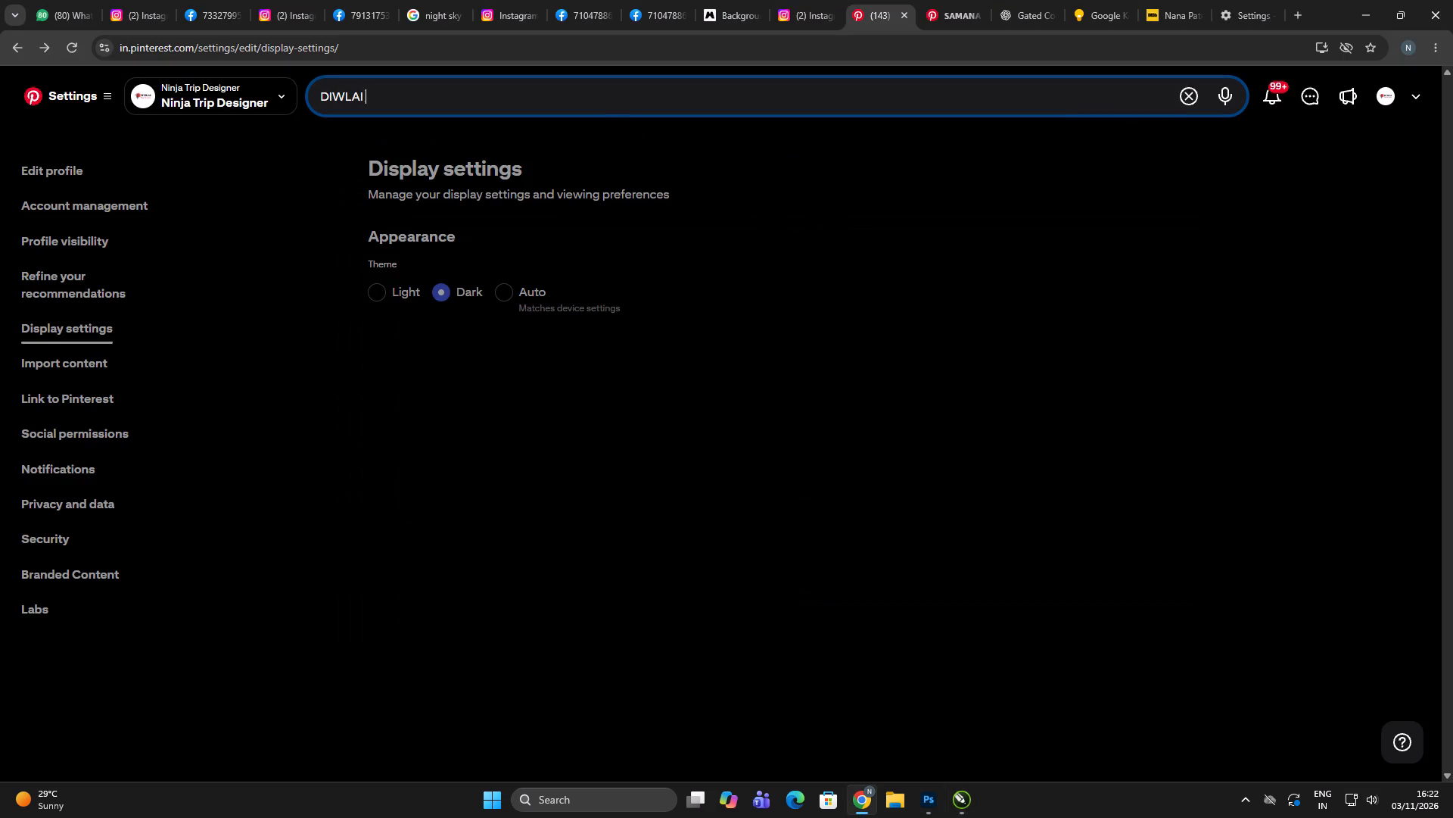
pyautogui.press('BackSpace')
pyautogui.press('BackSpace')
pyautogui.press('BackSpace')
pyautogui.press('BackSpace')
pyautogui.press('BackSpace')
pyautogui.hotkey('ctrl', 'BackSpace')
pyautogui.hotkey('ctrl', 'a')
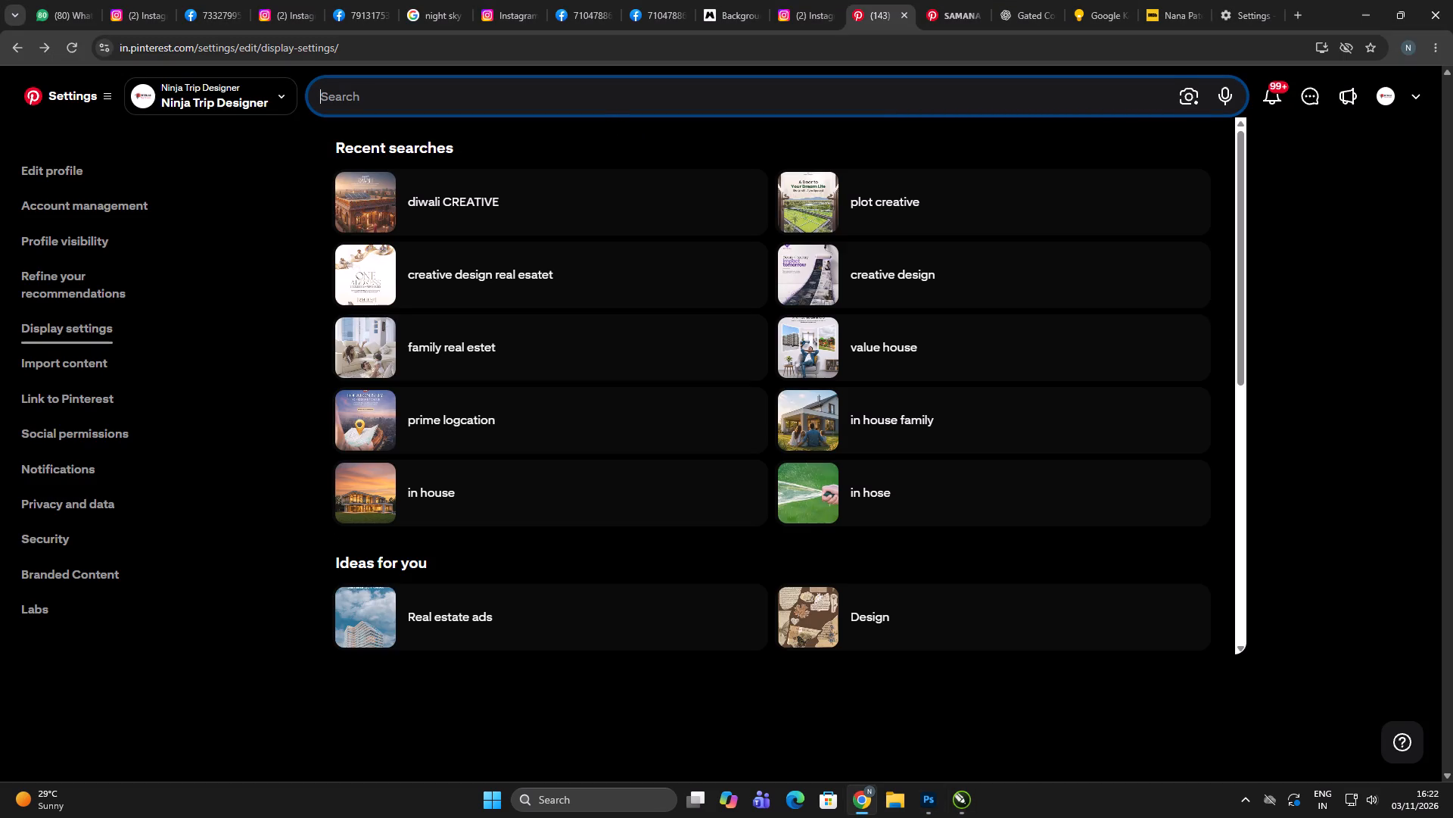
pyautogui.write('DIWALI CREATIVE')
pyautogui.press('Return')
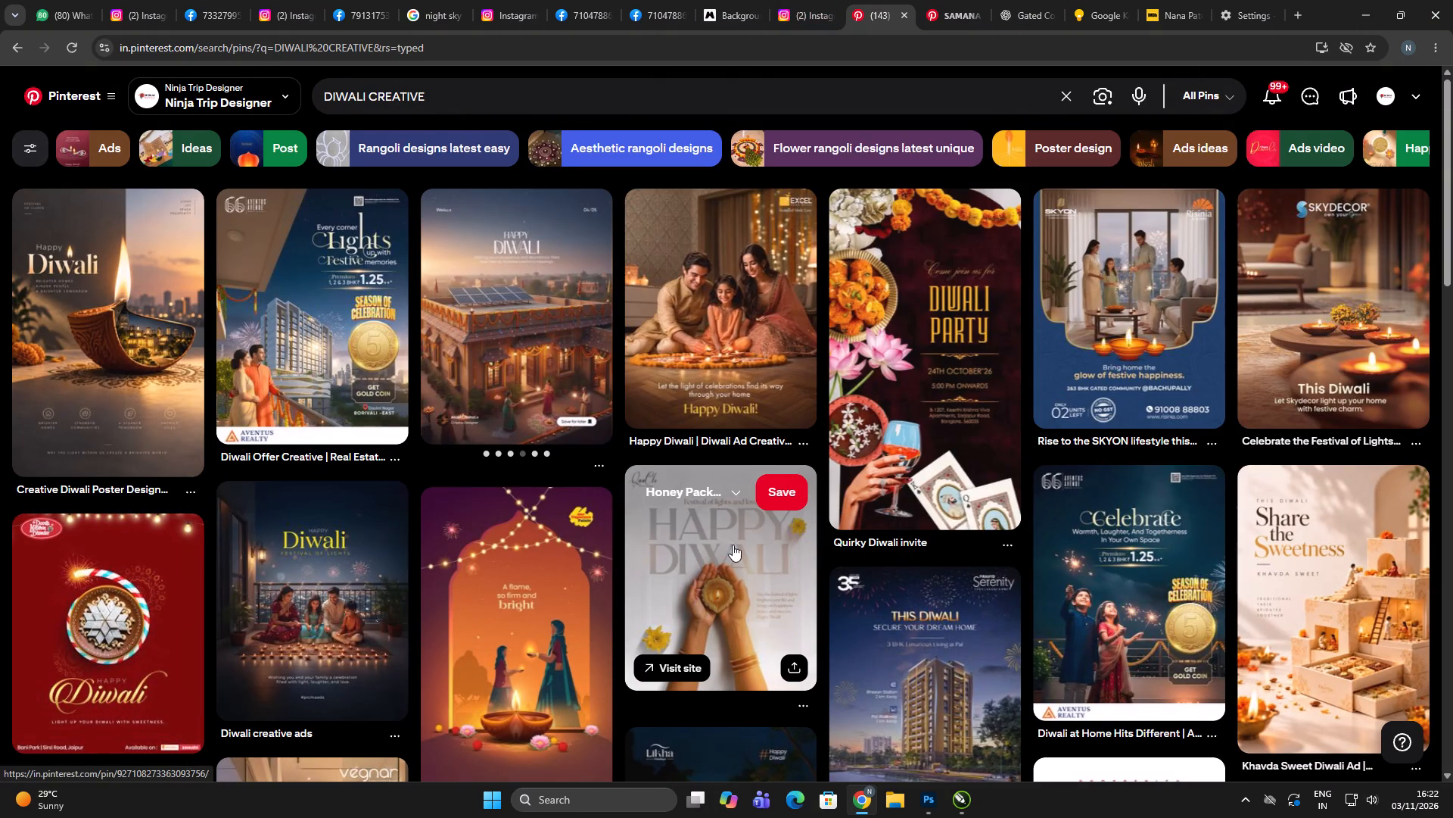
# Look through the Diwali creative results for design references without opening any pin.
pyautogui.scroll(-3, 740, 542)
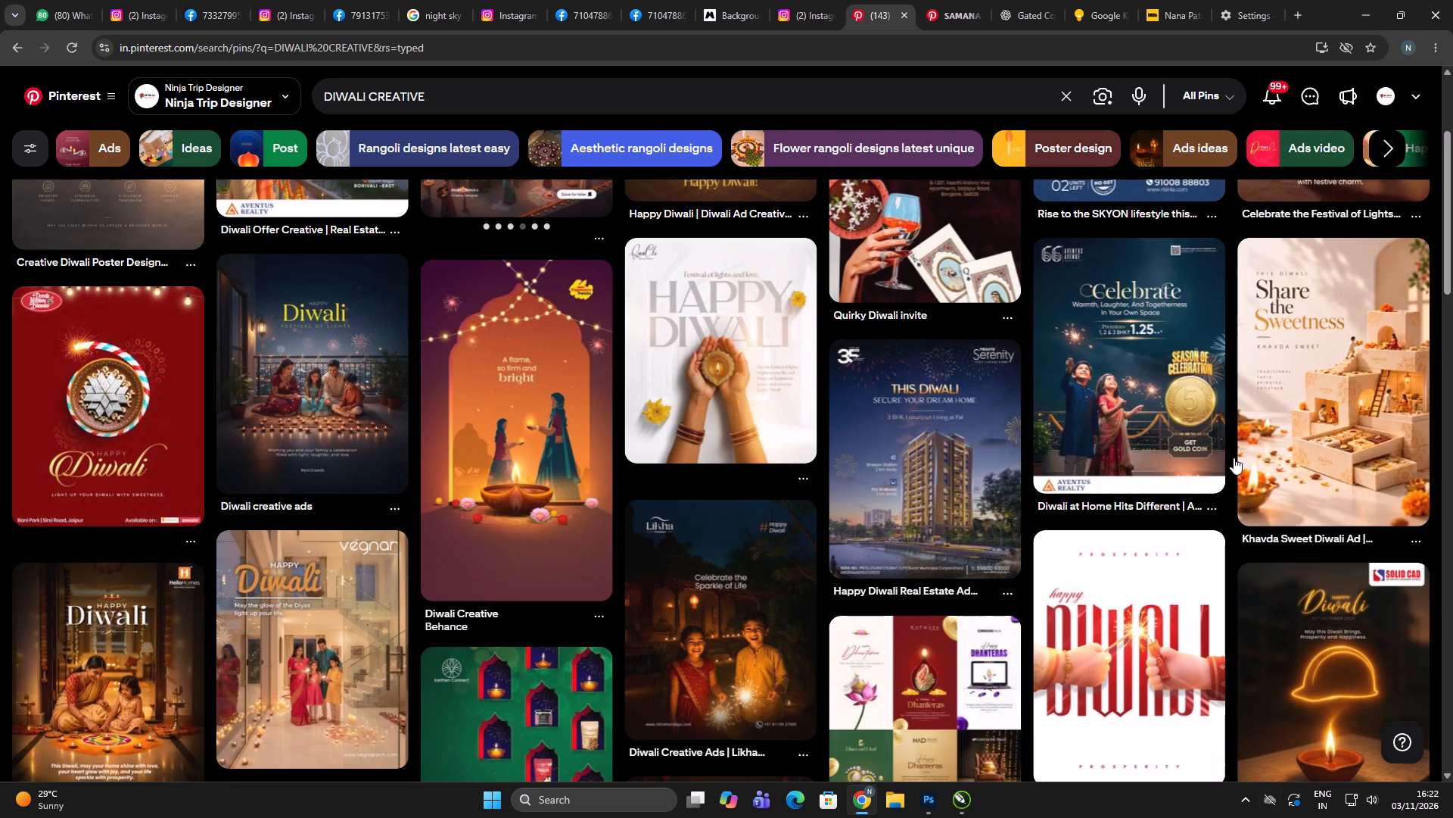
pyautogui.scroll(-2, 742, 624)
pyautogui.scroll(4, 927, 476)
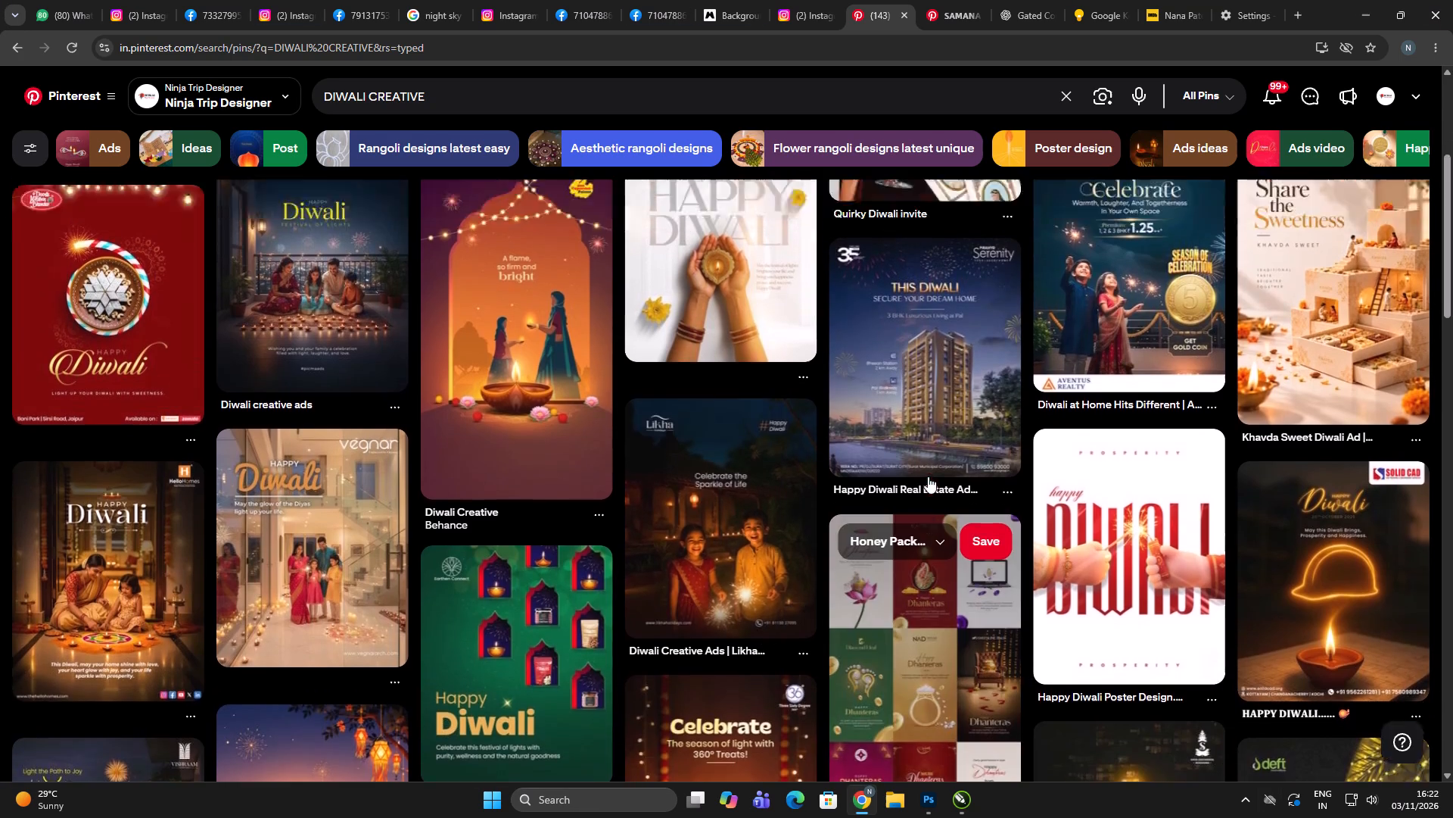
pyautogui.scroll(-8, 928, 476)
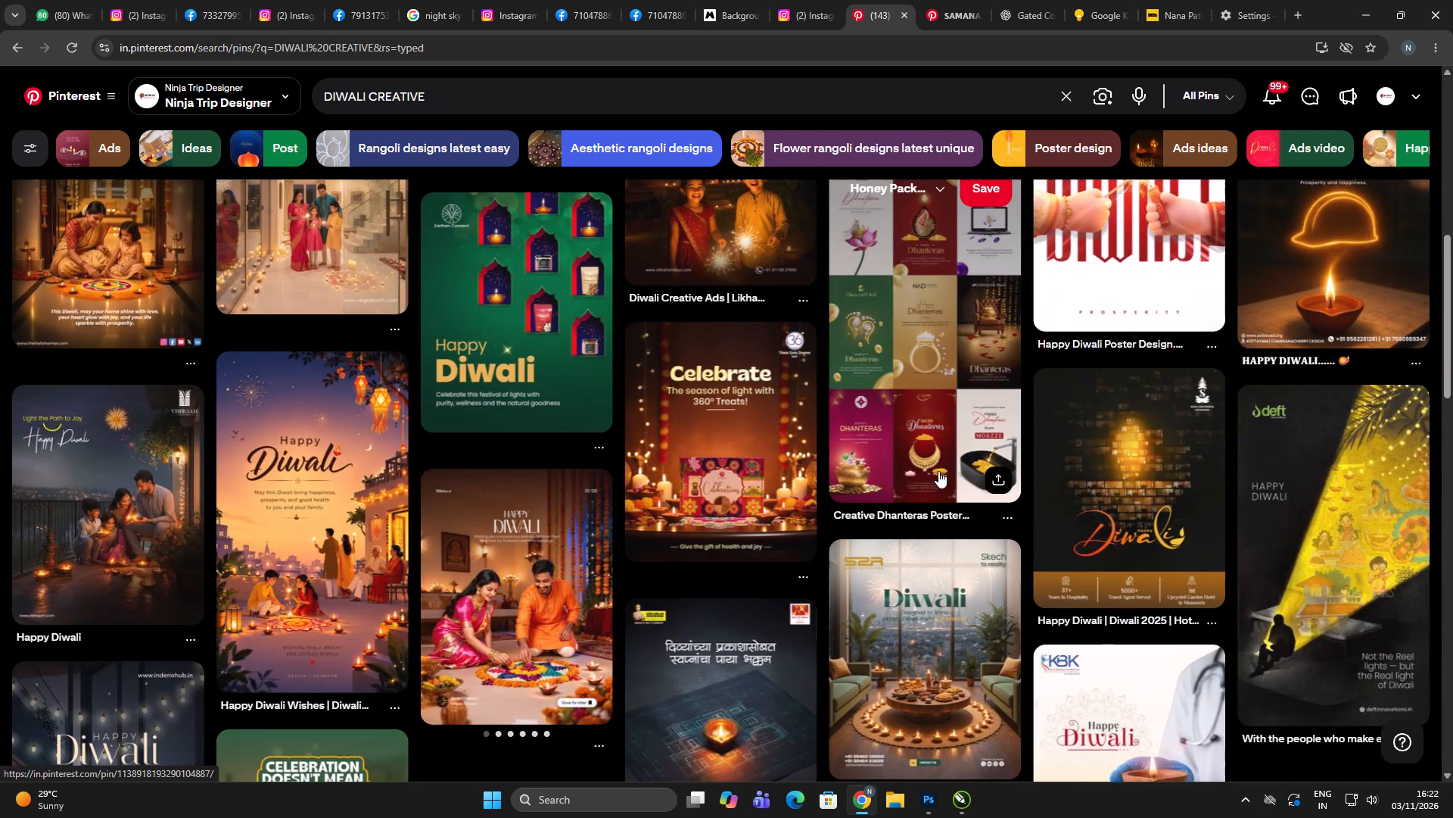
pyautogui.scroll(4, 938, 471)
pyautogui.scroll(-4, 939, 464)
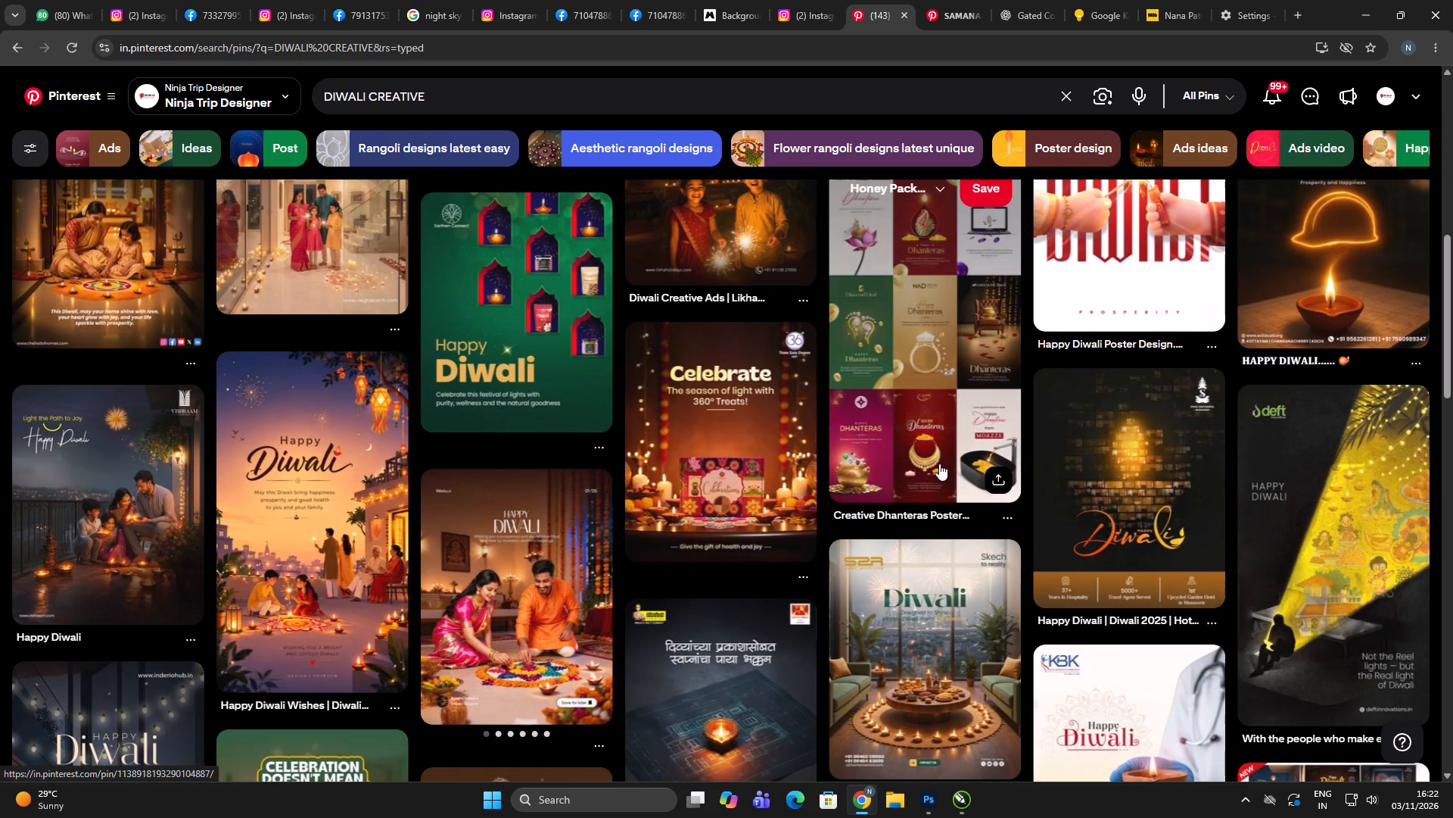
pyautogui.scroll(4, 923, 467)
pyautogui.scroll(-2, 932, 461)
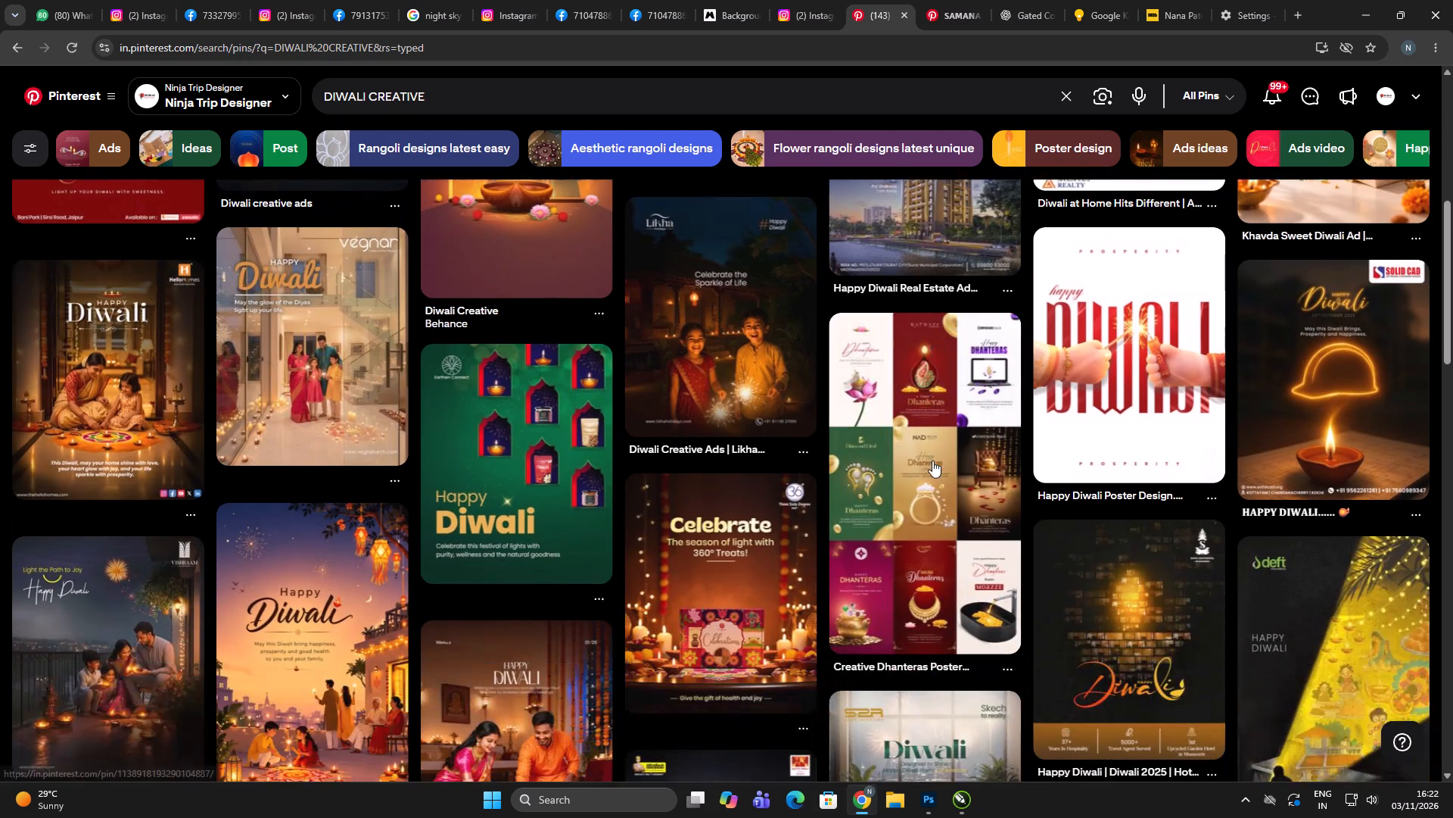
pyautogui.scroll(-6, 932, 461)
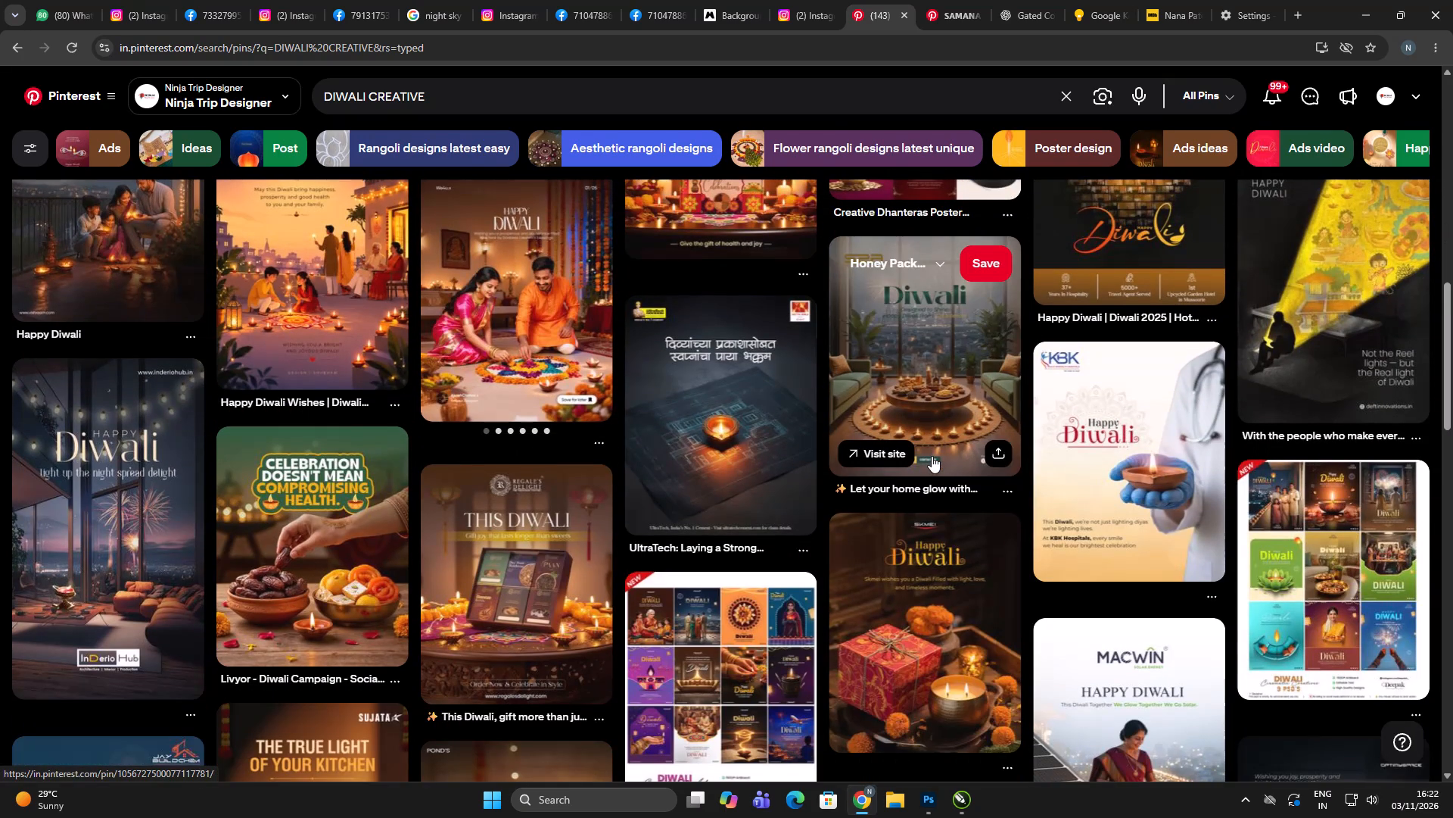
pyautogui.scroll(-12, 932, 456)
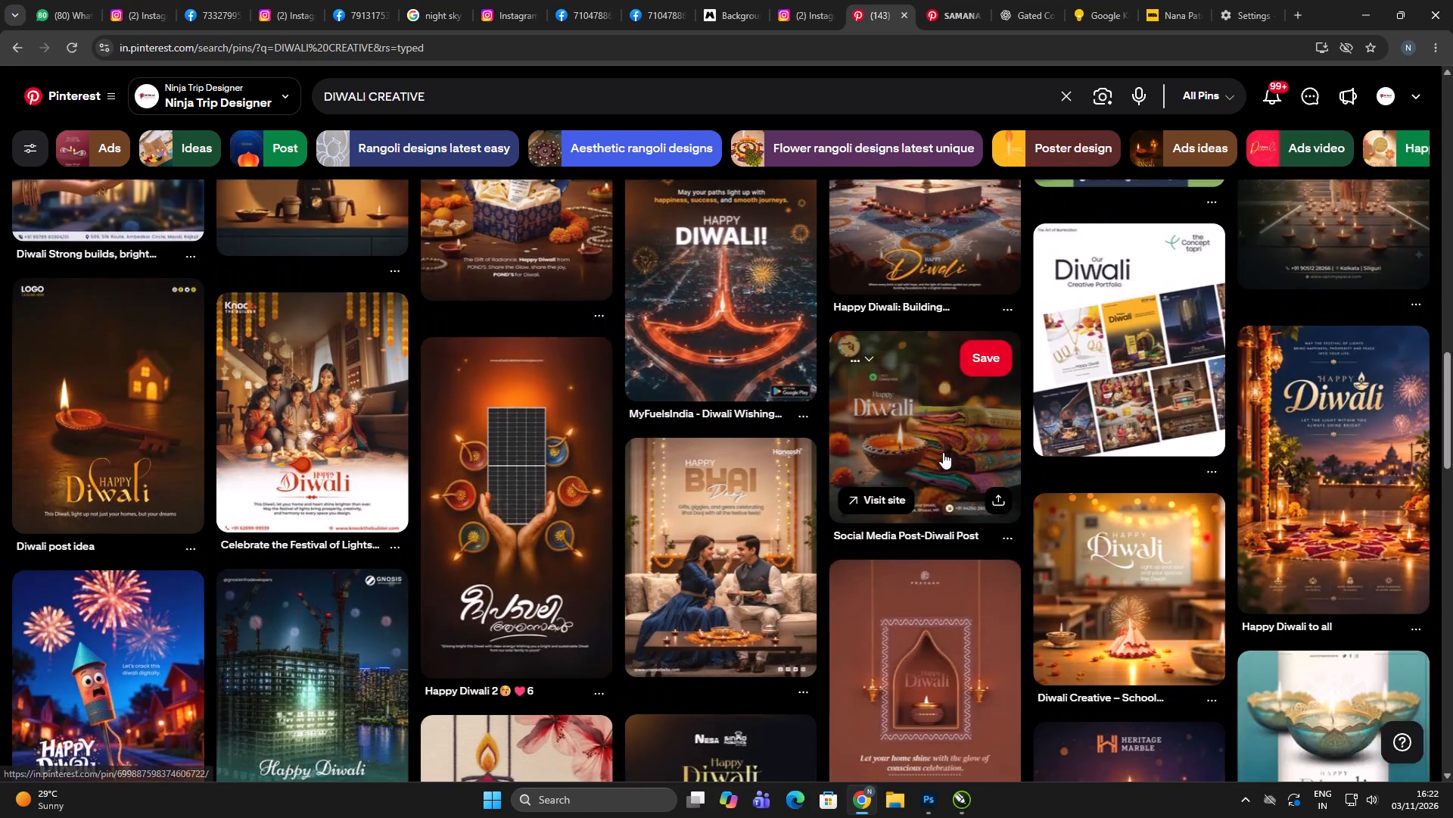
pyautogui.scroll(3, 942, 451)
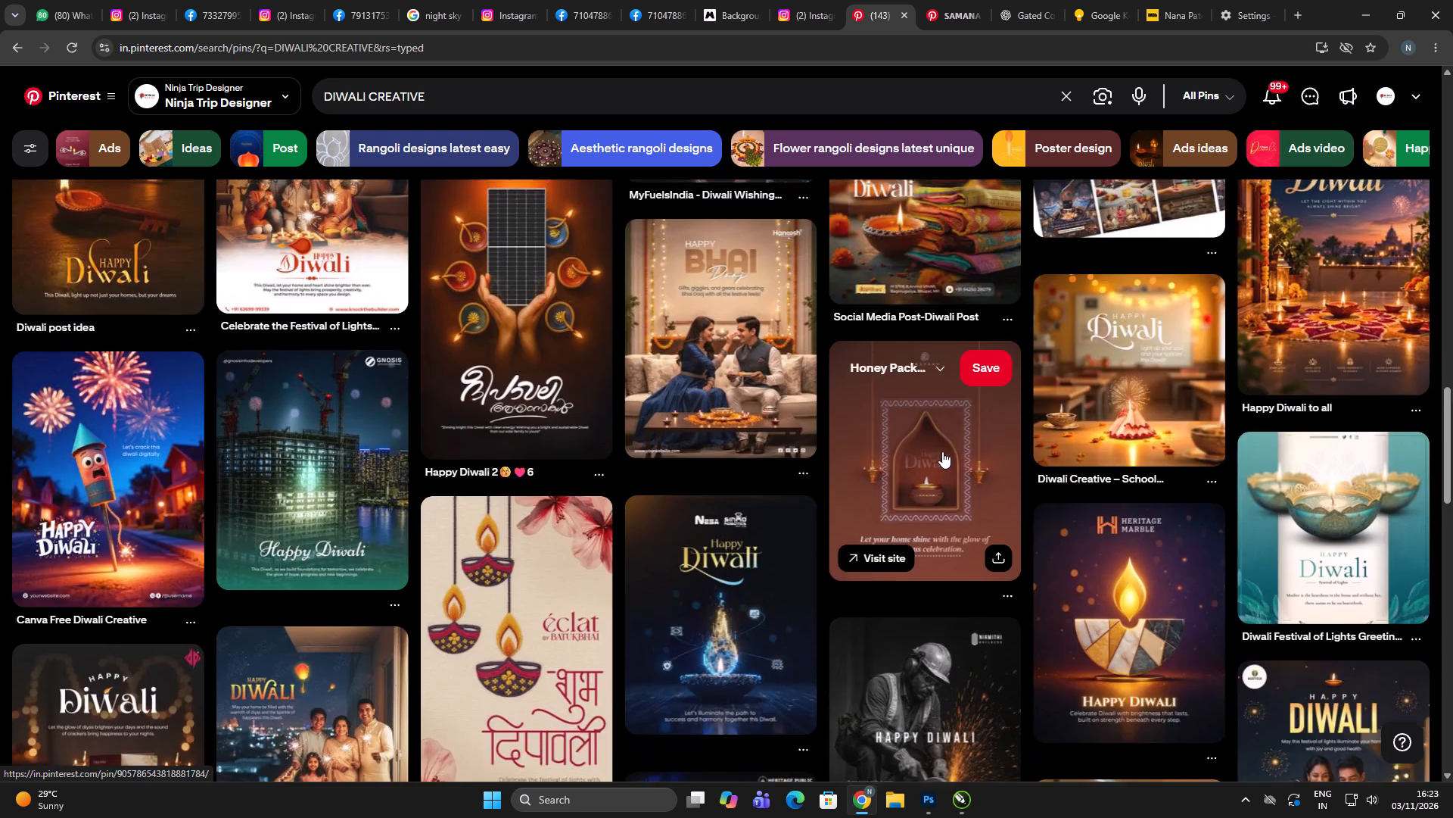
pyautogui.scroll(17, 942, 451)
pyautogui.scroll(17, 942, 445)
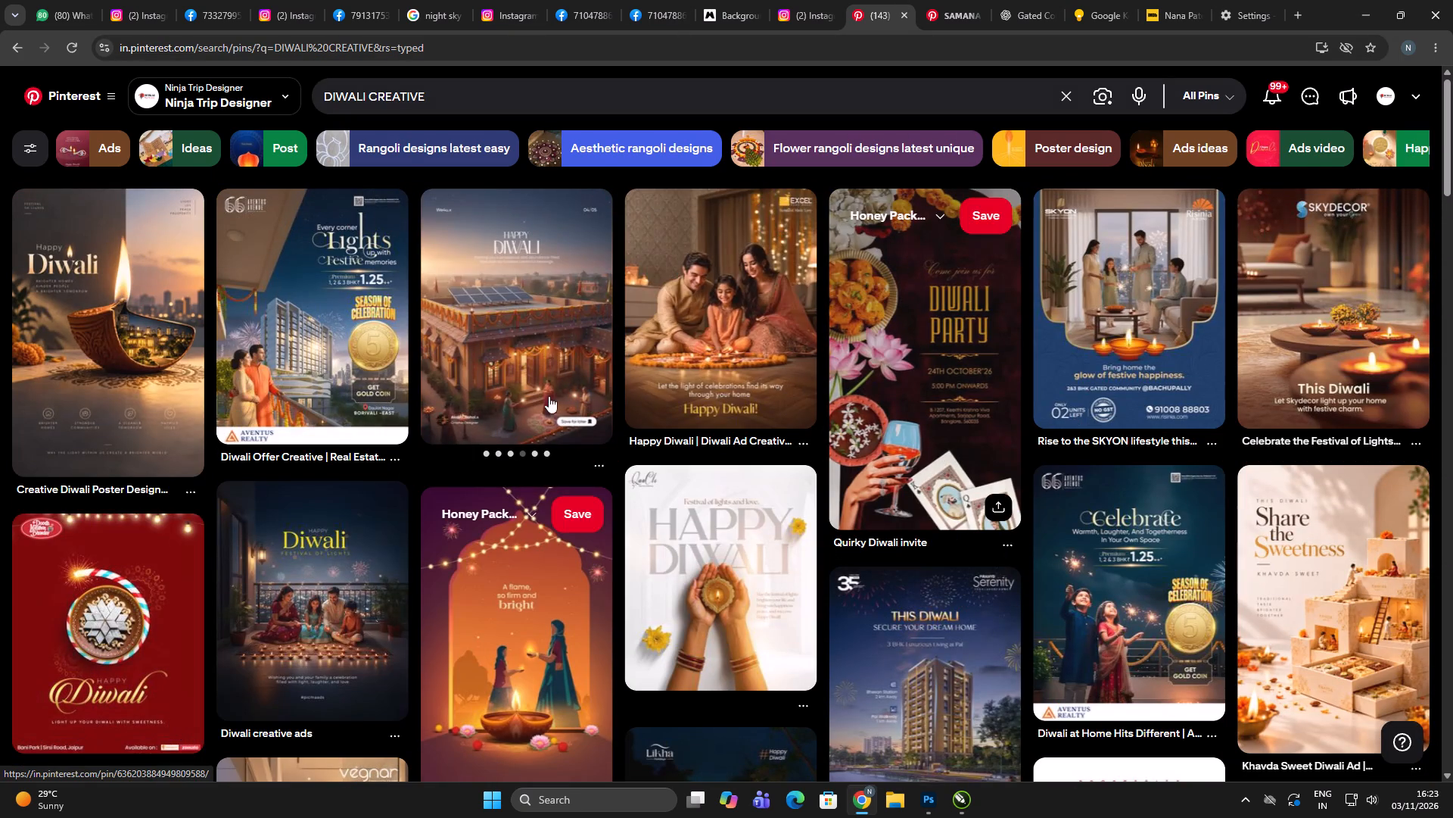
# Extend the Pinterest search to "DIWALI CREATIVE HOTEL".
pyautogui.click(529, 93)
pyautogui.press('space')
pyautogui.write('HOTEL')
pyautogui.press('Return')
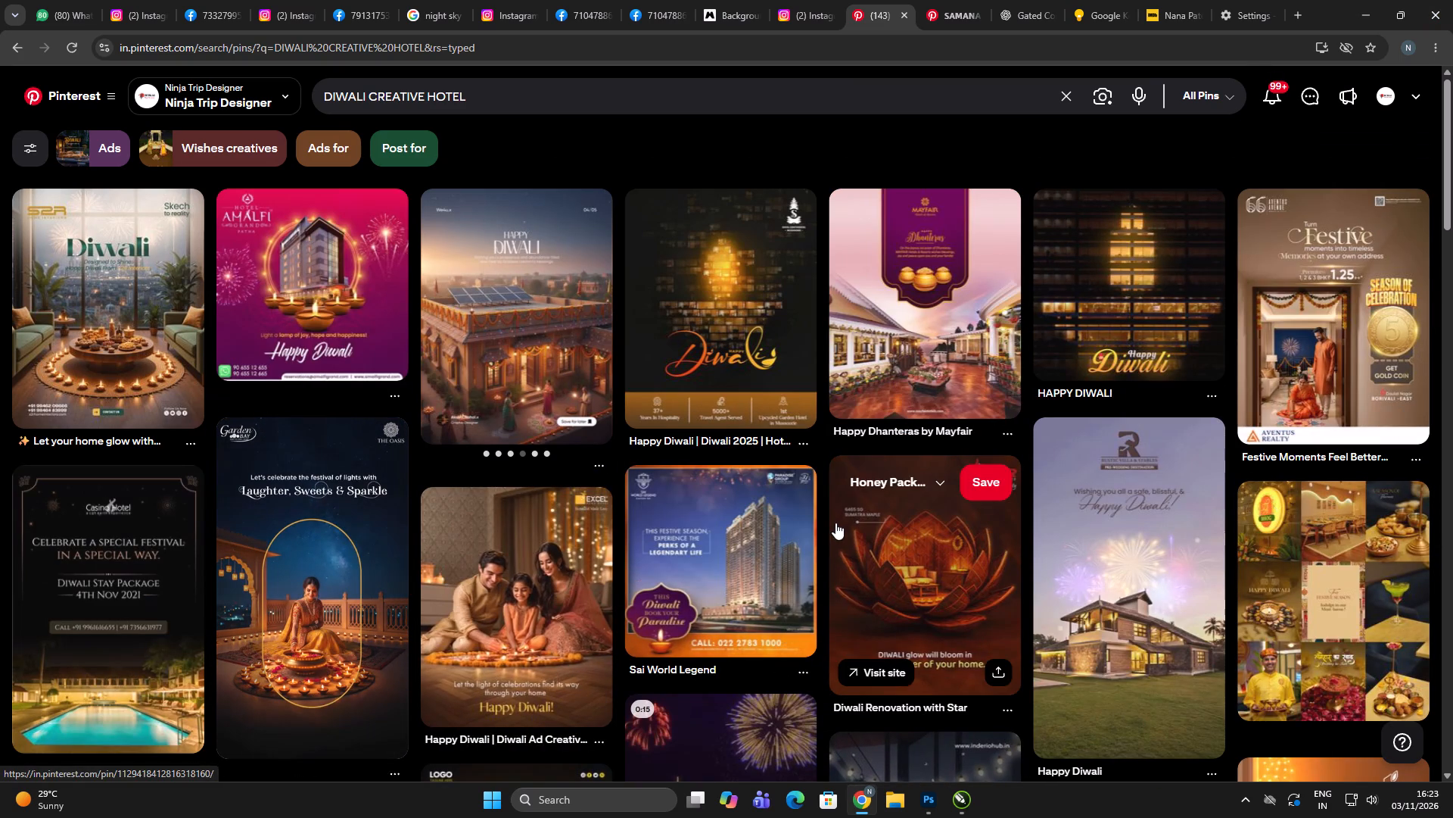
# Open the Rustic Villa "Happy Diwali" pin with fireworks above the house, copy its image and save it to the computer.
pyautogui.scroll(-3, 858, 608)
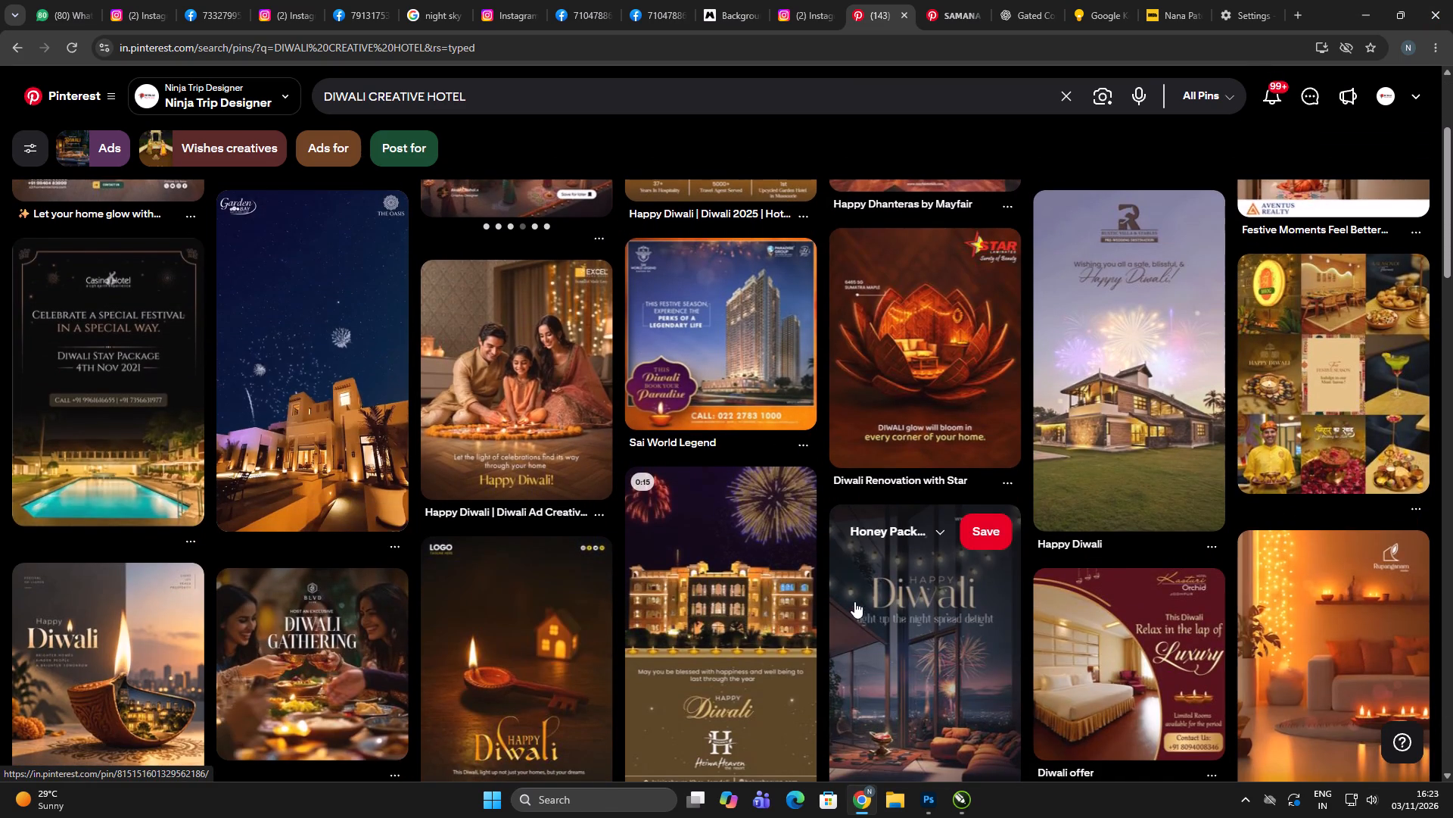
pyautogui.click(1148, 407)
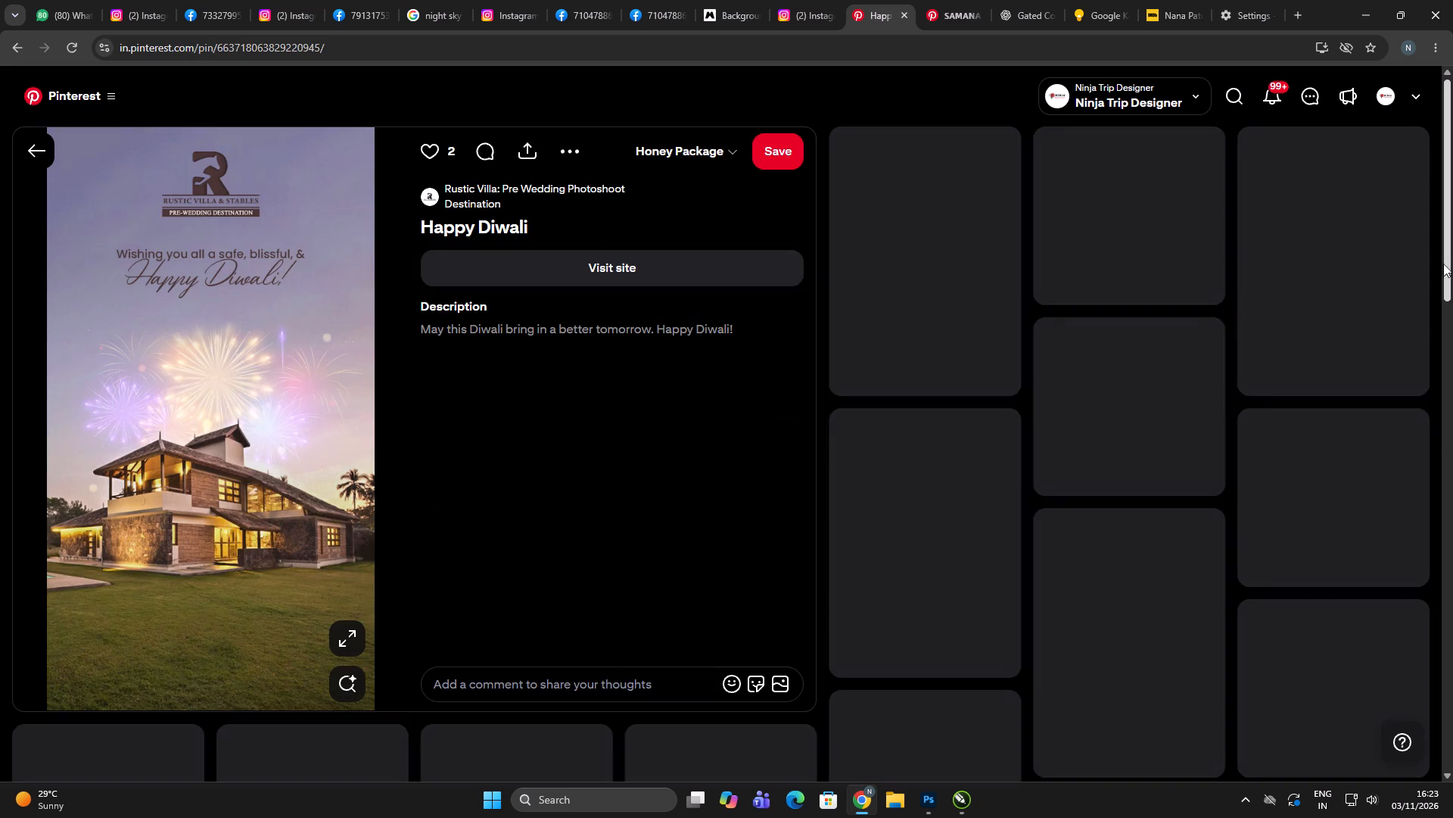
pyautogui.rightClick(114, 209)
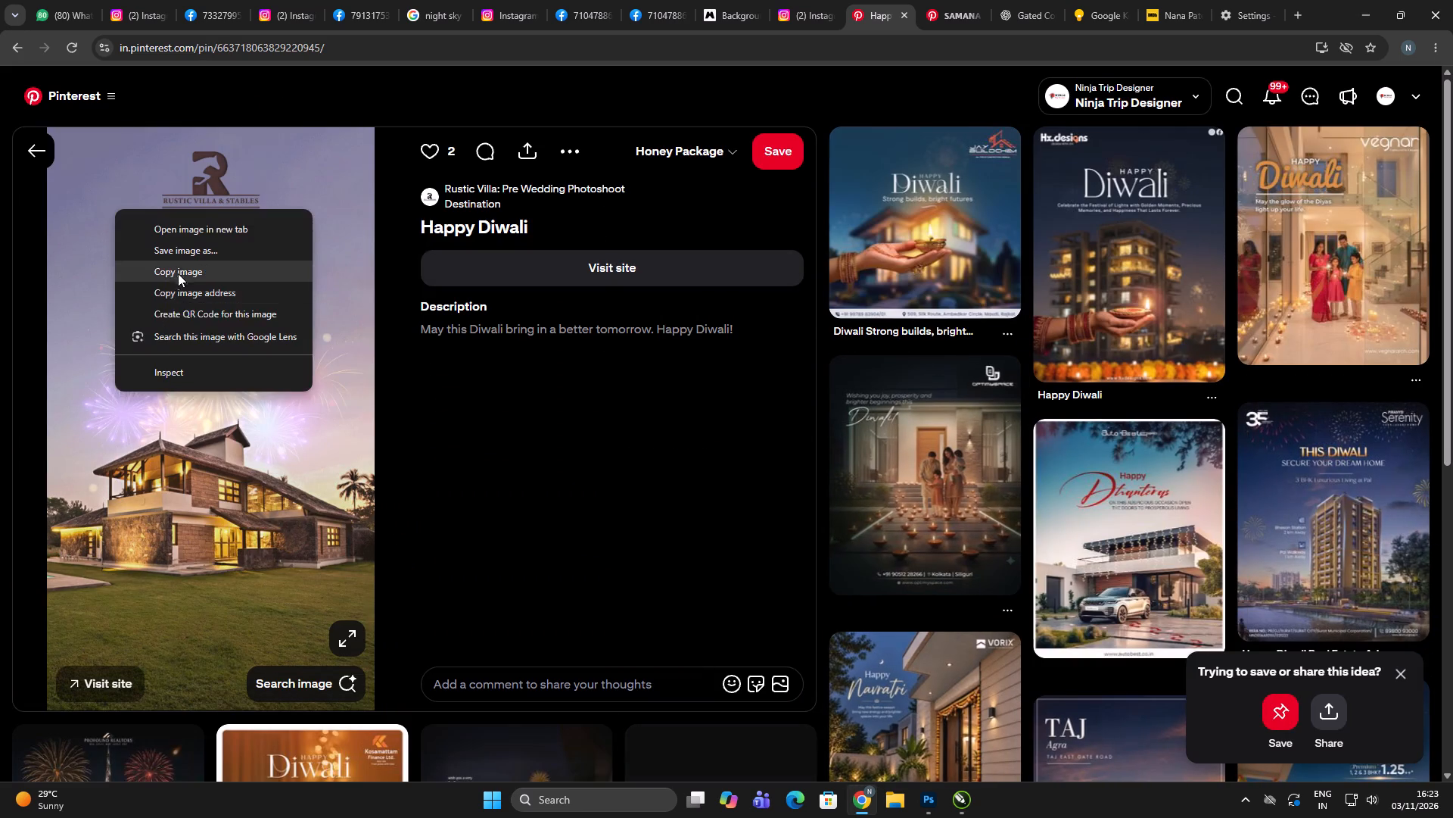
pyautogui.click(179, 270)
pyautogui.rightClick(144, 265)
pyautogui.click(196, 306)
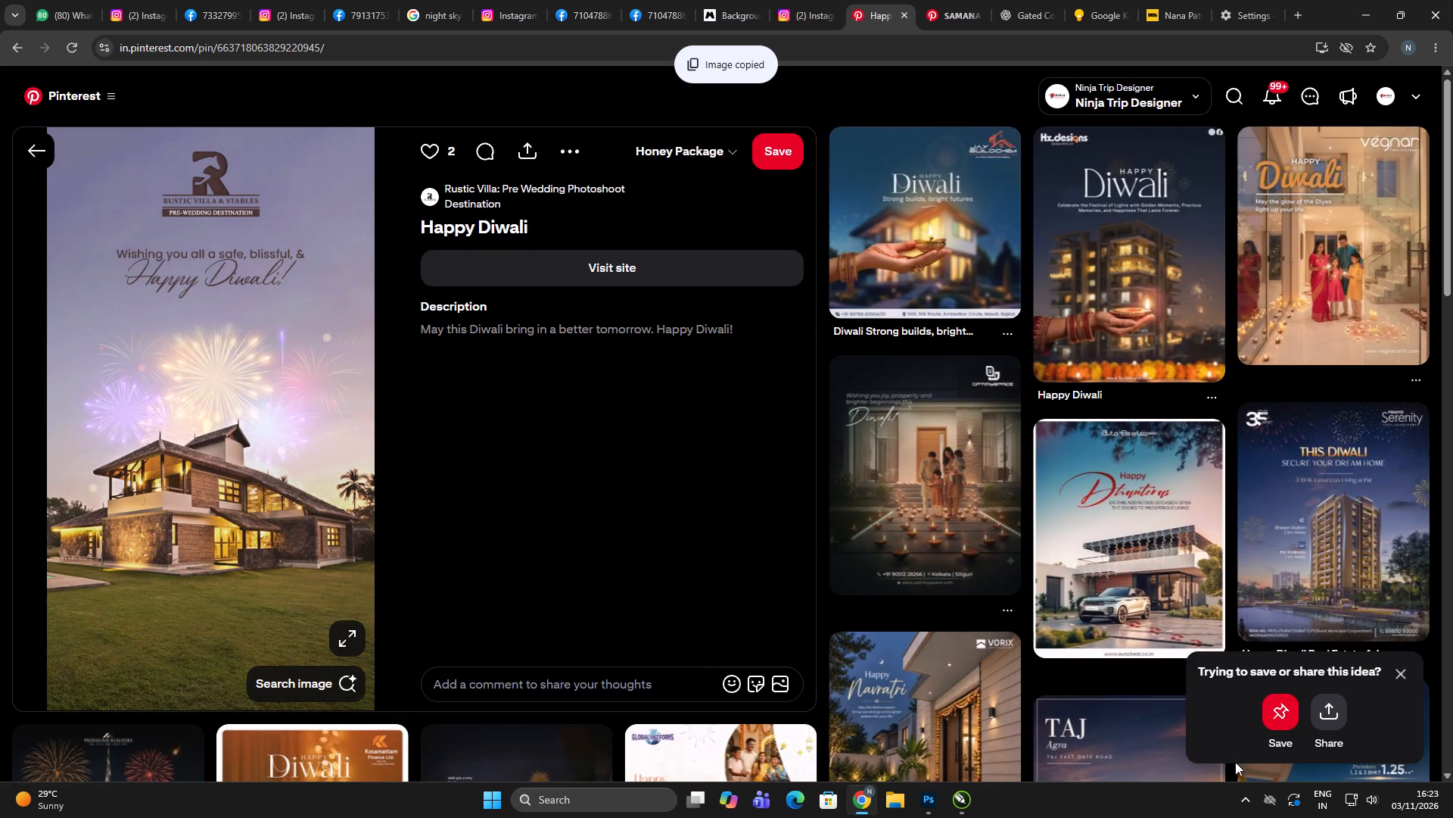
pyautogui.click(1324, 755)
pyautogui.doubleClick(543, 526)
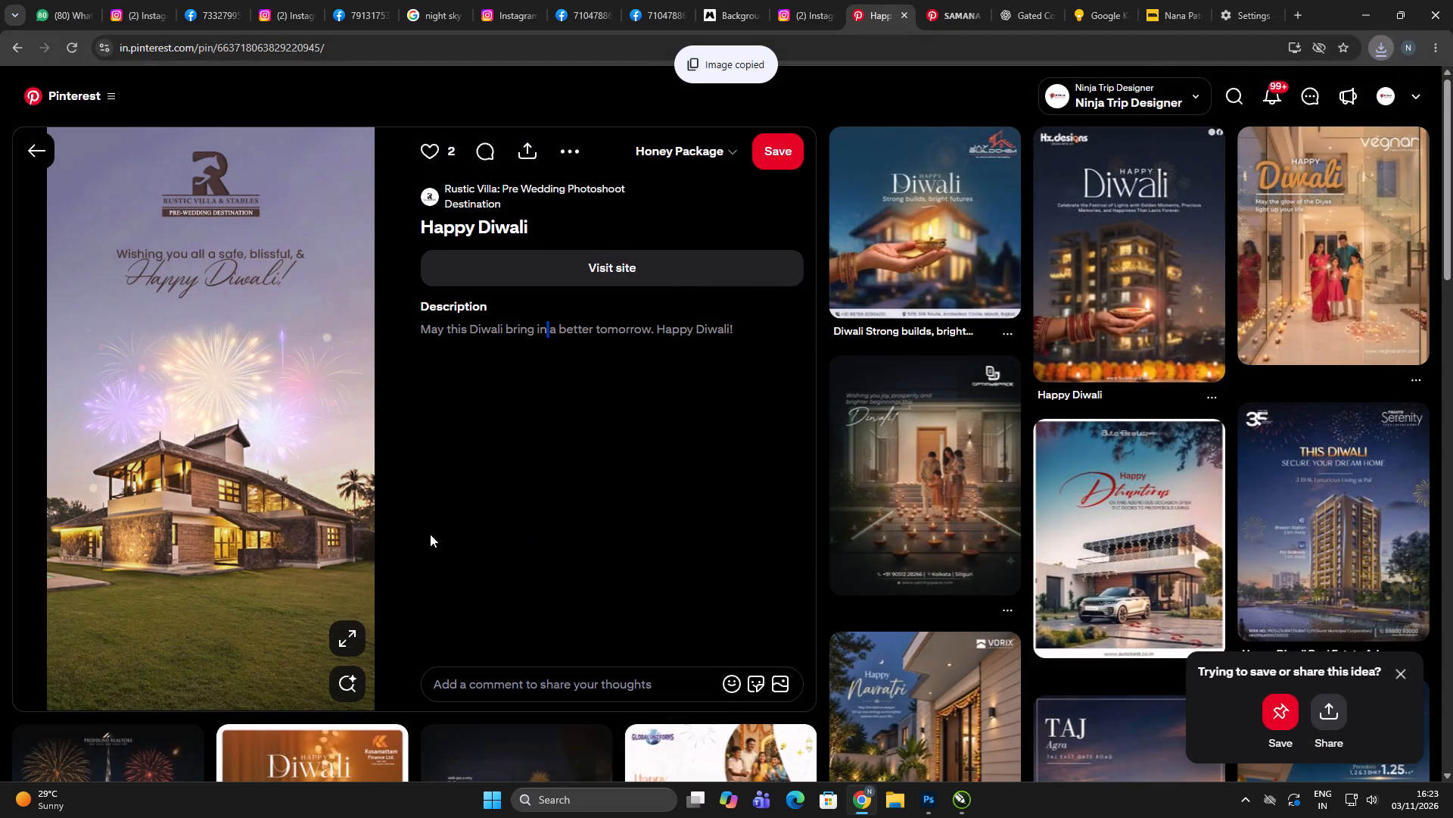
pyautogui.moveTo(126, 233); pyautogui.dragTo(138, 241, button='right')
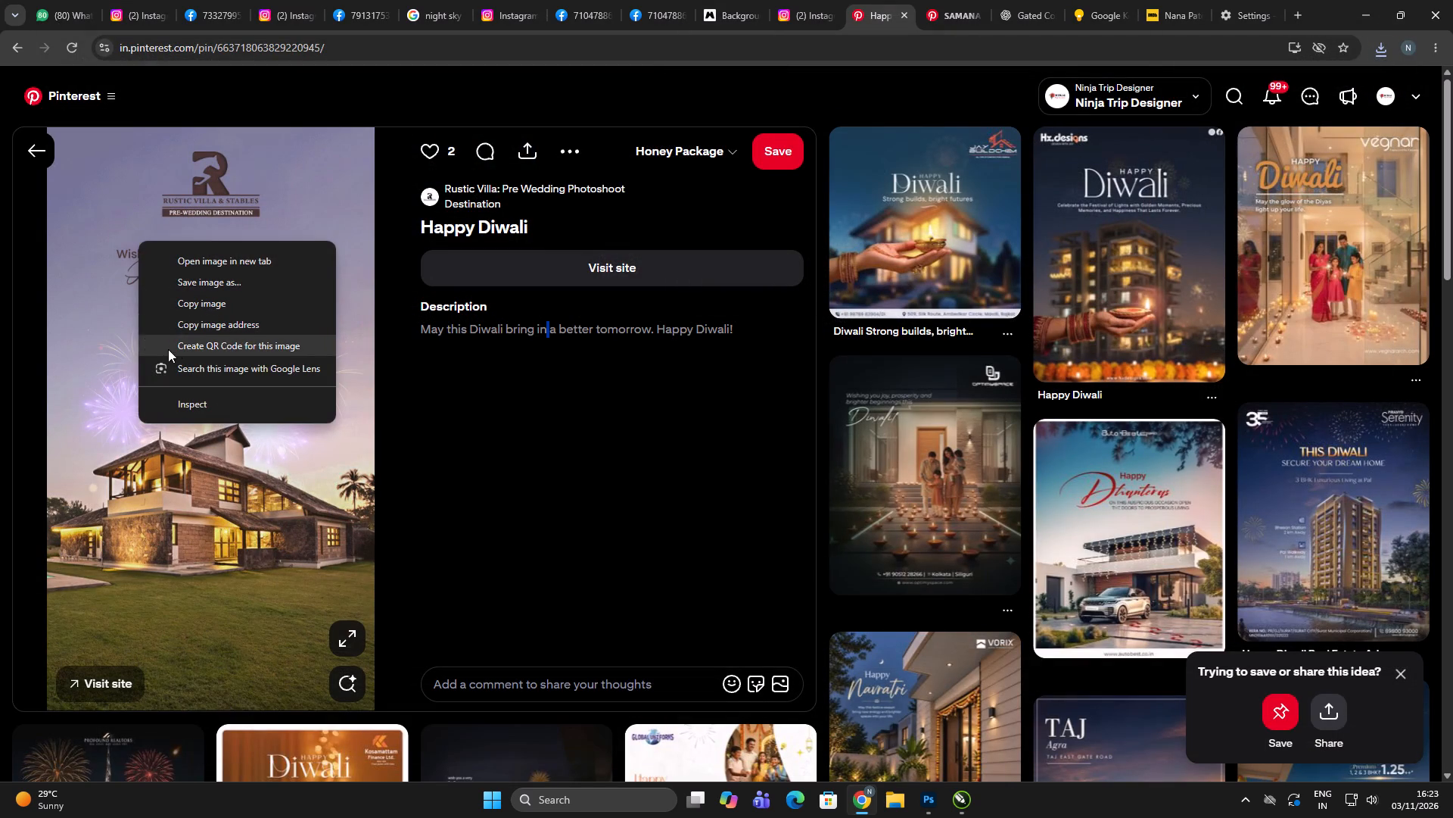
pyautogui.scroll(4, 280, 335)
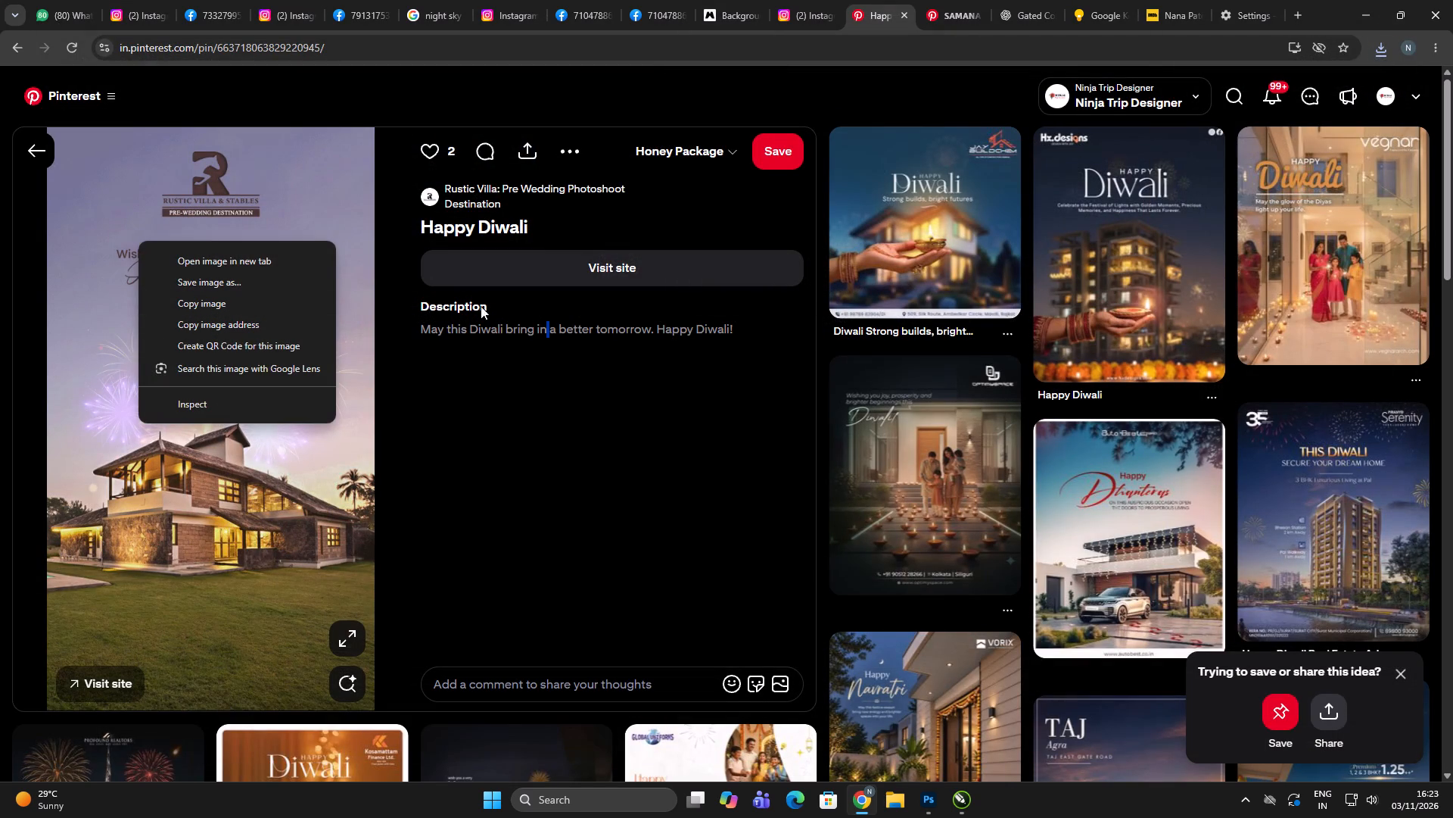
# Copy the image of the Jay Buildchem "Diwali Strong builds, bright futures" pin and paste it into the choti diwali story document in CorelDRAW.
pyautogui.click(945, 242)
pyautogui.click(937, 239)
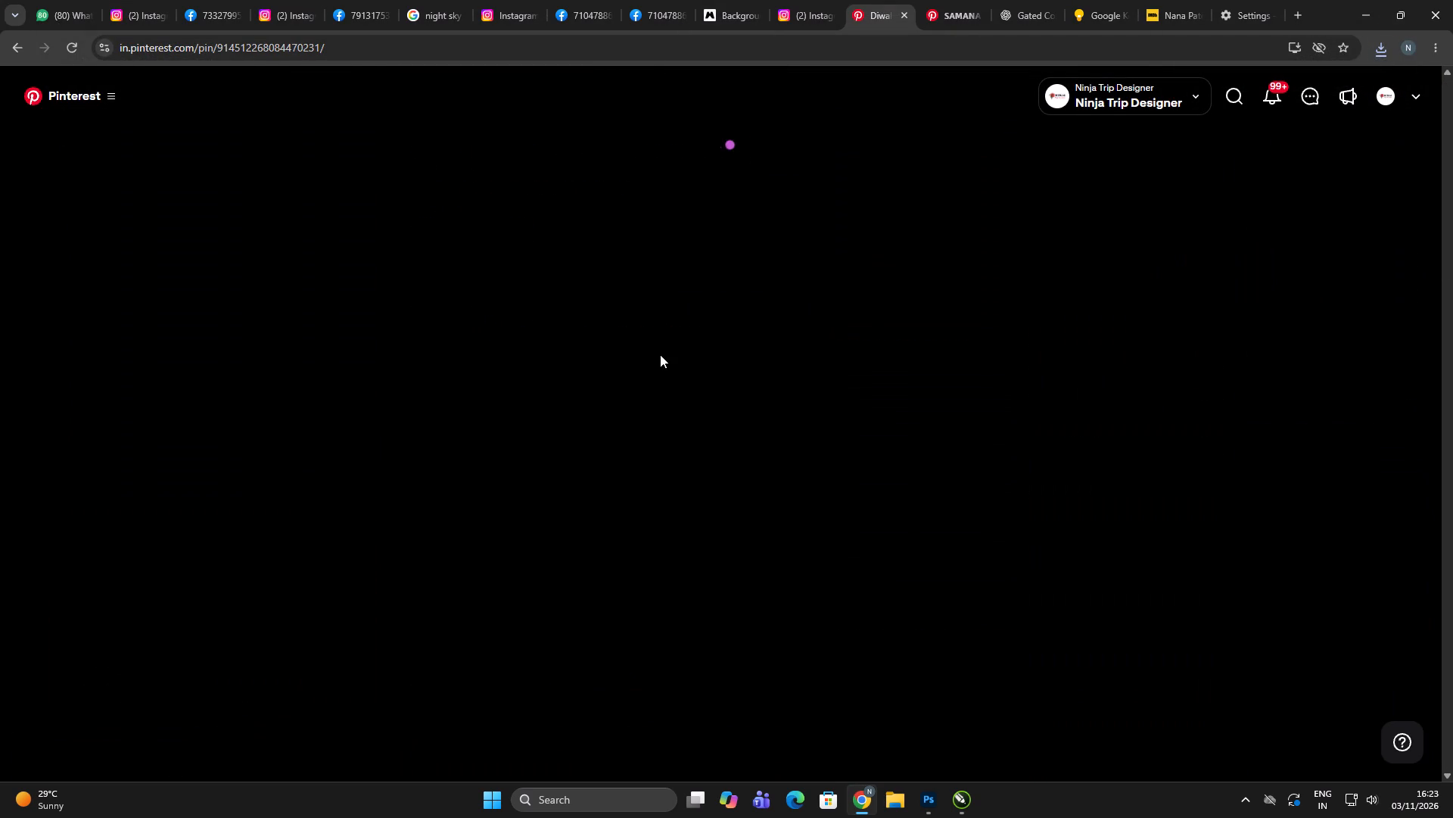
pyautogui.rightClick(181, 242)
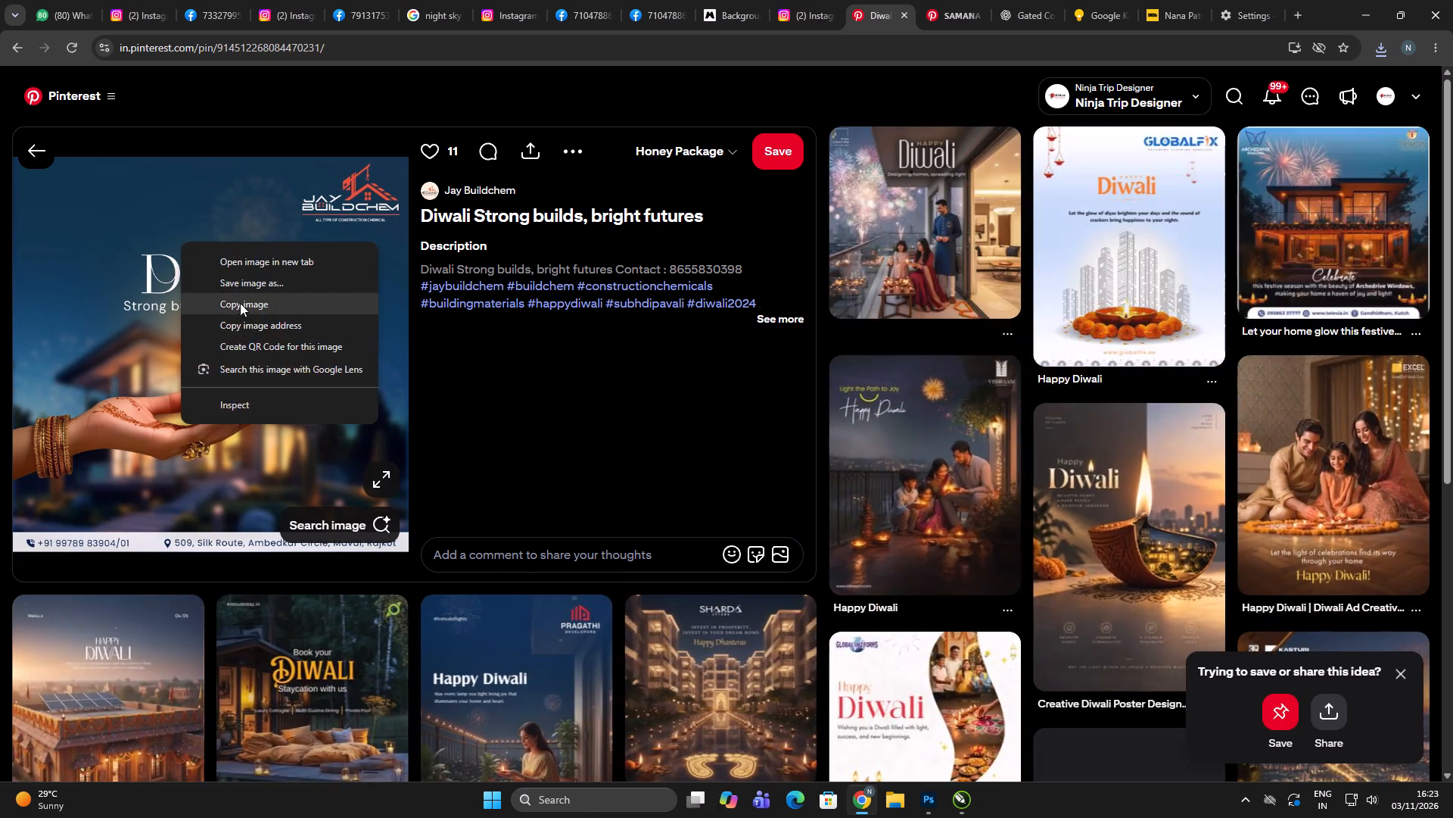
pyautogui.click(240, 303)
pyautogui.hotkey('alt', 'Tab')
pyautogui.scroll(-2, 517, 343)
pyautogui.hotkey('alt', 'Tab')
pyautogui.hotkey('alt', 'Tab')
pyautogui.scroll(-2, 559, 382)
pyautogui.doubleClick(707, 479)
pyautogui.hotkey('ctrl', 'v')
pyautogui.click(744, 414)
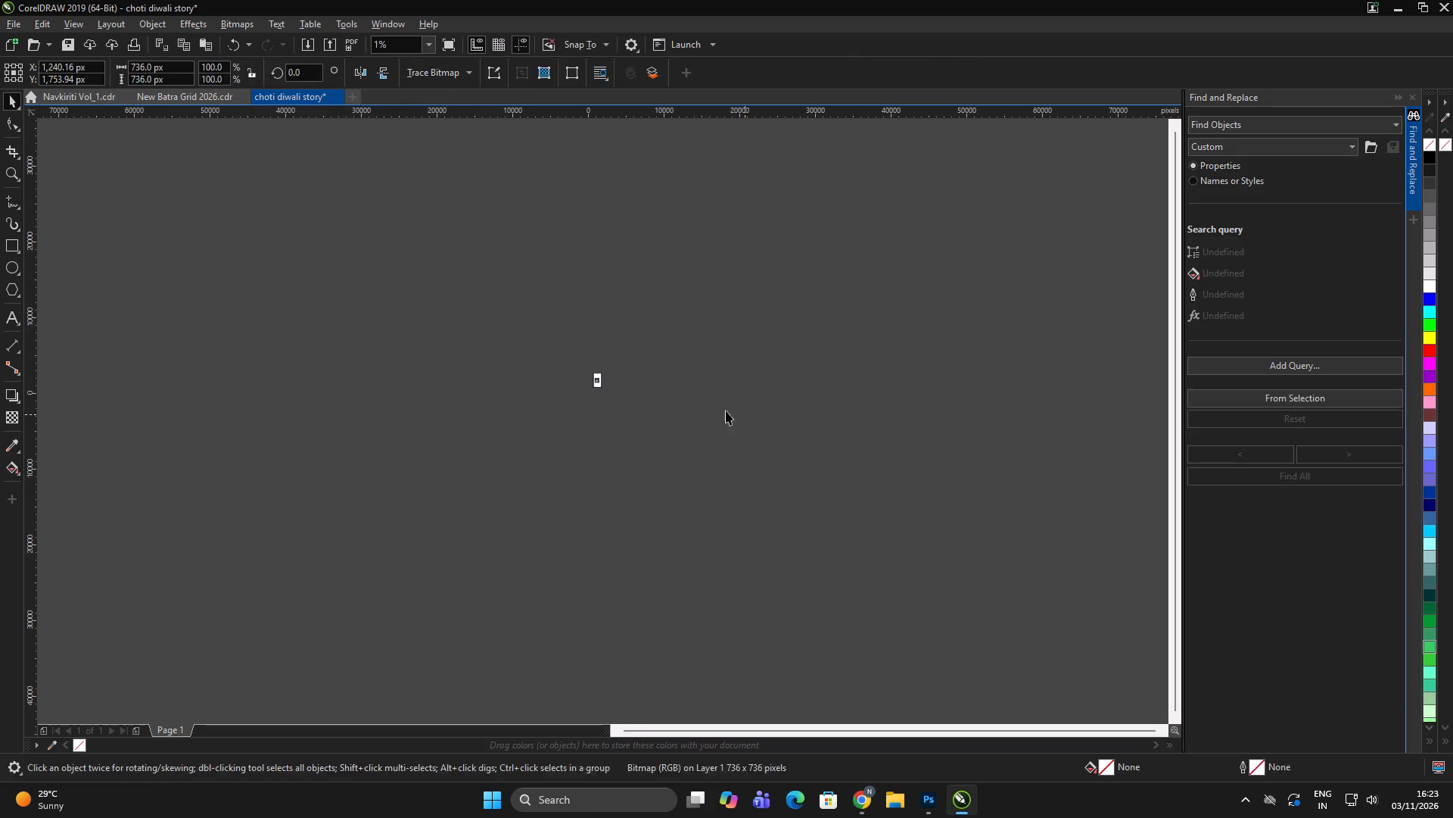
pyautogui.scroll(5, 618, 404)
pyautogui.scroll(-5, 713, 459)
# Return to the browser, copy the Jay Buildchem Diwali image again and save it to the computer.
pyautogui.hotkey('alt', 'Tab')
pyautogui.hotkey('alt', 'Tab')
pyautogui.hotkey('alt', 'Tab')
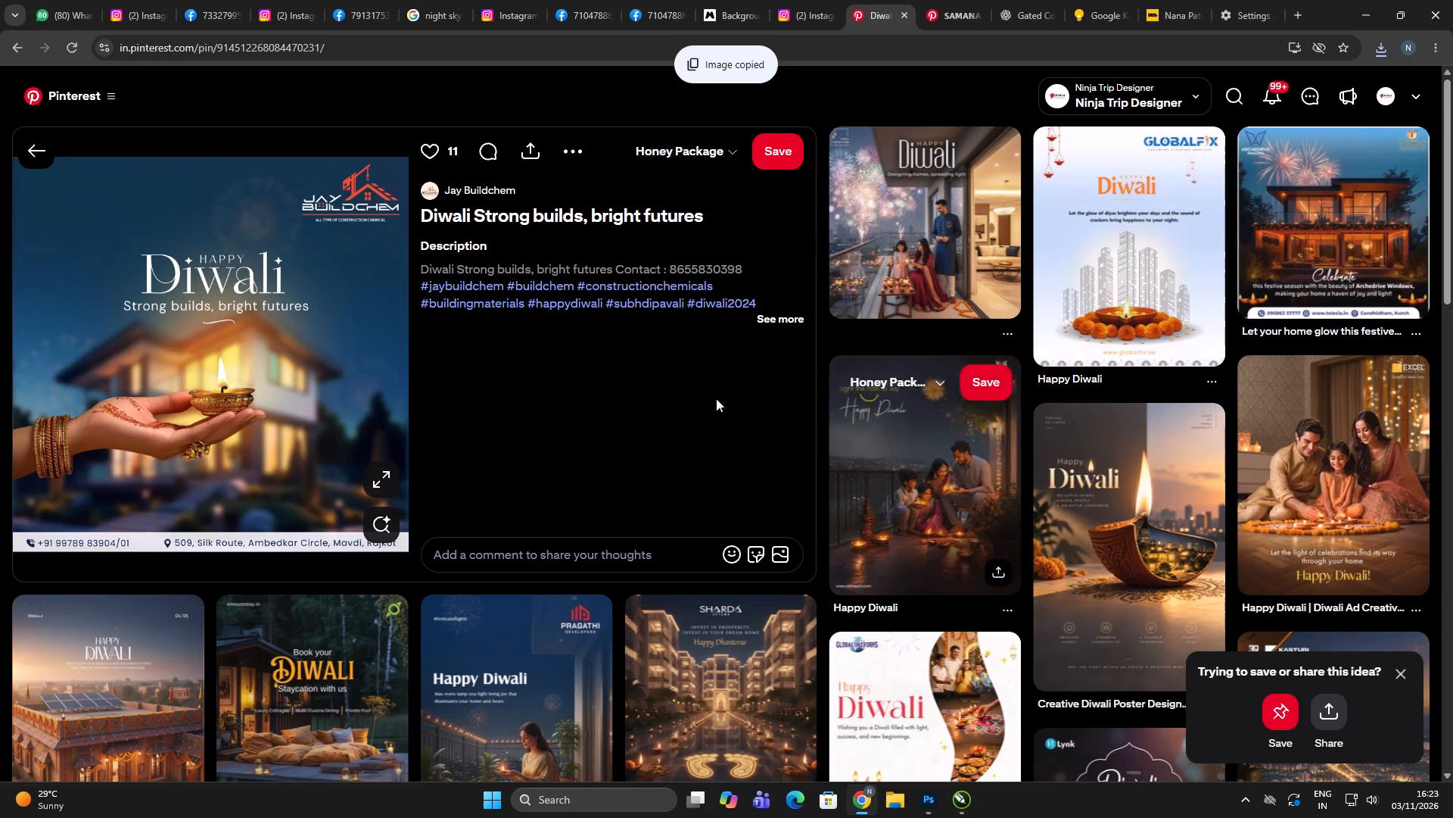
pyautogui.rightClick(198, 227)
pyautogui.click(266, 281)
pyautogui.rightClick(213, 226)
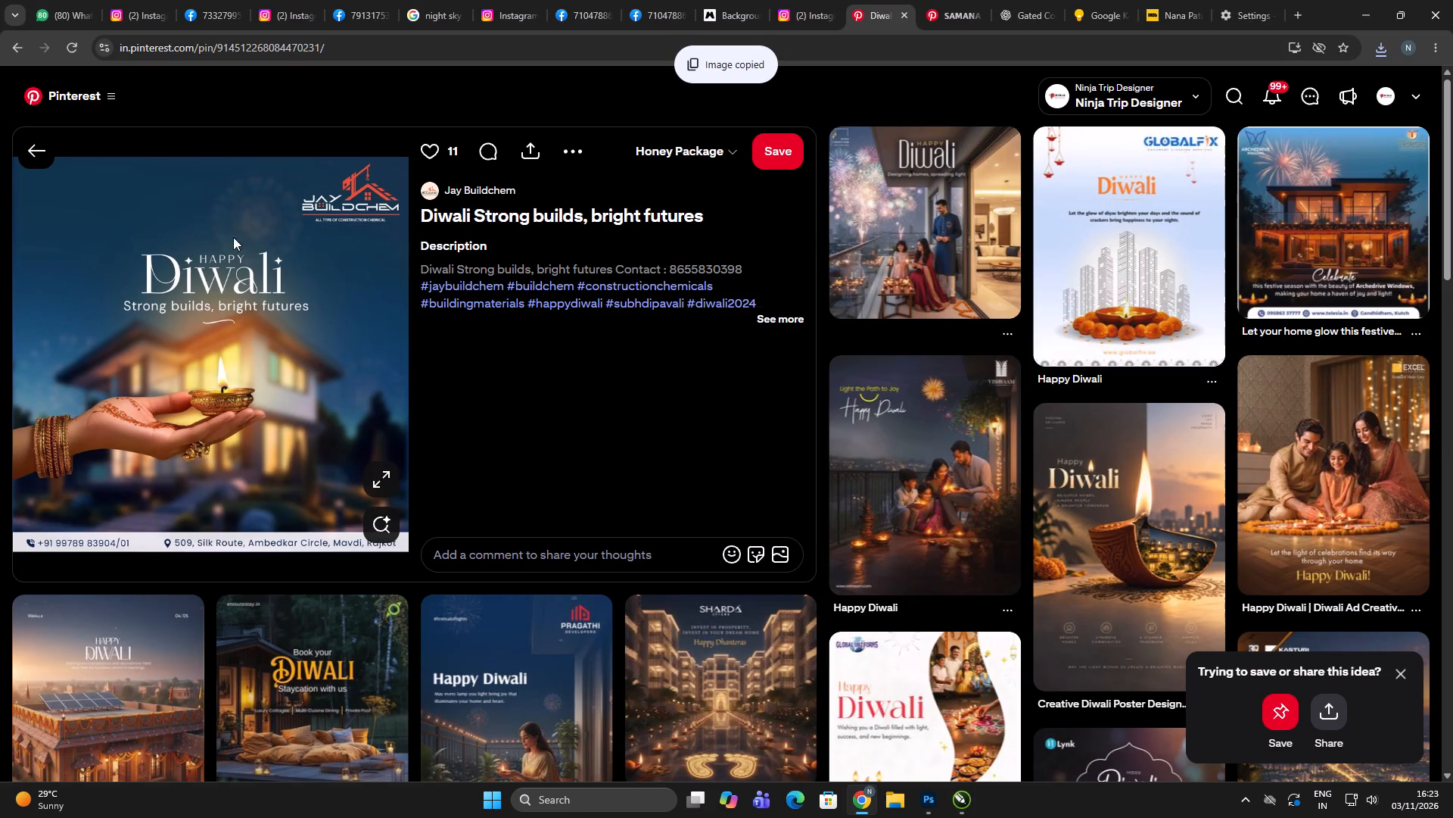
pyautogui.click(263, 270)
pyautogui.click(1318, 749)
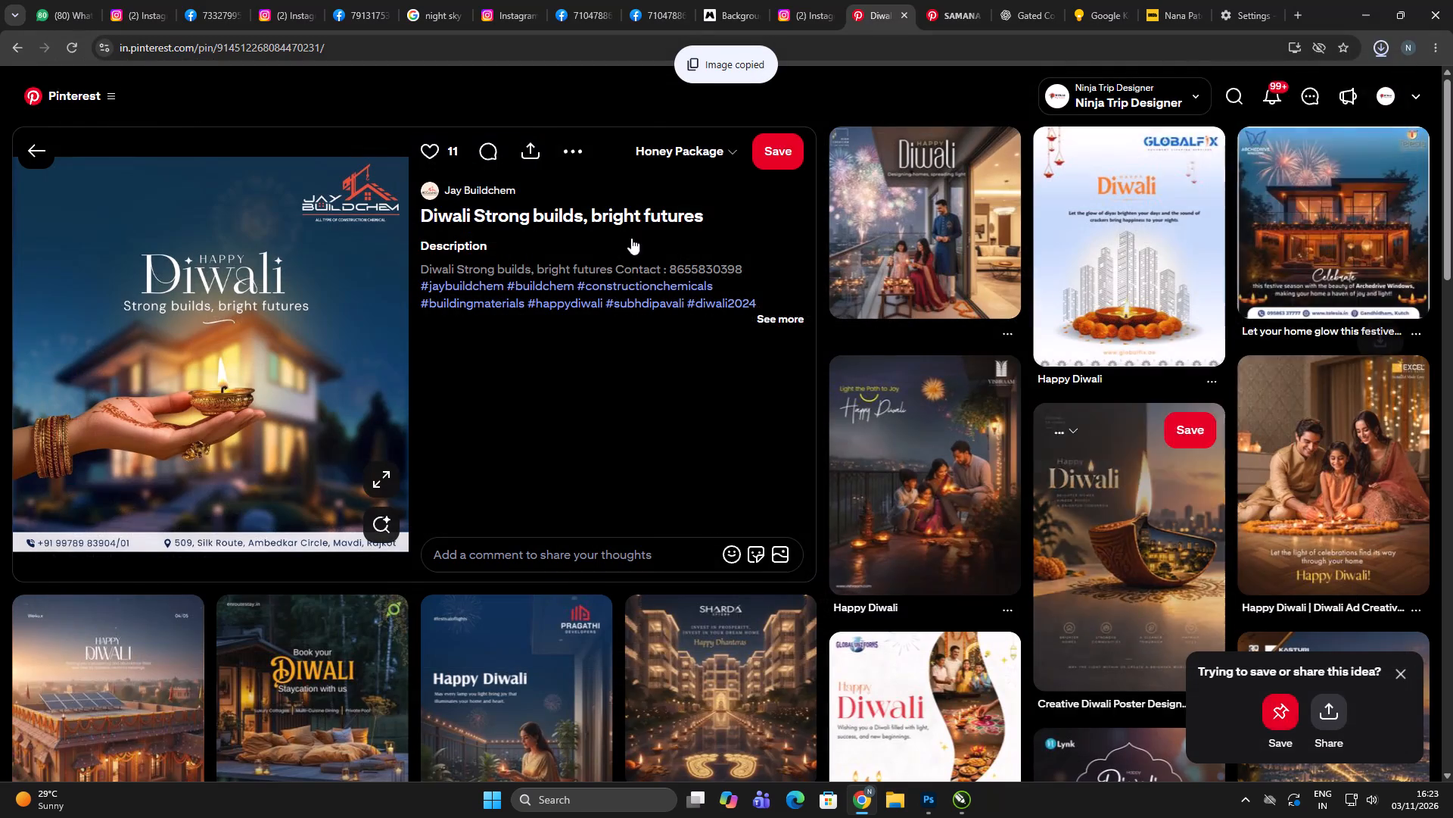
# Look through the pins related to the Jay Buildchem design and go back to the Rustic Villa pin.
pyautogui.click(512, 97)
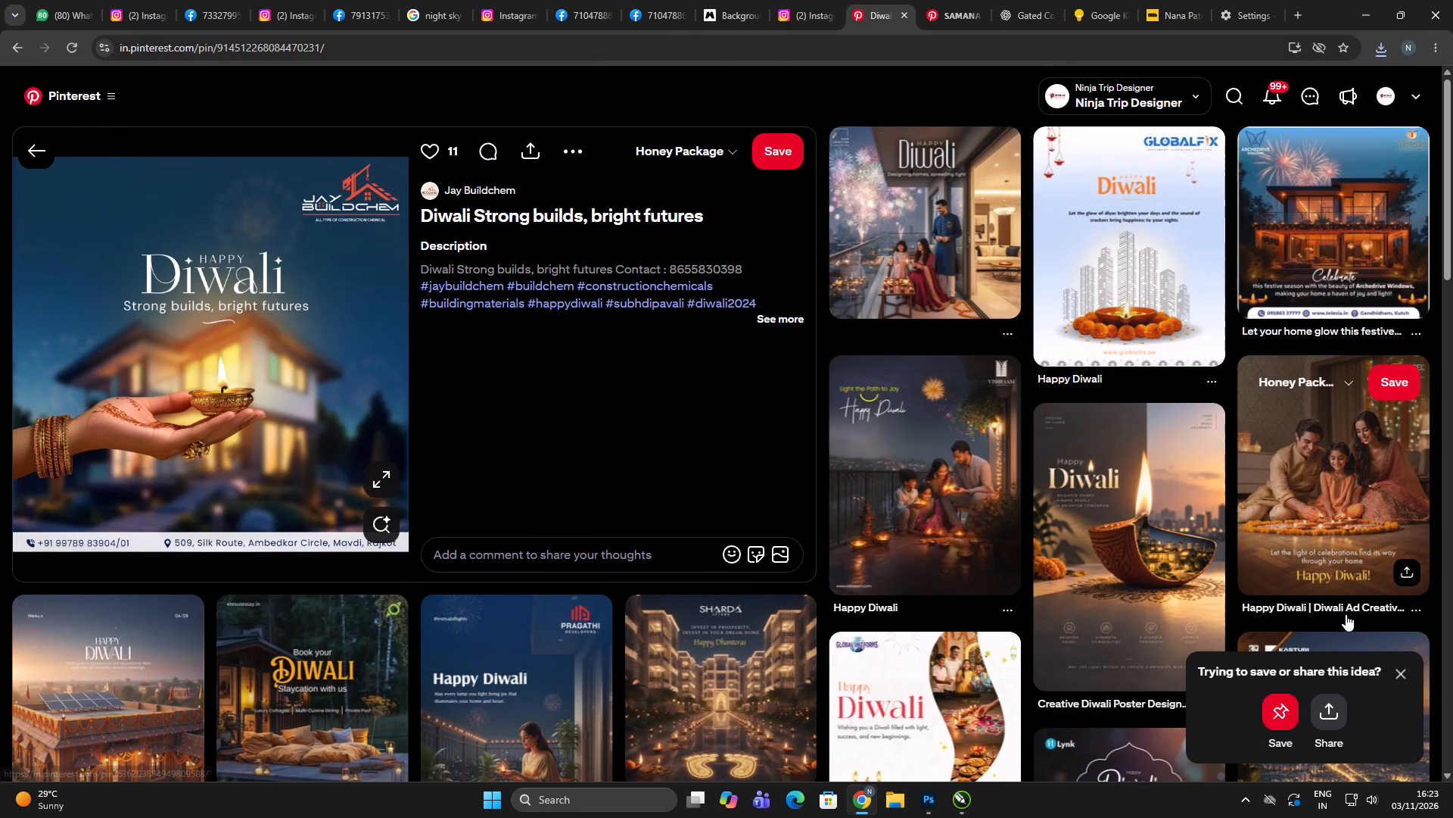
pyautogui.scroll(-5, 1365, 592)
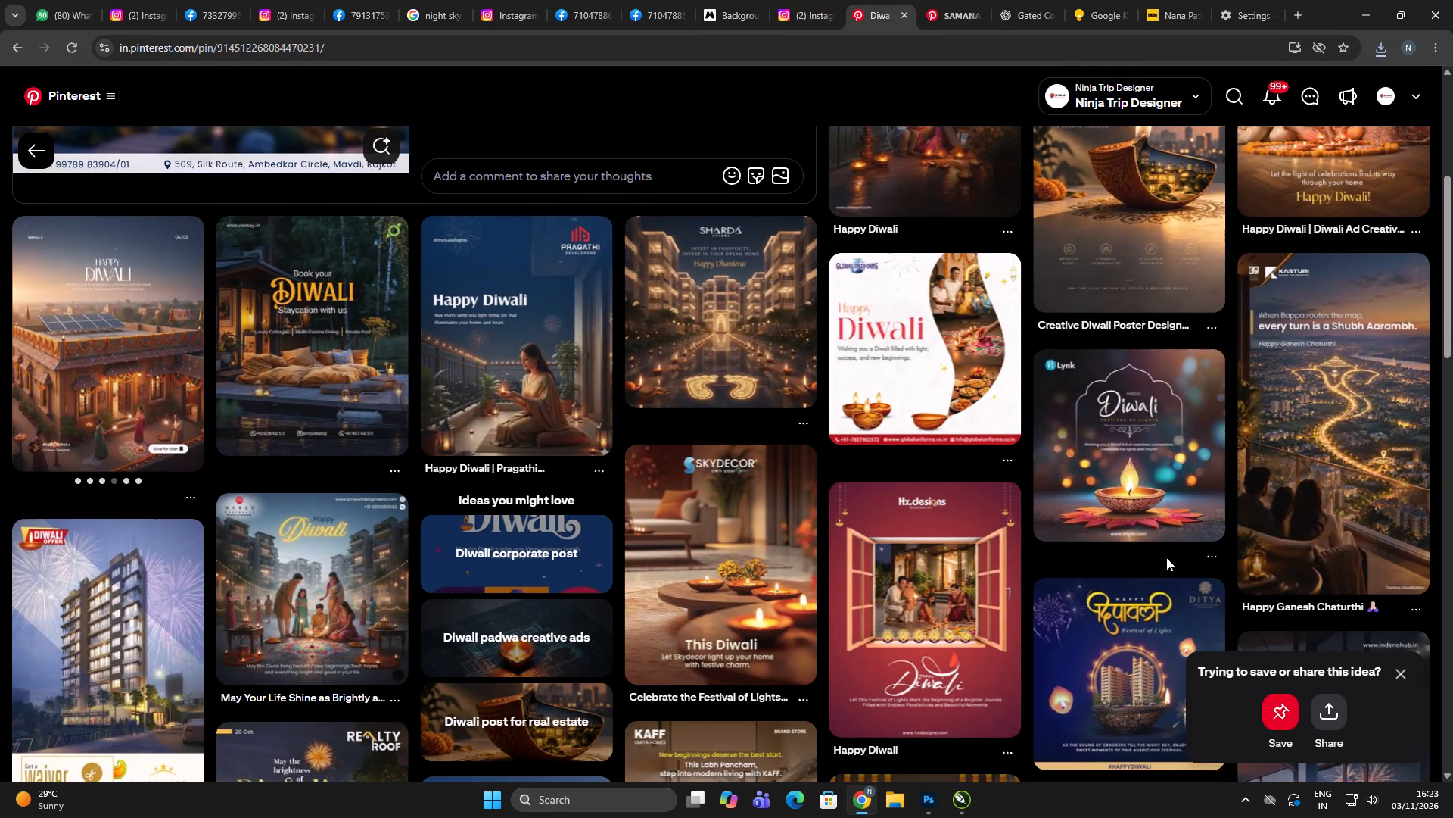
pyautogui.scroll(-1, 1167, 558)
pyautogui.scroll(2, 1166, 559)
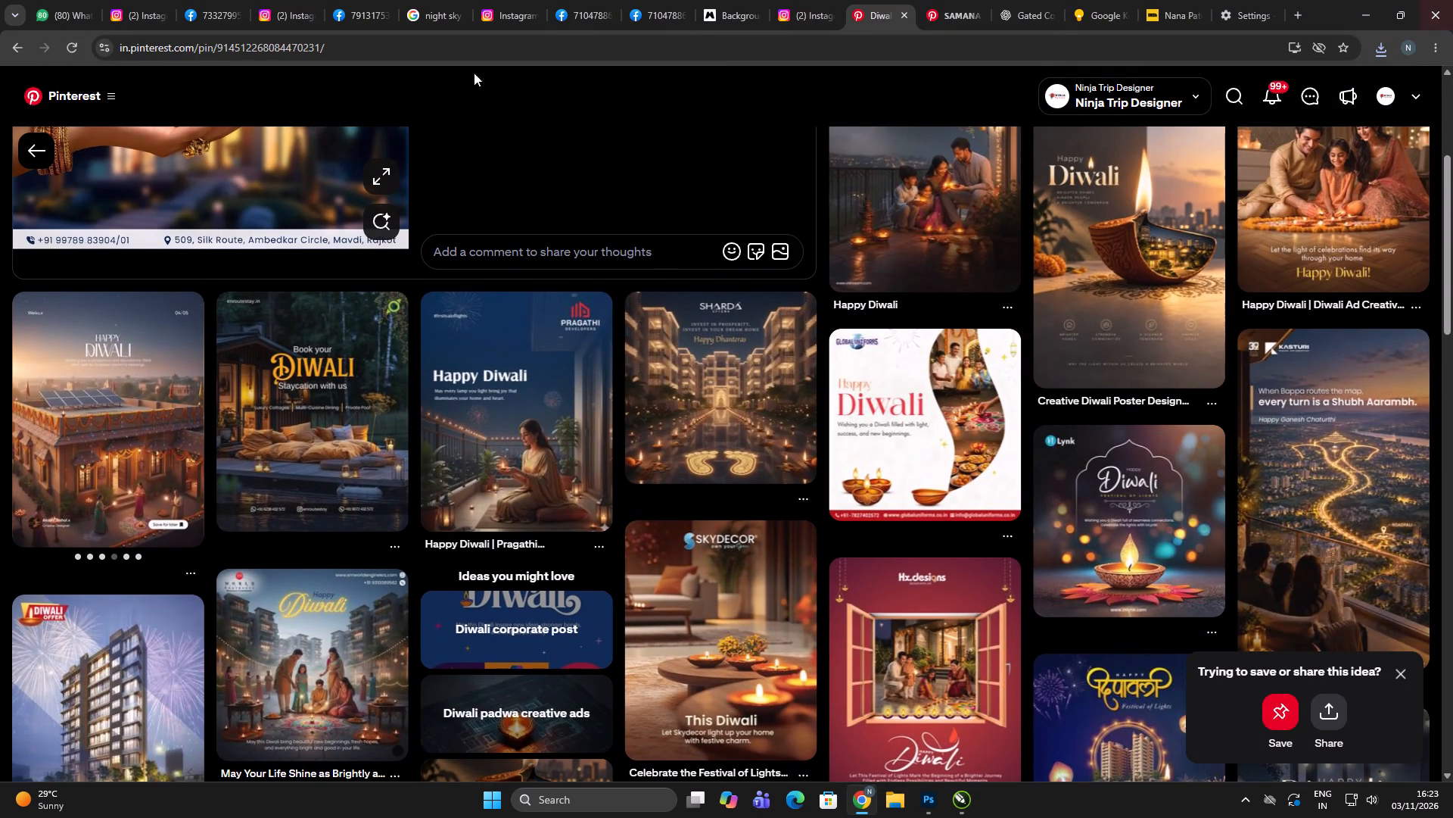
pyautogui.click(26, 142)
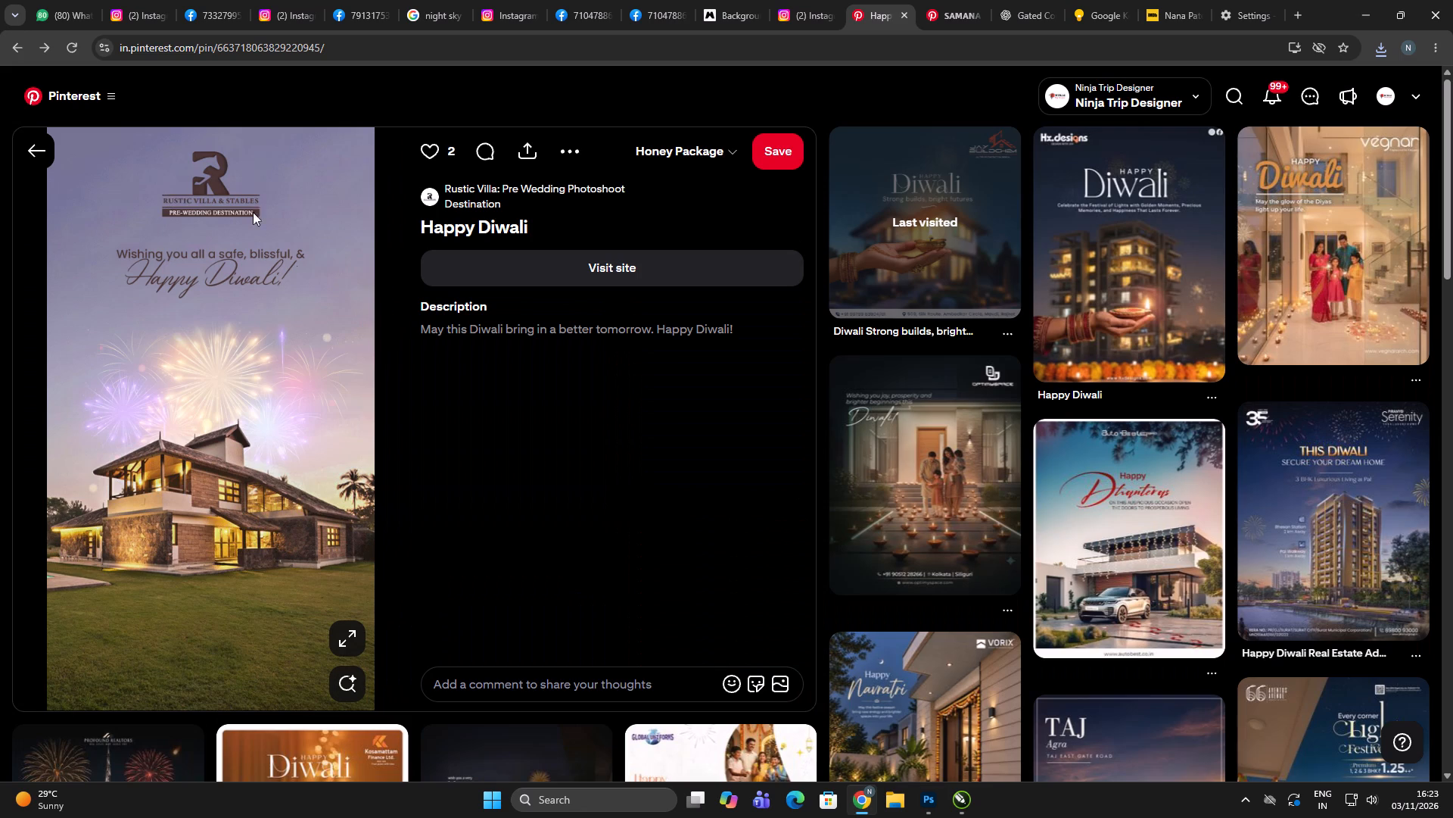
# Look through the Diwali pins related to the Rustic Villa pin for more real estate and hotel creative references.
pyautogui.scroll(-2, 321, 345)
pyautogui.scroll(3, 321, 345)
pyautogui.scroll(-2, 322, 345)
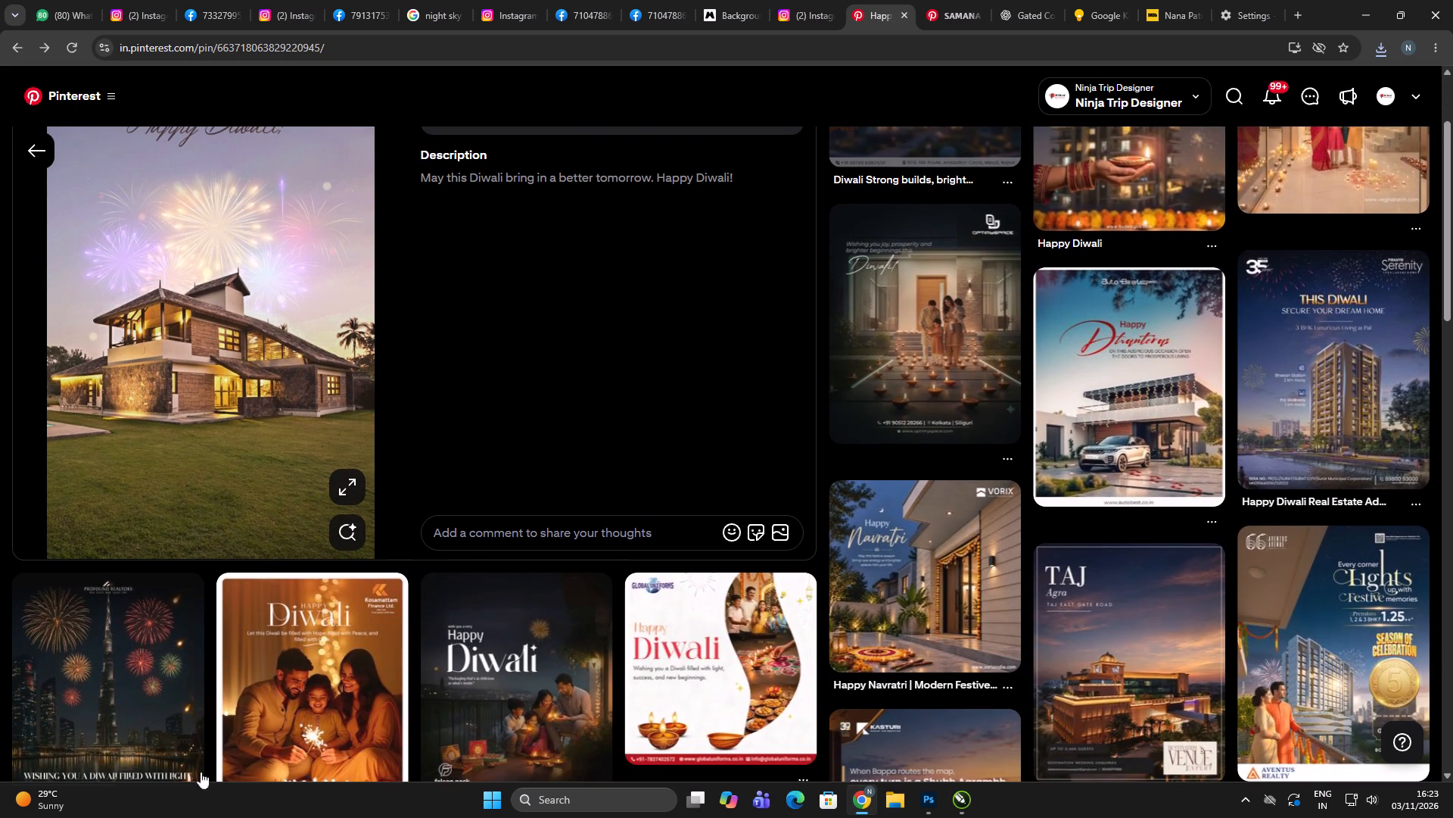
pyautogui.scroll(-10, 976, 455)
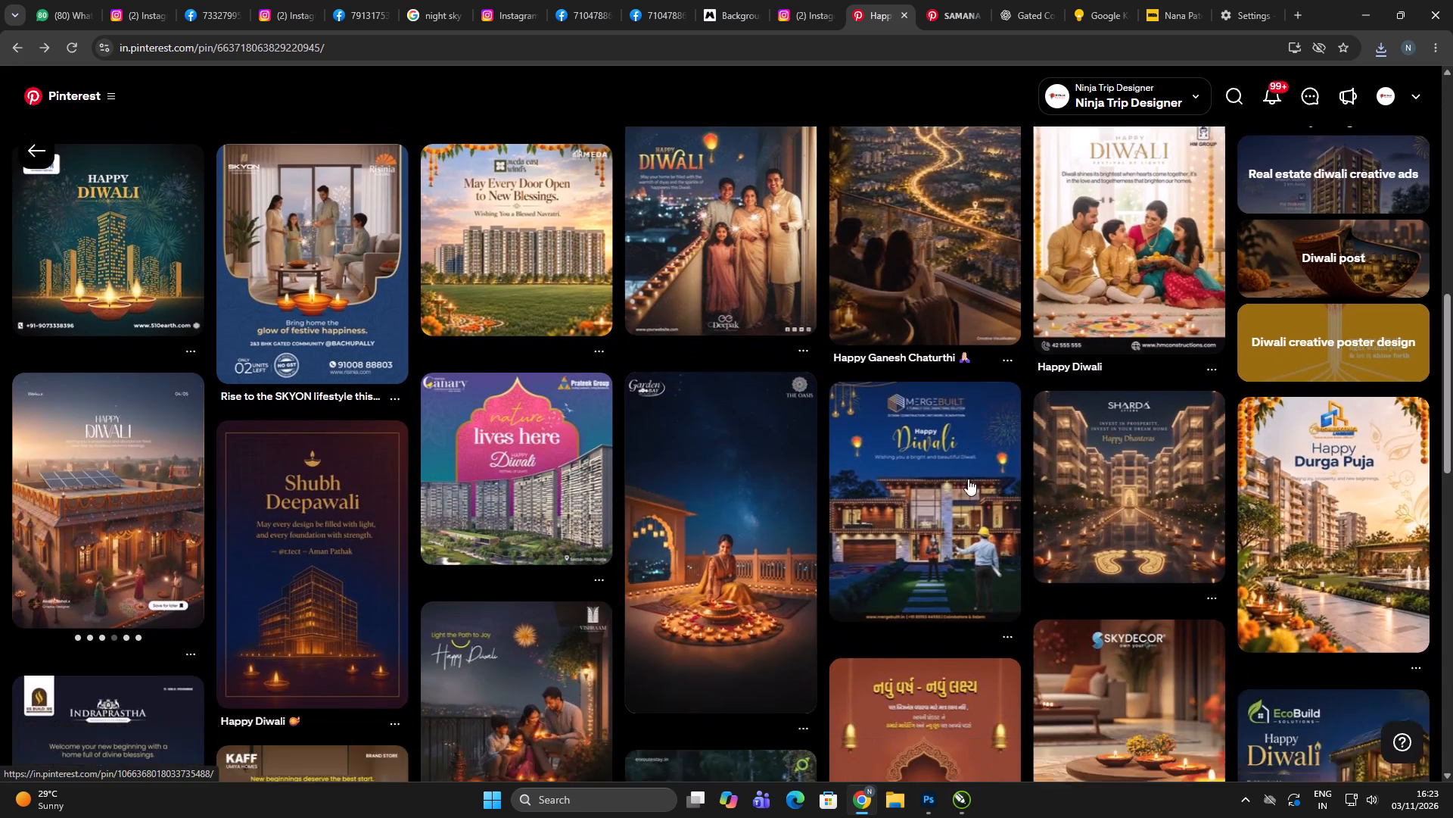
pyautogui.scroll(3, 951, 477)
pyautogui.scroll(-4, 957, 477)
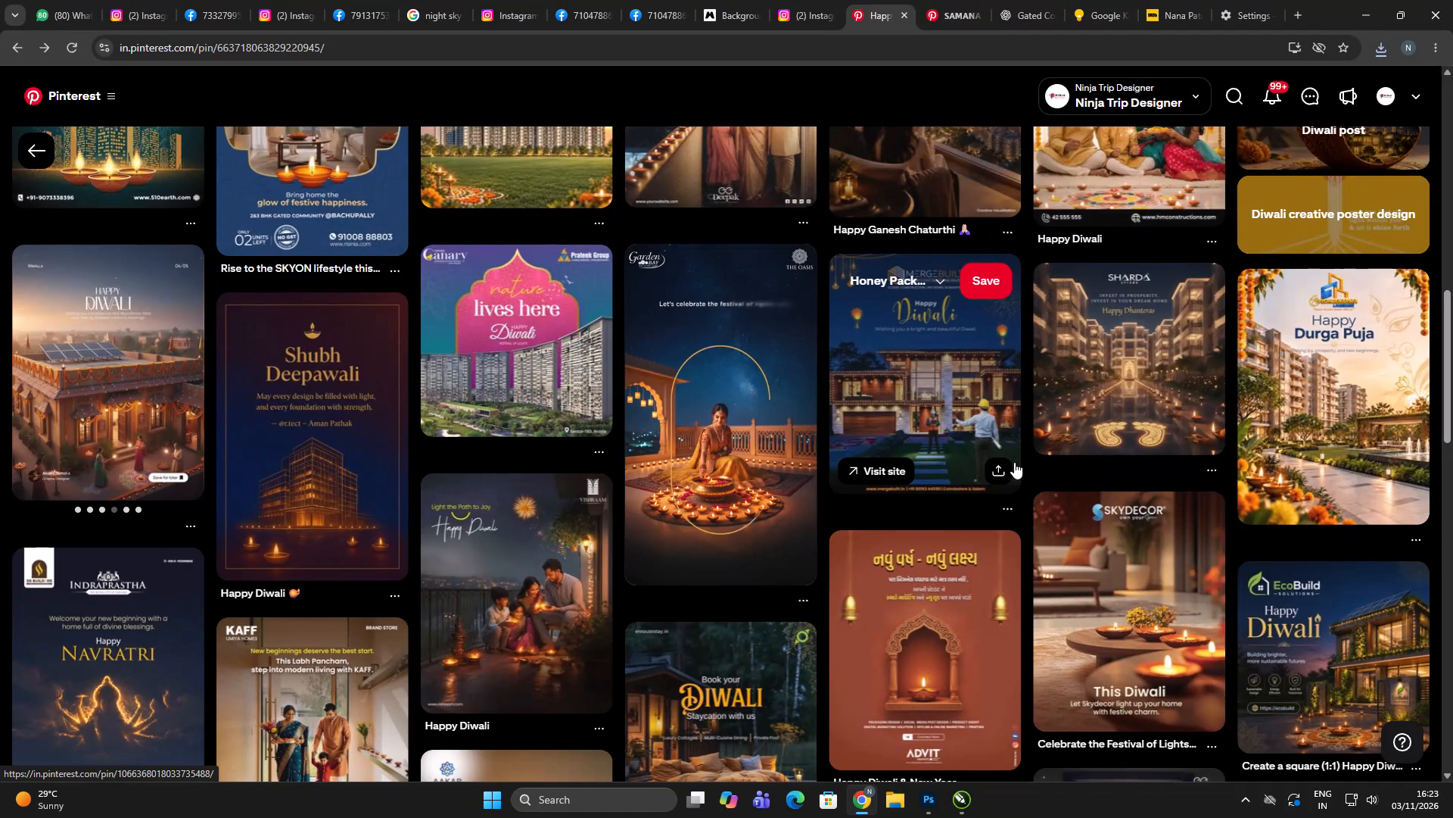
# Switch to CorelDRAW and move the pasted Jay Buildchem Diwali image off the page, onto the empty area to its left.
pyautogui.hotkey('alt', 'Tab')
pyautogui.hotkey('alt', 'Tab')
pyautogui.hotkey('alt', 'Tab')
pyautogui.scroll(-1, 677, 492)
pyautogui.click(746, 557)
pyautogui.click(751, 550)
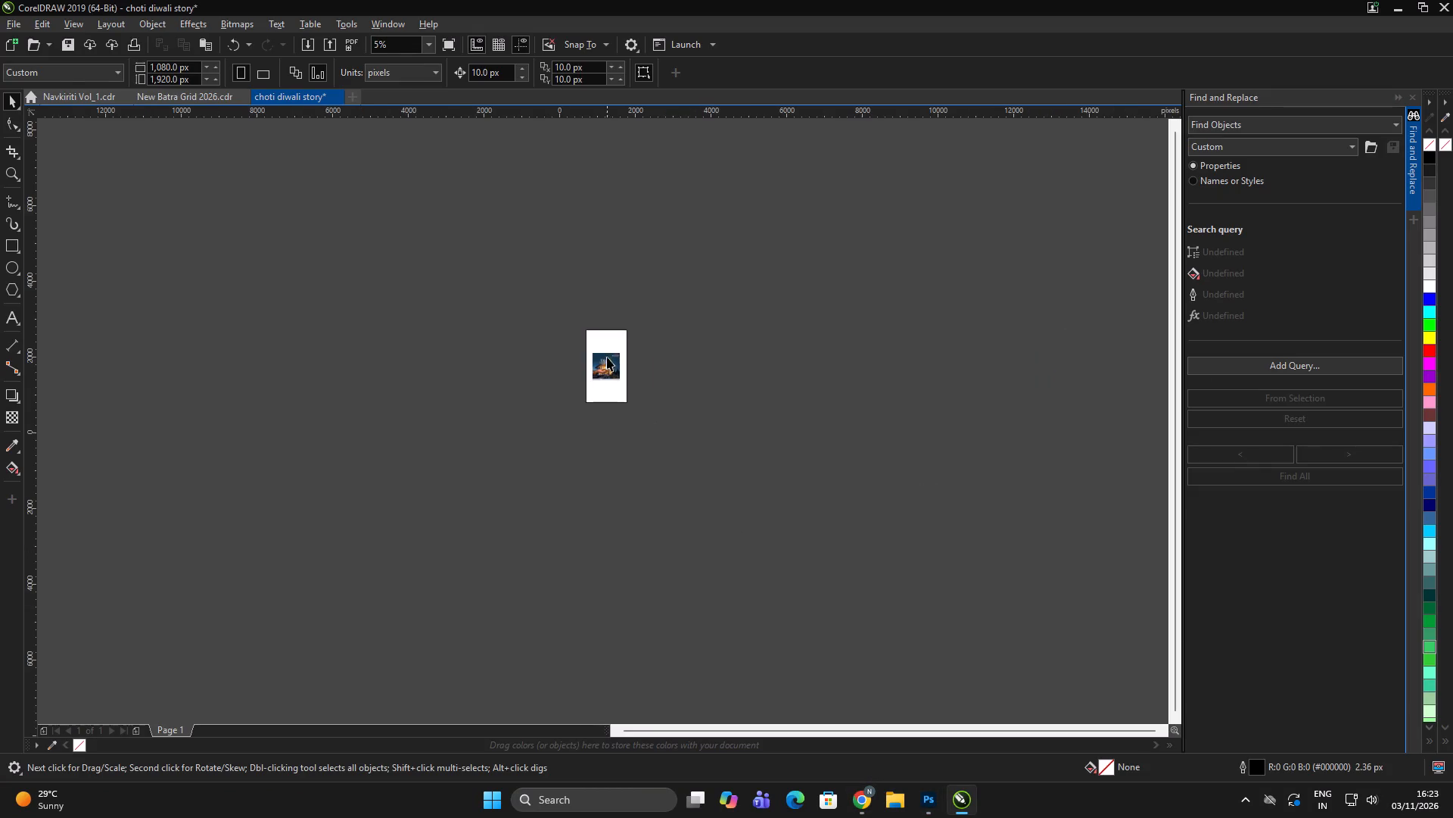
pyautogui.scroll(2, 608, 357)
pyautogui.moveTo(631, 397); pyautogui.dragTo(350, 407)
pyautogui.click(837, 402)
pyautogui.click(846, 396)
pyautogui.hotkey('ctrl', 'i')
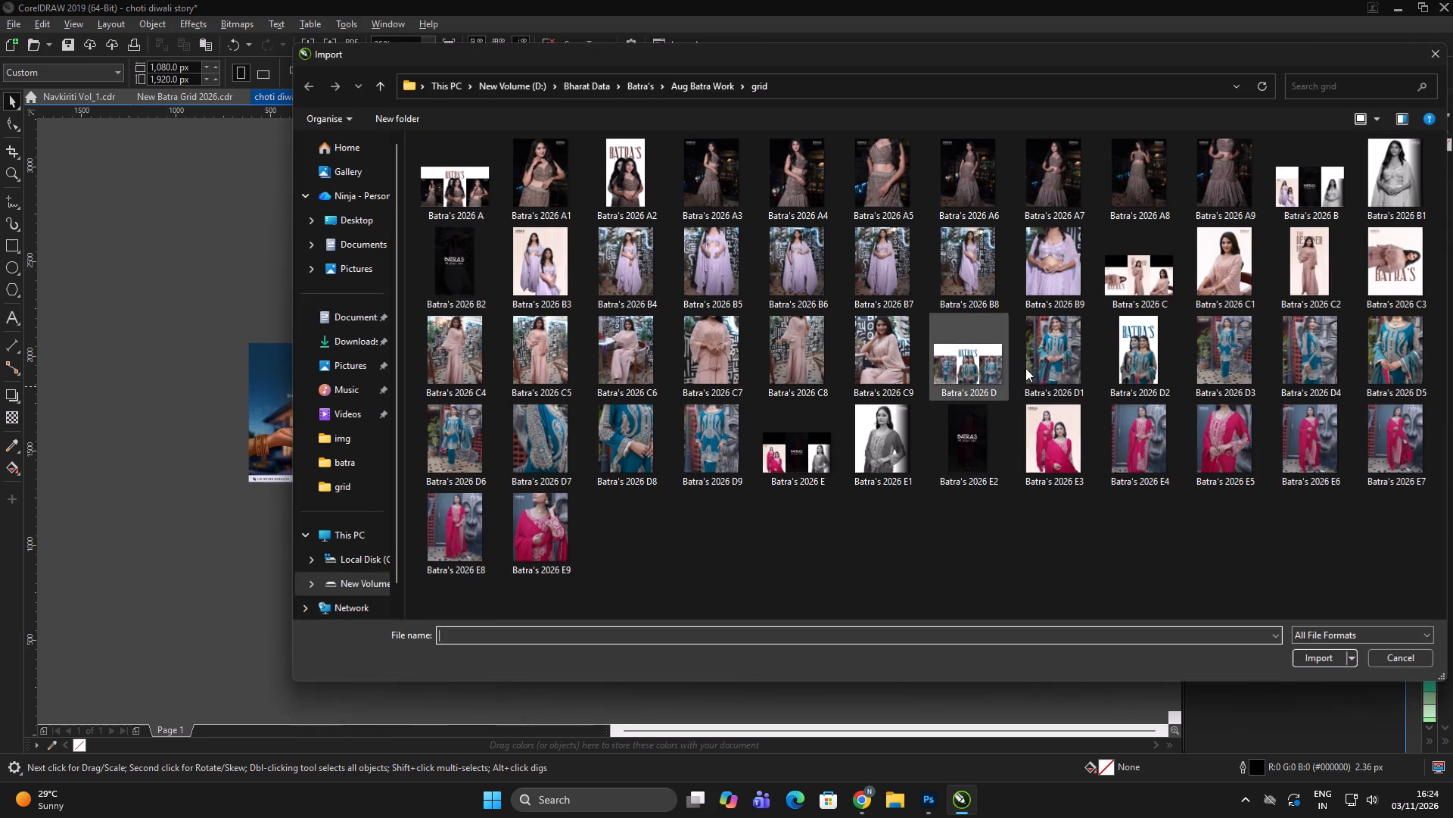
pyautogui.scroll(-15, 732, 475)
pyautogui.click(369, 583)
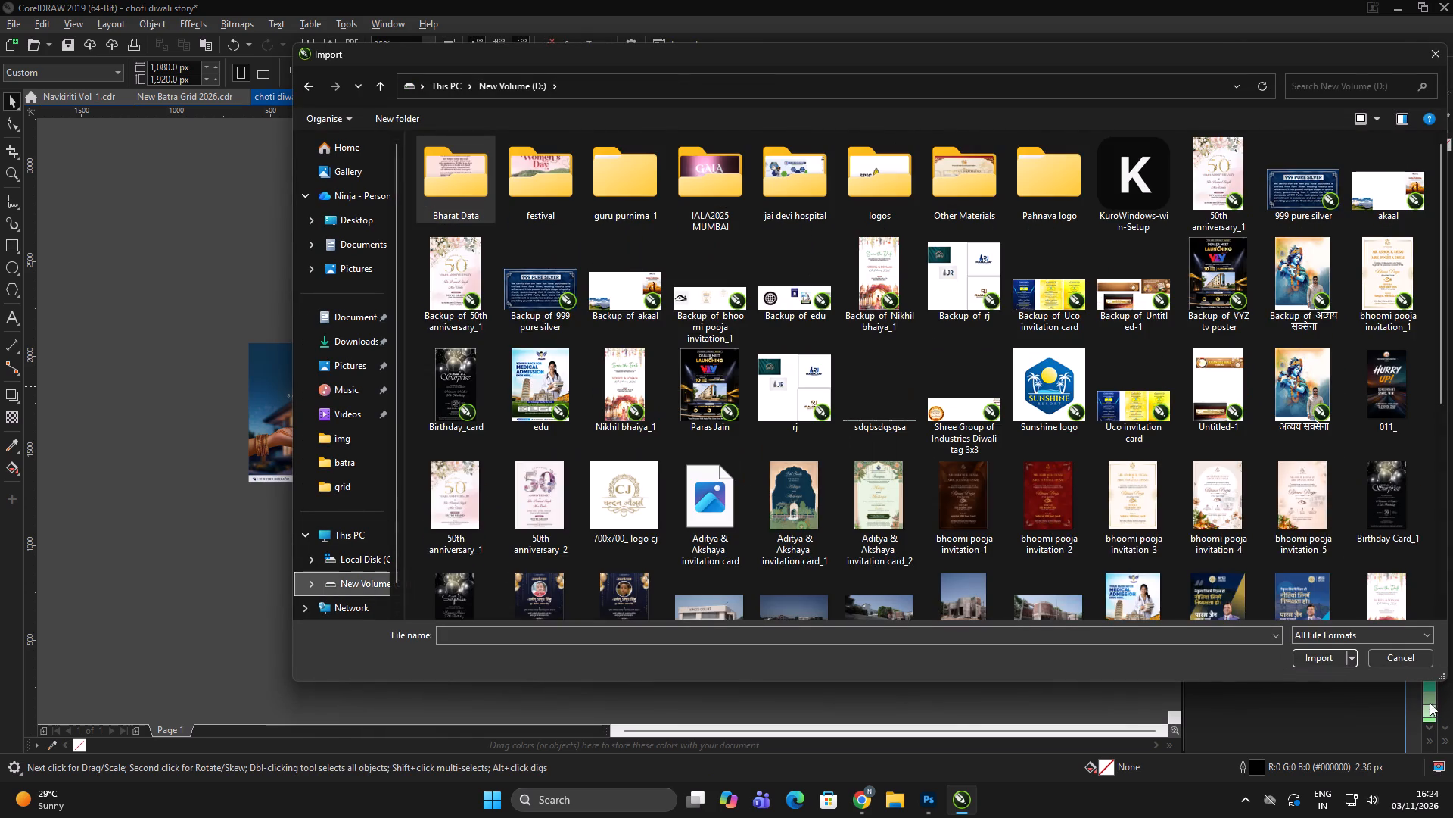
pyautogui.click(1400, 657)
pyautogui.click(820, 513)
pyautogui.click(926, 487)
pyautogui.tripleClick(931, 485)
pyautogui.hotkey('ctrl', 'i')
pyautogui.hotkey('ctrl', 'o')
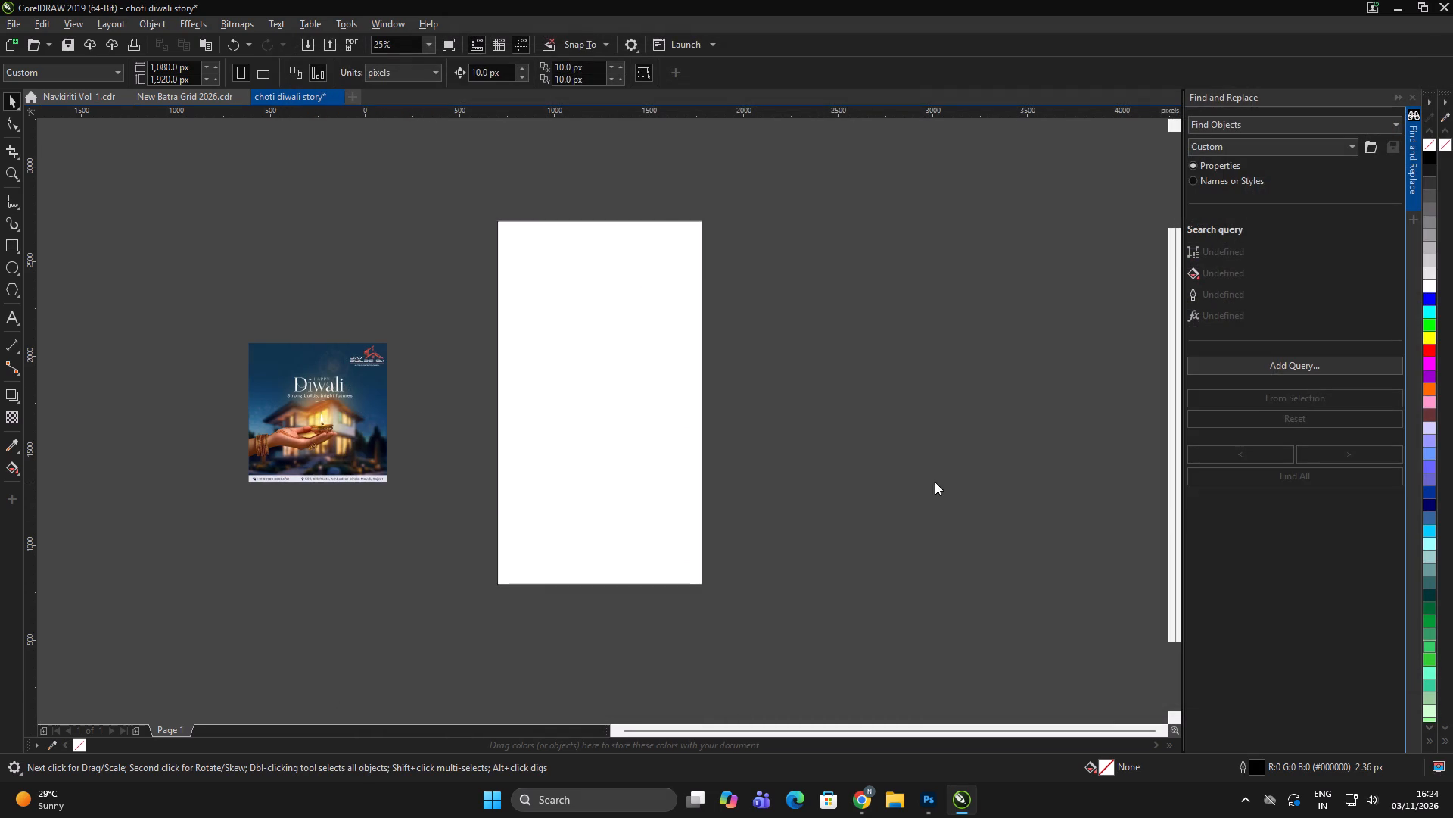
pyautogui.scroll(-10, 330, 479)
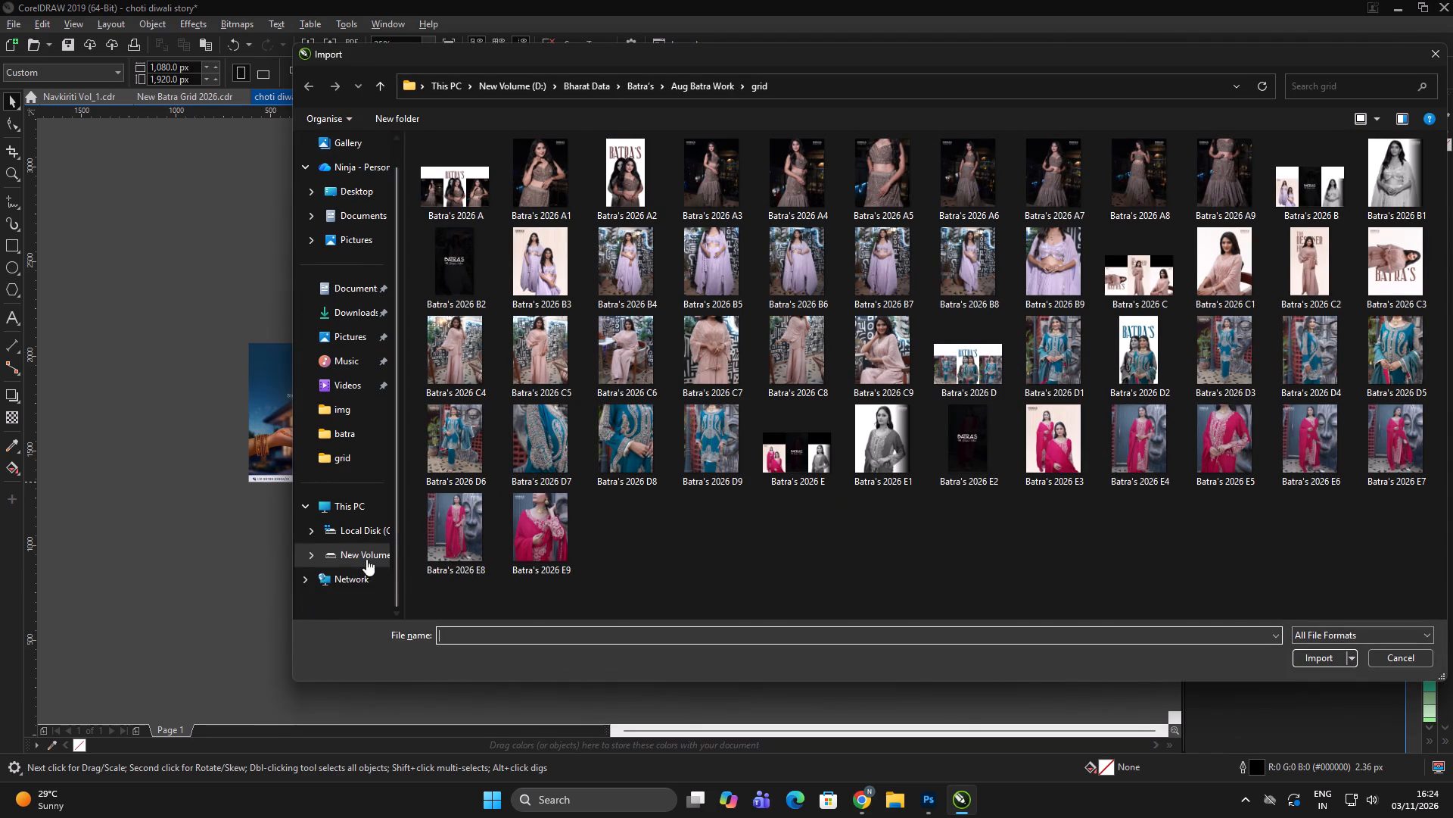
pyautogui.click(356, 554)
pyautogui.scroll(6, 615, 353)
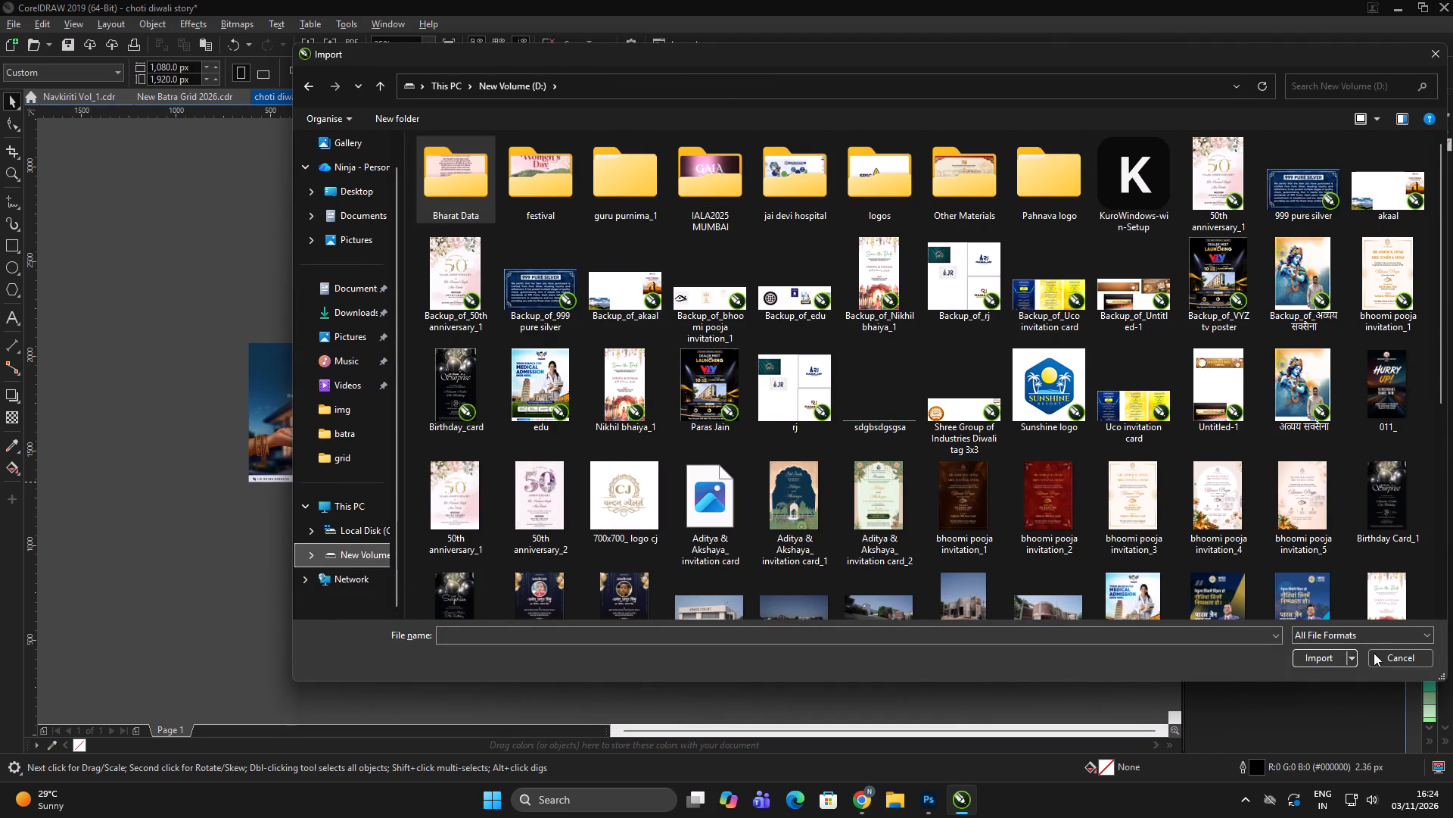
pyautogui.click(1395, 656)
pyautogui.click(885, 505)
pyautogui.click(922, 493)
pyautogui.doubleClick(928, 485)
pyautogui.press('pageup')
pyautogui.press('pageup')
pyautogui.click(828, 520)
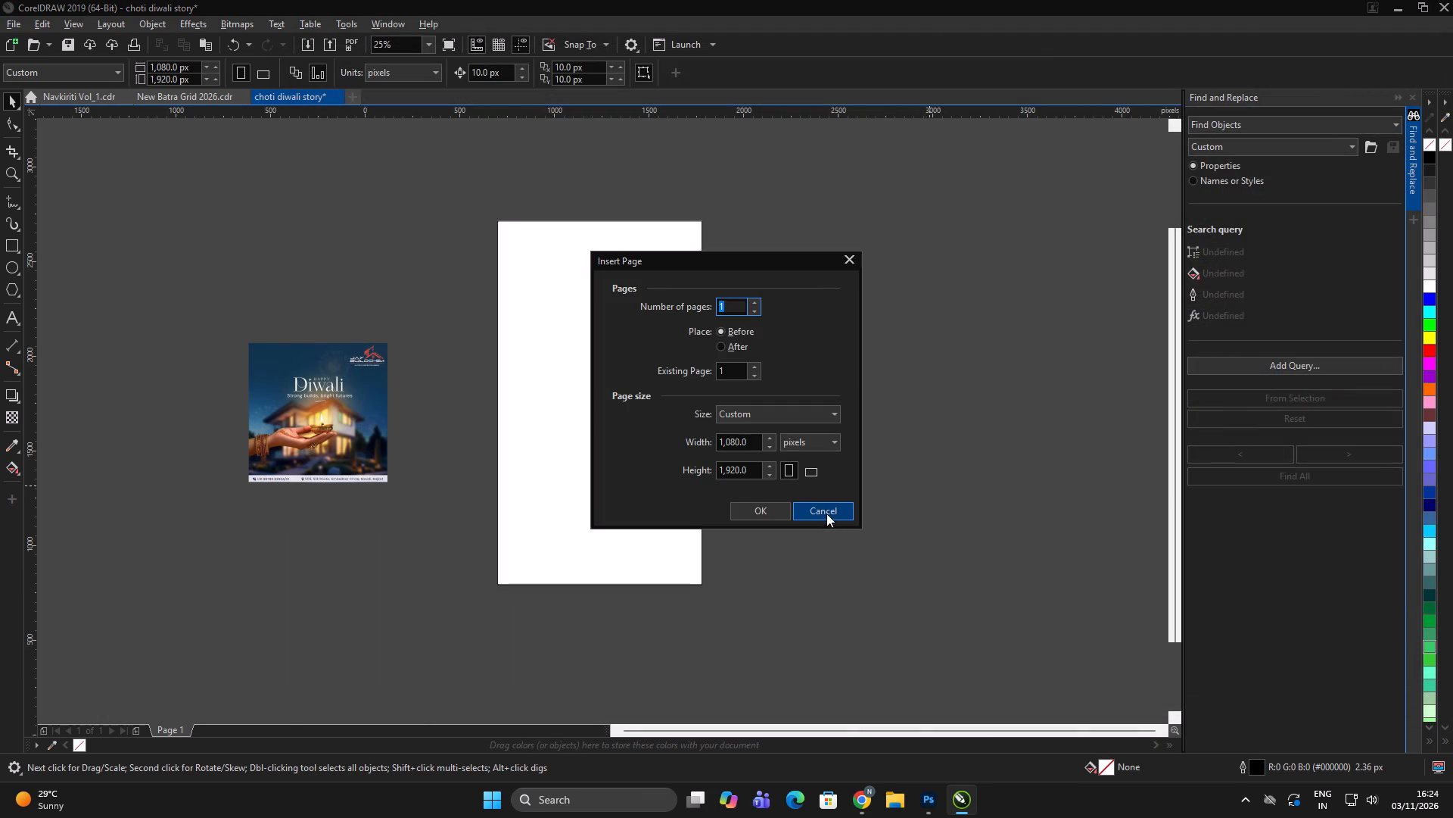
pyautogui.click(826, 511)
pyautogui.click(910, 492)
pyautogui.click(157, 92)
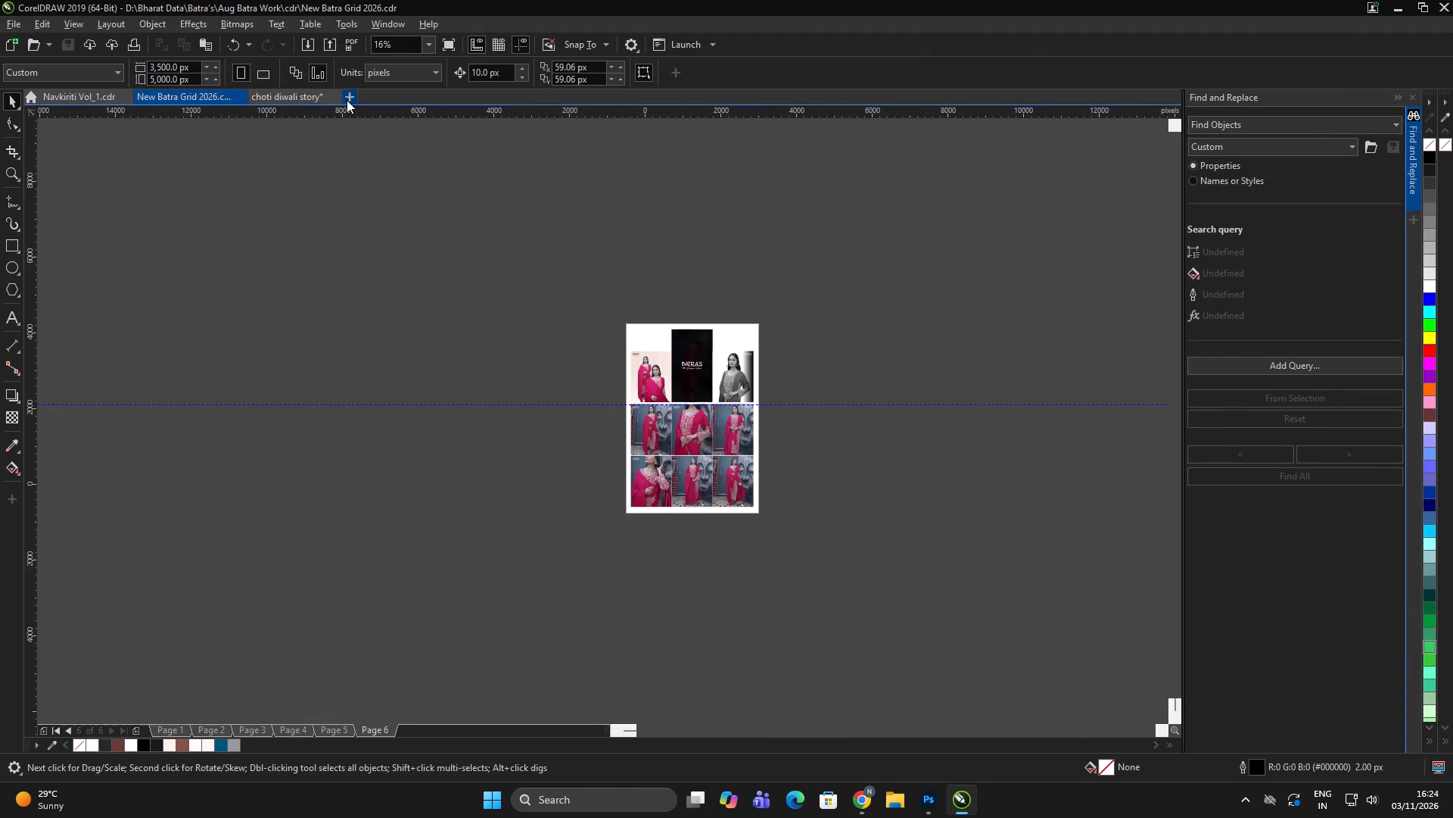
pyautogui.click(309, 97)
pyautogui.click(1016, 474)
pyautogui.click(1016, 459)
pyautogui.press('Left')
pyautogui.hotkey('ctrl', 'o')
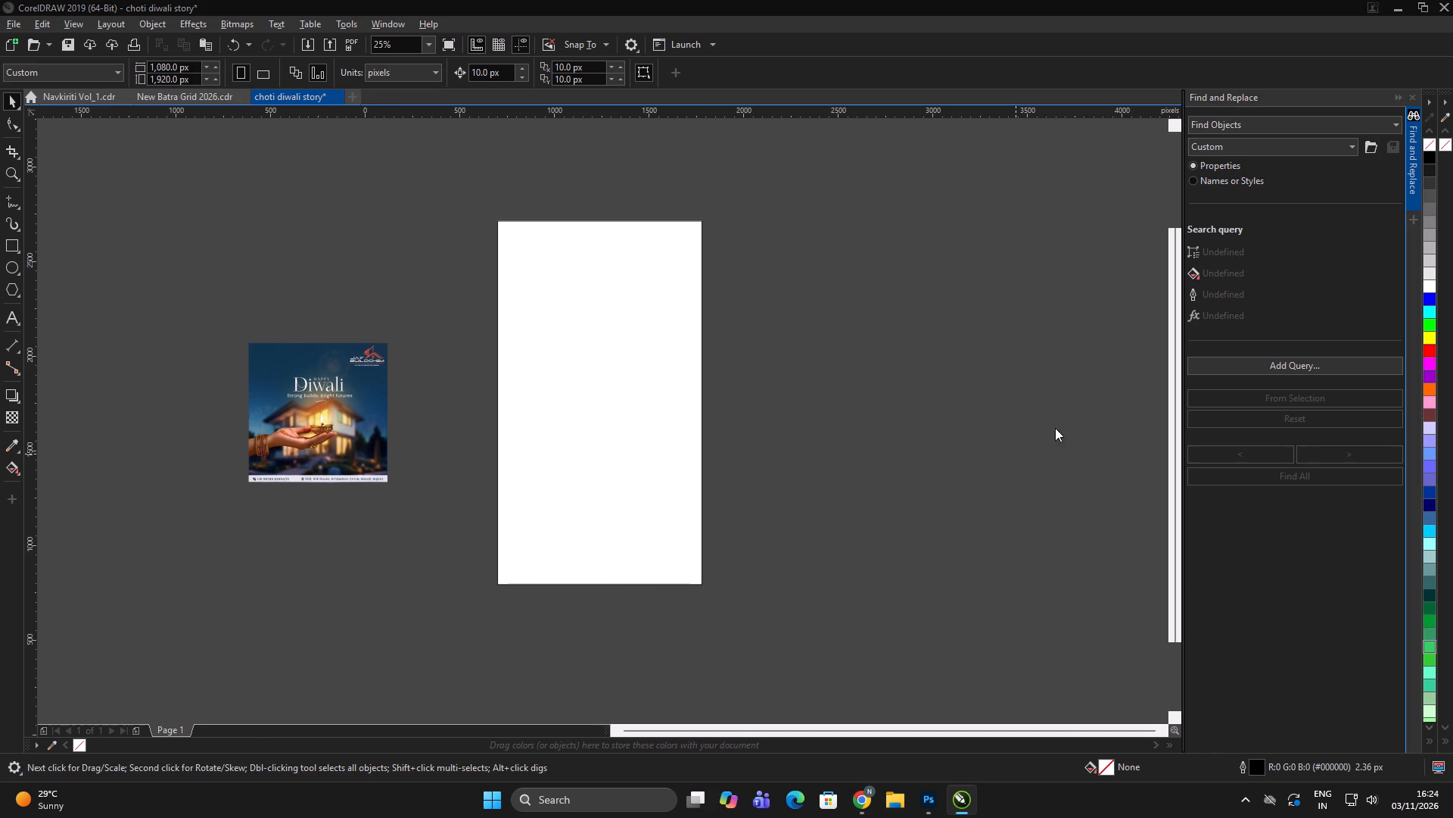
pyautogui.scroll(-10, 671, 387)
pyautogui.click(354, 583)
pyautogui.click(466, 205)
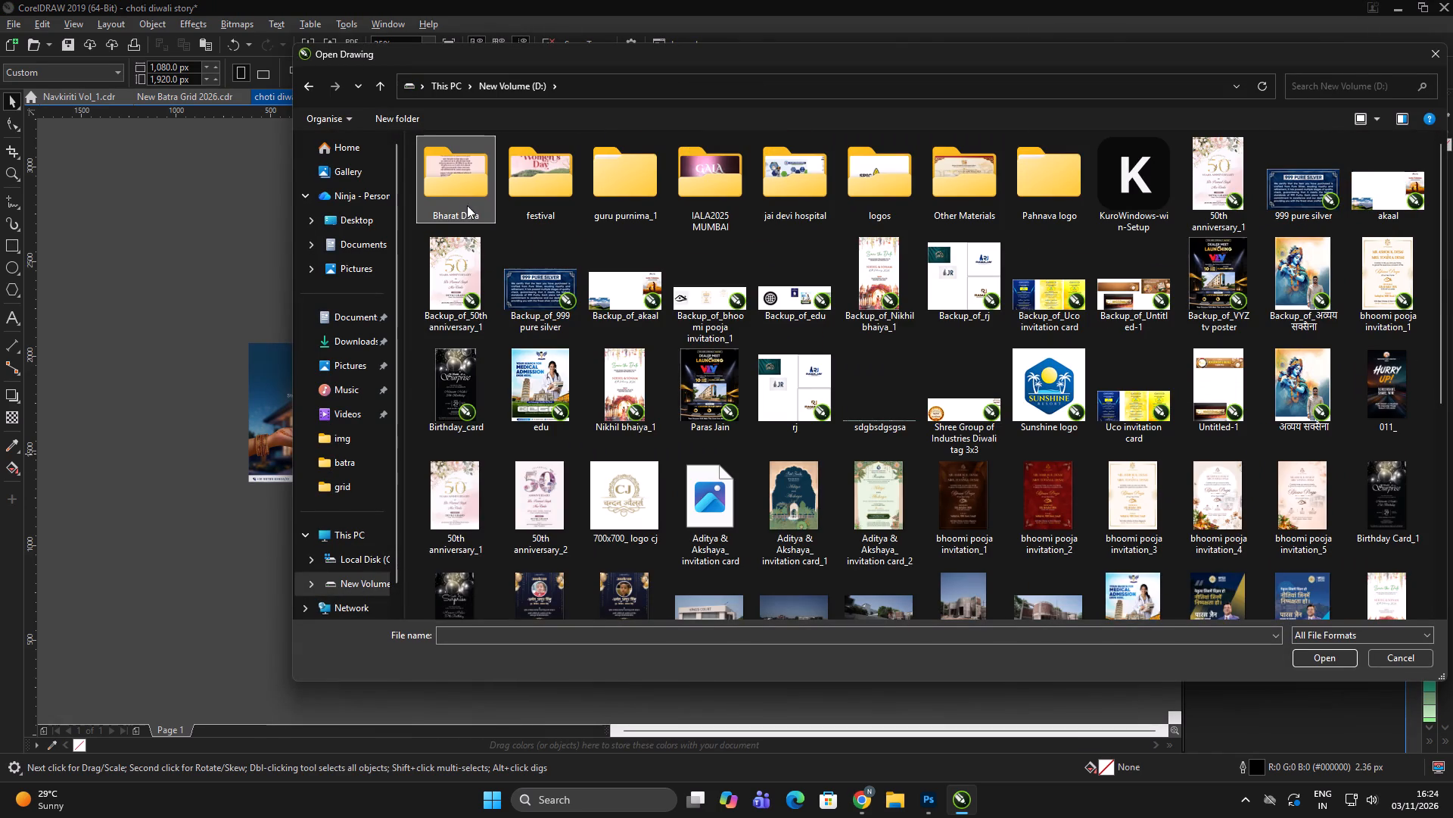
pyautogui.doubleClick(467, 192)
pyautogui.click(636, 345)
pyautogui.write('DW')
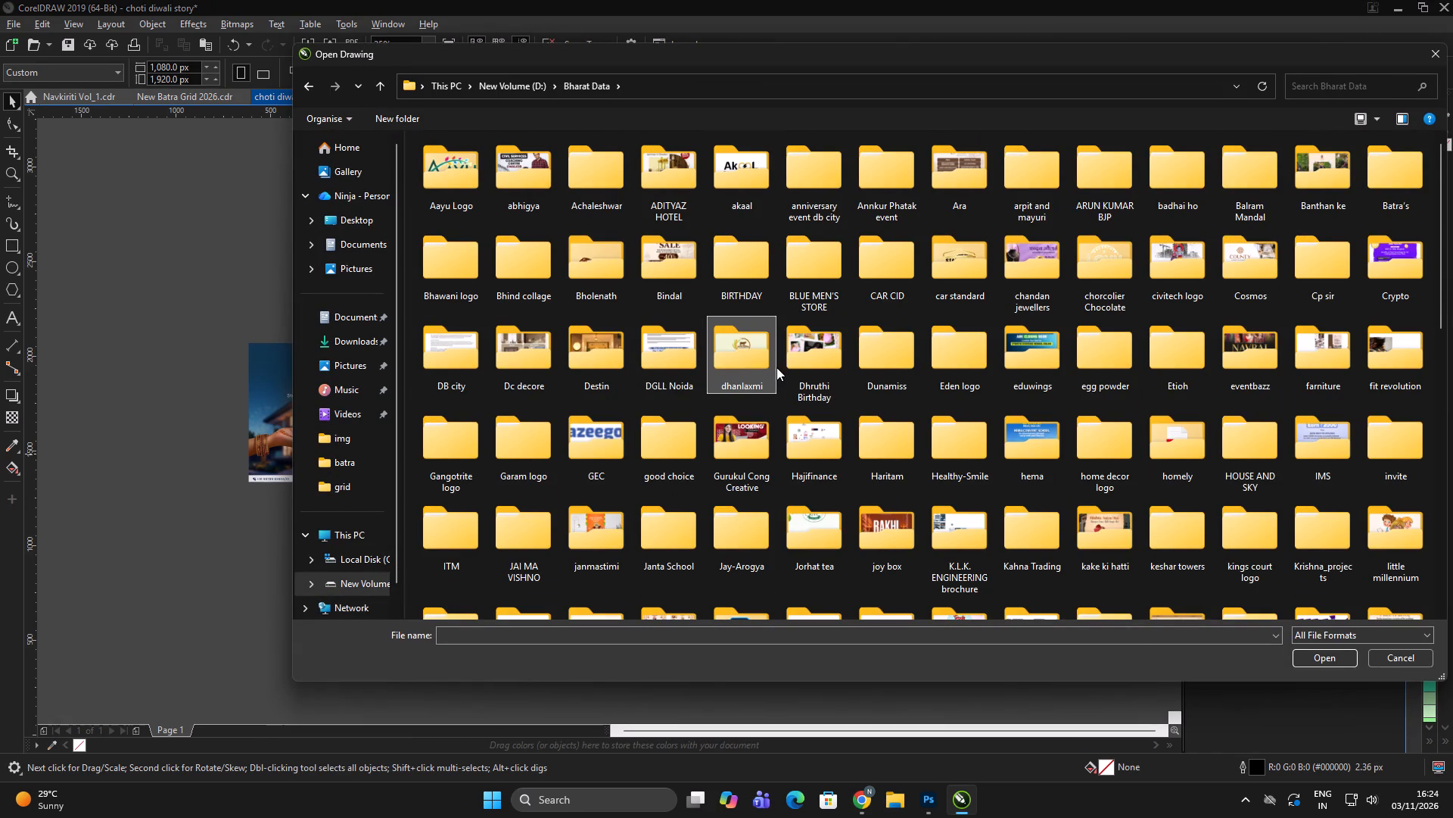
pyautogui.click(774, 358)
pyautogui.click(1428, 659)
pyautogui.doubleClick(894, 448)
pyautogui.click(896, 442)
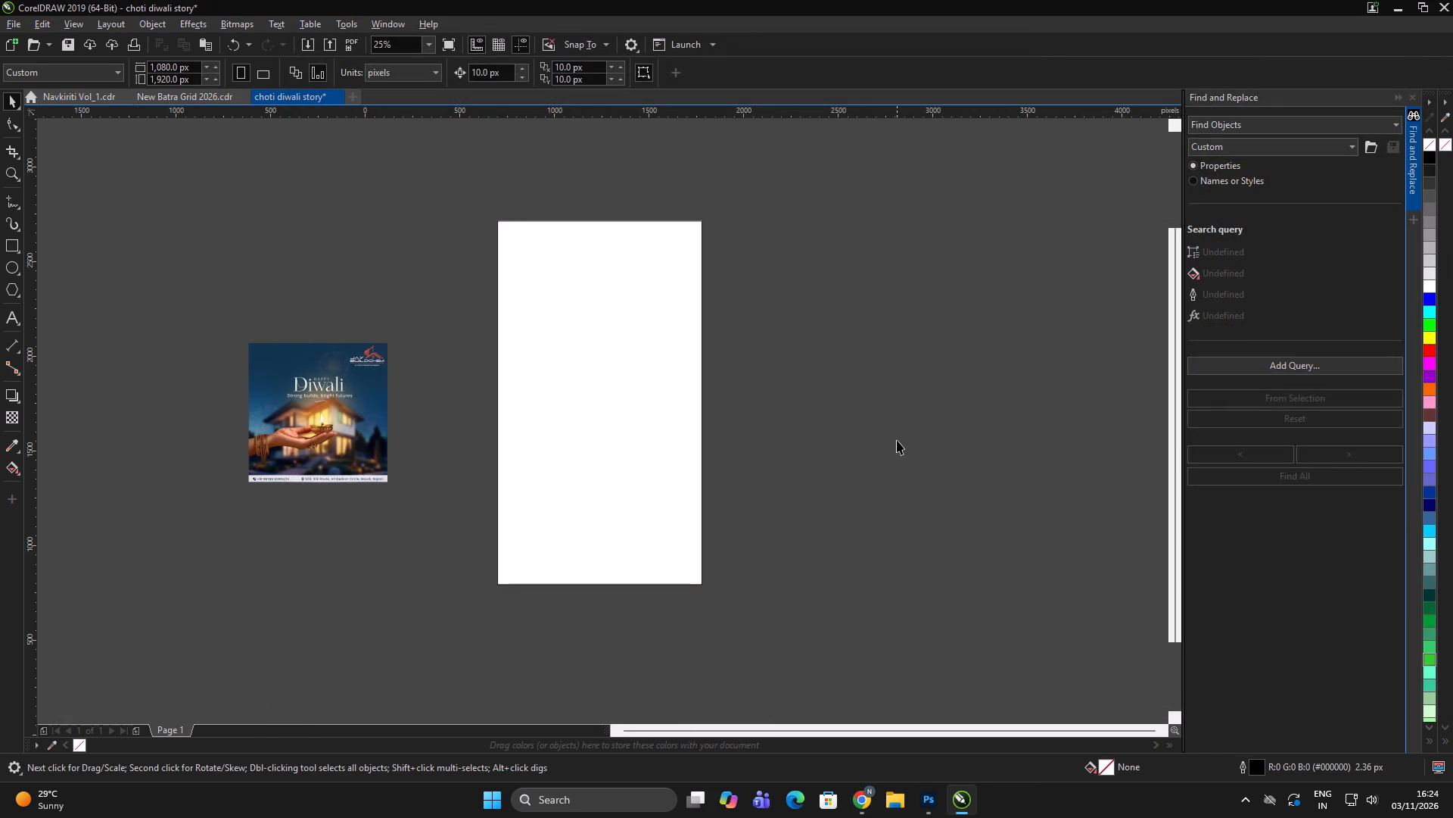
# Open the Destin.cdr drawing from the cdr folder inside Bharat Data > Destin on drive D.
pyautogui.hotkey('ctrl', 'o')
pyautogui.scroll(-16, 783, 270)
pyautogui.click(383, 588)
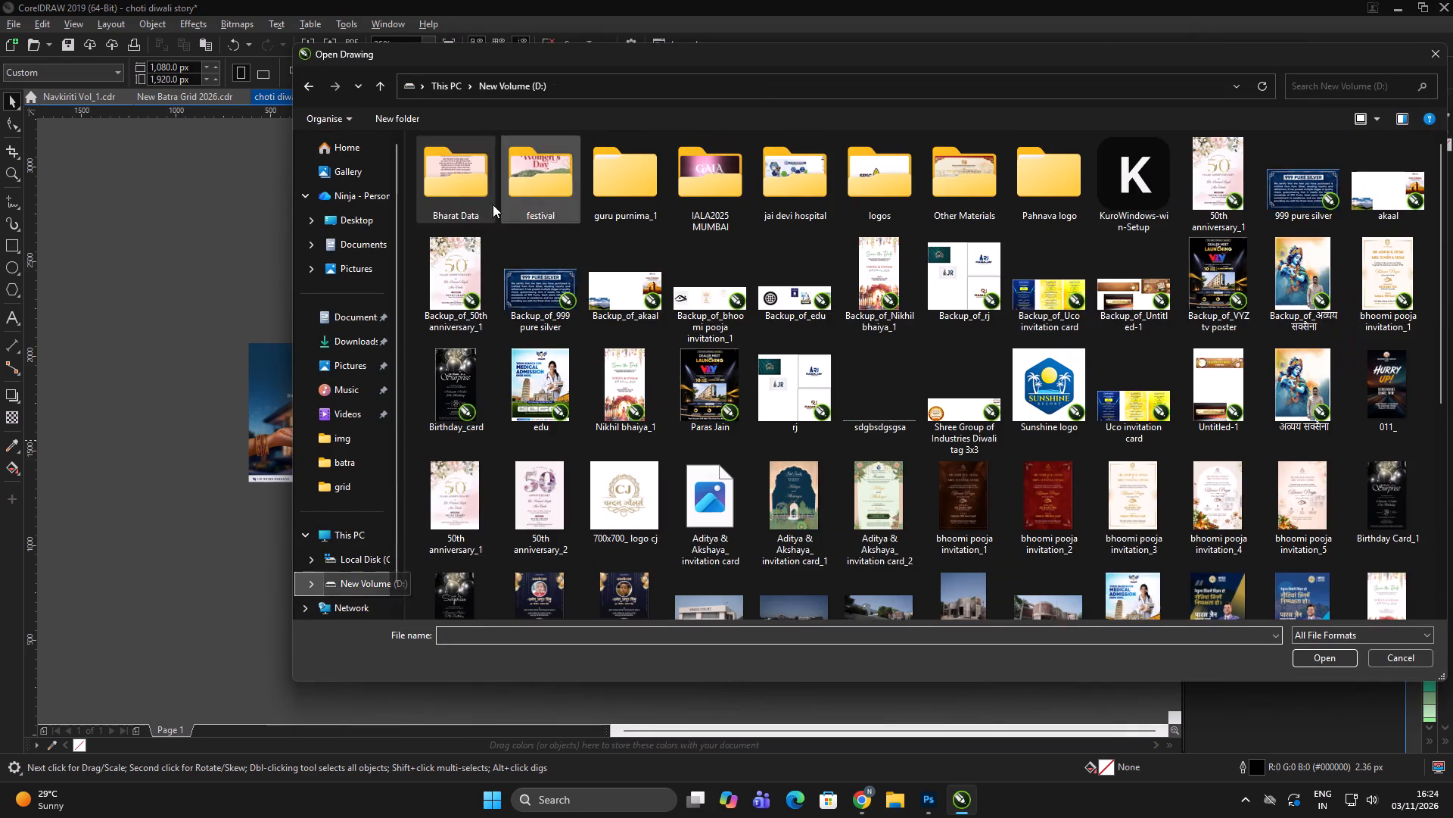
pyautogui.doubleClick(462, 193)
pyautogui.click(507, 284)
pyautogui.write('DE')
pyautogui.press('s')
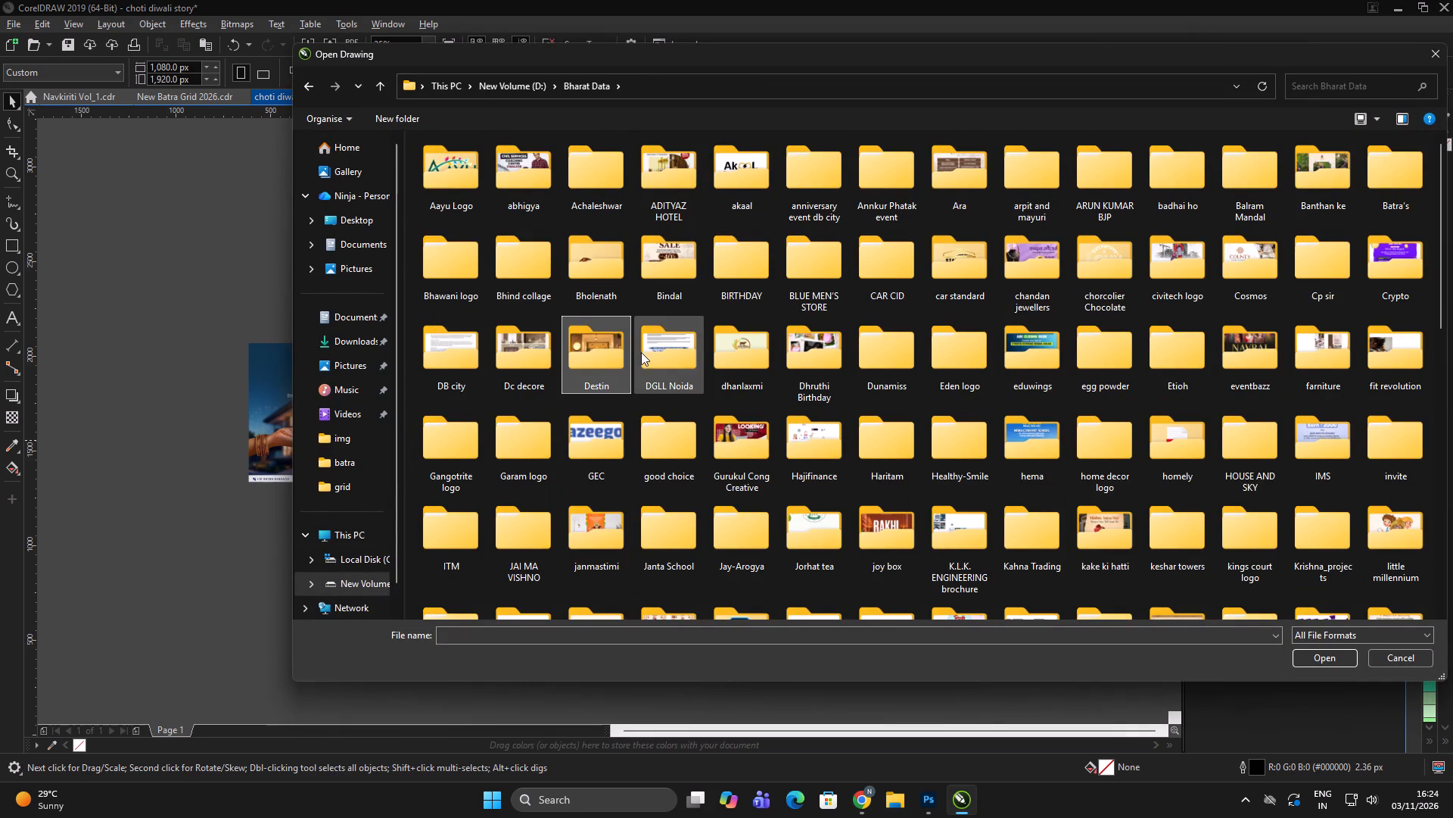
pyautogui.doubleClick(608, 340)
pyautogui.click(783, 419)
pyautogui.moveTo(779, 404); pyautogui.dragTo(692, 360)
pyautogui.doubleClick(461, 164)
pyautogui.scroll(-7, 922, 324)
pyautogui.click(967, 370)
pyautogui.moveTo(963, 367); pyautogui.dragTo(956, 364)
pyautogui.click(650, 202)
pyautogui.click(1313, 683)
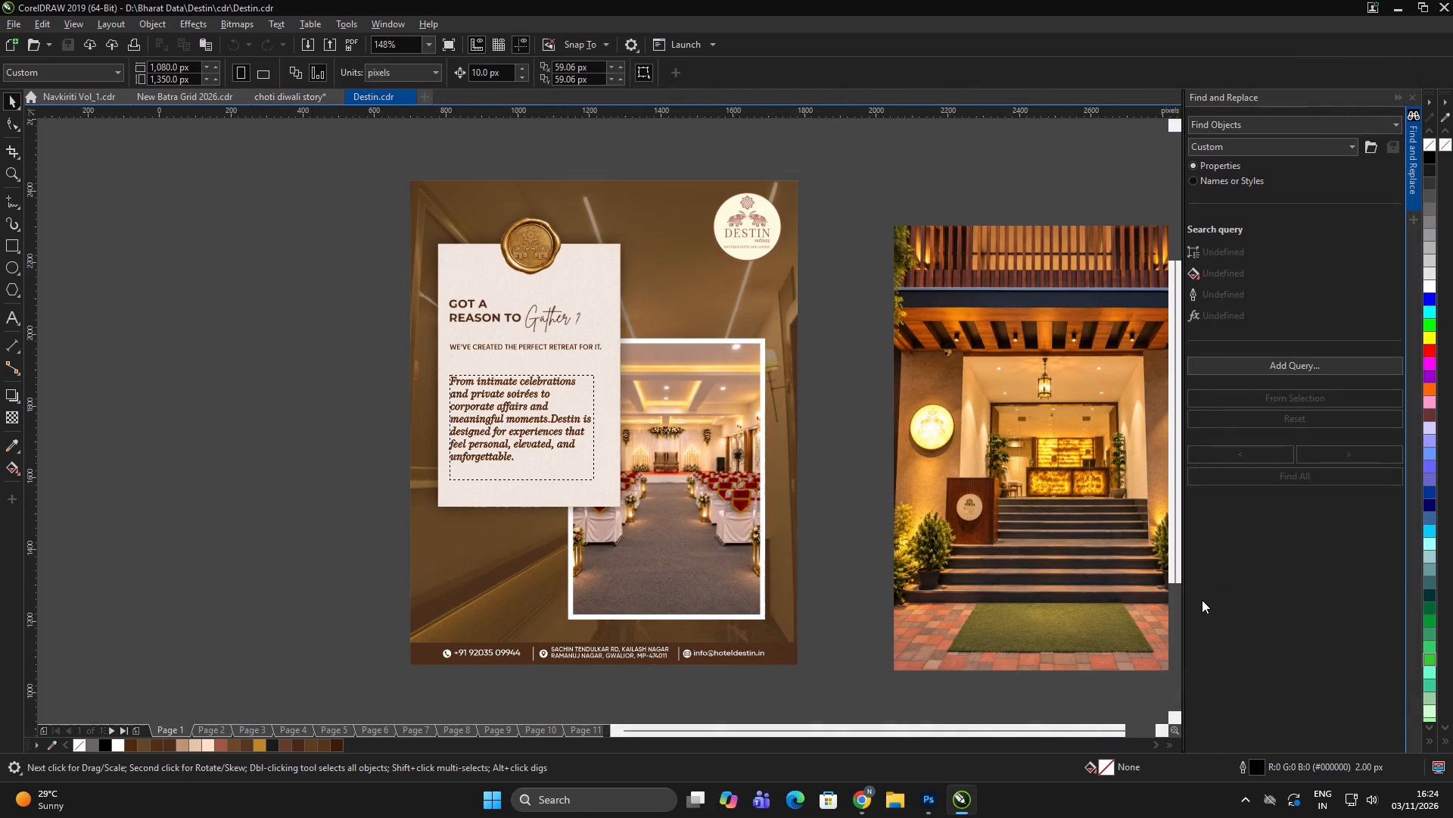
# Select the lit hotel reception entrance photo beside the "Got a reason to Gather?" design on Page 1.
pyautogui.scroll(1, 1422, 812)
pyautogui.click(1051, 434)
pyautogui.scroll(-2, 909, 281)
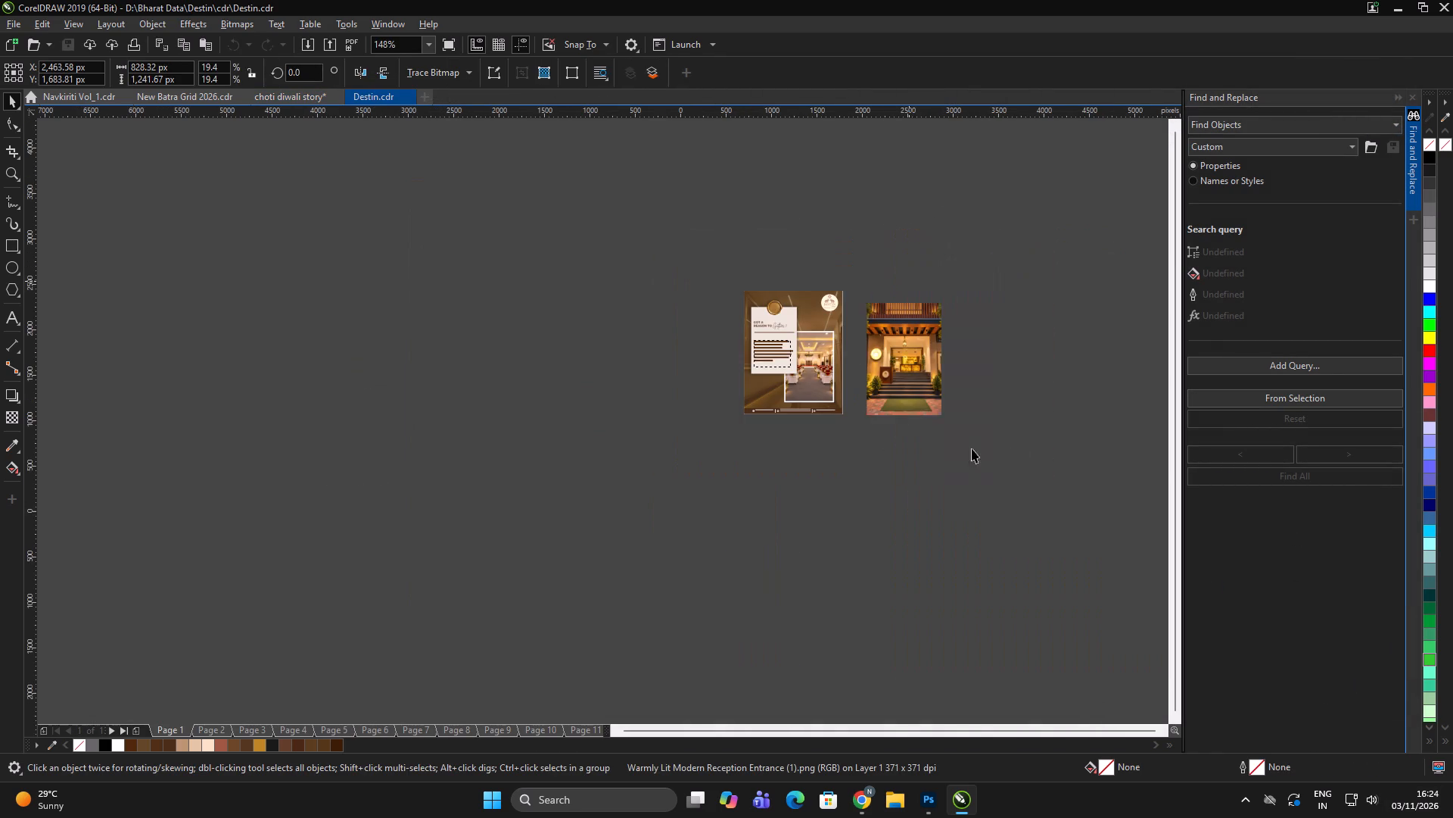
pyautogui.doubleClick(1014, 451)
pyautogui.scroll(1, 922, 350)
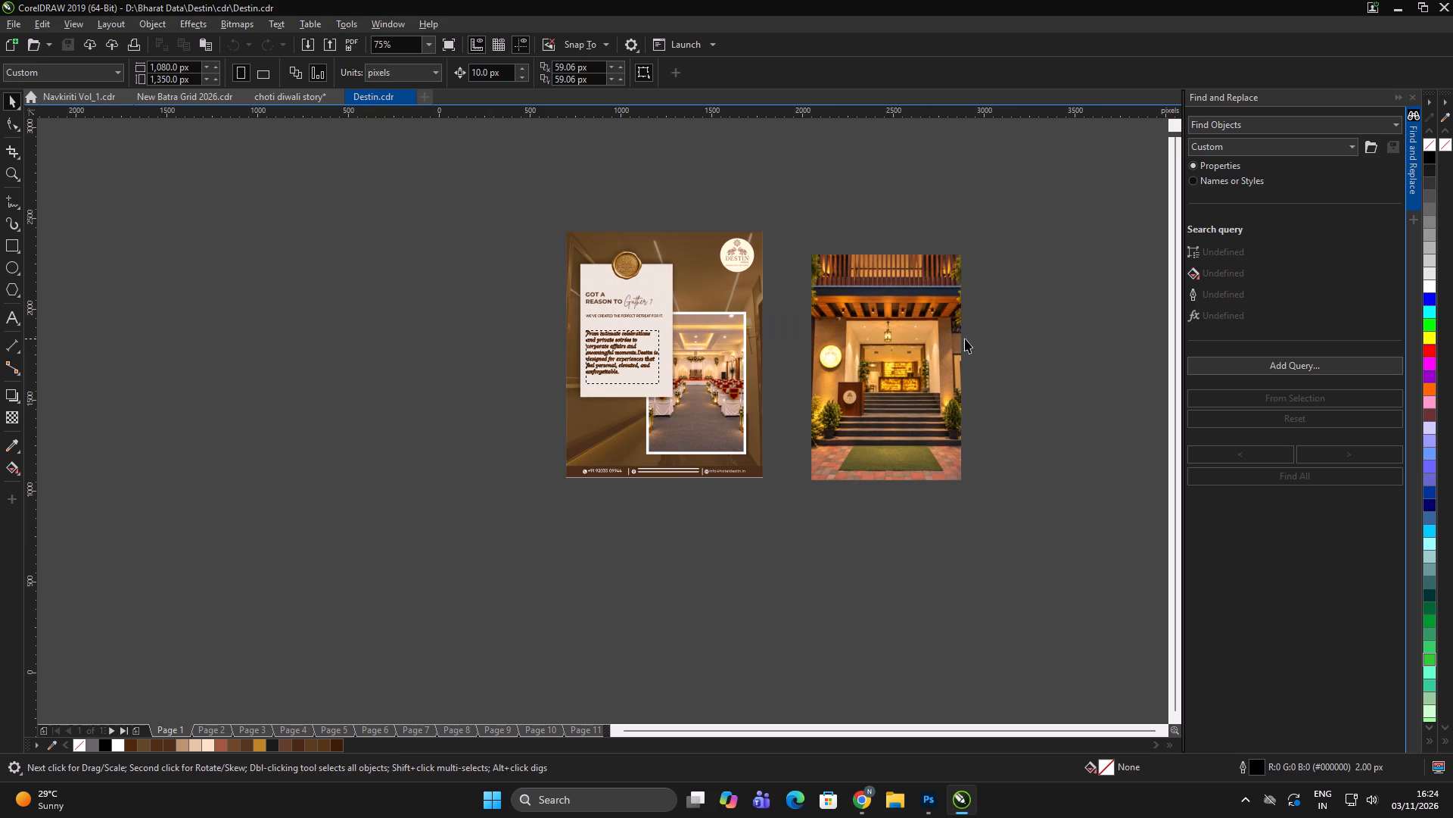
pyautogui.doubleClick(975, 336)
pyautogui.click(981, 336)
pyautogui.click(890, 365)
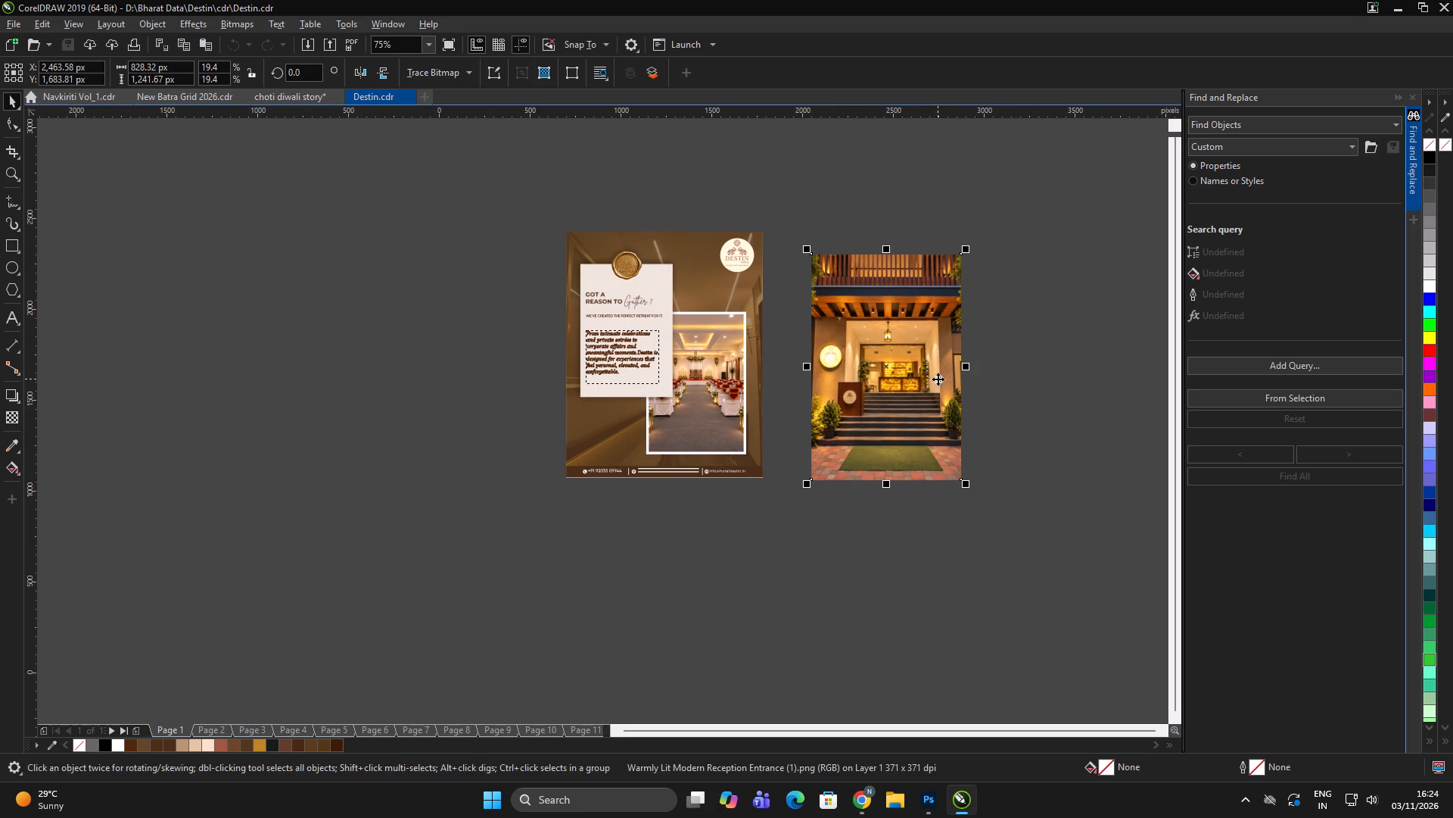
pyautogui.doubleClick(969, 408)
pyautogui.click(975, 407)
pyautogui.click(929, 407)
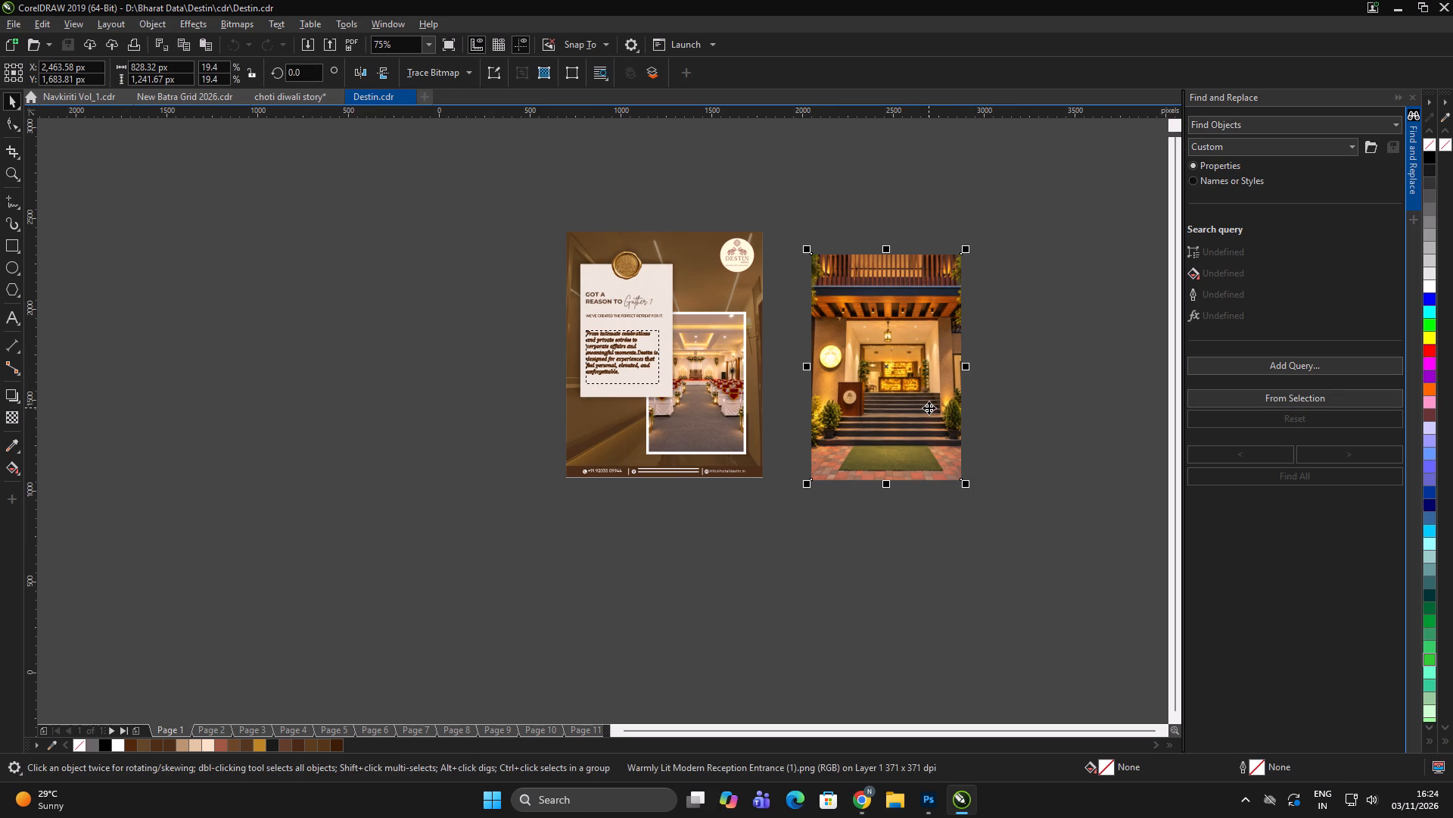
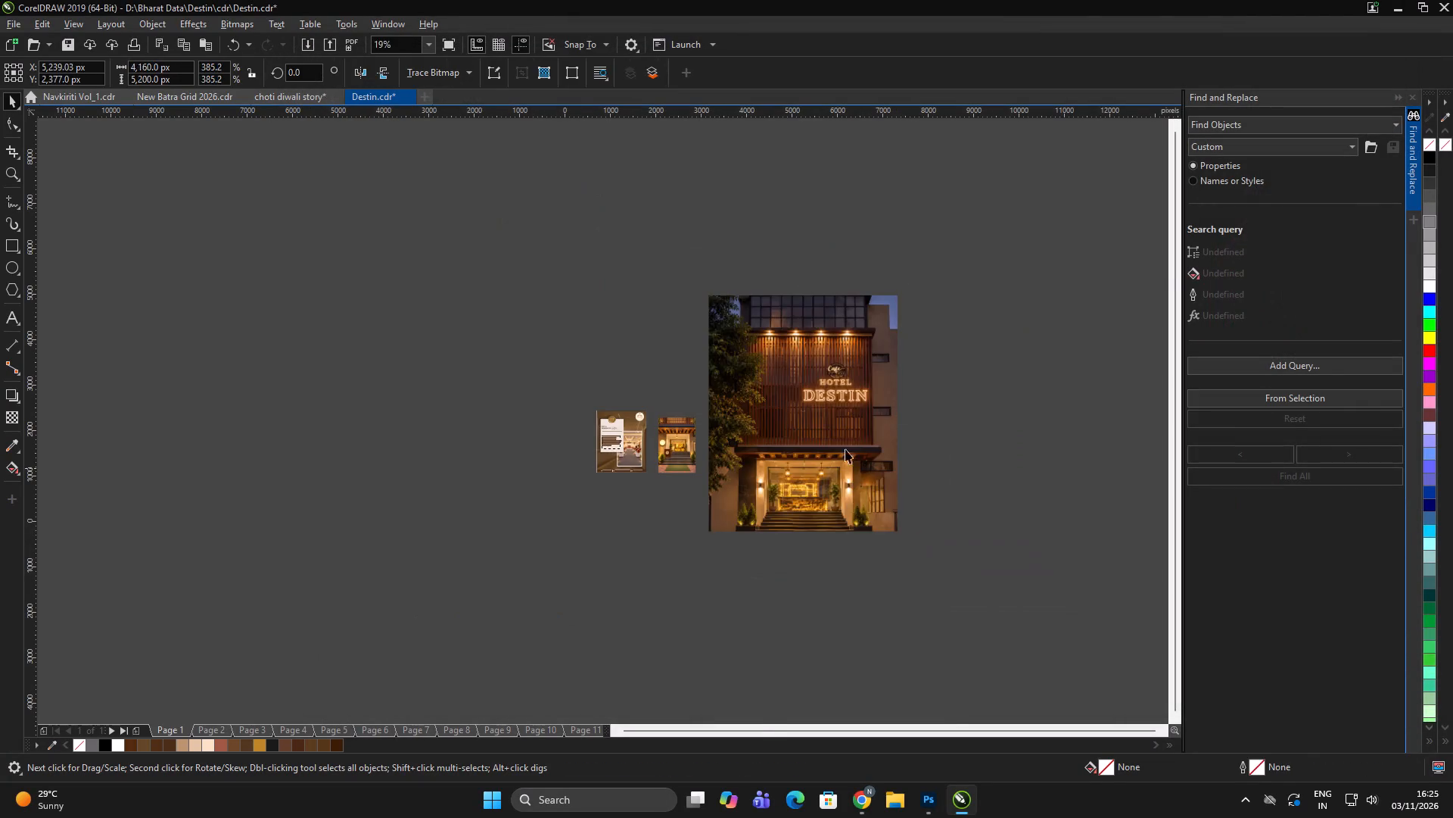
# Copy the large night-time Hotel Destin facade photo on Page 1, beside the smaller reception entrance photo.
pyautogui.scroll(2, 856, 427)
pyautogui.doubleClick(1075, 381)
pyautogui.scroll(-1, 677, 447)
pyautogui.click(702, 439)
pyautogui.keyDown('ctrl'); pyautogui.doubleClick(1016, 468); pyautogui.keyUp('ctrl')
pyautogui.click(714, 549)
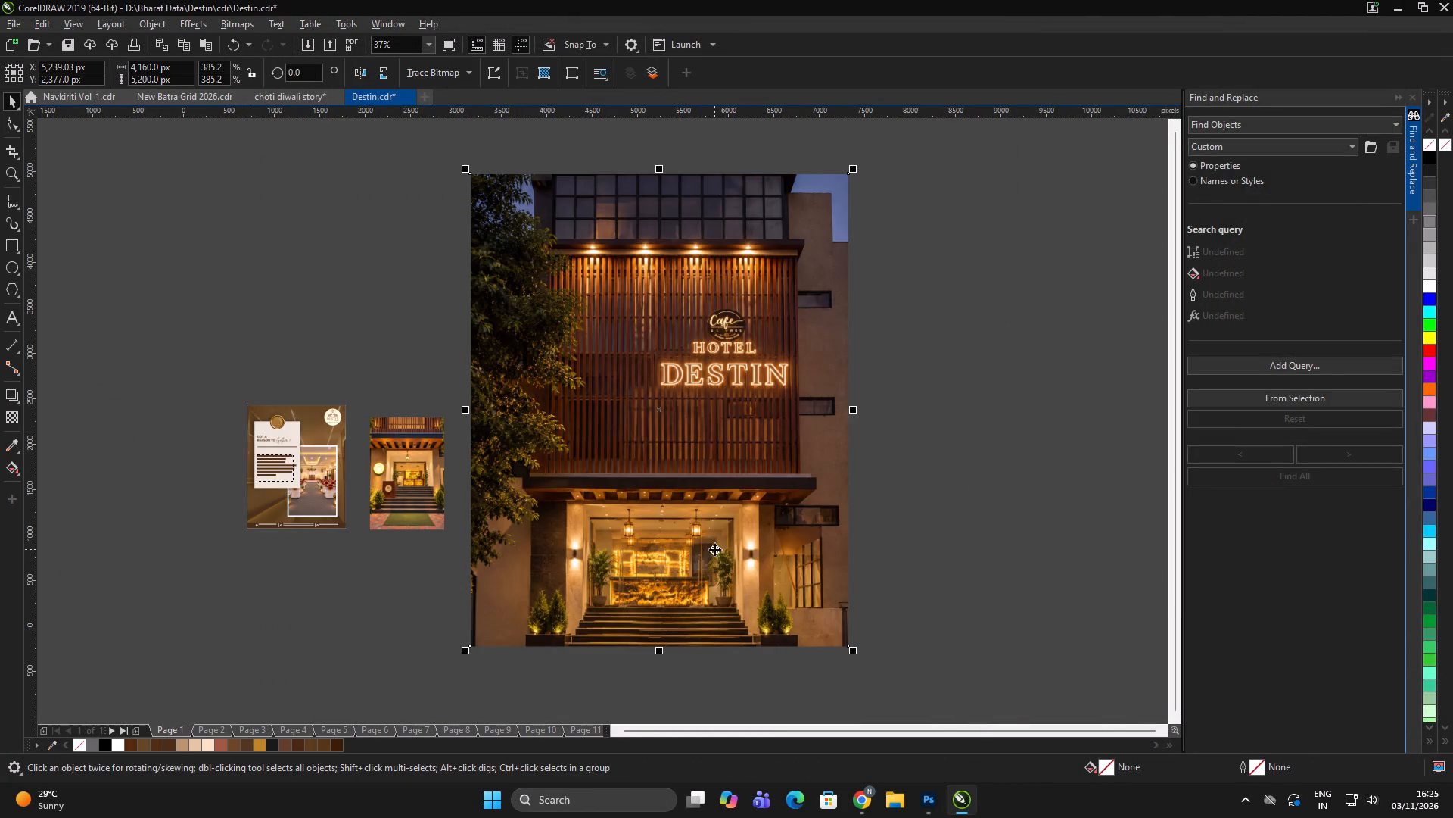
pyautogui.hotkey('ctrl', 'c')
pyautogui.click(1052, 483)
pyautogui.click(755, 444)
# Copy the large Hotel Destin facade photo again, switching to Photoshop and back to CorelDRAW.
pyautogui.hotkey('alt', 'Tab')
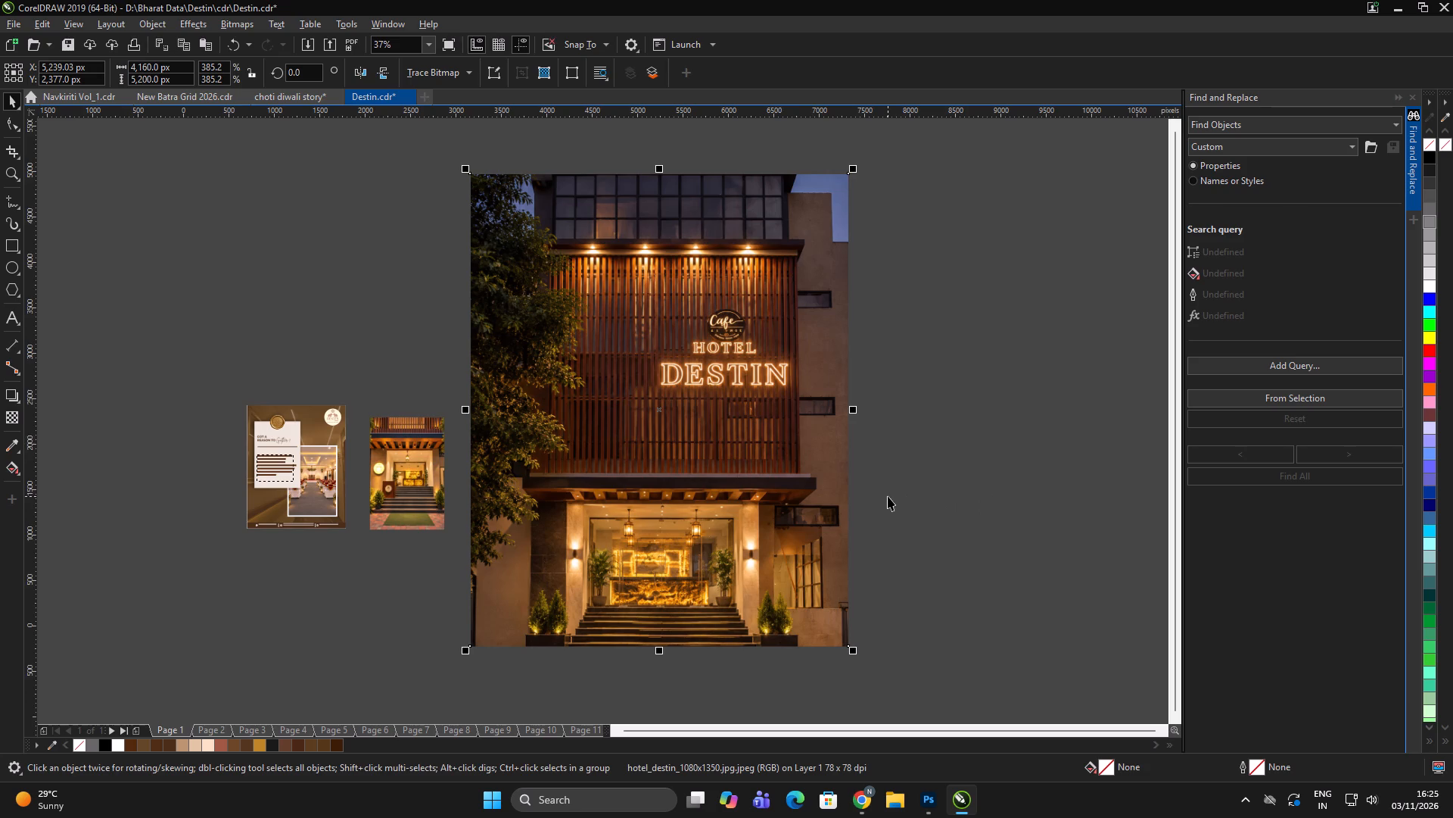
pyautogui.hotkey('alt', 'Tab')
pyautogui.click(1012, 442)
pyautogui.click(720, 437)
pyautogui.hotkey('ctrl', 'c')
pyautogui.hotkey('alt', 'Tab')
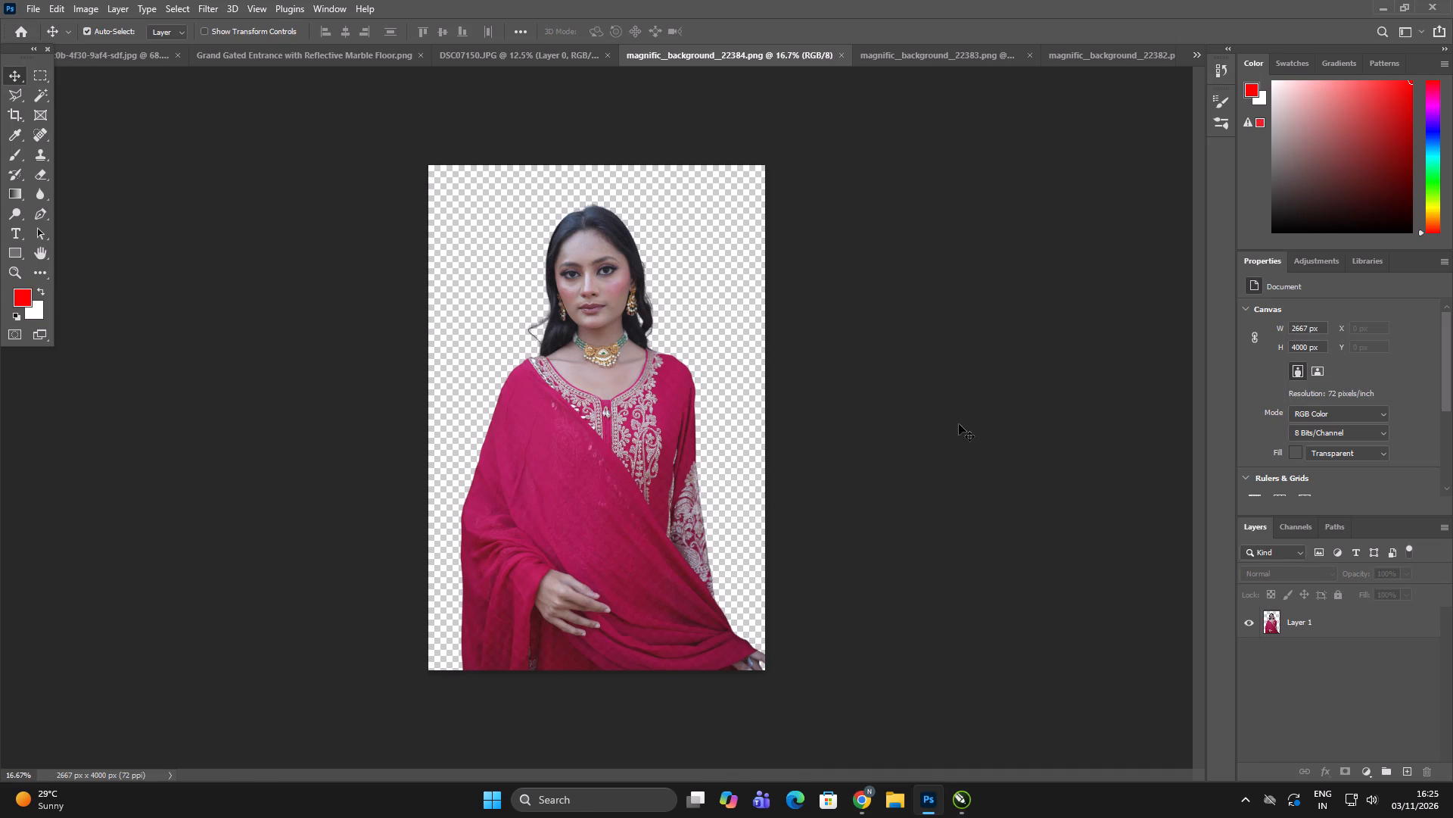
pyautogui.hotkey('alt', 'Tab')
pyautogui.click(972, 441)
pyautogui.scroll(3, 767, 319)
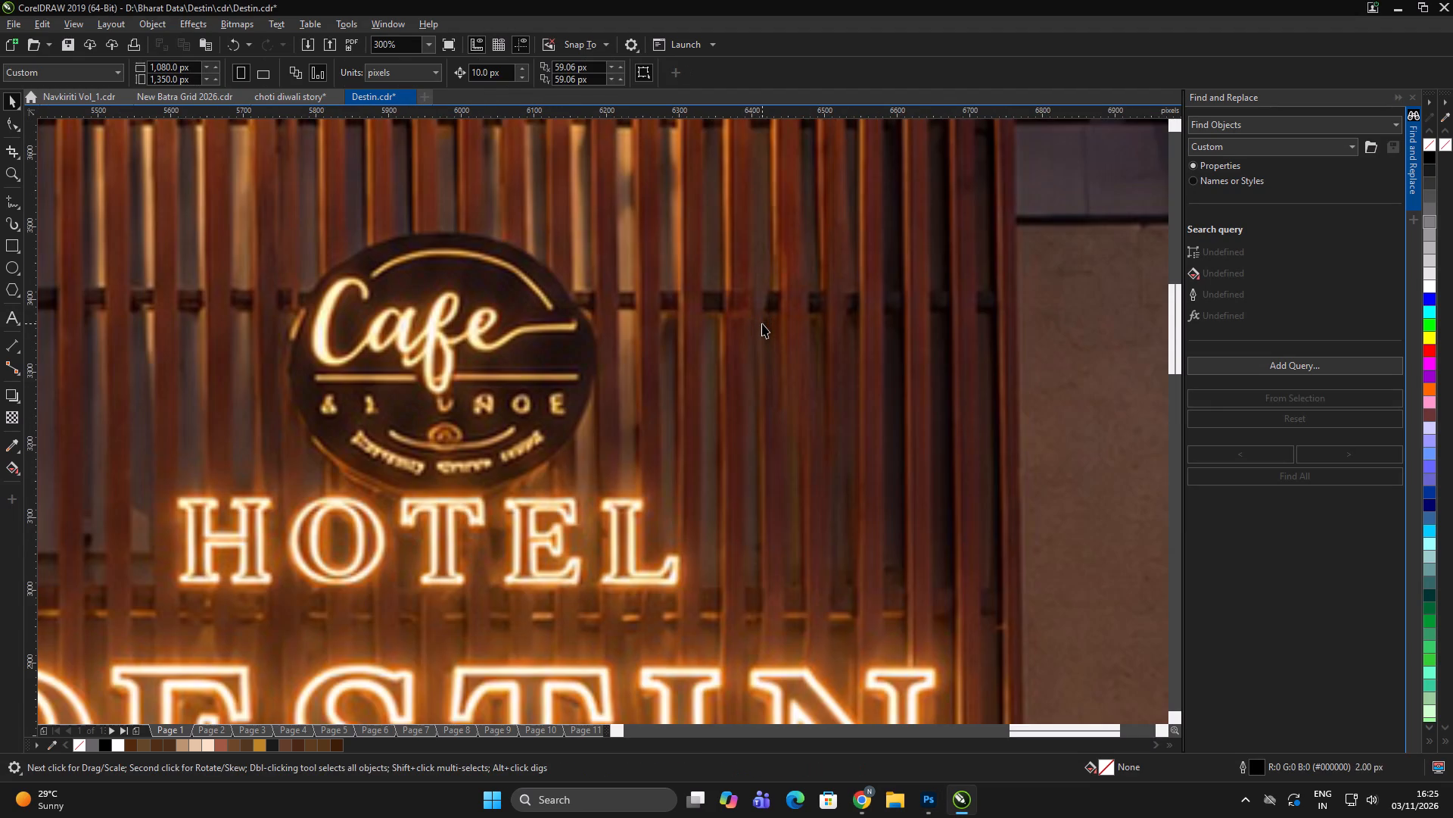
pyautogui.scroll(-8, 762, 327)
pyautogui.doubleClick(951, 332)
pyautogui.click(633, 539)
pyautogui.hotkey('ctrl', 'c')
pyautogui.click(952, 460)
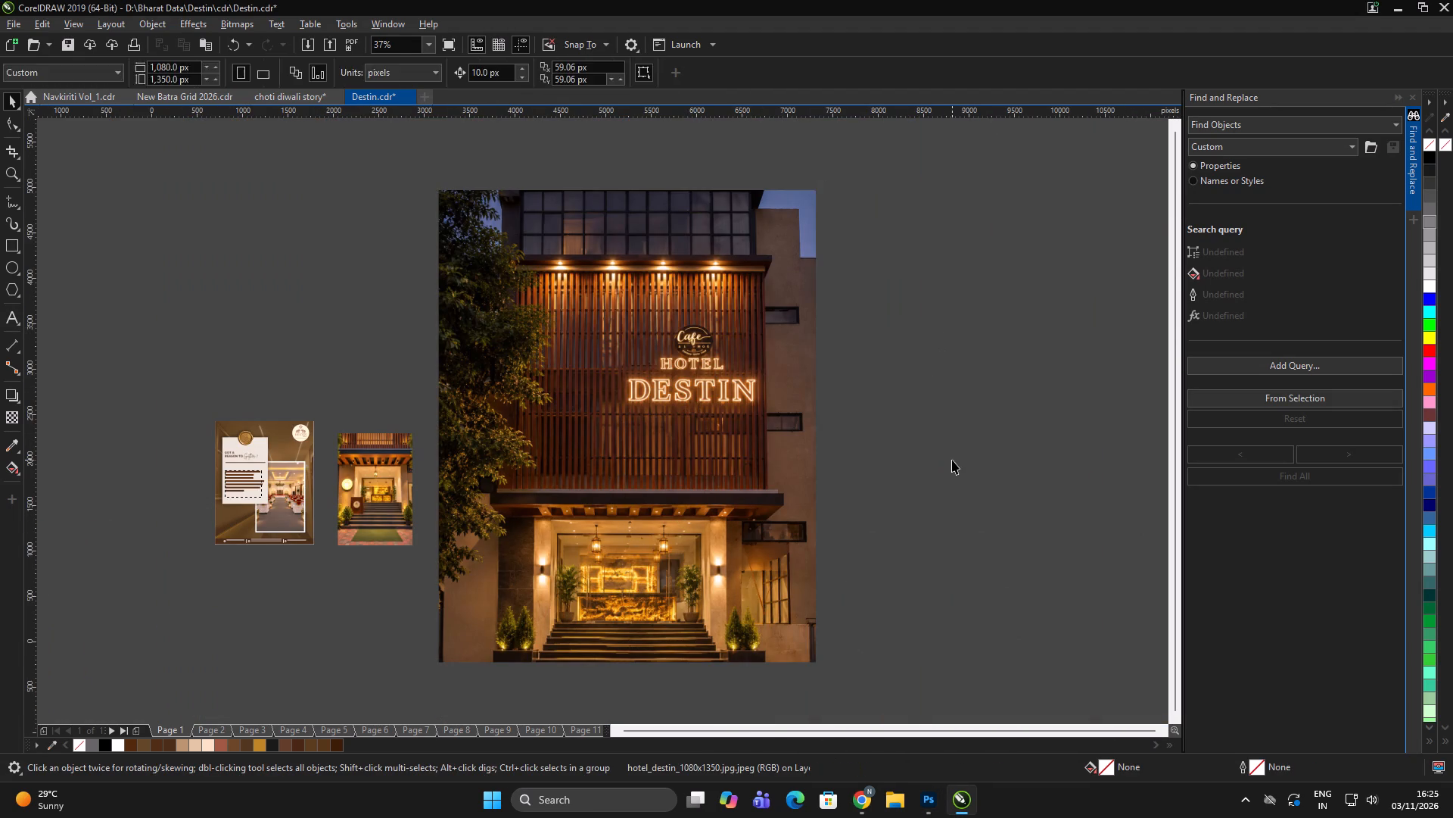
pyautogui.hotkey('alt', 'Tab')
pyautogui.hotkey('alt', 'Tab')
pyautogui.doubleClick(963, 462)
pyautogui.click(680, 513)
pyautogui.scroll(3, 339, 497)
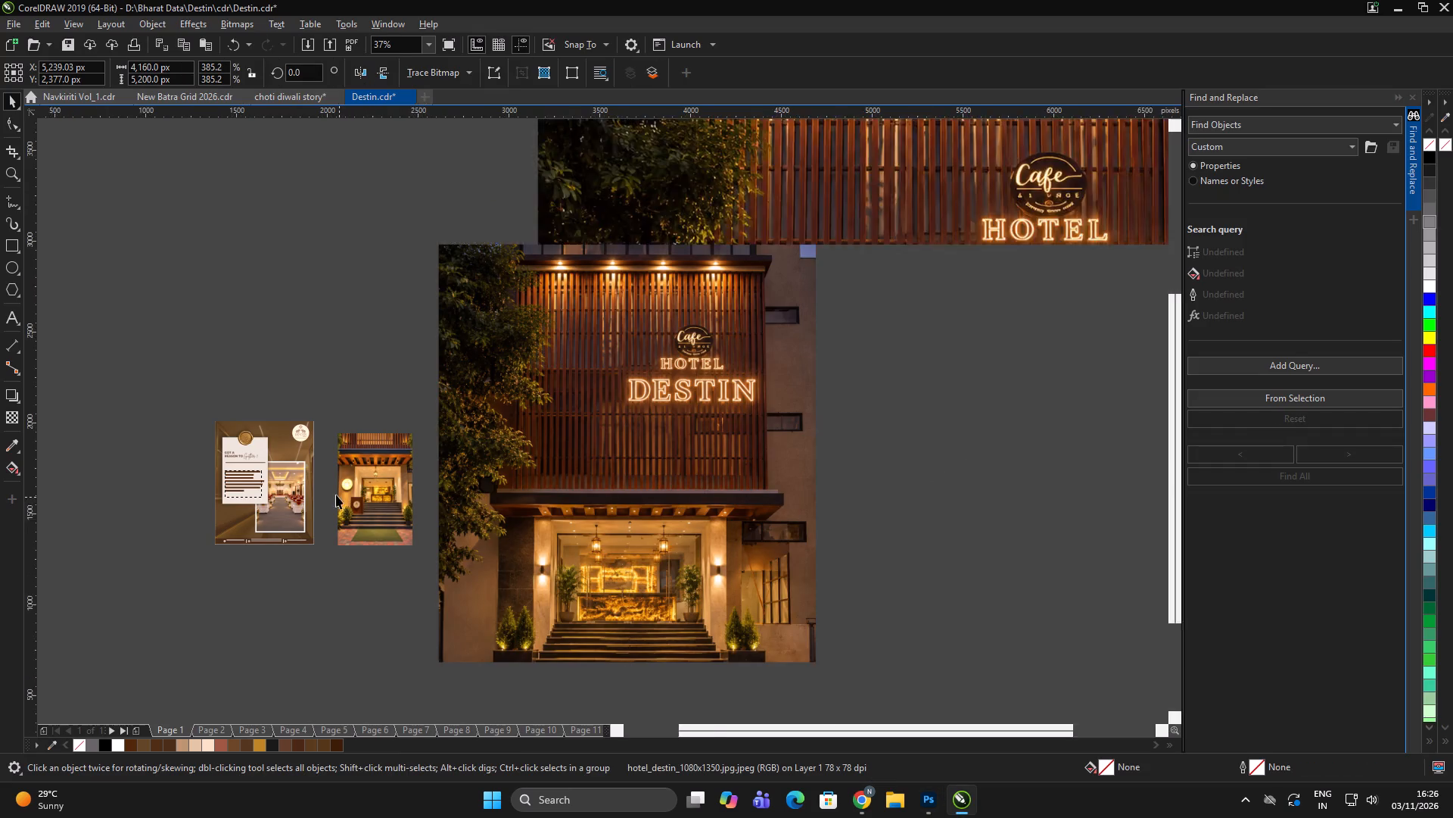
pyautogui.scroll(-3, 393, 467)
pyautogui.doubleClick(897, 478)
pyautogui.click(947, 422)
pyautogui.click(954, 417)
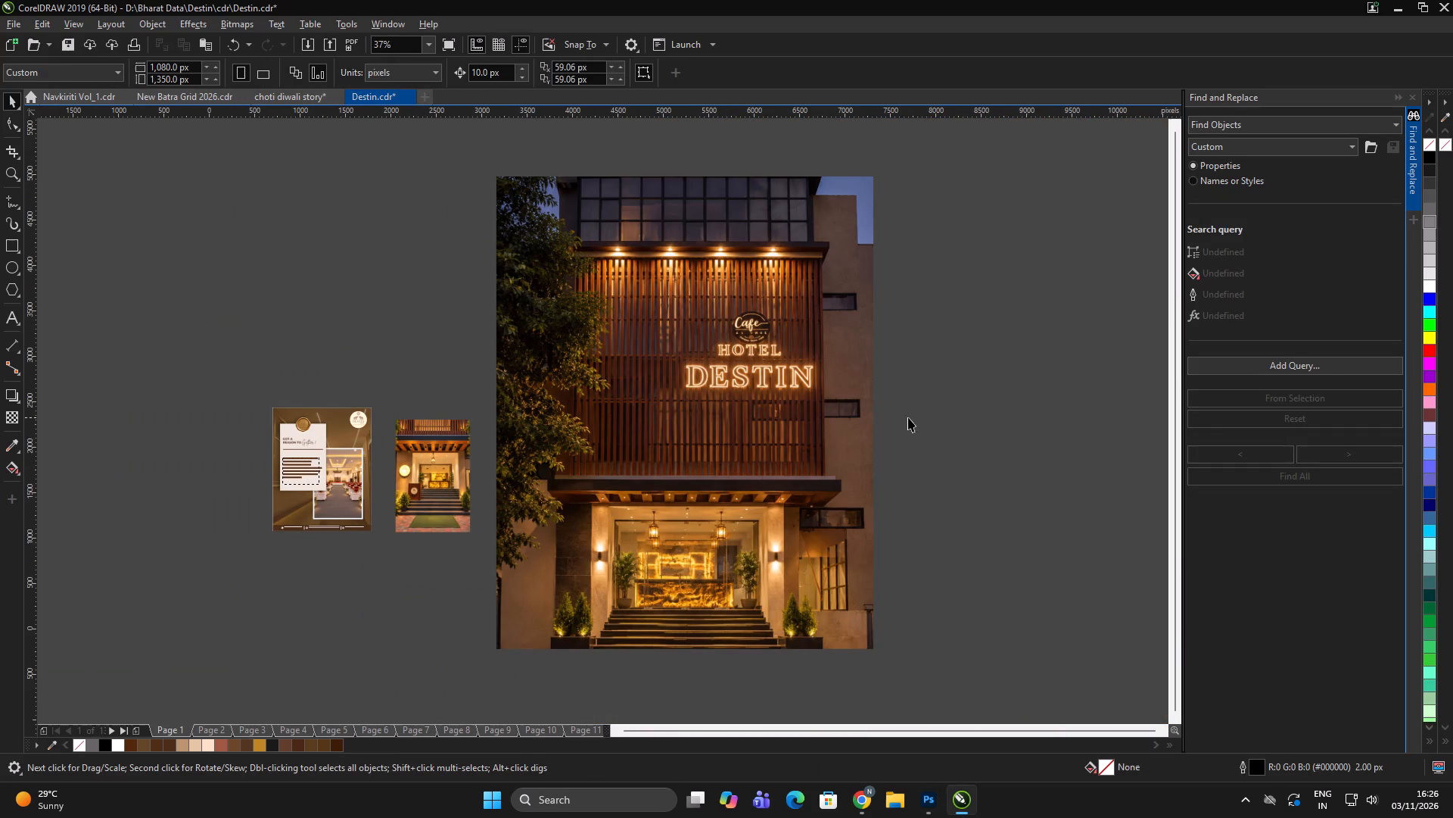
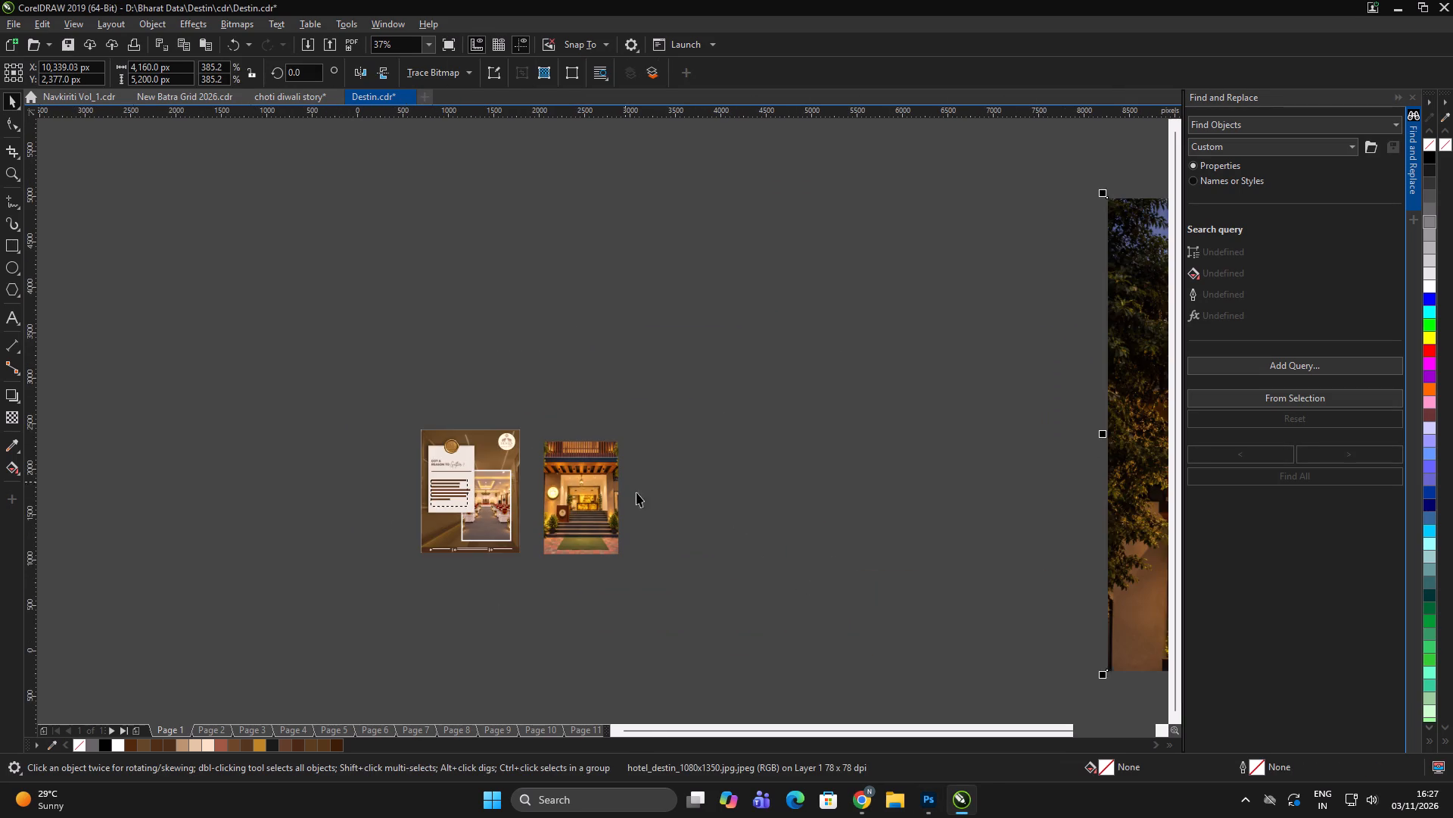
pyautogui.doubleClick(838, 560)
pyautogui.scroll(2, 536, 520)
pyautogui.doubleClick(905, 454)
pyautogui.scroll(-2, 745, 490)
pyautogui.click(740, 485)
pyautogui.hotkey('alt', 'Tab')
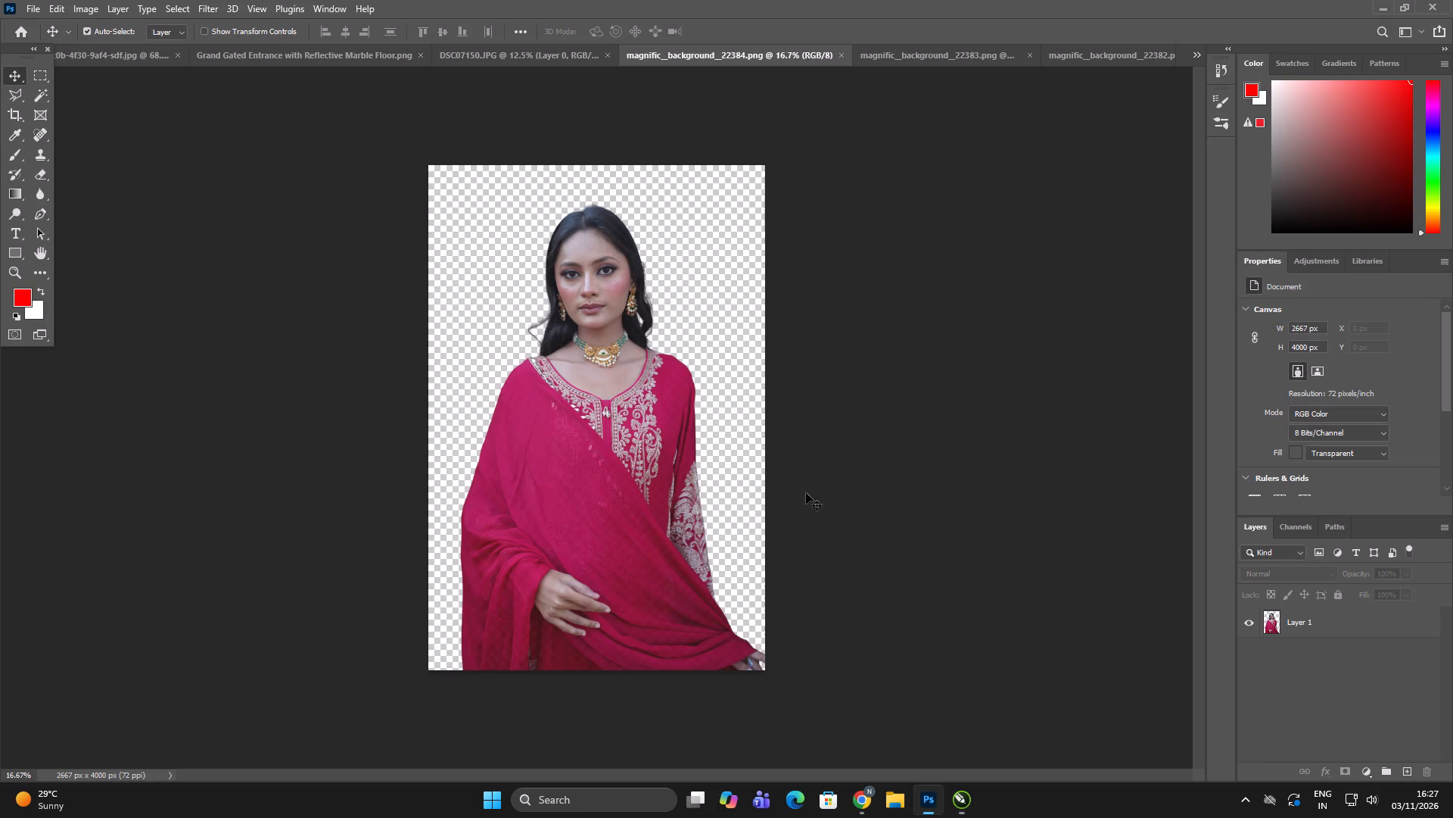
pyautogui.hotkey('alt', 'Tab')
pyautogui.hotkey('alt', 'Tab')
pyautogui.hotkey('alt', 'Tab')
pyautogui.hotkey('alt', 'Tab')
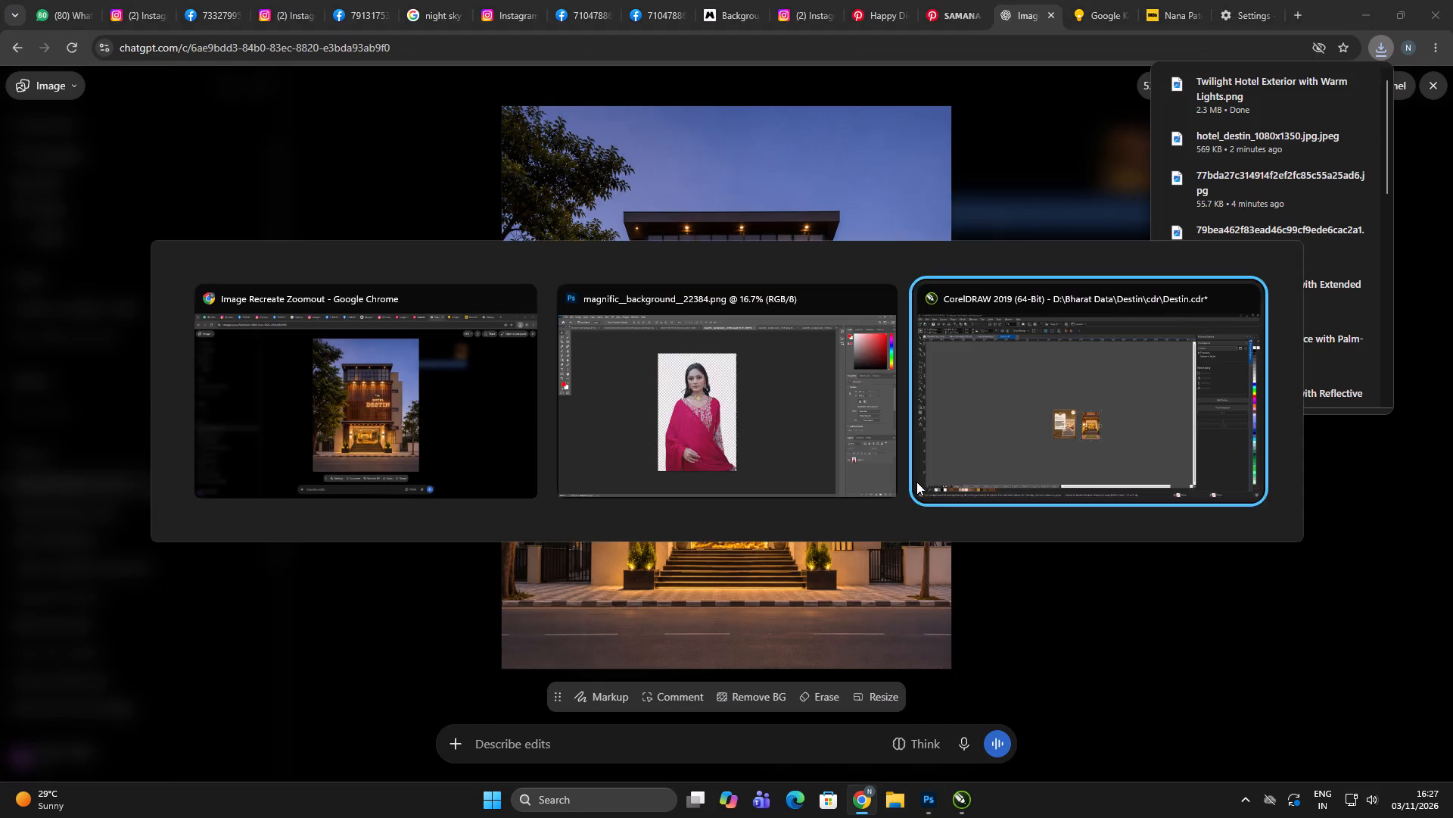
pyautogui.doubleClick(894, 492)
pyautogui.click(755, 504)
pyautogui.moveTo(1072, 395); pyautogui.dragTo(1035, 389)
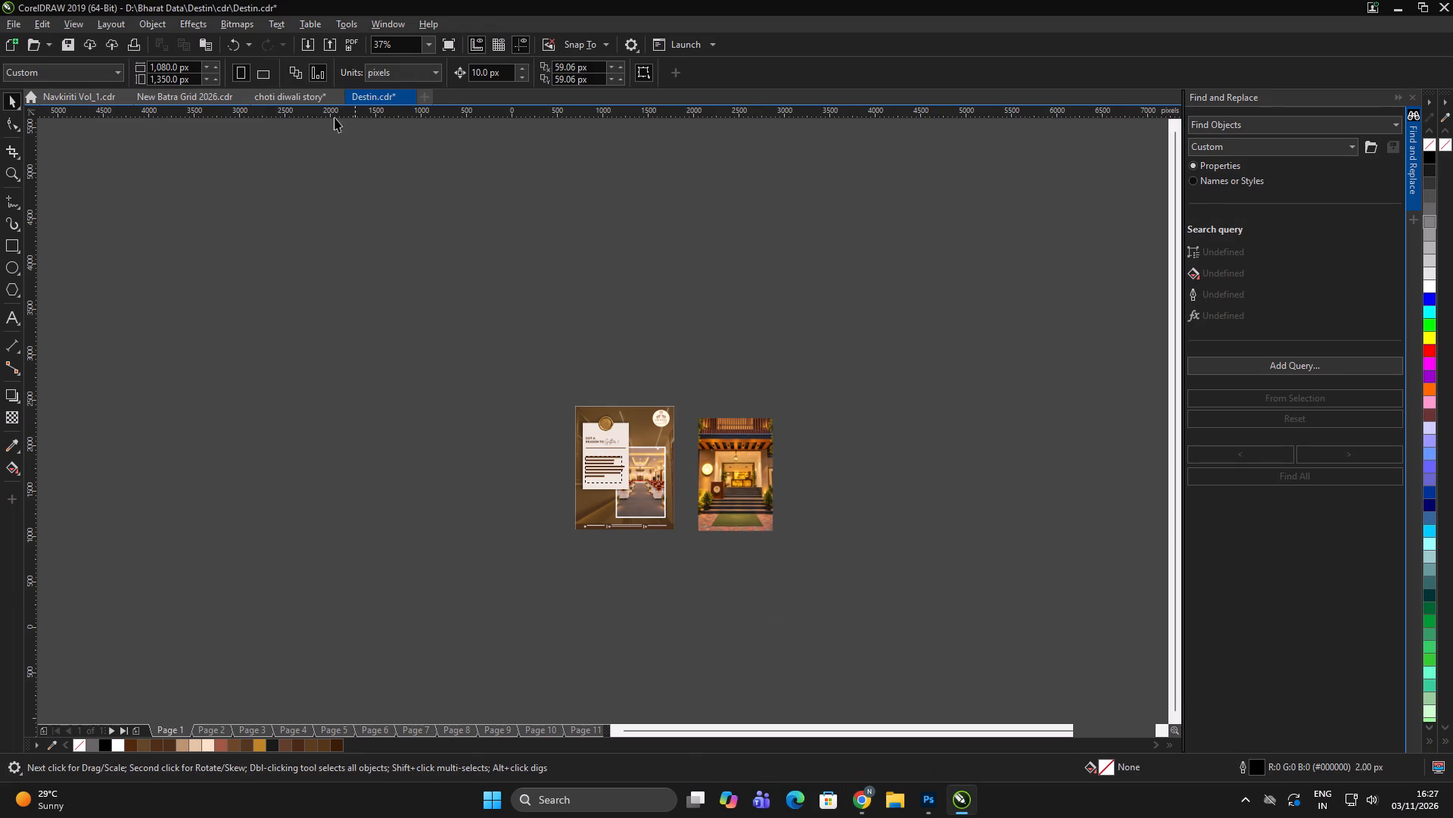
# Paste the Hotel Destin facade photo into the choti diwali story document and move it horizontally farther away from the blank page.
pyautogui.click(295, 94)
pyautogui.click(907, 363)
pyautogui.hotkey('ctrl', 'v')
pyautogui.scroll(-3, 728, 475)
pyautogui.doubleClick(703, 535)
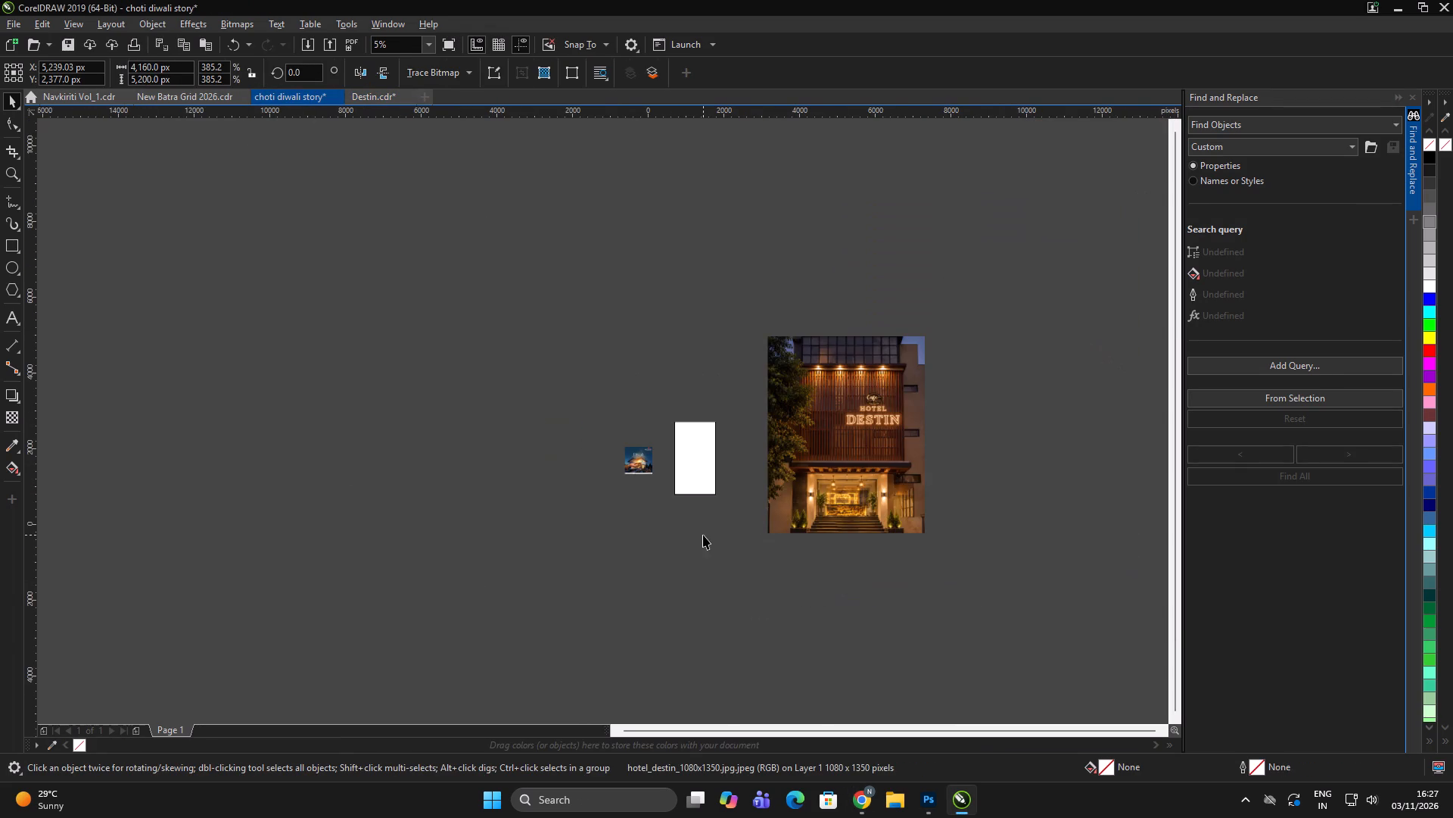
pyautogui.click(881, 485)
pyautogui.moveTo(843, 463); pyautogui.dragTo(1011, 435)
pyautogui.click(795, 545)
pyautogui.click(803, 536)
pyautogui.click(808, 517)
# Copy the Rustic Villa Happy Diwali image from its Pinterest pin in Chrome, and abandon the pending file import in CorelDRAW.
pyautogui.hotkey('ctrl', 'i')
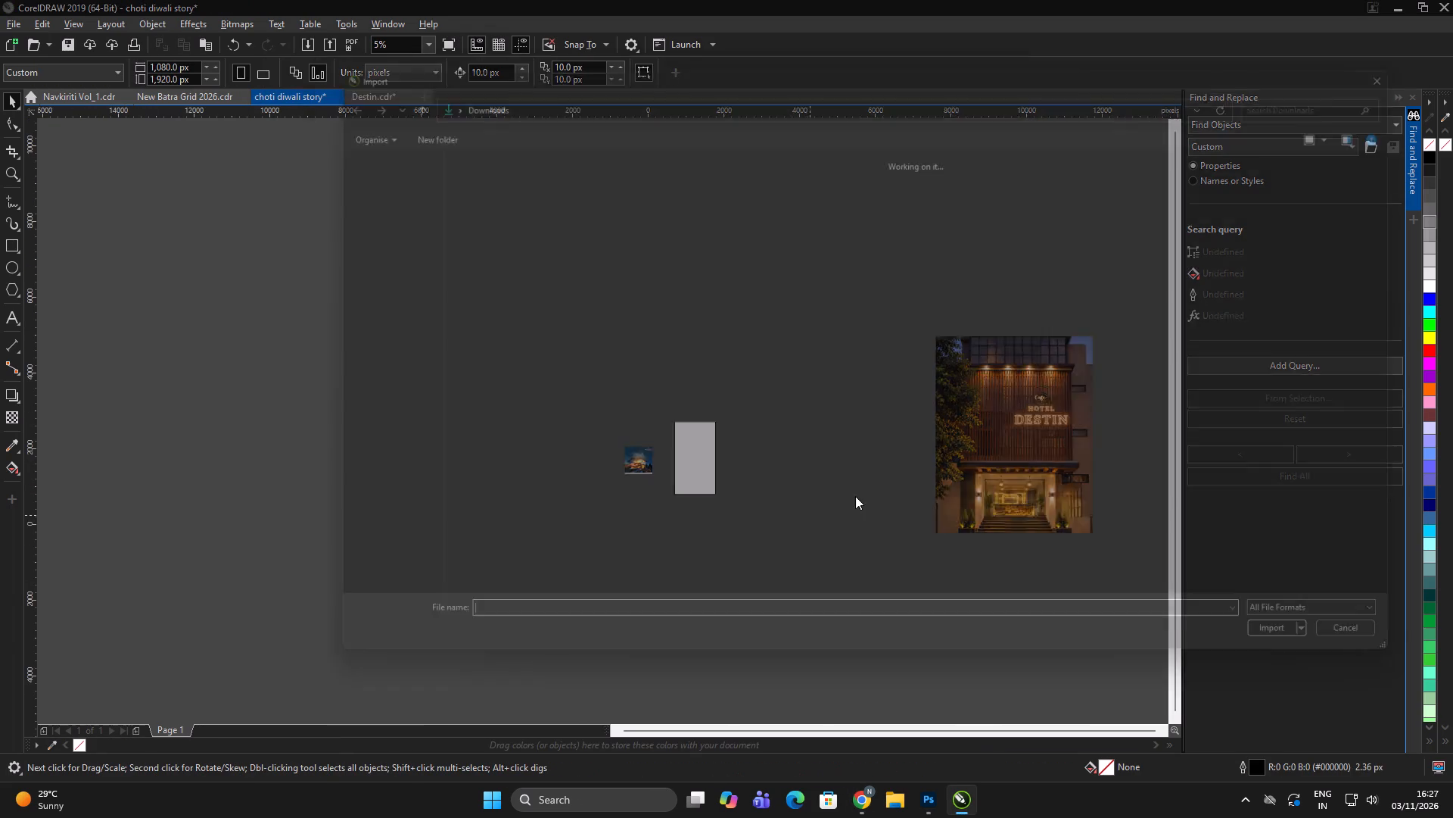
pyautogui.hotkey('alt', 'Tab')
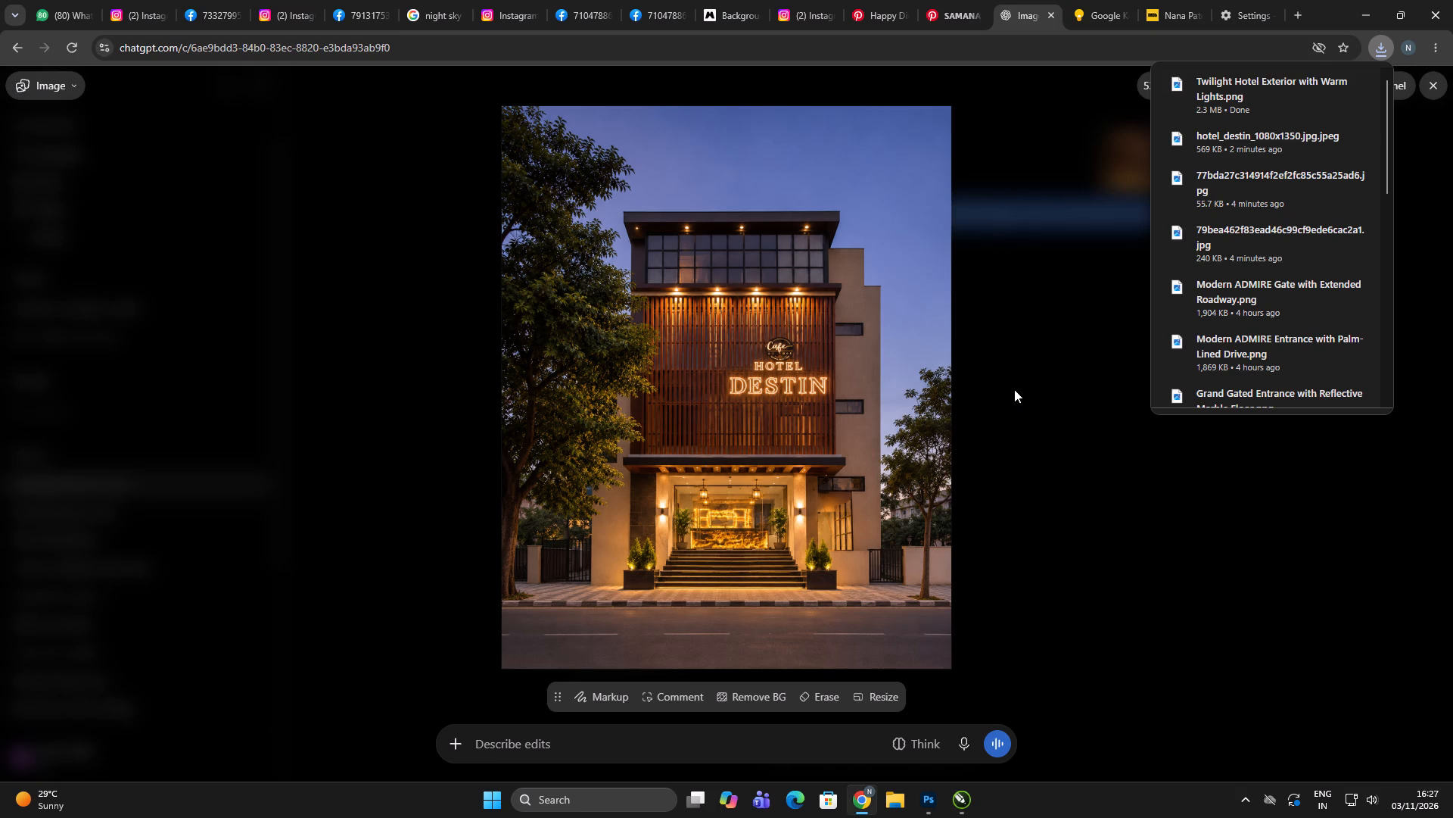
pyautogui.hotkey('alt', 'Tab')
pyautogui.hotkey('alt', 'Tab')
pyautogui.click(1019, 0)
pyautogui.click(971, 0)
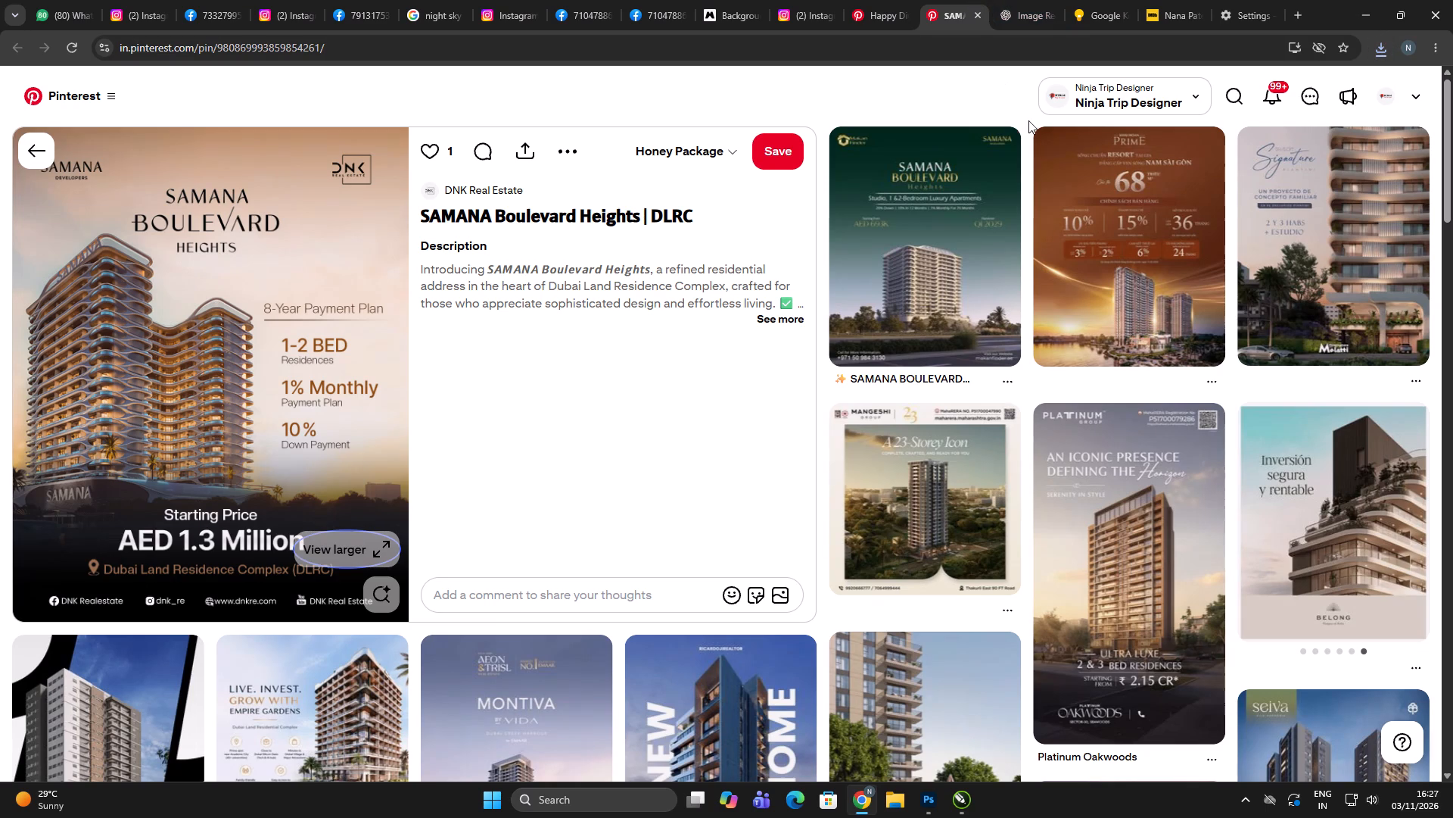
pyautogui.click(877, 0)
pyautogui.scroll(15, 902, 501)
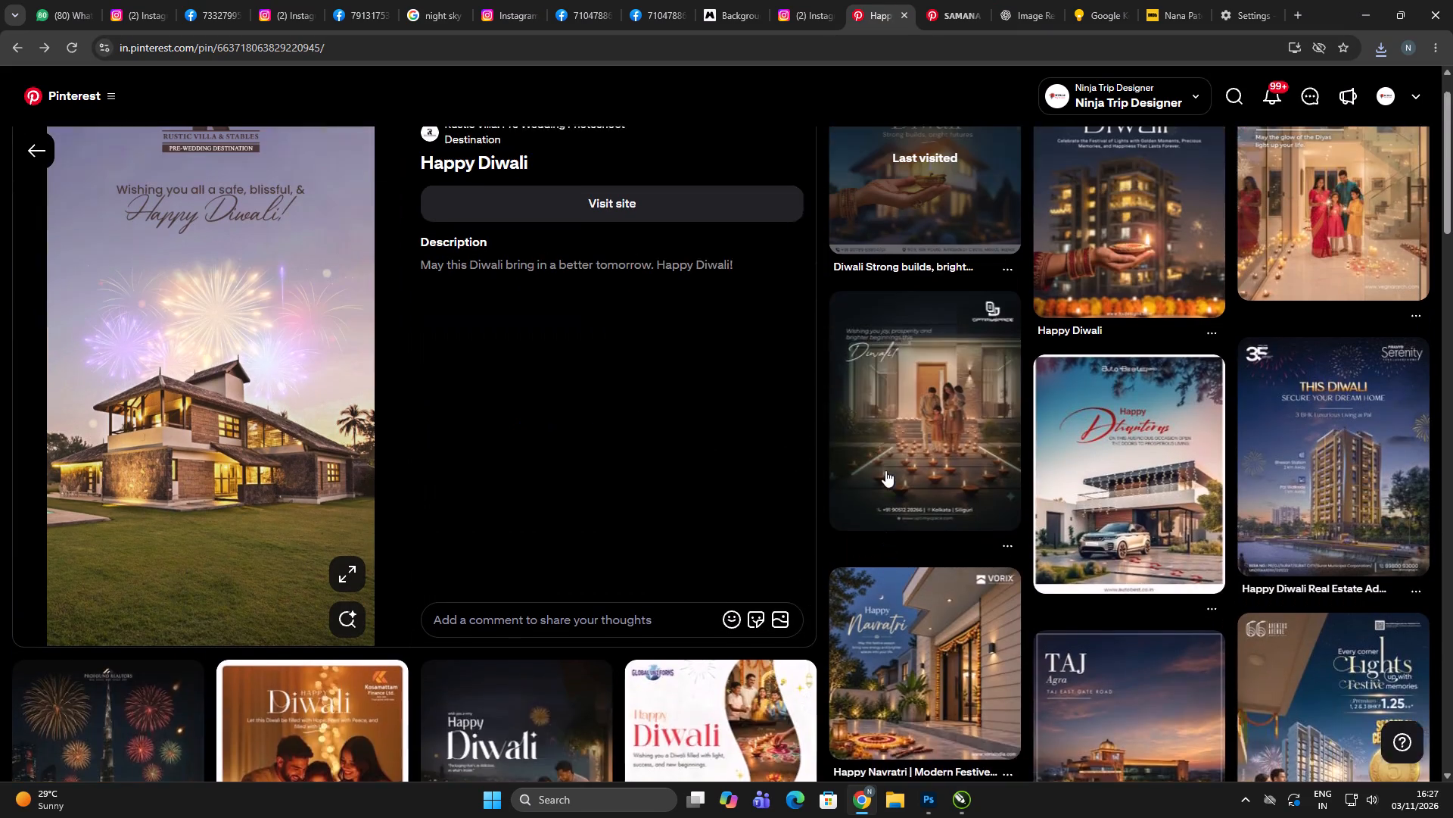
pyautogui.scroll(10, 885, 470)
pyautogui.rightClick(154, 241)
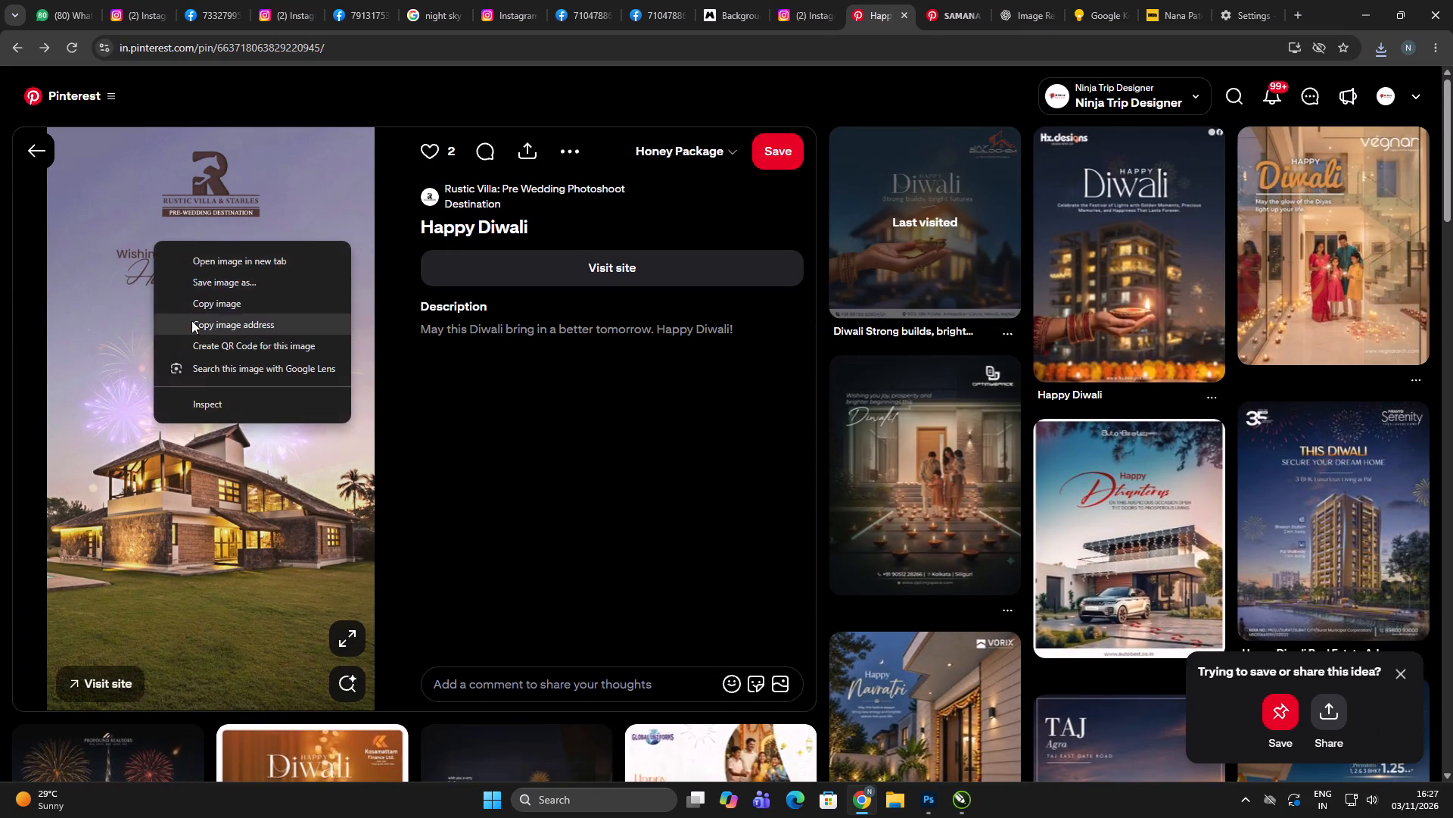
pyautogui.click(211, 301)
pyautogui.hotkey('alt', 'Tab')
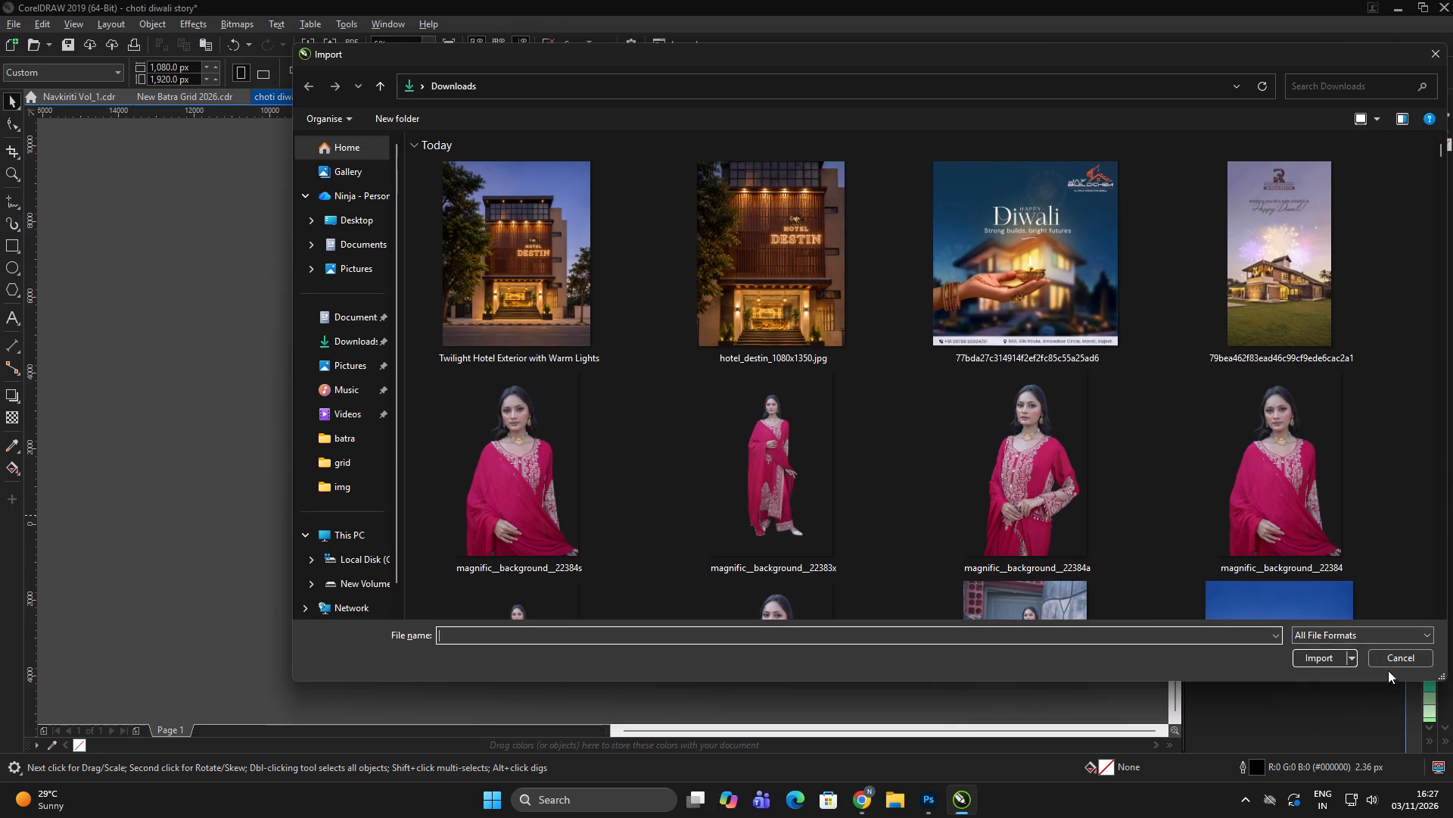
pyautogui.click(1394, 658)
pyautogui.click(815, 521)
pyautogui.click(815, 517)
# Switch to Chrome and examine the related Diwali creatives below the Rustic Villa pin for design references.
pyautogui.hotkey('alt', 'Tab')
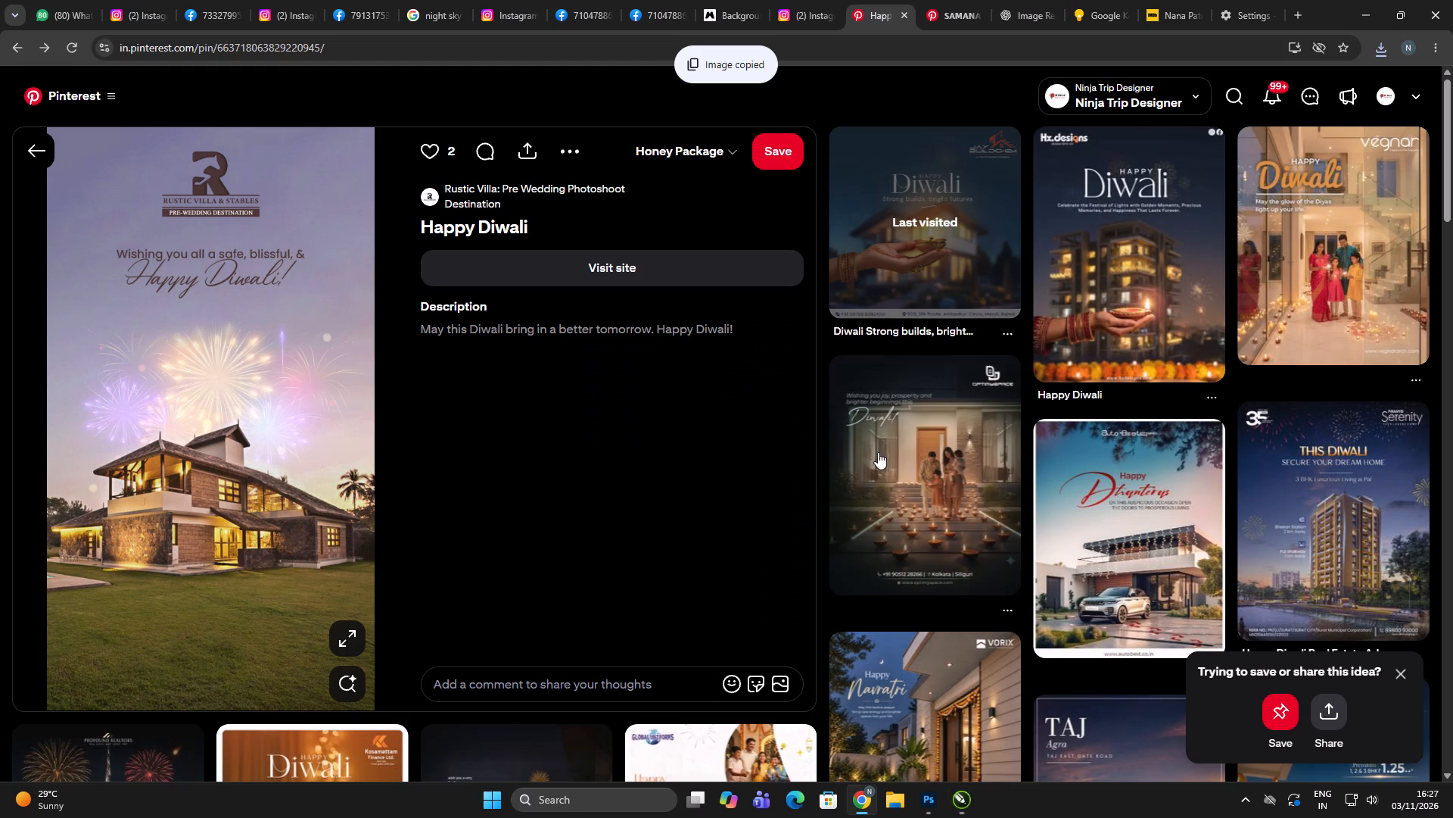
pyautogui.scroll(-3, 896, 444)
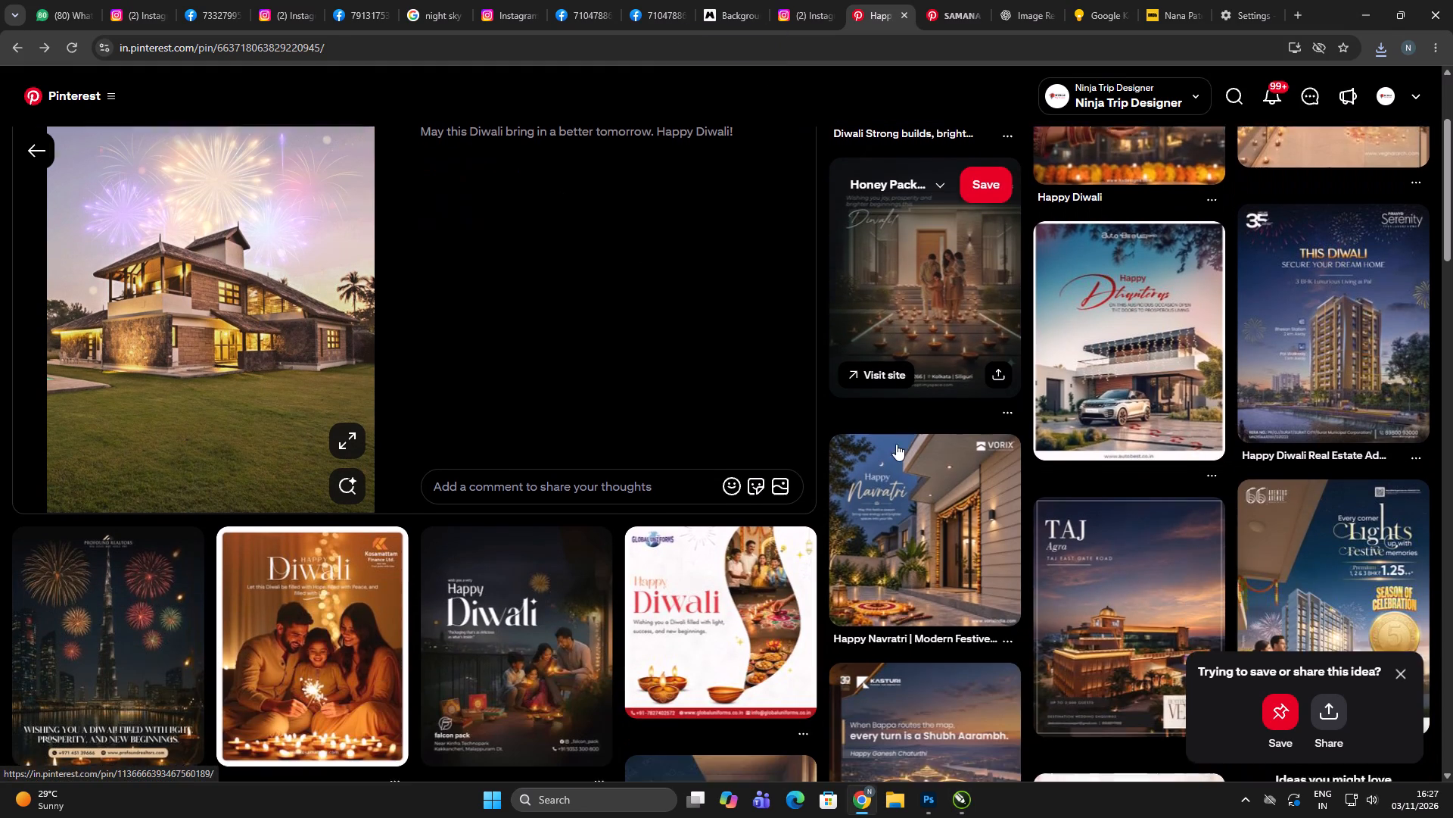
pyautogui.scroll(-2, 896, 444)
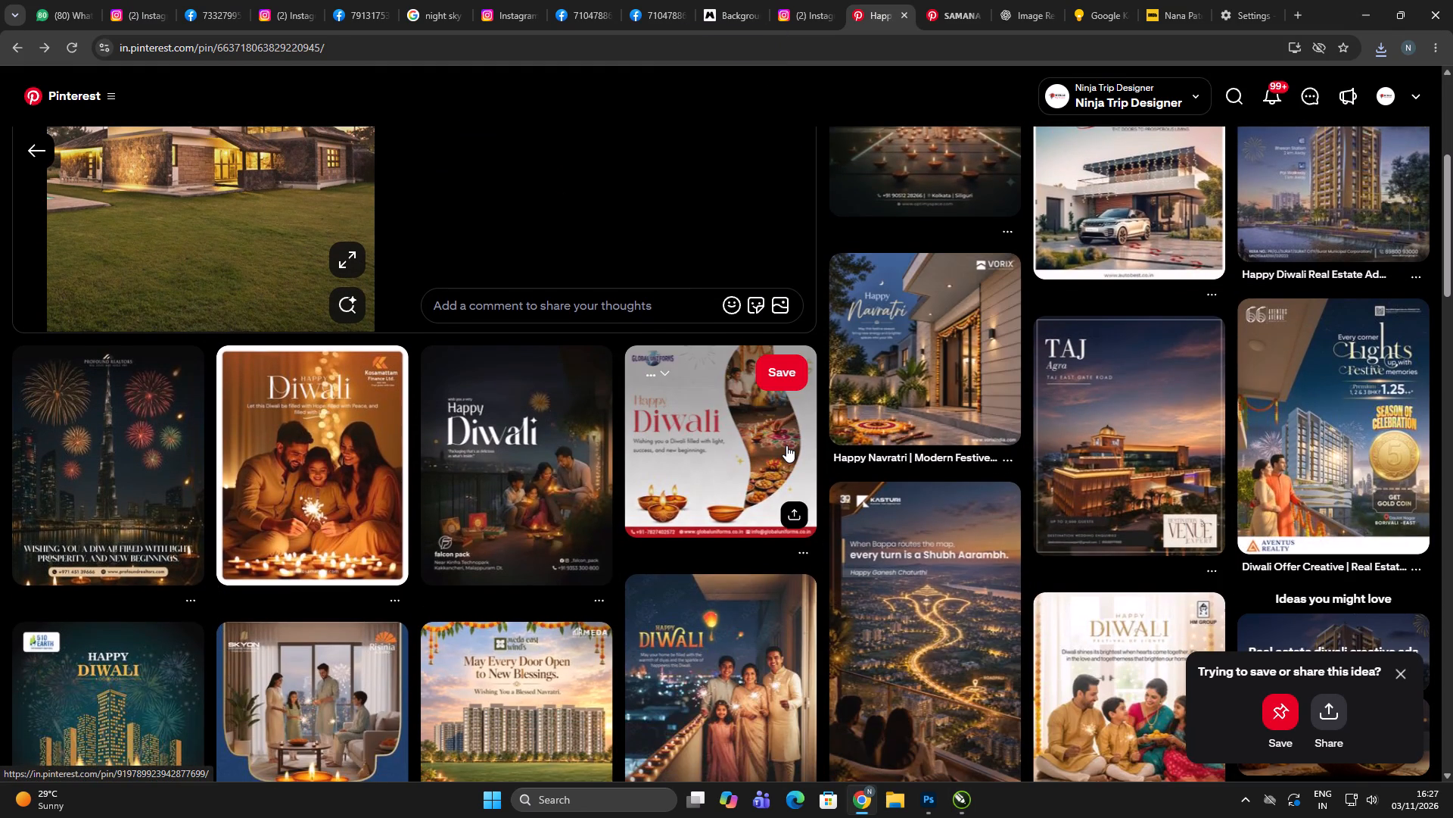
pyautogui.scroll(-1, 786, 445)
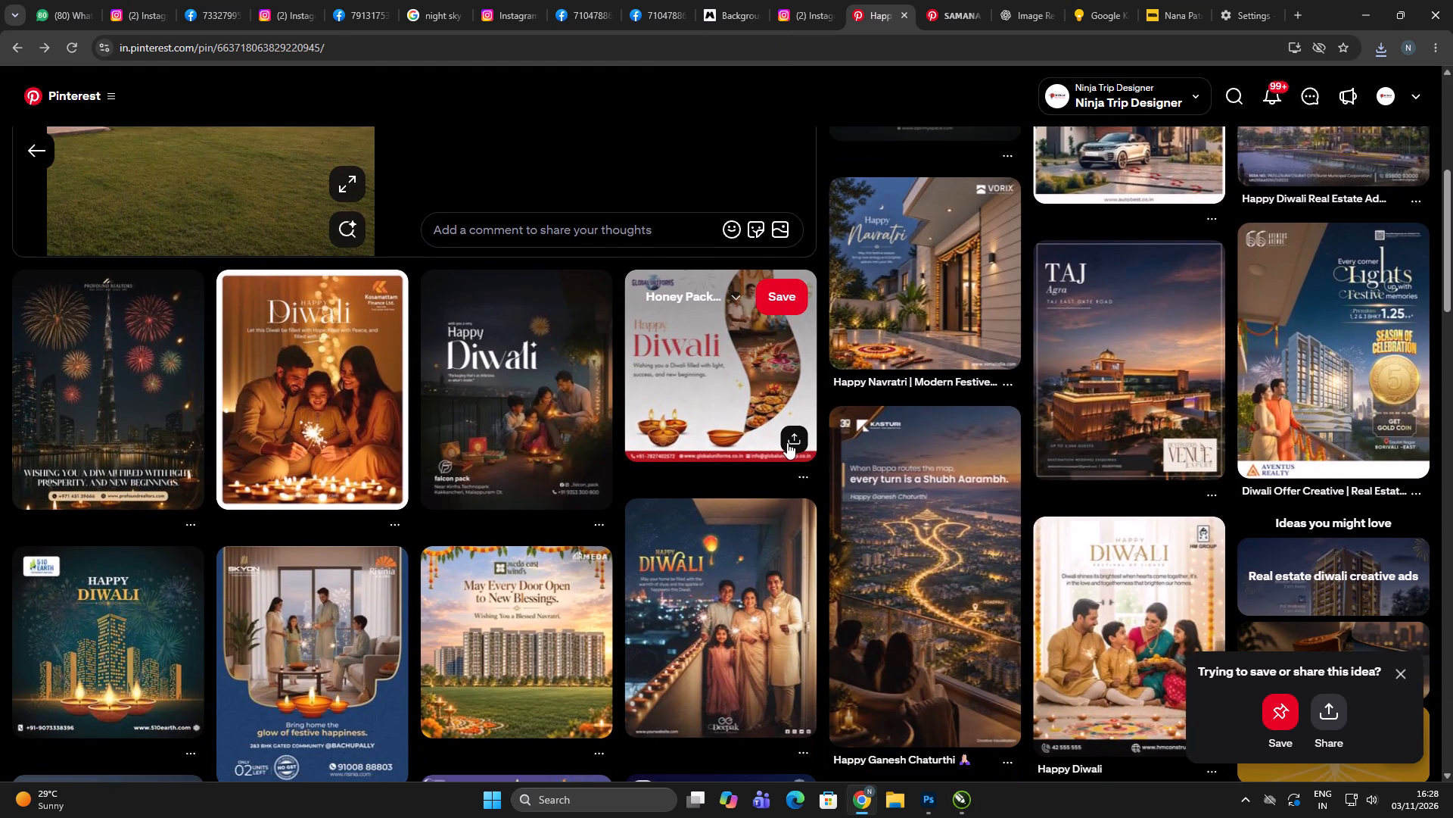
pyautogui.scroll(-6, 788, 441)
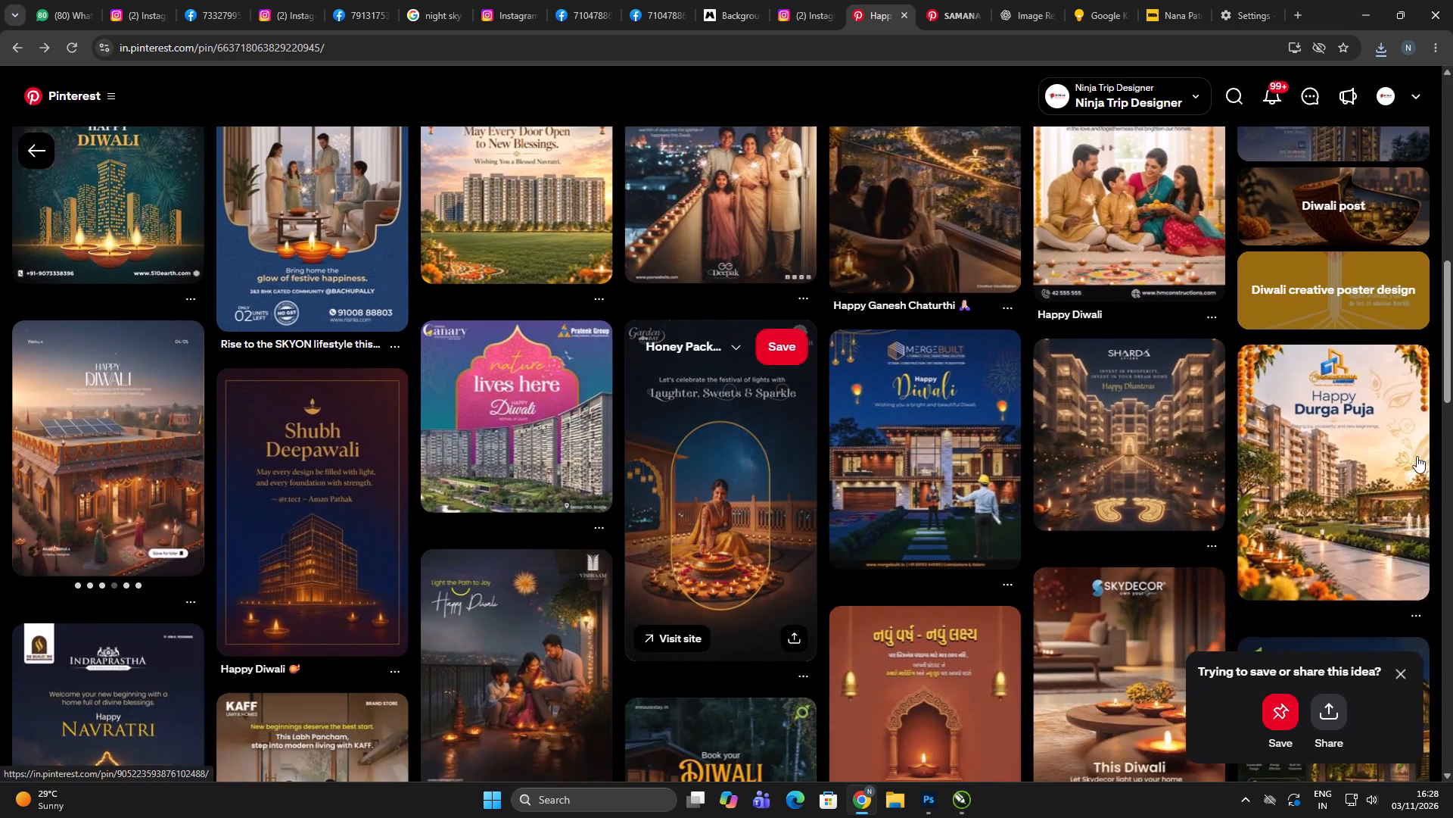
pyautogui.scroll(5, 1299, 464)
pyautogui.scroll(-9, 628, 386)
pyautogui.scroll(12, 630, 383)
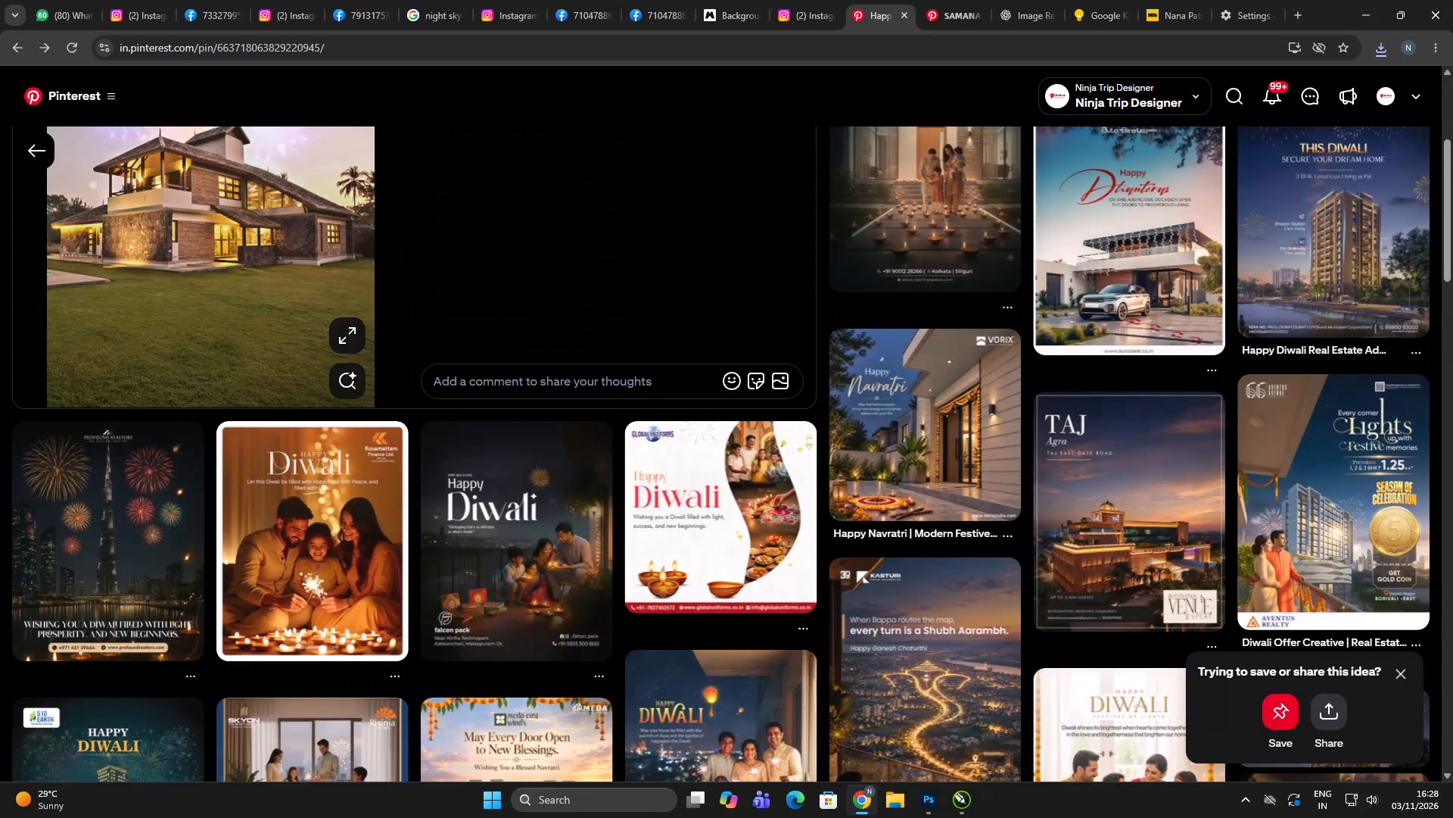
pyautogui.scroll(7, 632, 373)
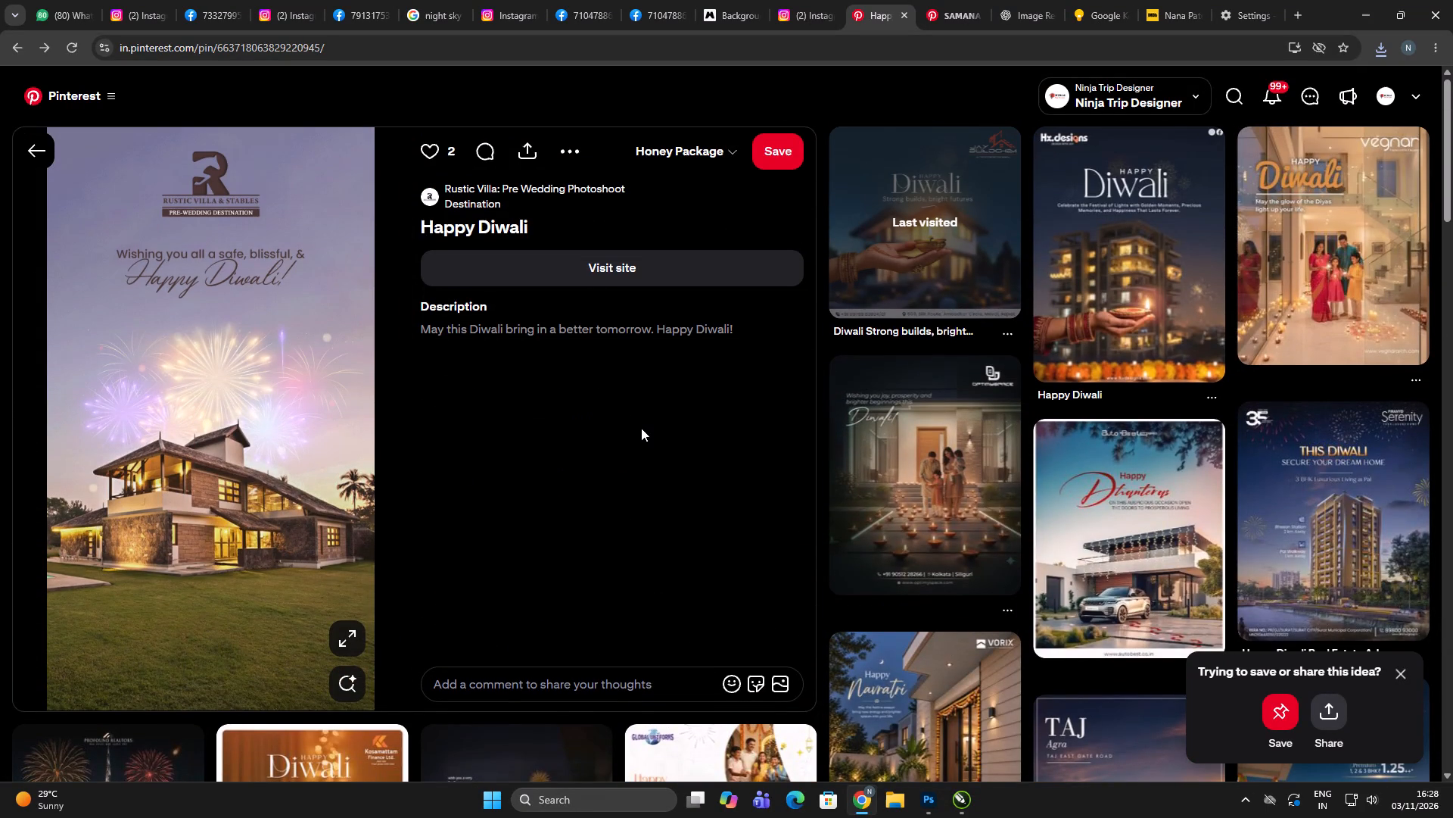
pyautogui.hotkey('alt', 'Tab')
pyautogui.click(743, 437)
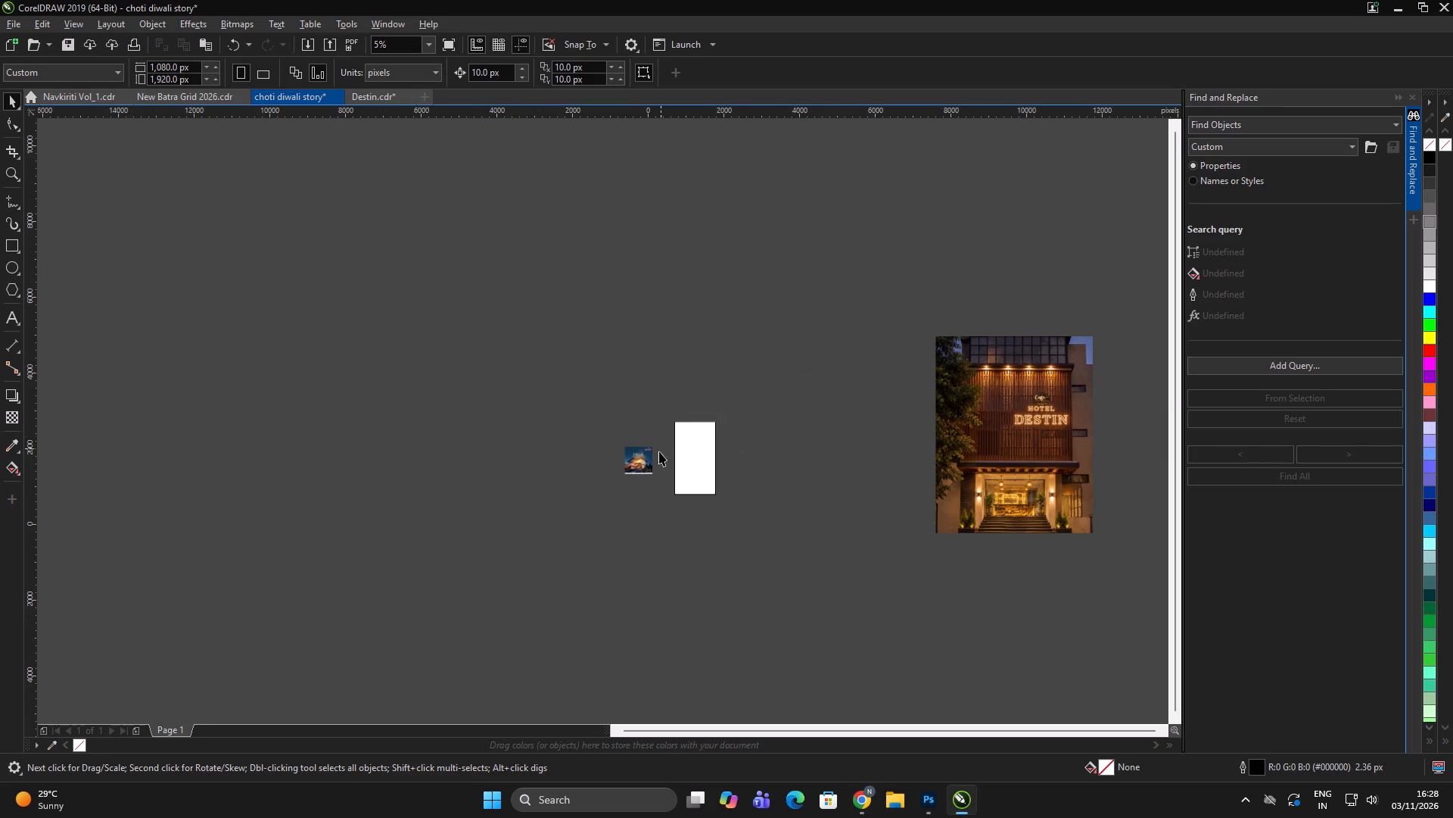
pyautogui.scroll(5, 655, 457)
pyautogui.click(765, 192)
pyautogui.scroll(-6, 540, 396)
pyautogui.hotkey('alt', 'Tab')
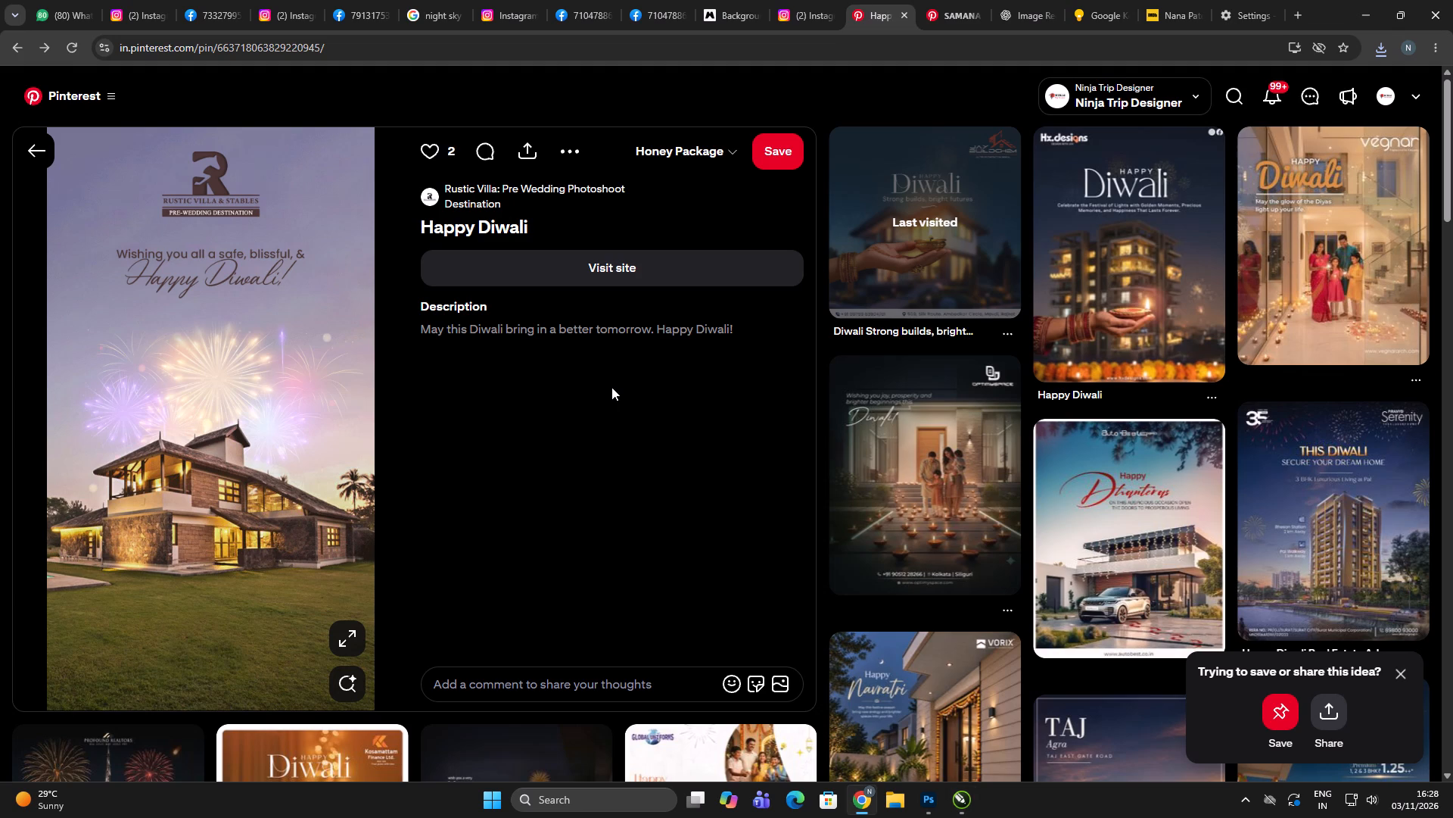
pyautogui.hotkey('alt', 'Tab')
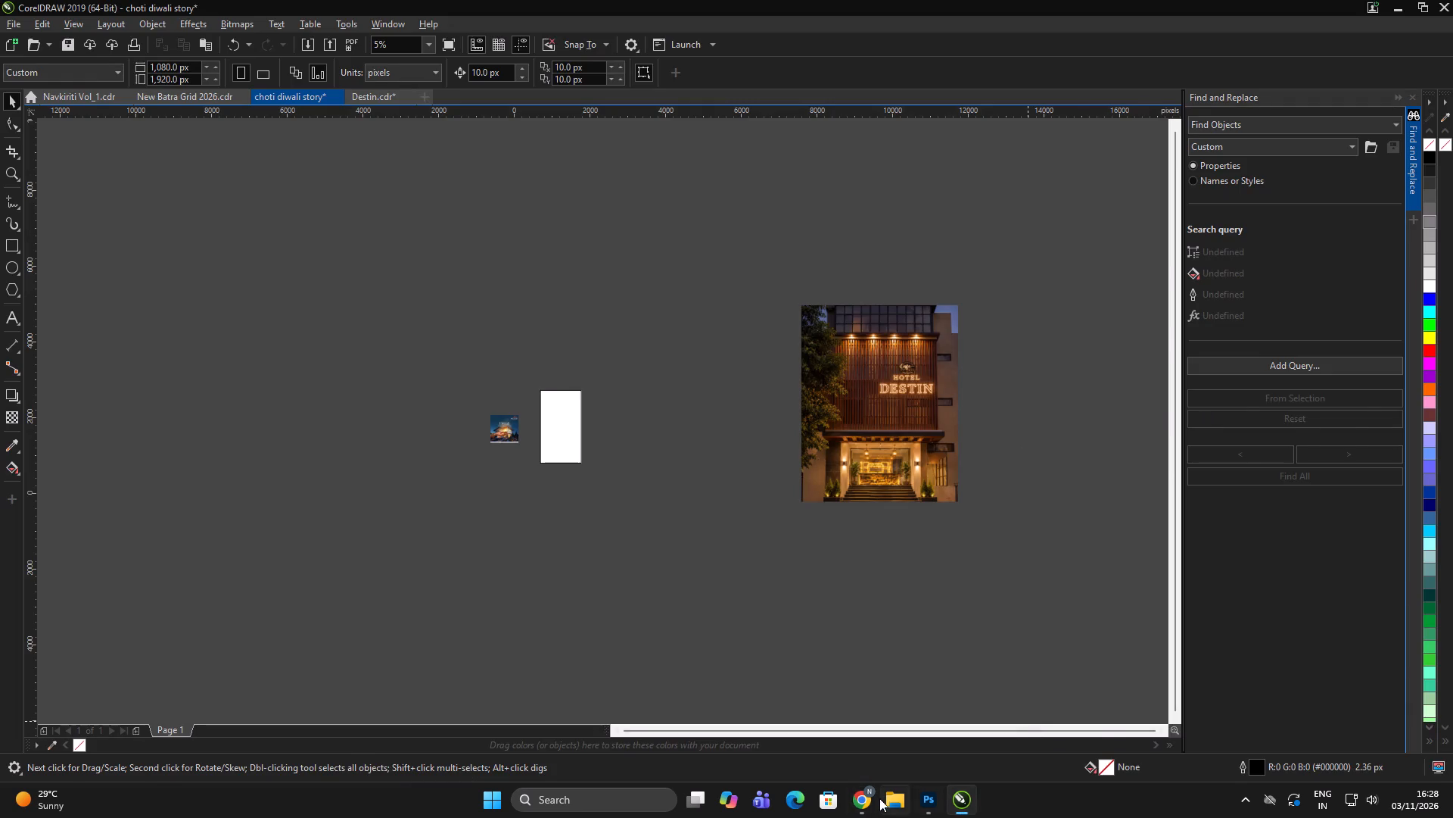
# In the ChatGPT chat in Chrome, draft the image edit prompt "bada wala tree hata dijiye and night sky chahiye".
pyautogui.click(863, 793)
pyautogui.click(1044, 0)
pyautogui.scroll(-2, 665, 712)
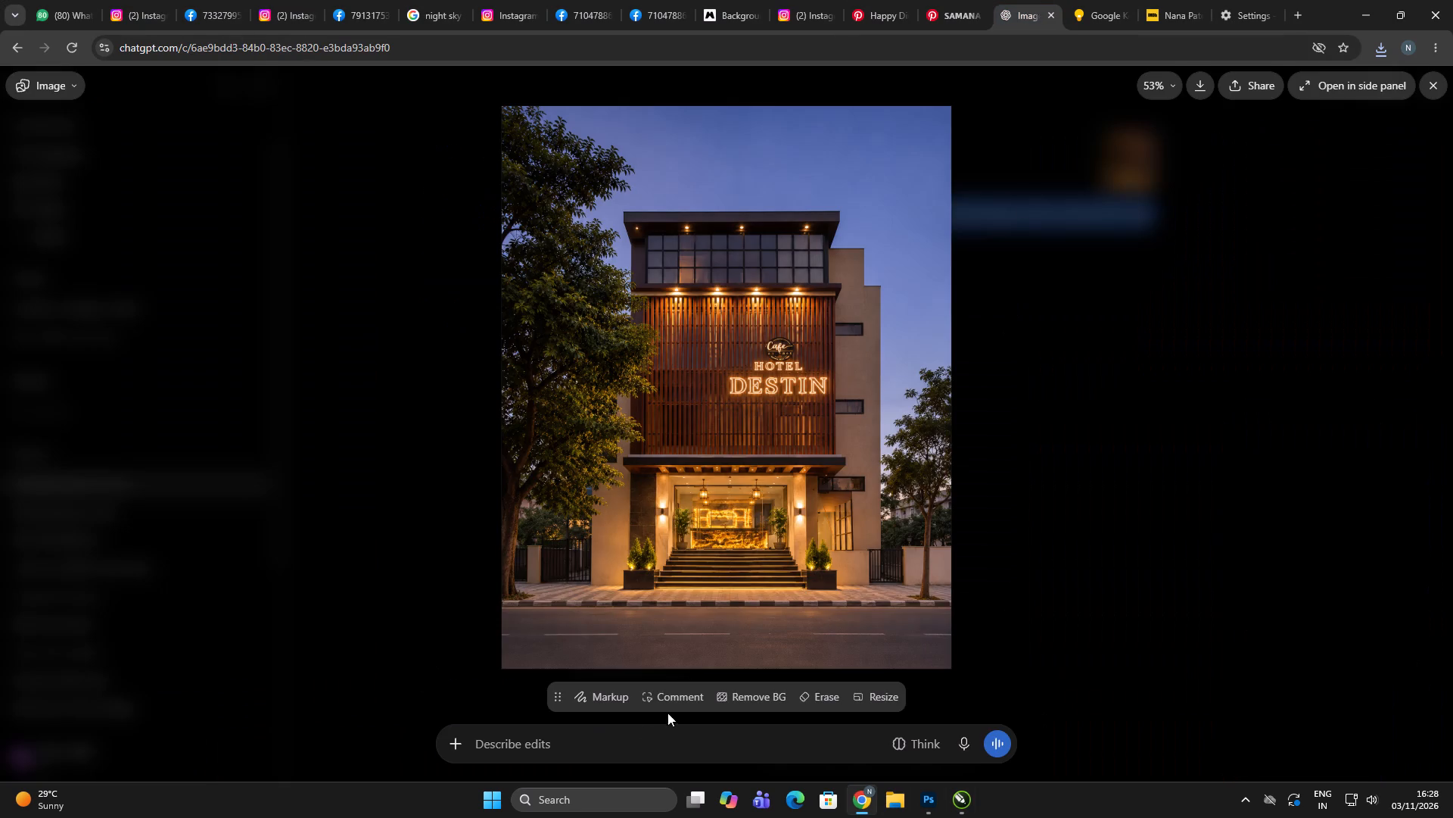
pyautogui.click(624, 742)
pyautogui.press('r')
pyautogui.press('BackSpace')
pyautogui.press('t')
pyautogui.press('r')
pyautogui.press('BackSpace')
pyautogui.press('BackSpace')
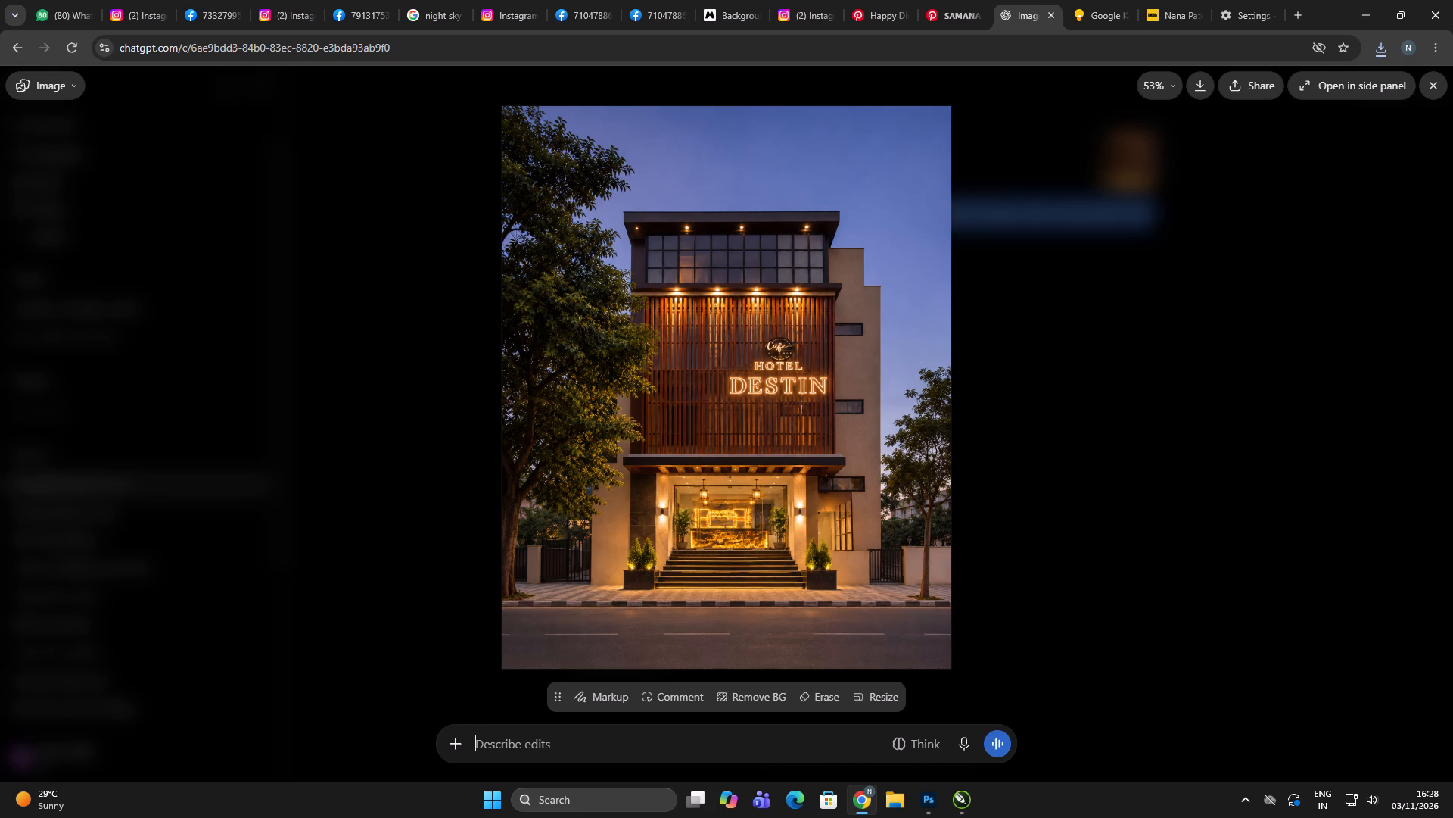
pyautogui.write('nada')
pyautogui.press('BackSpace')
pyautogui.press('BackSpace')
pyautogui.press('BackSpace')
pyautogui.press('BackSpace')
pyautogui.write('bada wala tree hata dijiye and night')
pyautogui.press('space')
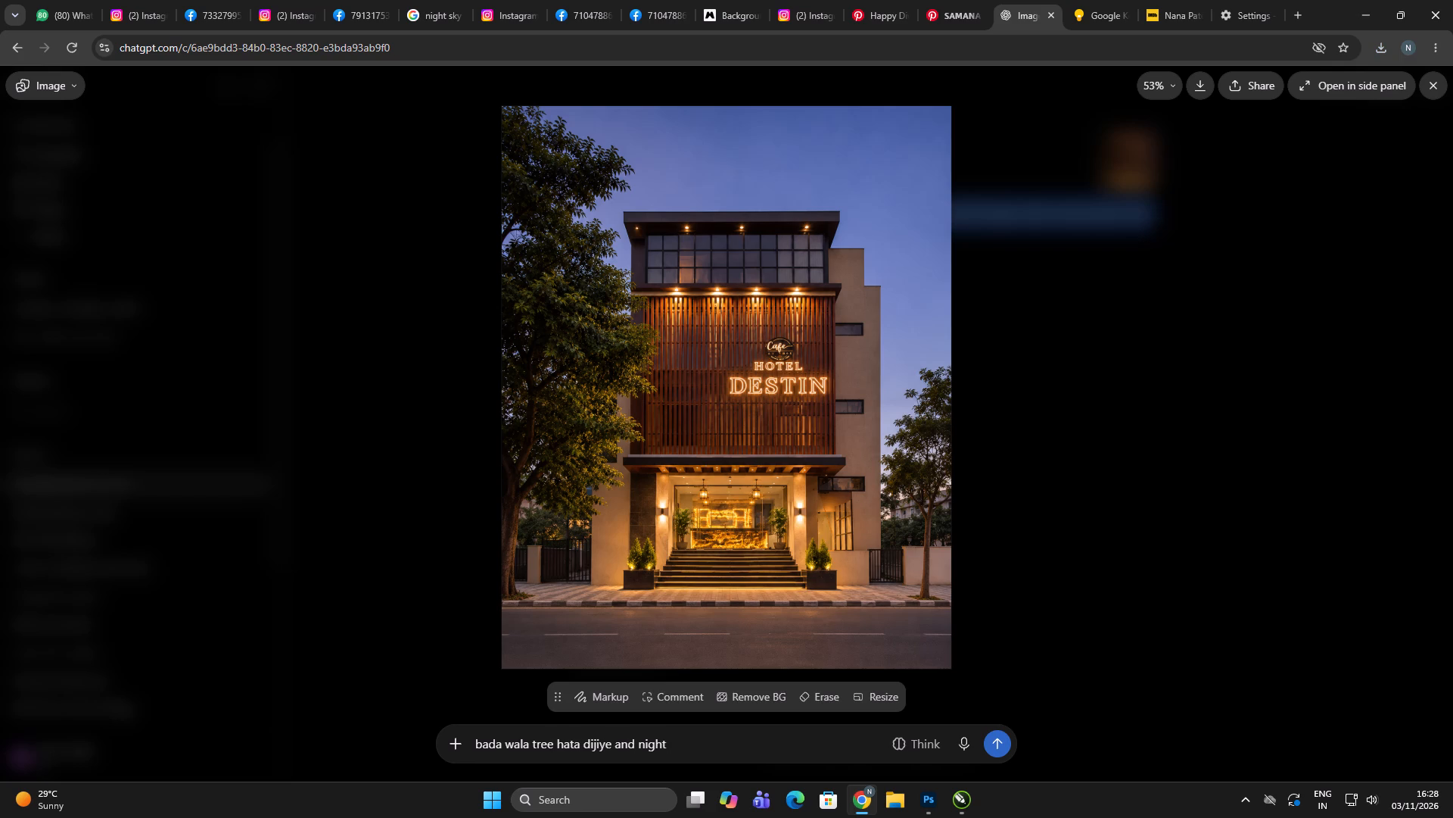
pyautogui.write('sky chahiye')
# Search Google Images for "night sky" in the Google Keep browser tab.
pyautogui.click(1127, 0)
pyautogui.click(1113, 42)
pyautogui.hotkey('ctrl', 'a')
pyautogui.write('nicht sk')
pyautogui.press('BackSpace')
pyautogui.press('BackSpace')
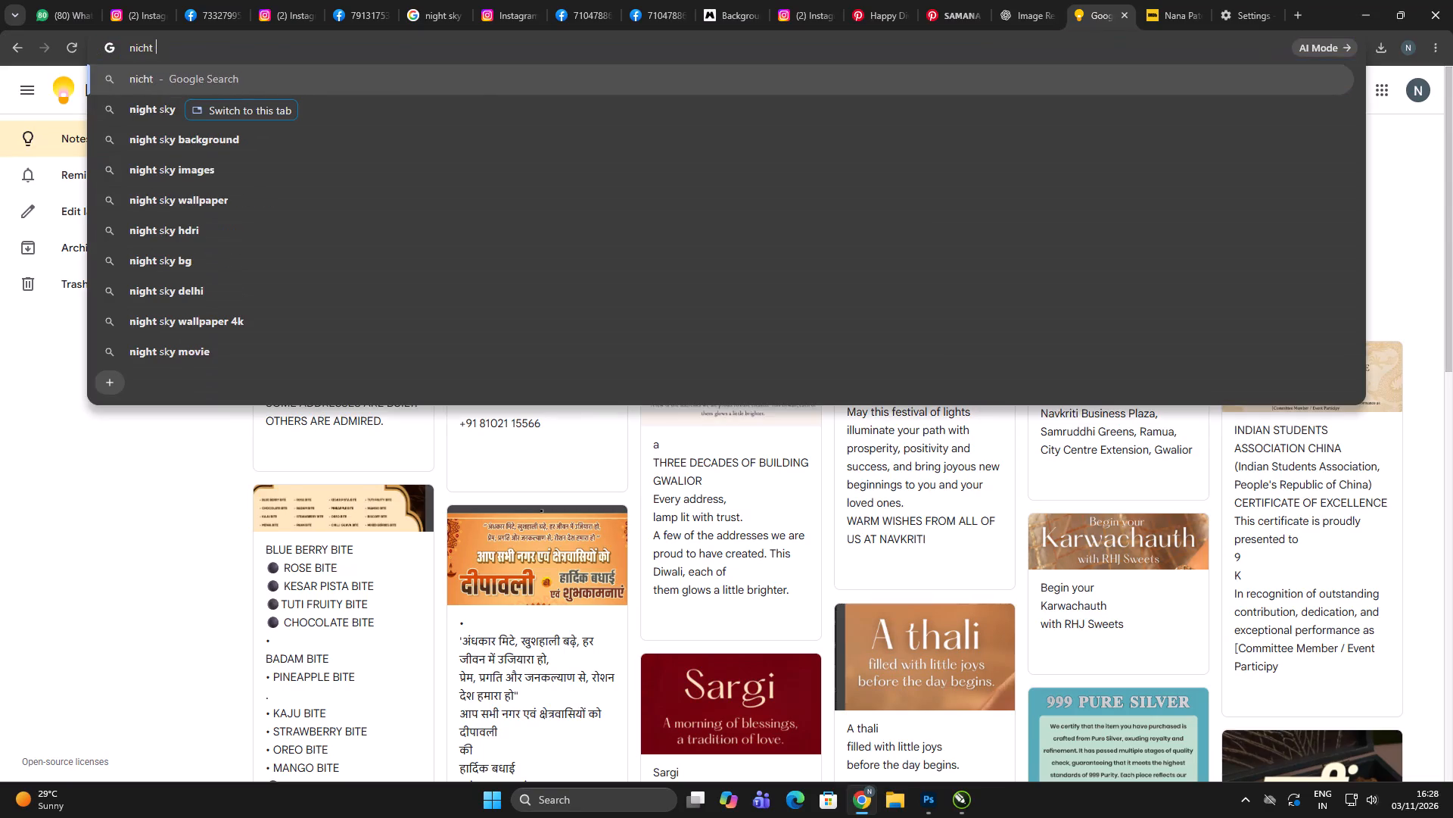
pyautogui.hotkey('ctrl', 'a')
pyautogui.write('night sky')
pyautogui.press('Return')
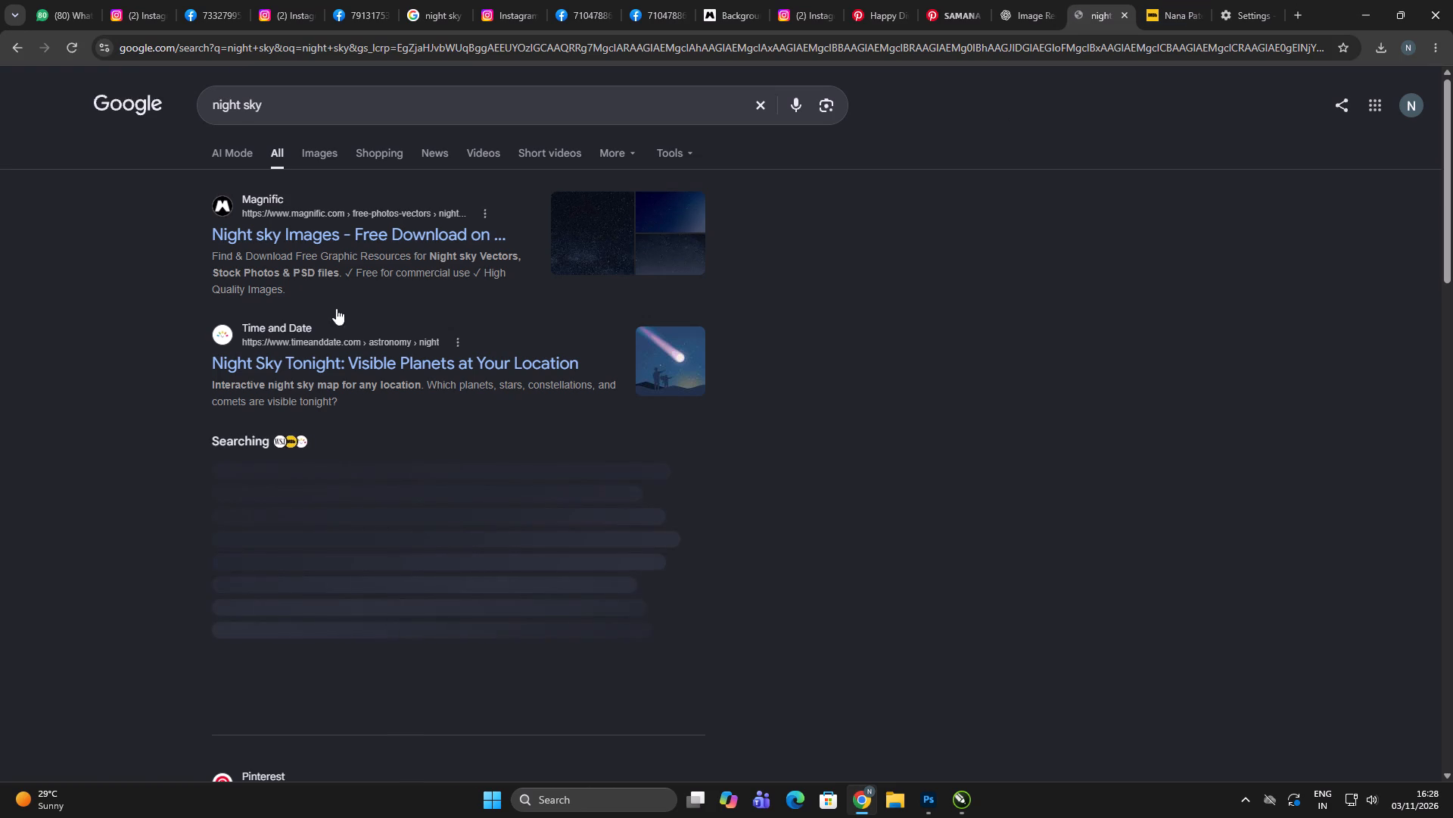
pyautogui.click(319, 144)
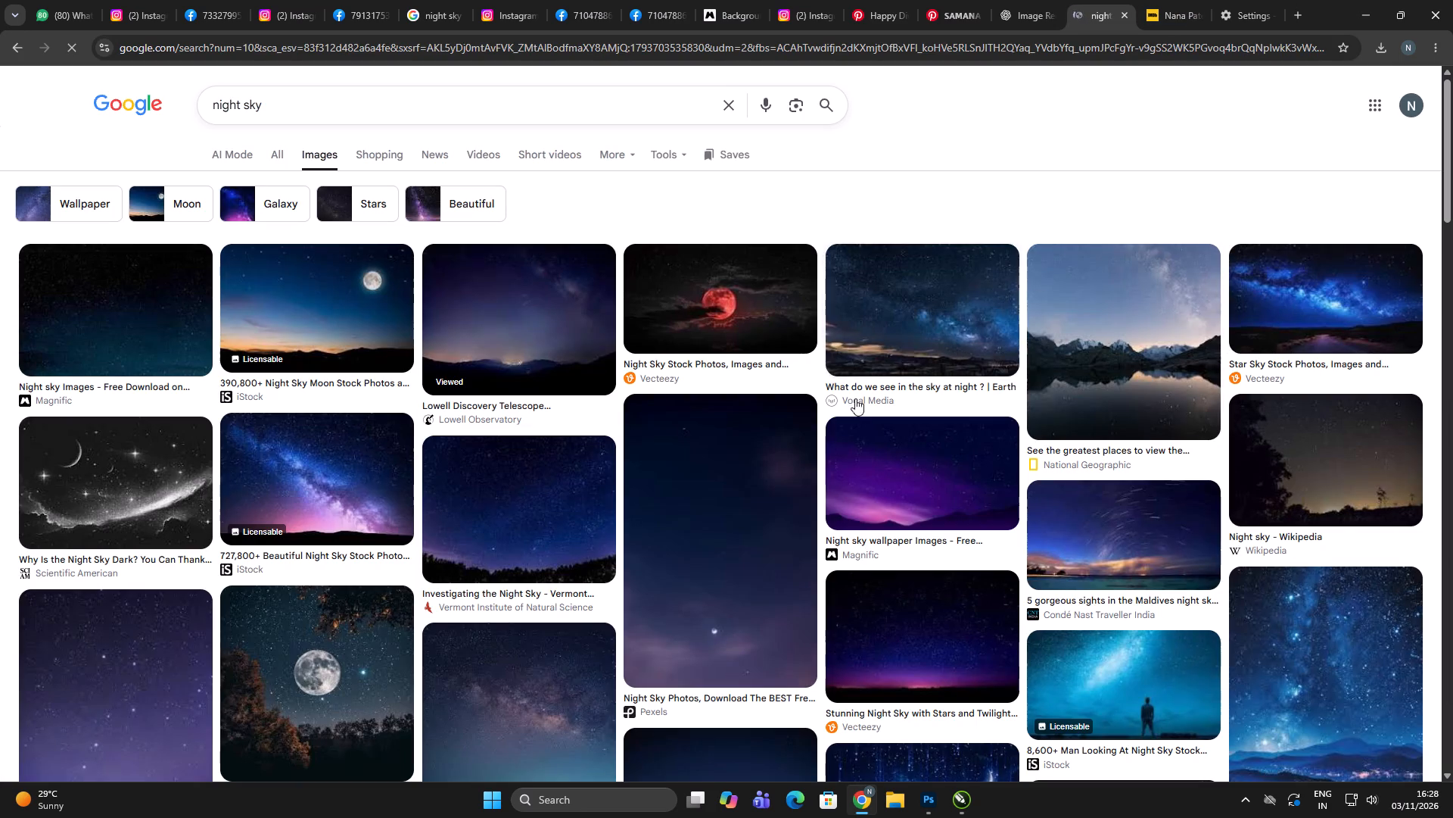
pyautogui.click(526, 298)
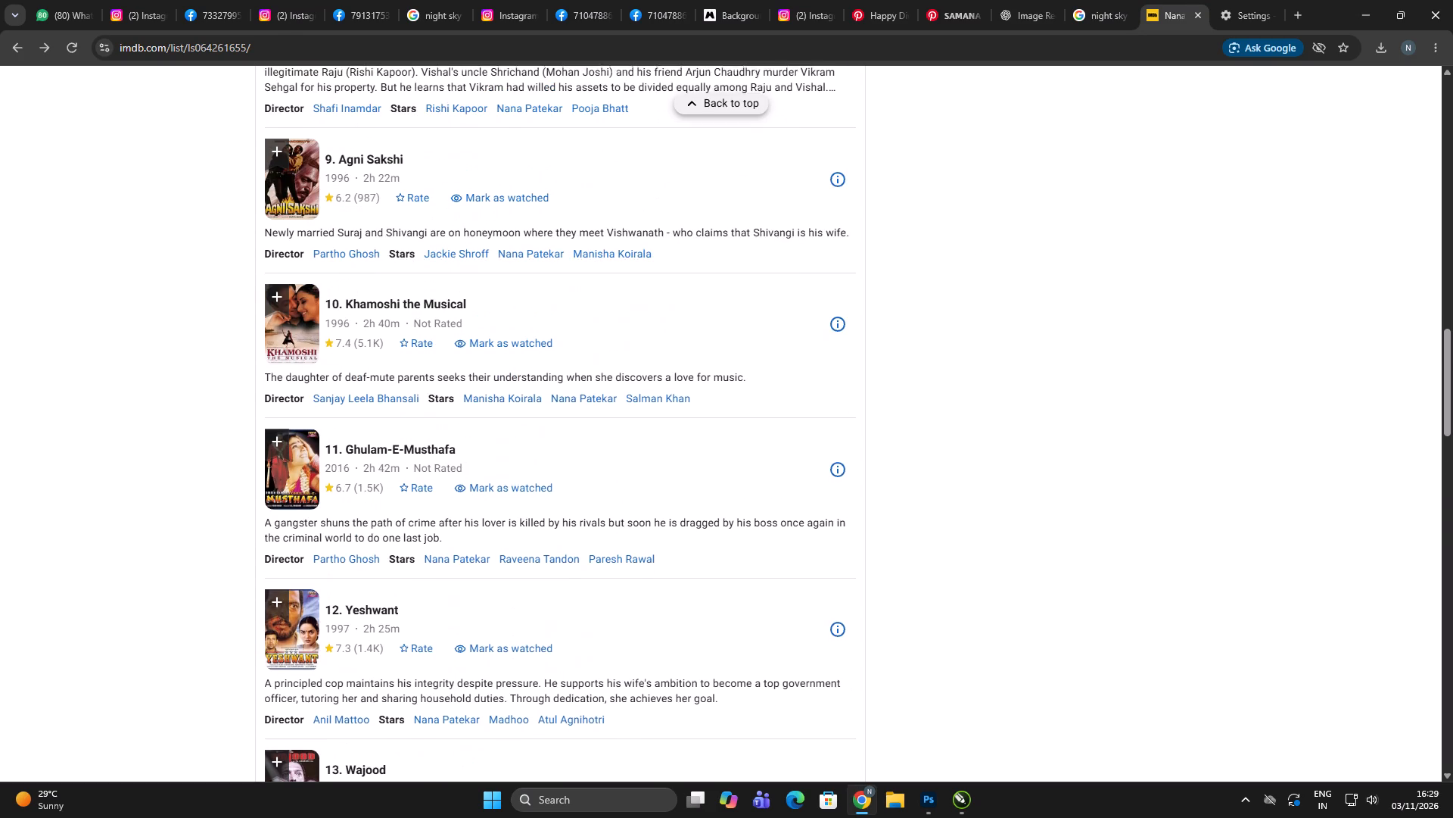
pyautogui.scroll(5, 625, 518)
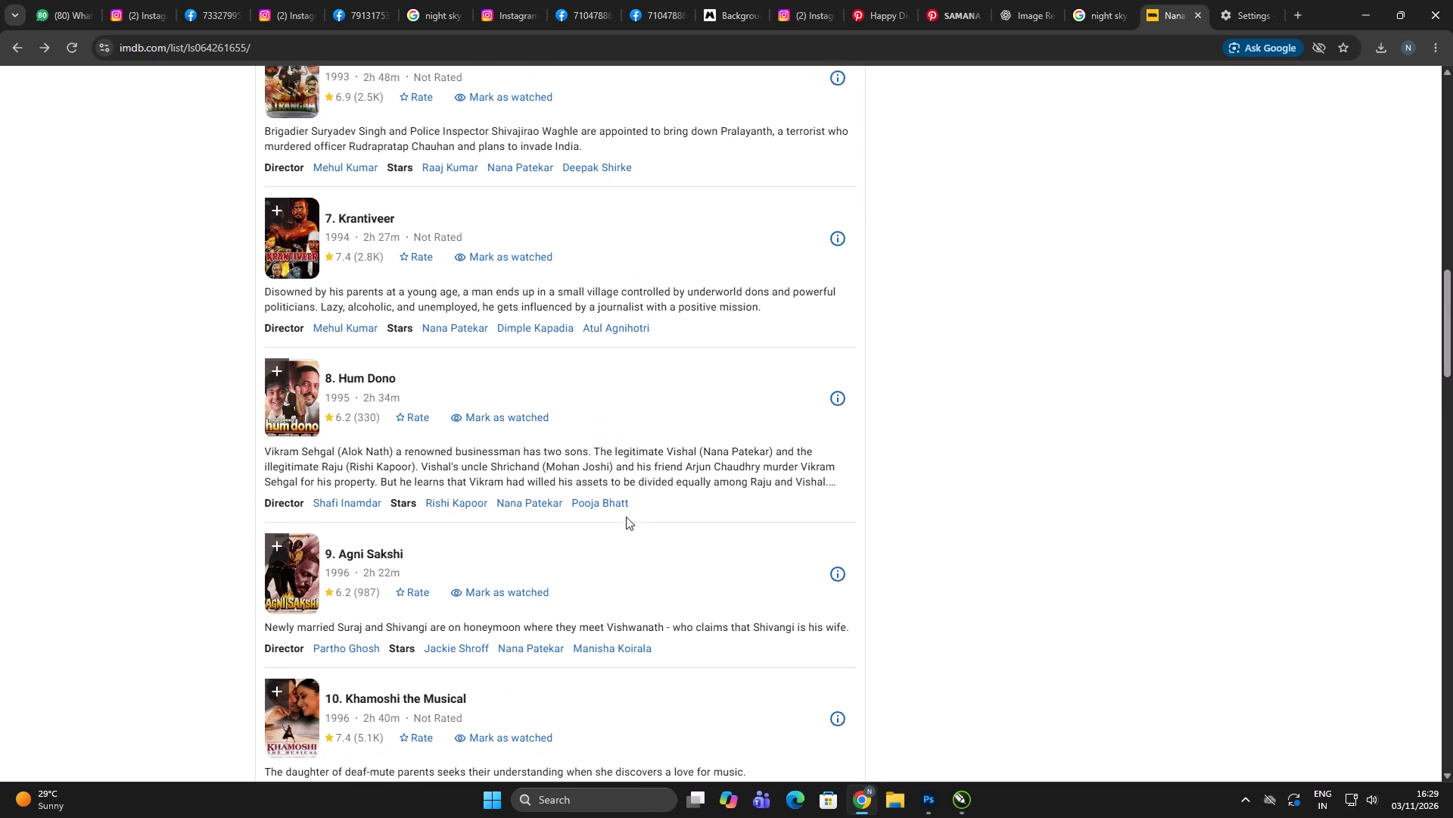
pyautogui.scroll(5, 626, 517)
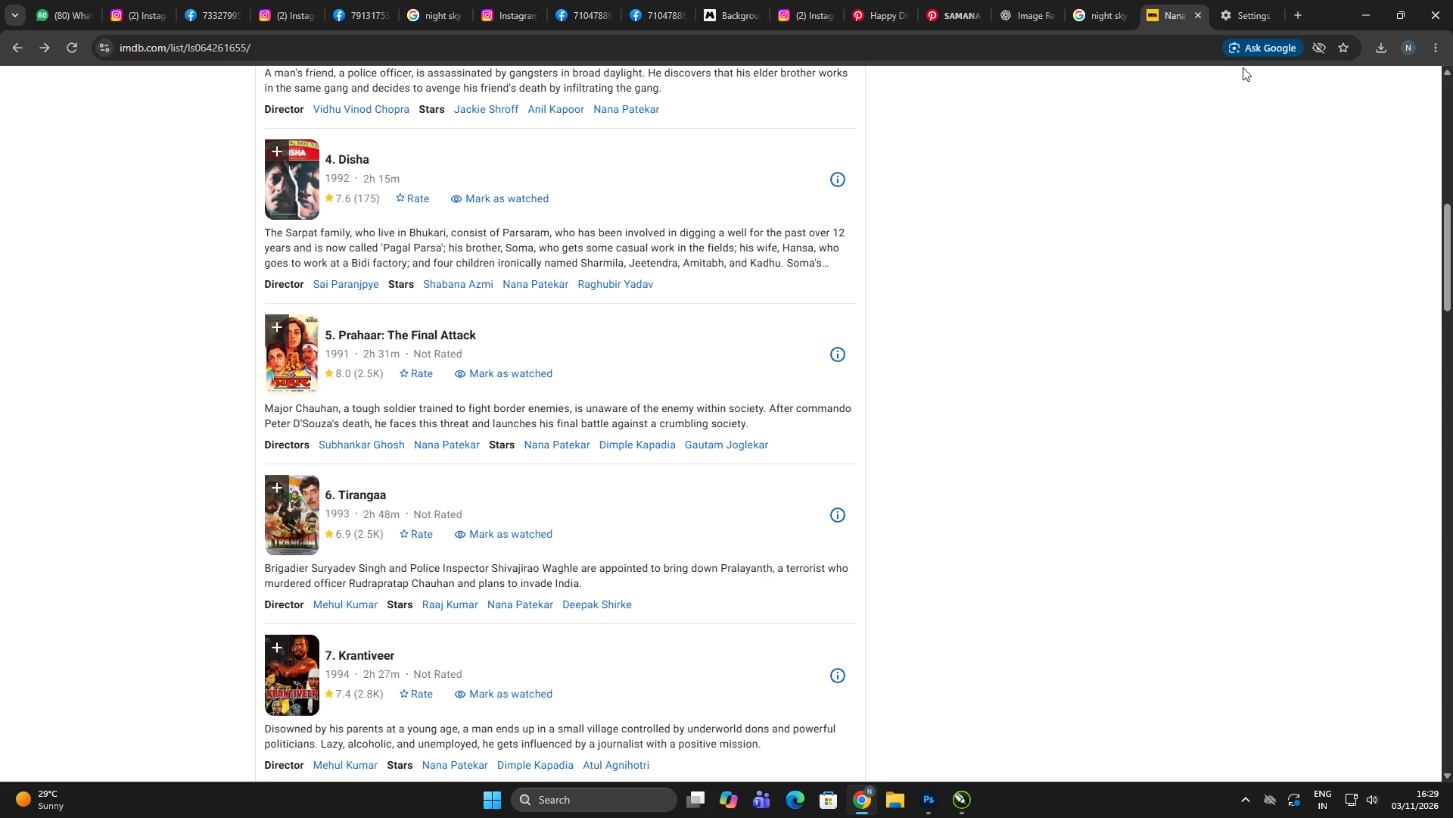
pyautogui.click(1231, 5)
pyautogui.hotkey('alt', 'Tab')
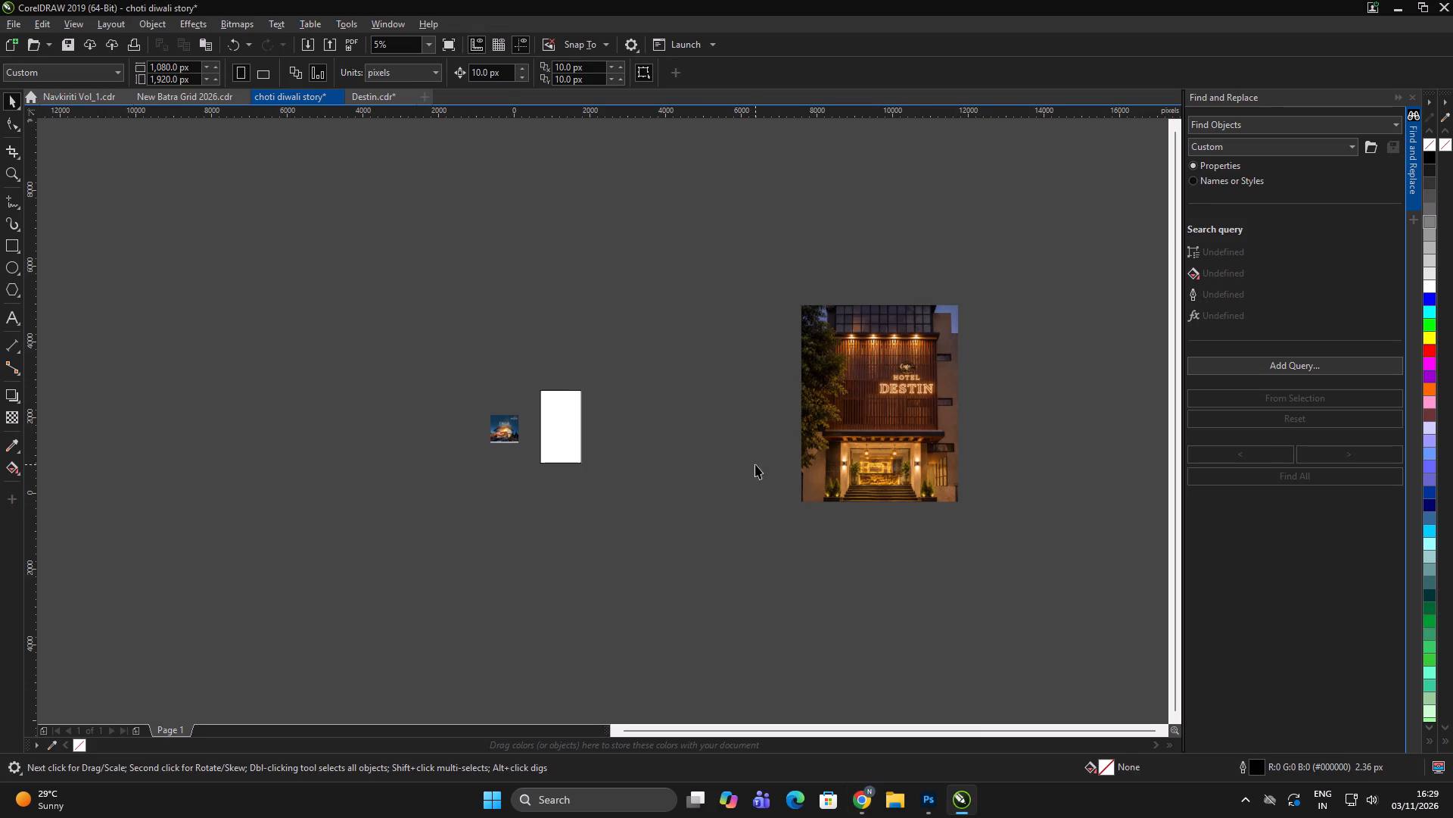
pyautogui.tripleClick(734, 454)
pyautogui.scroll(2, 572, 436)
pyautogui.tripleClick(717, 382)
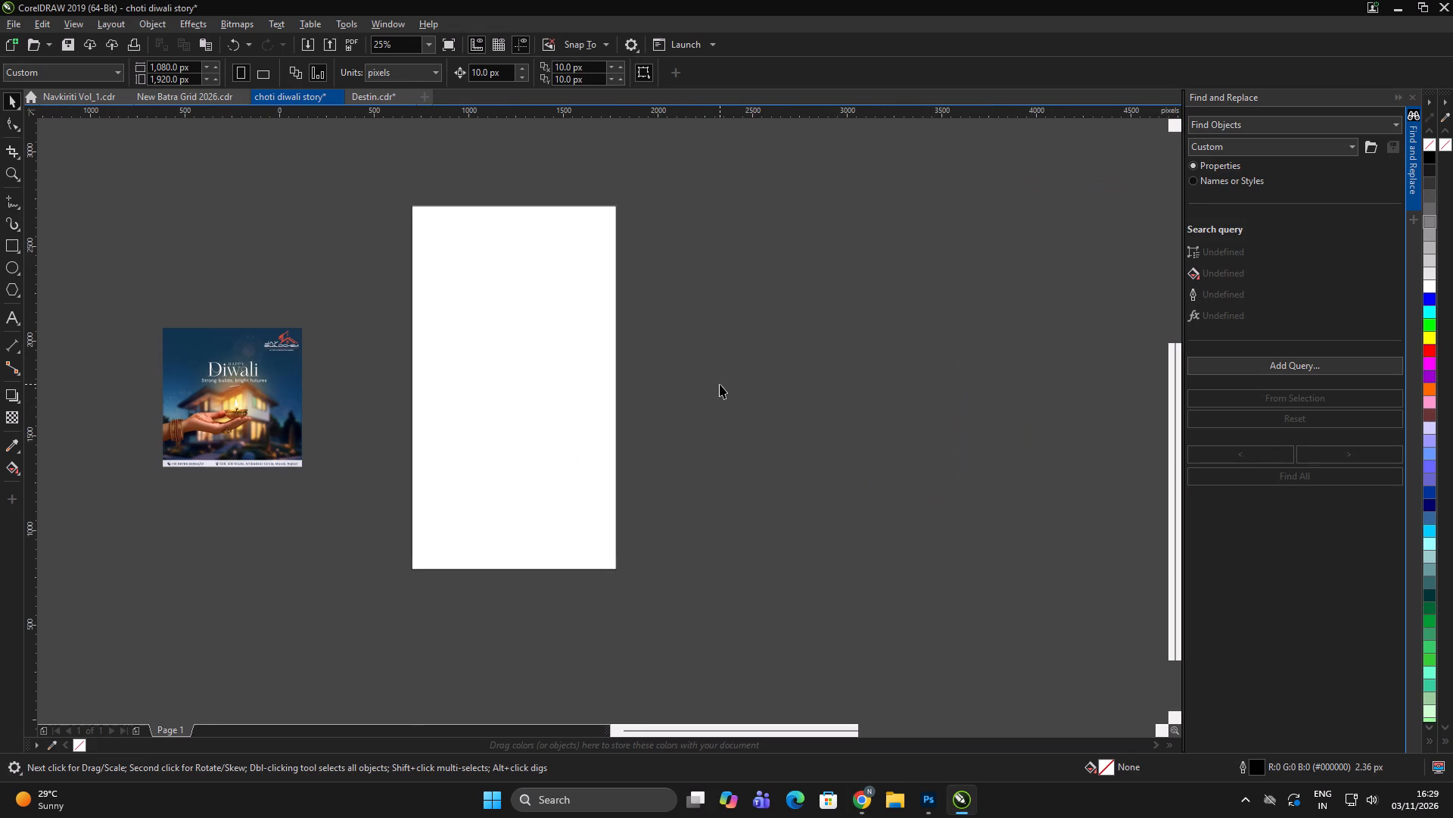
# Return to the ChatGPT chat in Chrome and download the newly generated Hotel Destin facade image with the night sky.
pyautogui.hotkey('alt', 'Tab')
pyautogui.click(1017, 0)
pyautogui.scroll(-8, 835, 487)
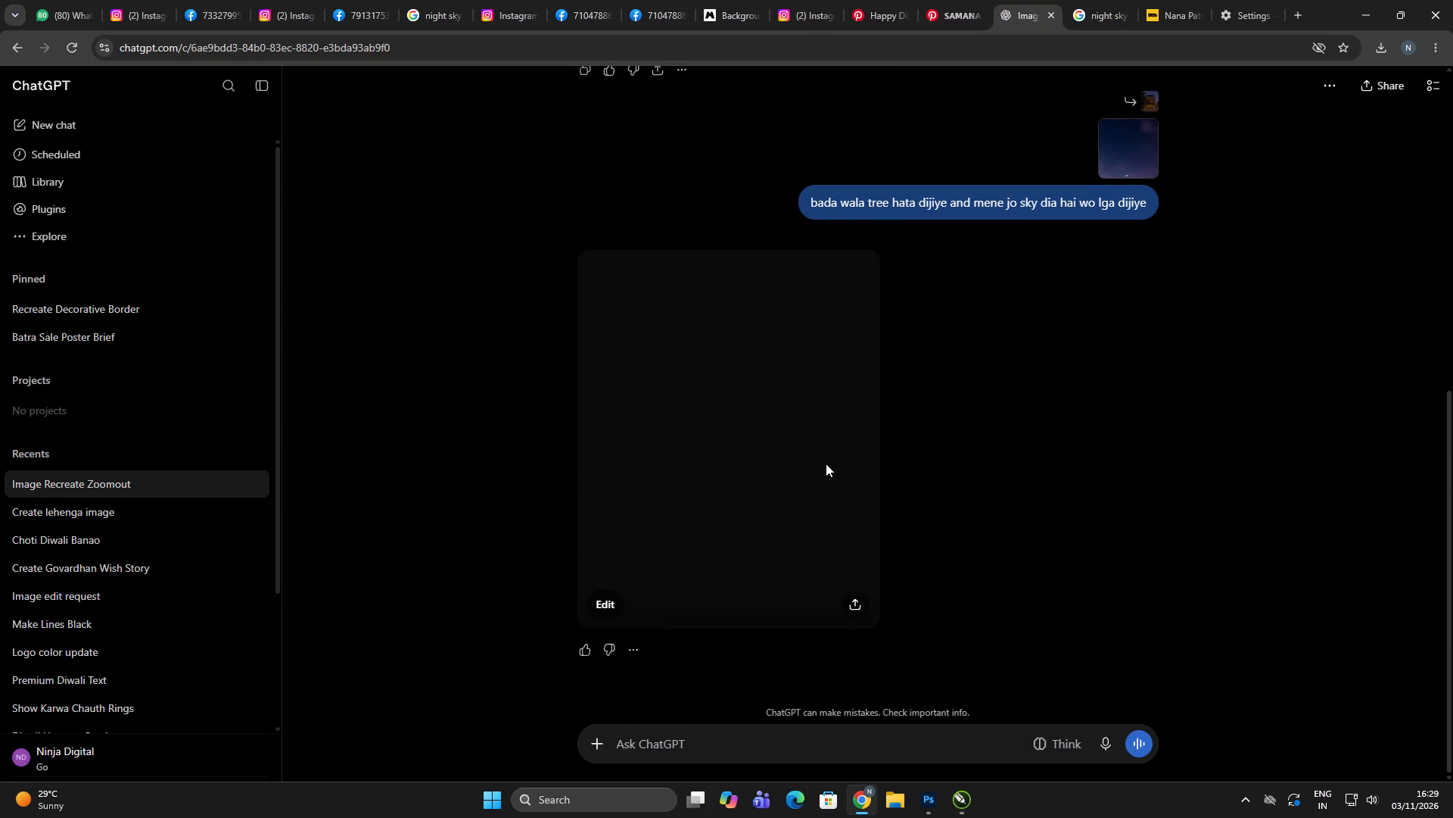
pyautogui.click(786, 464)
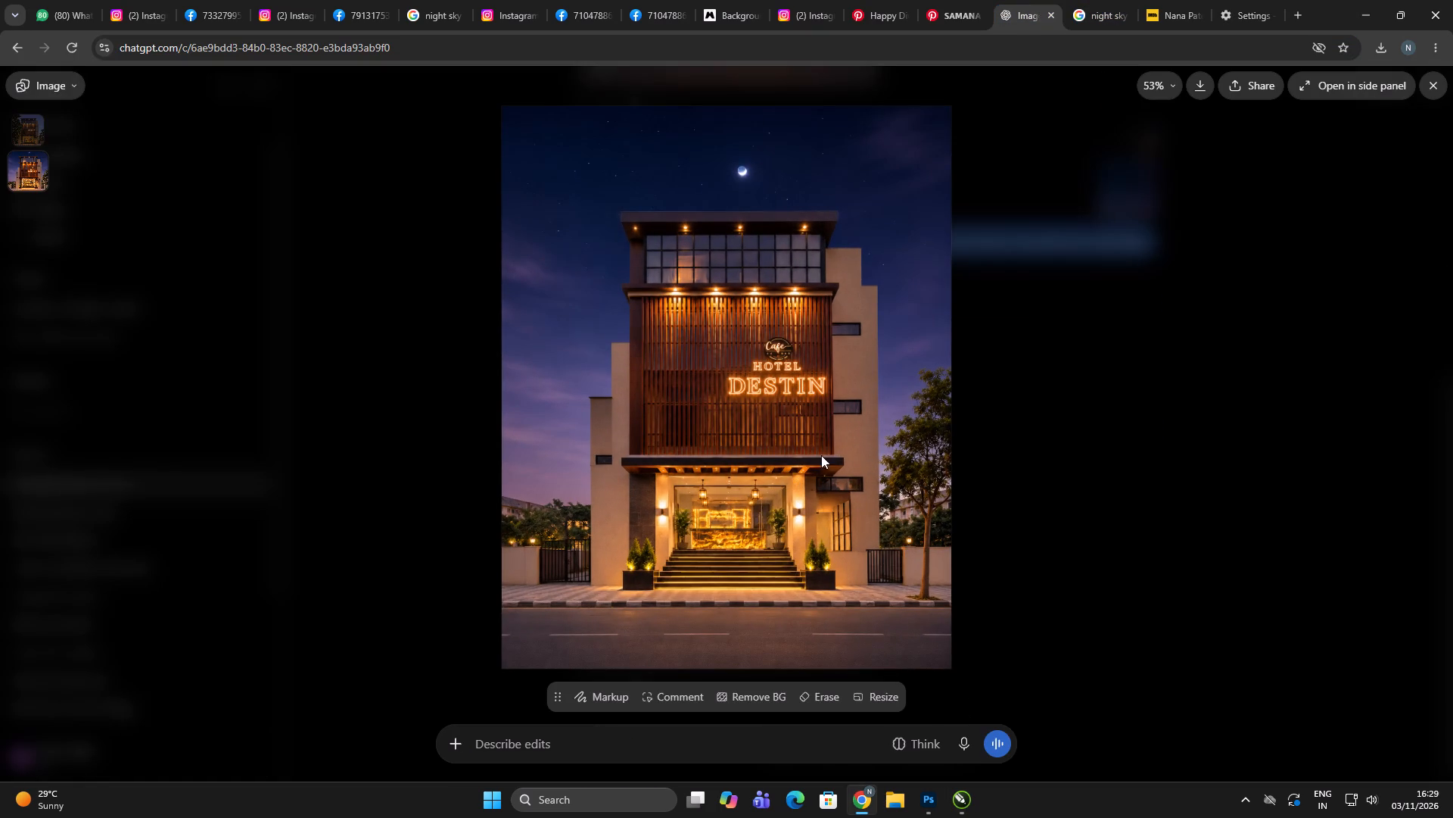
pyautogui.click(1149, 376)
pyautogui.click(726, 520)
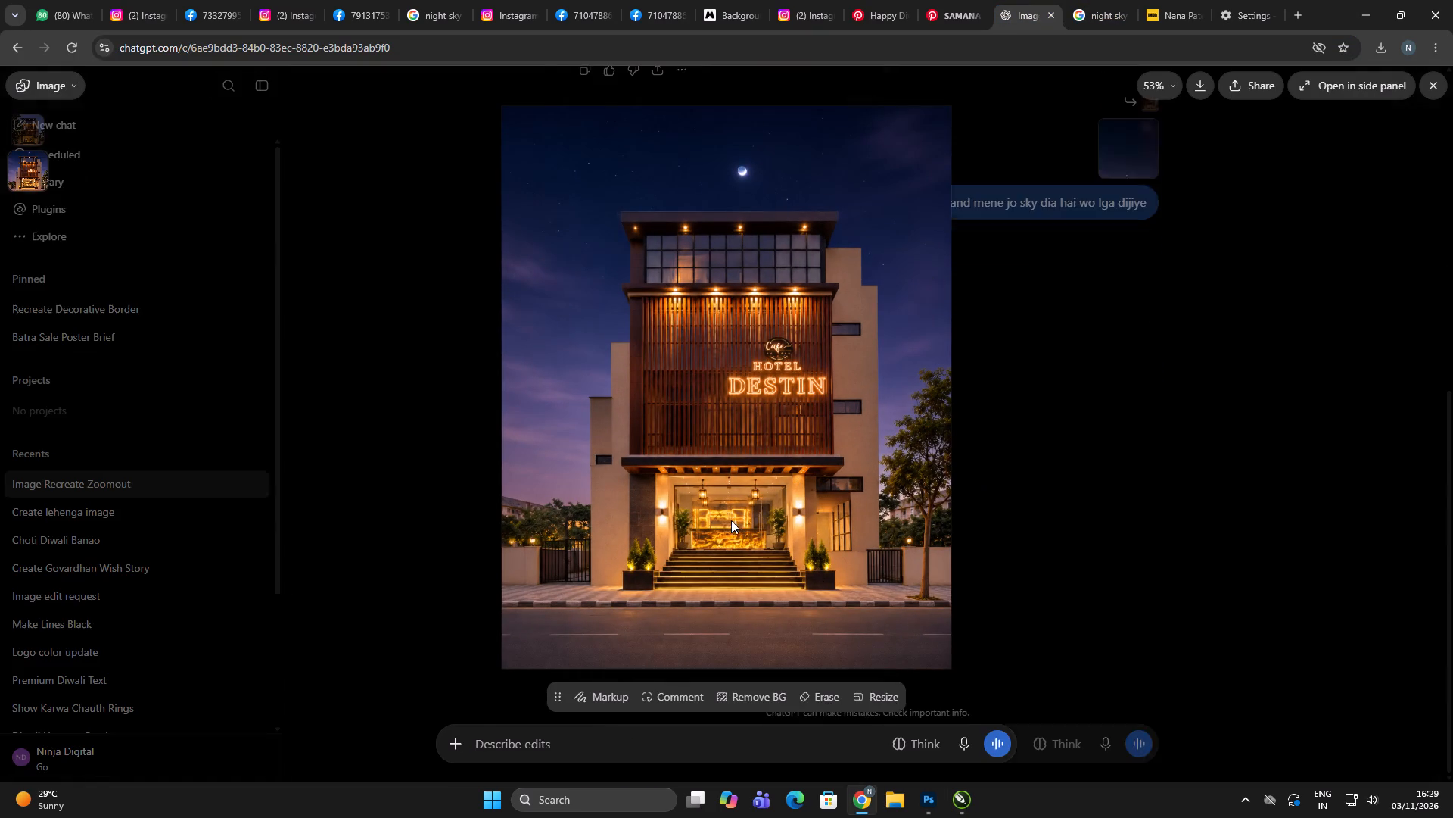
pyautogui.click(789, 463)
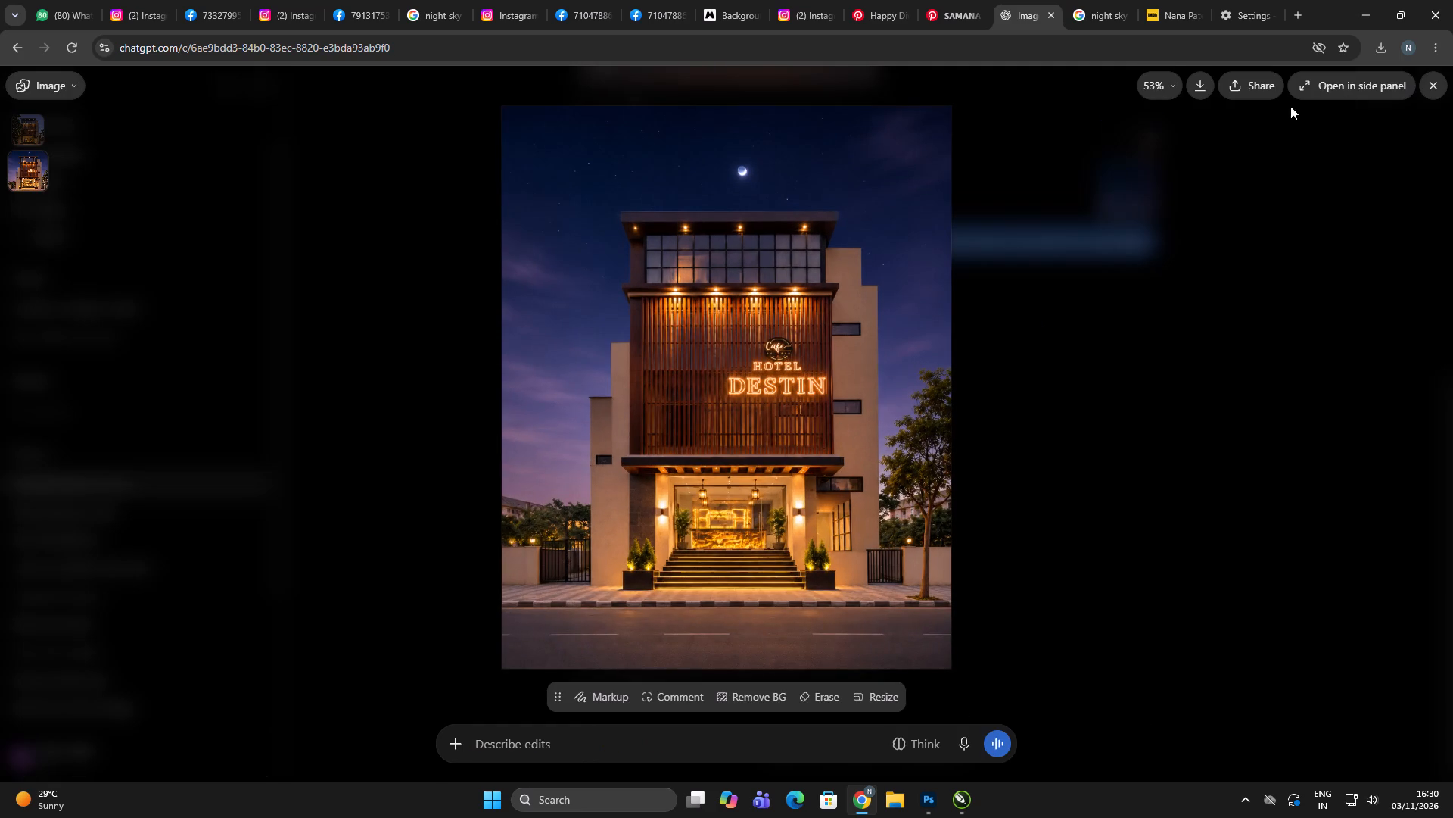
pyautogui.click(1195, 89)
pyautogui.click(1312, 760)
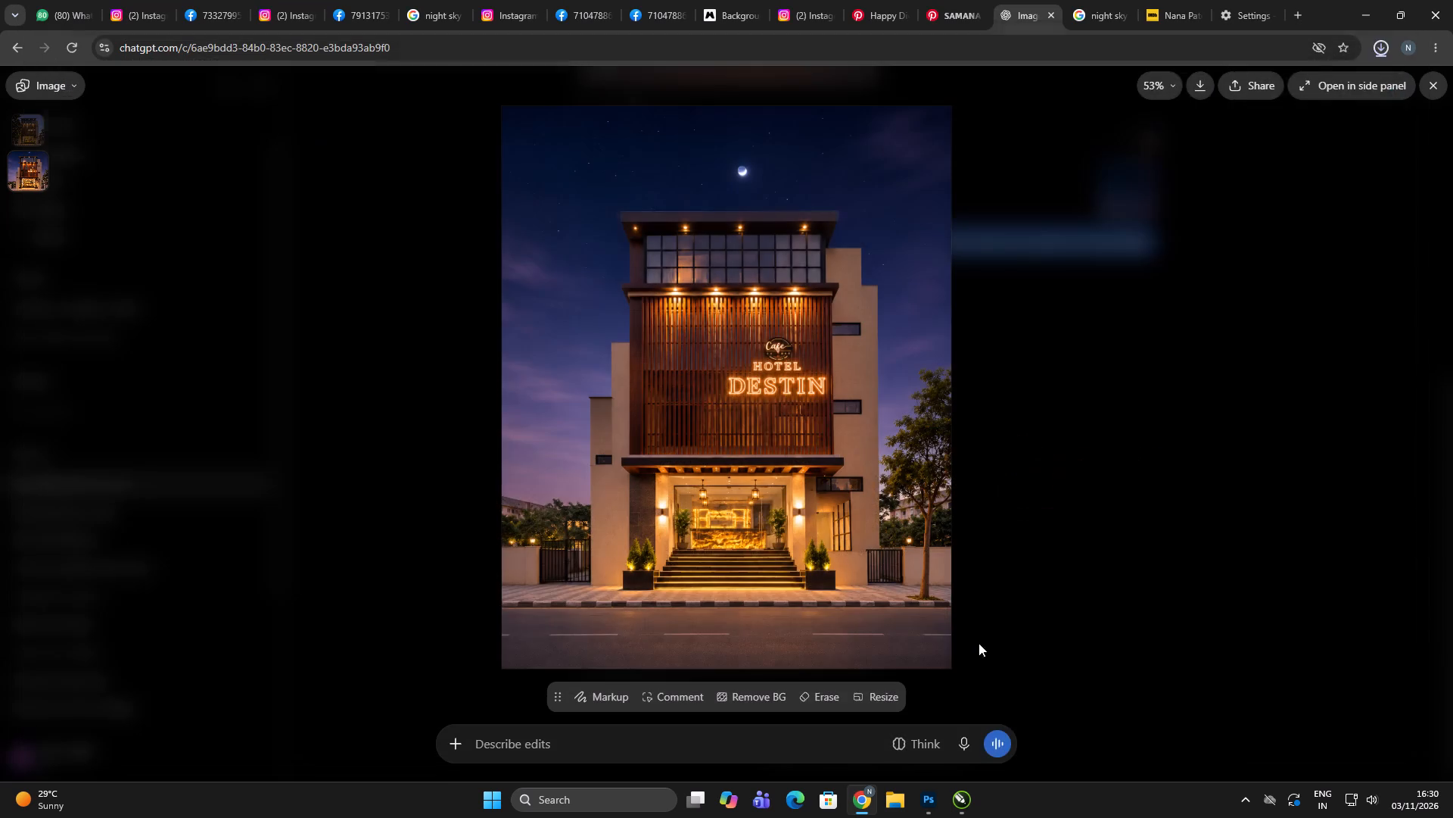
pyautogui.click(980, 642)
# Switch to Photoshop and open the Starry Twilight Hotel Facade image from the Downloads folder.
pyautogui.click(929, 800)
pyautogui.click(33, 4)
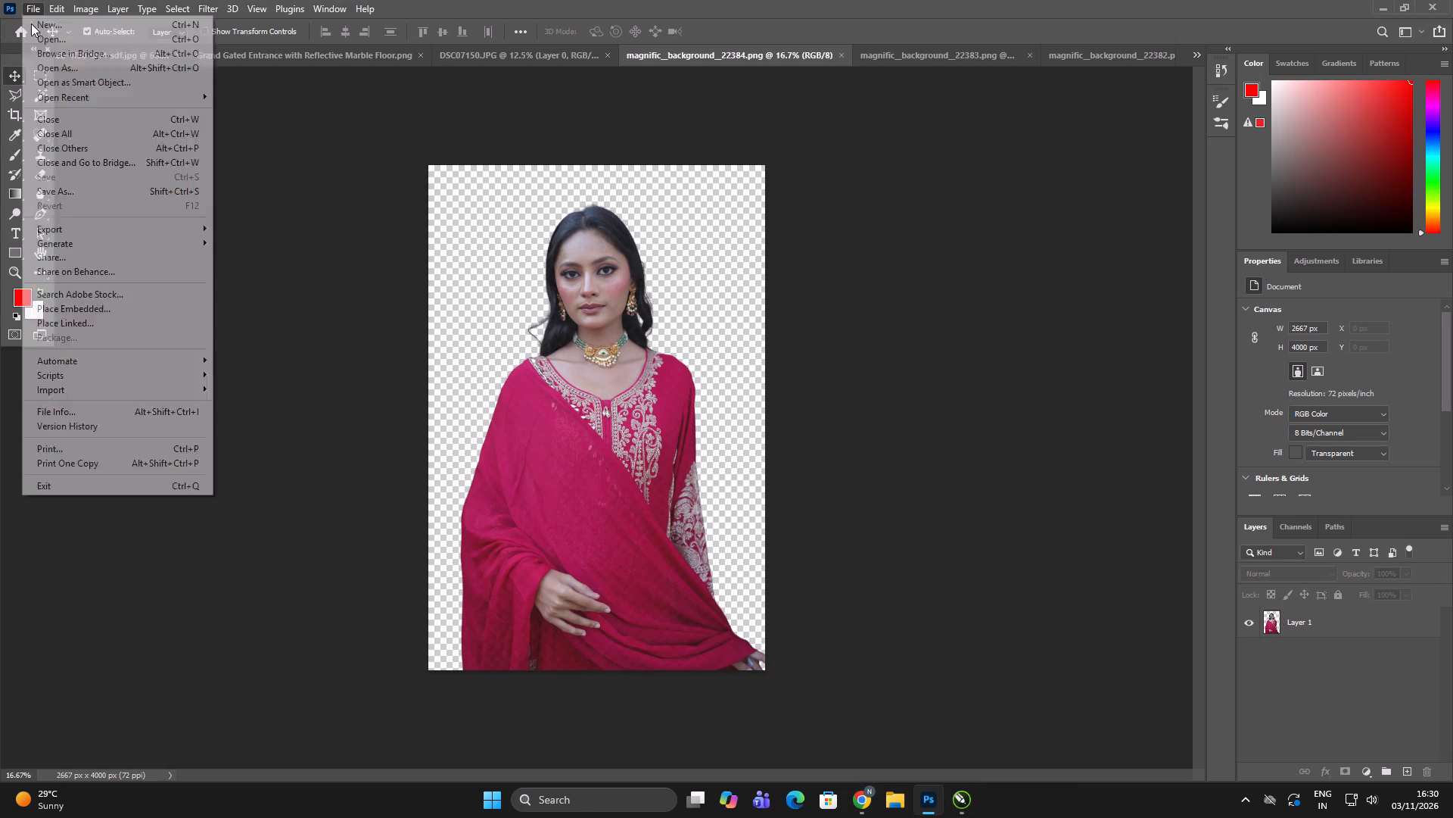
pyautogui.click(30, 37)
pyautogui.click(268, 192)
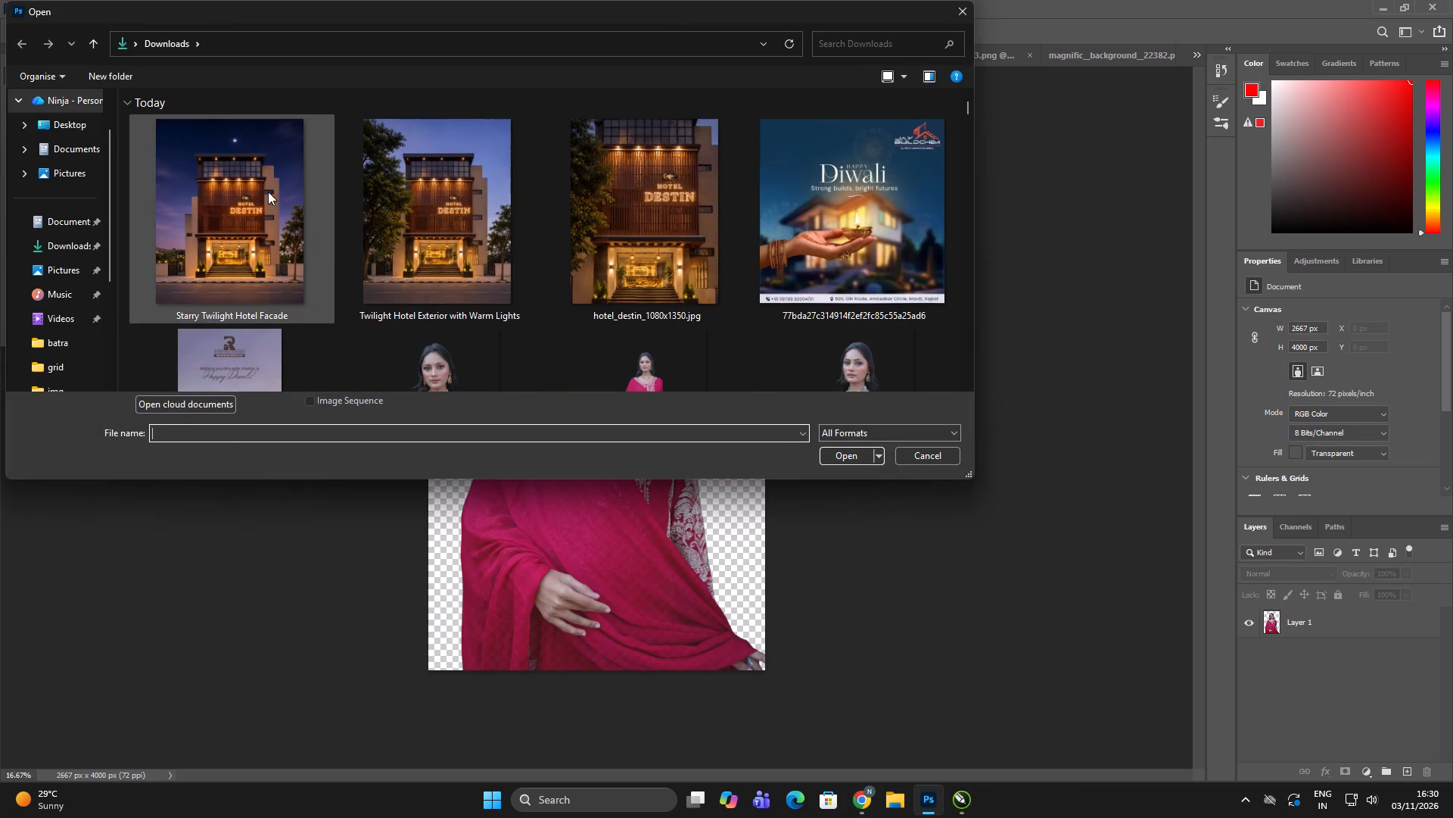
pyautogui.click(856, 455)
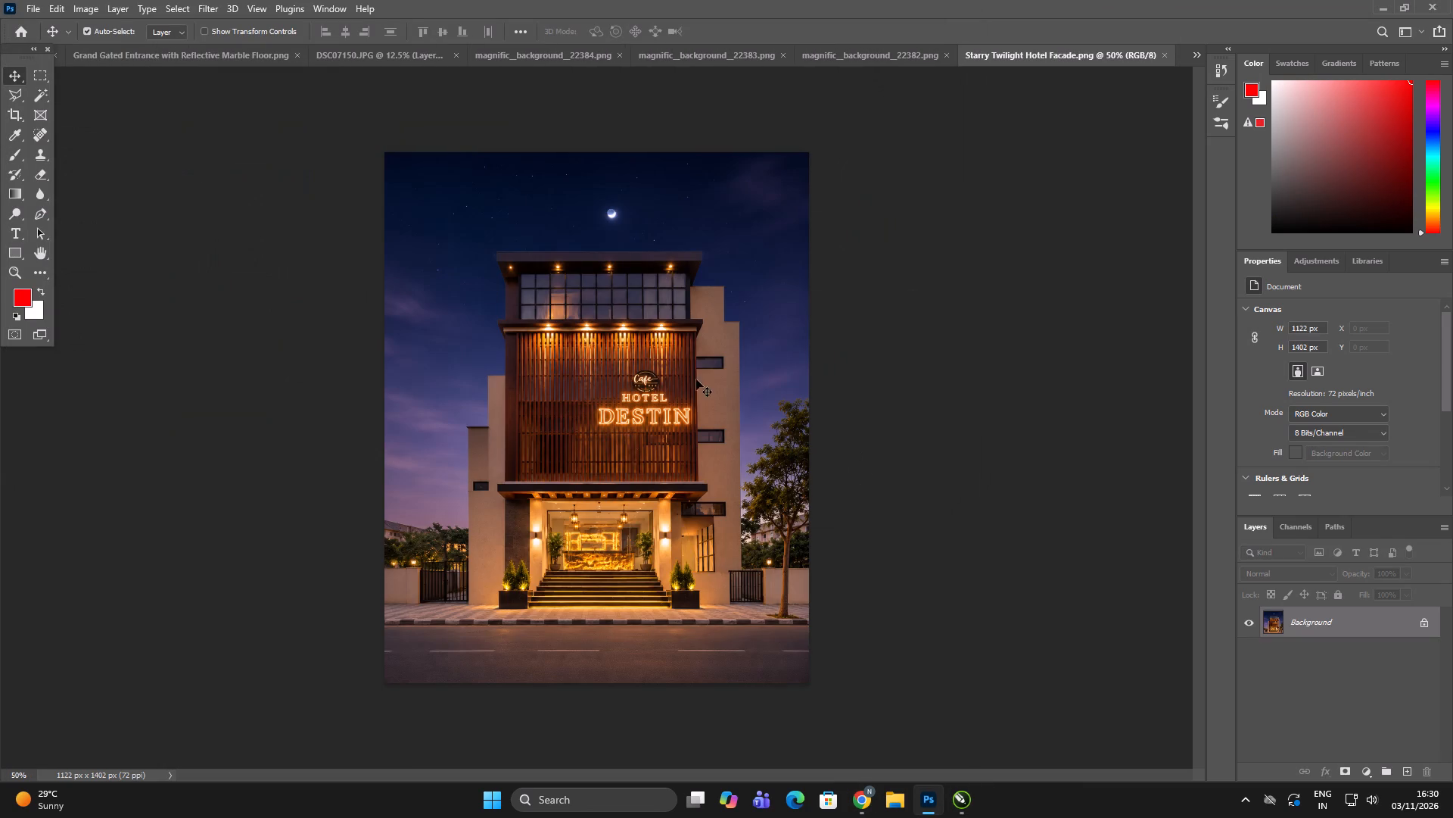
# Remove the moon from the sky above the hotel roof with a rectangular selection and a Content-Aware fill.
pyautogui.keyDown('alt'); pyautogui.scroll(20, 599, 195); pyautogui.keyUp('alt')
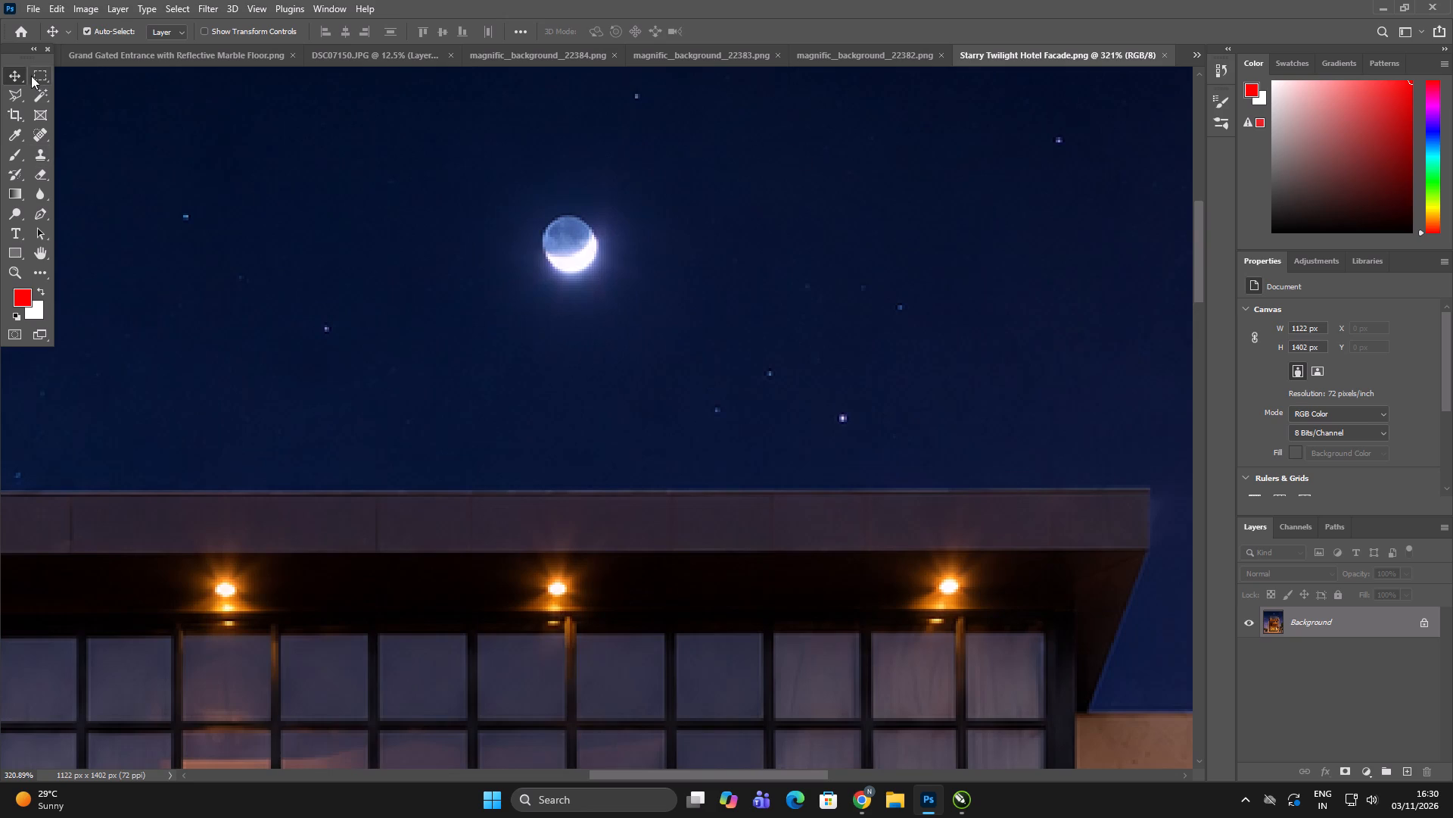
pyautogui.click(35, 70)
pyautogui.moveTo(506, 193); pyautogui.dragTo(633, 298)
pyautogui.hotkey('shift', 'BackSpace')
pyautogui.press('Return')
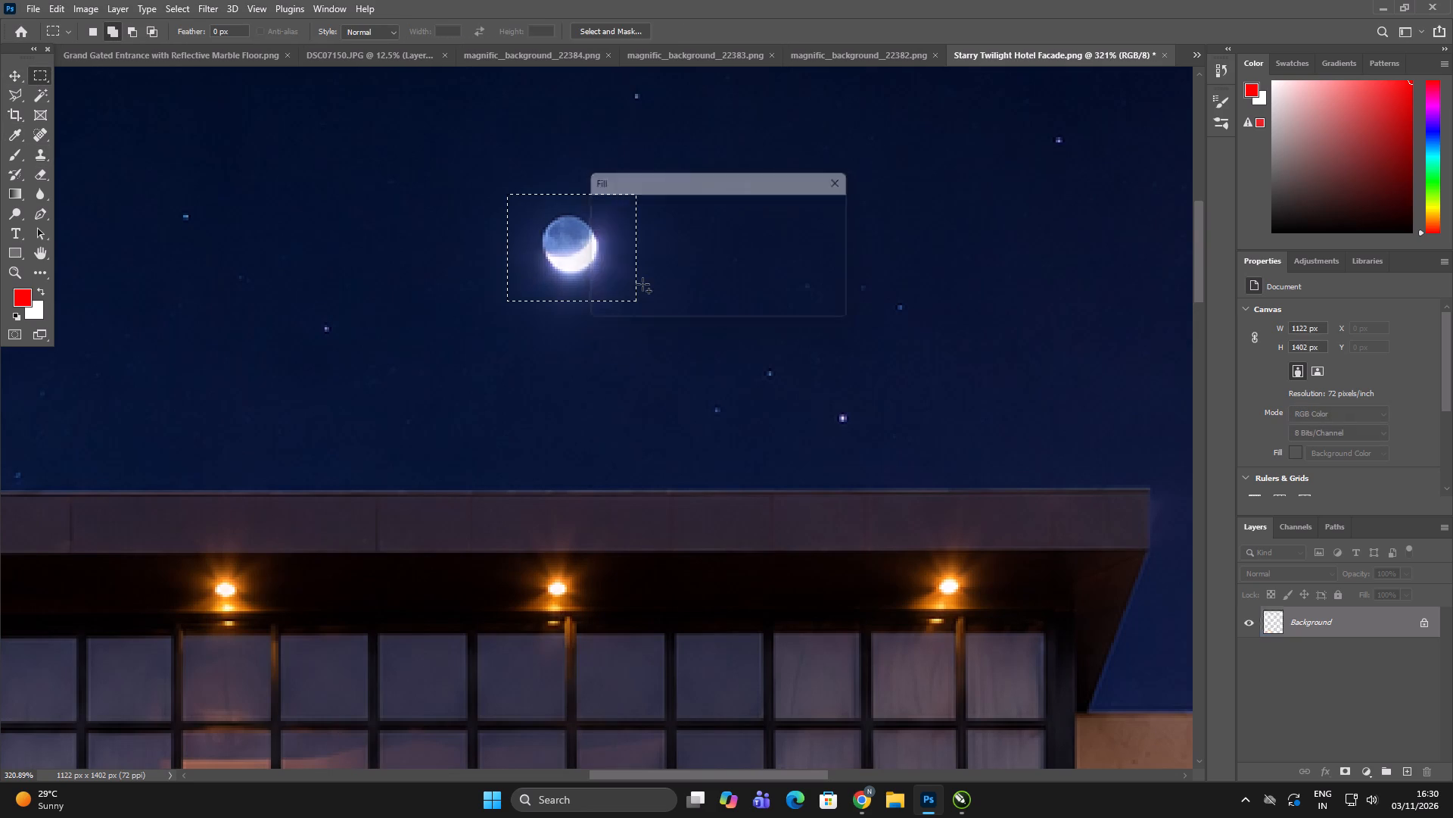
pyautogui.hotkey('ctrl', 'z')
pyautogui.hotkey('shift', 'F12')
pyautogui.hotkey('shift', 'BackSpace')
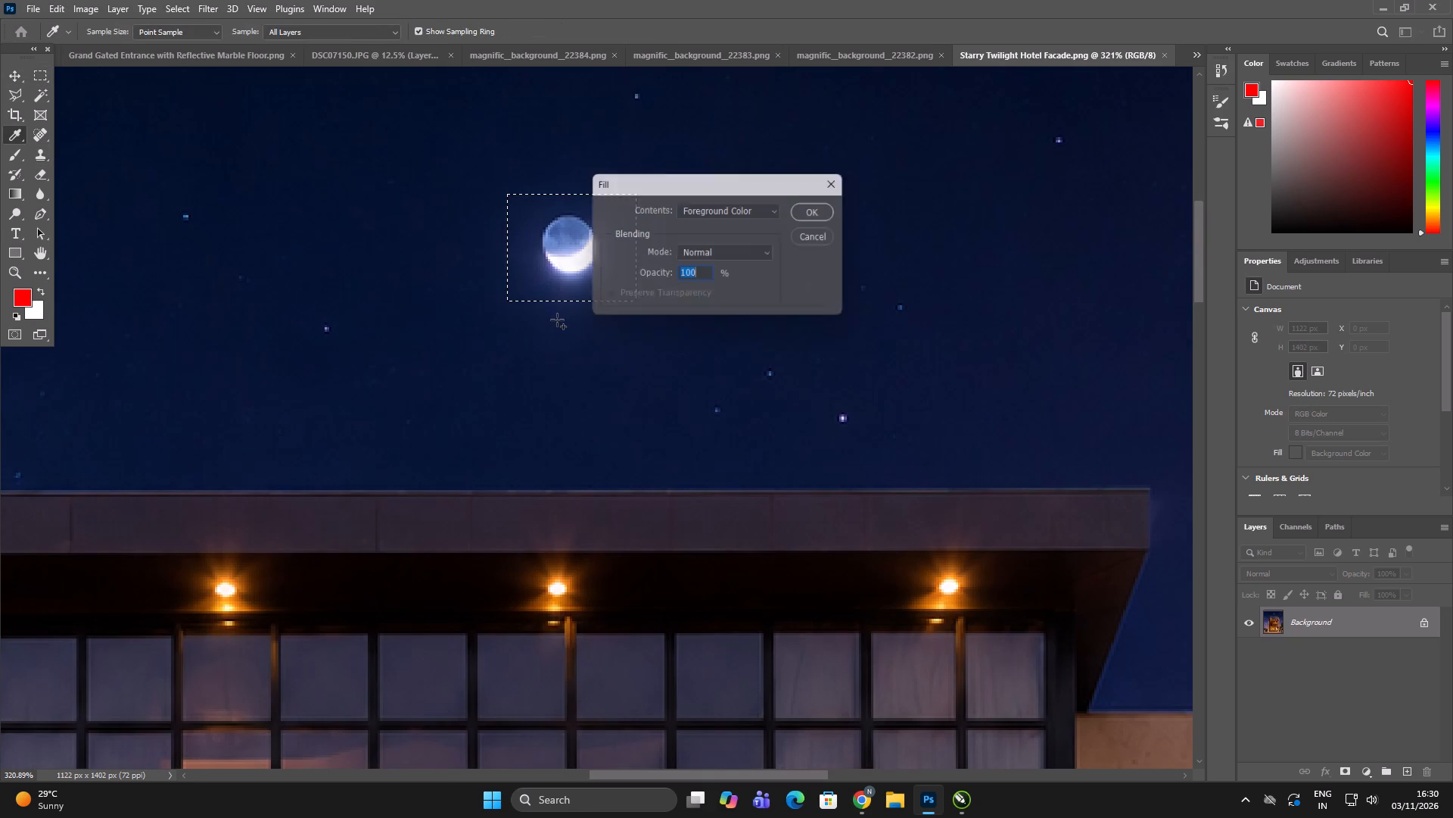
pyautogui.click(742, 208)
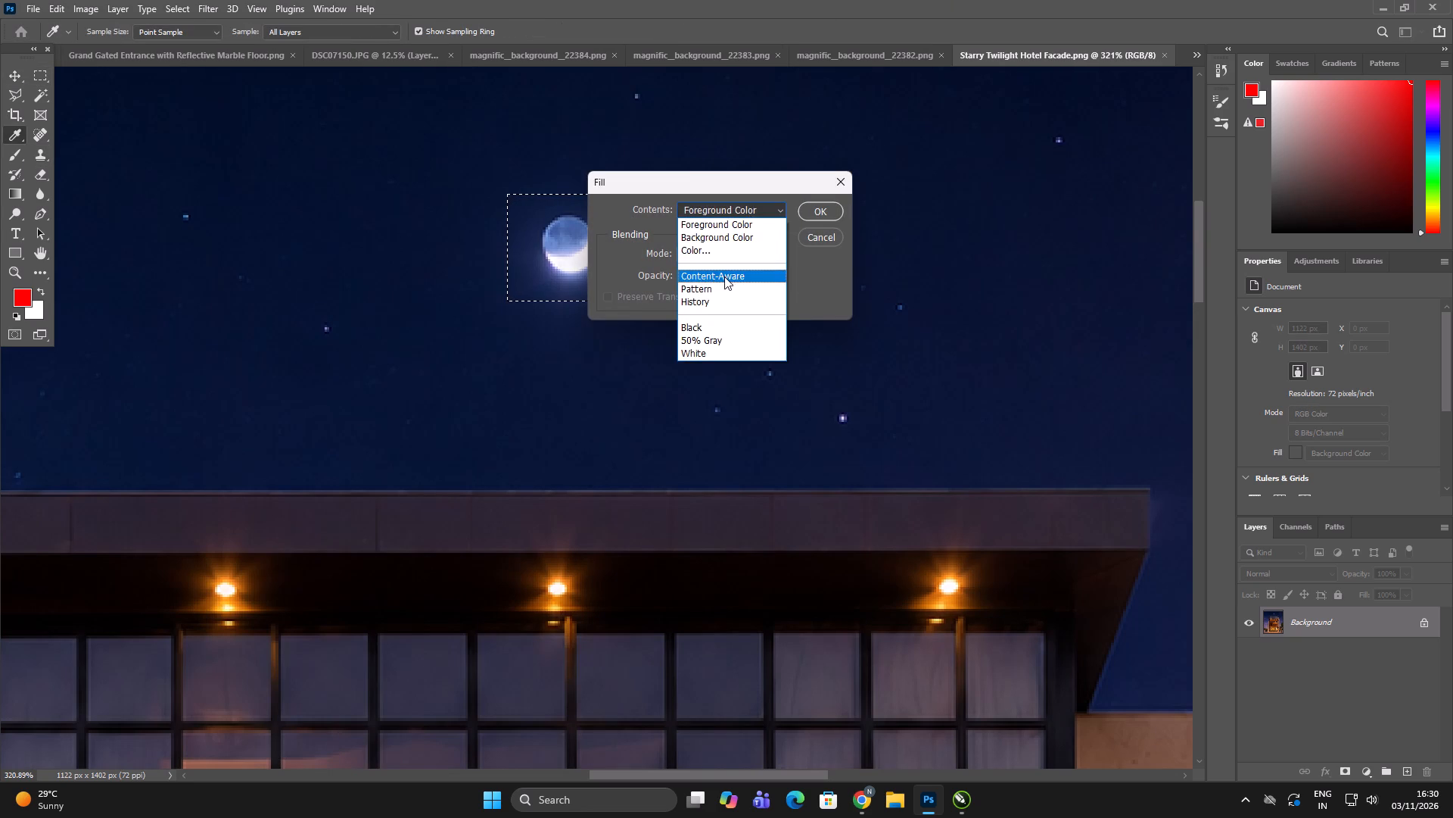
pyautogui.click(724, 276)
pyautogui.click(821, 206)
pyautogui.hotkey('ctrl', 'd')
# Fill the leftover glow patch in the sky above the roof with Content-Aware and clear the selection.
pyautogui.keyDown('alt'); pyautogui.scroll(-9, 400, 386); pyautogui.keyUp('alt')
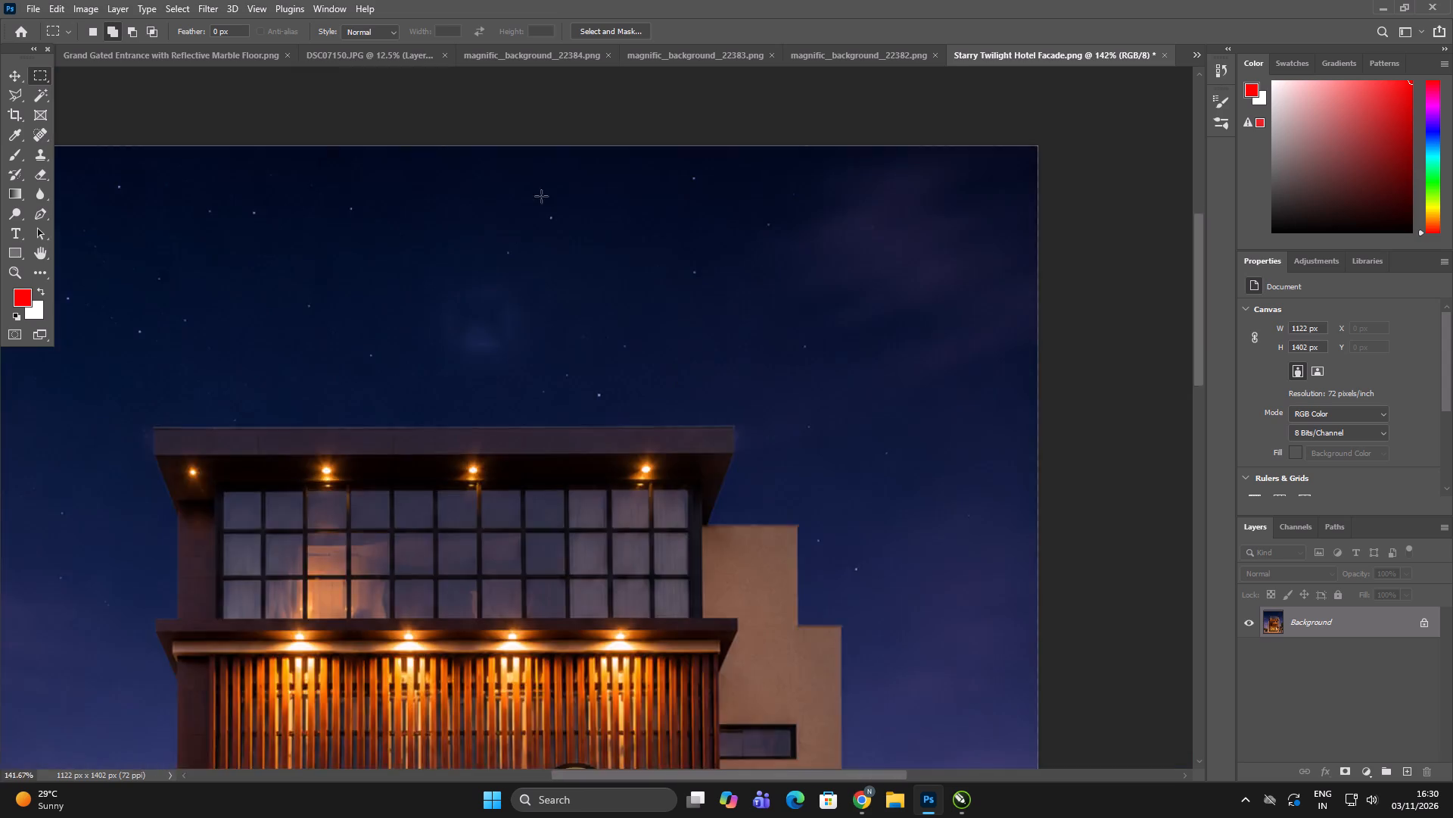
pyautogui.keyDown('alt'); pyautogui.scroll(-10, 541, 196); pyautogui.keyUp('alt')
pyautogui.keyDown('alt'); pyautogui.scroll(3, 580, 190); pyautogui.keyUp('alt')
pyautogui.moveTo(593, 126); pyautogui.dragTo(655, 185)
pyautogui.hotkey('shift', 'BackSpace')
pyautogui.press('Return')
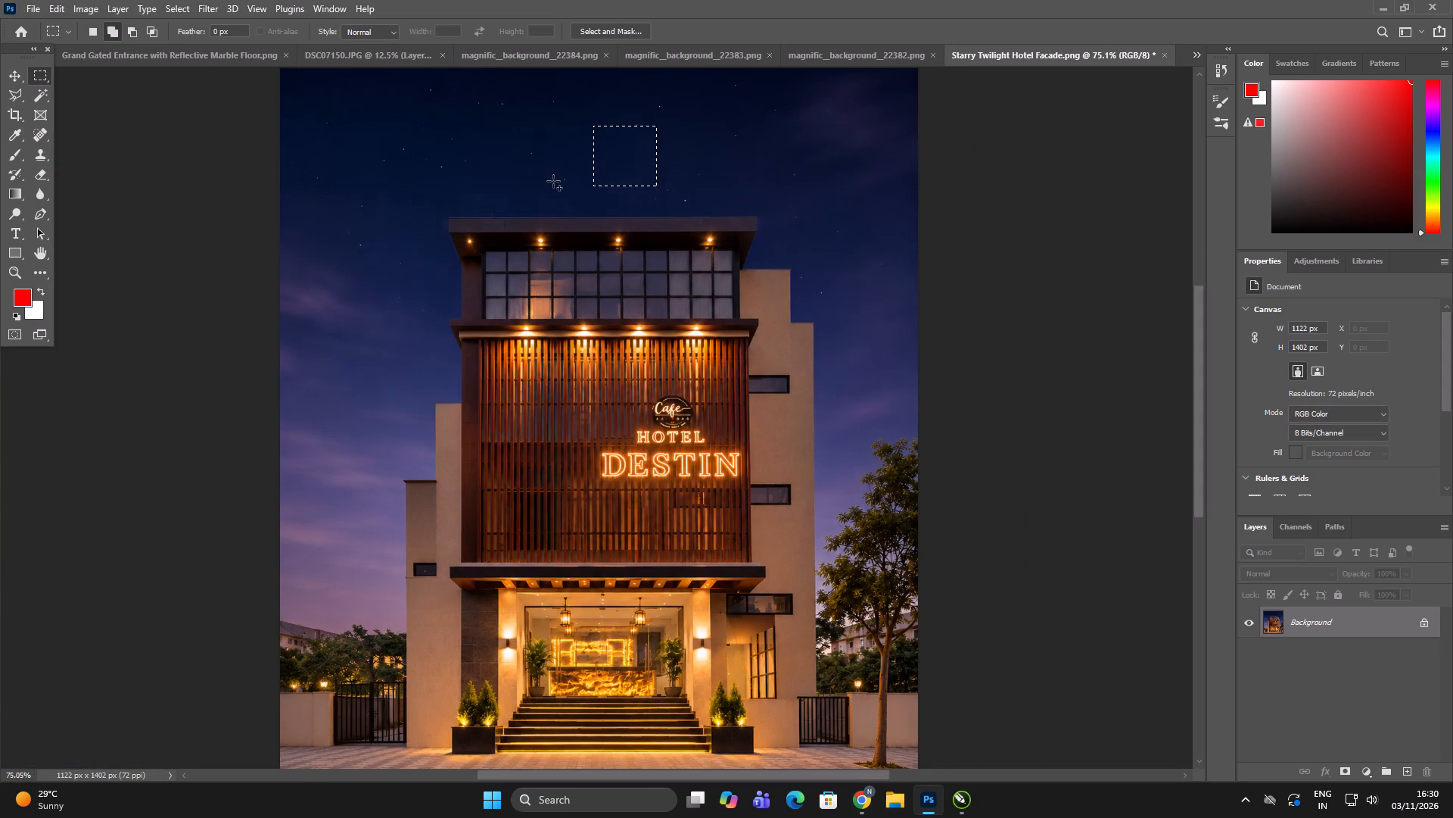
pyautogui.hotkey('ctrl', 'd')
pyautogui.hotkey('ctrl', 'd')
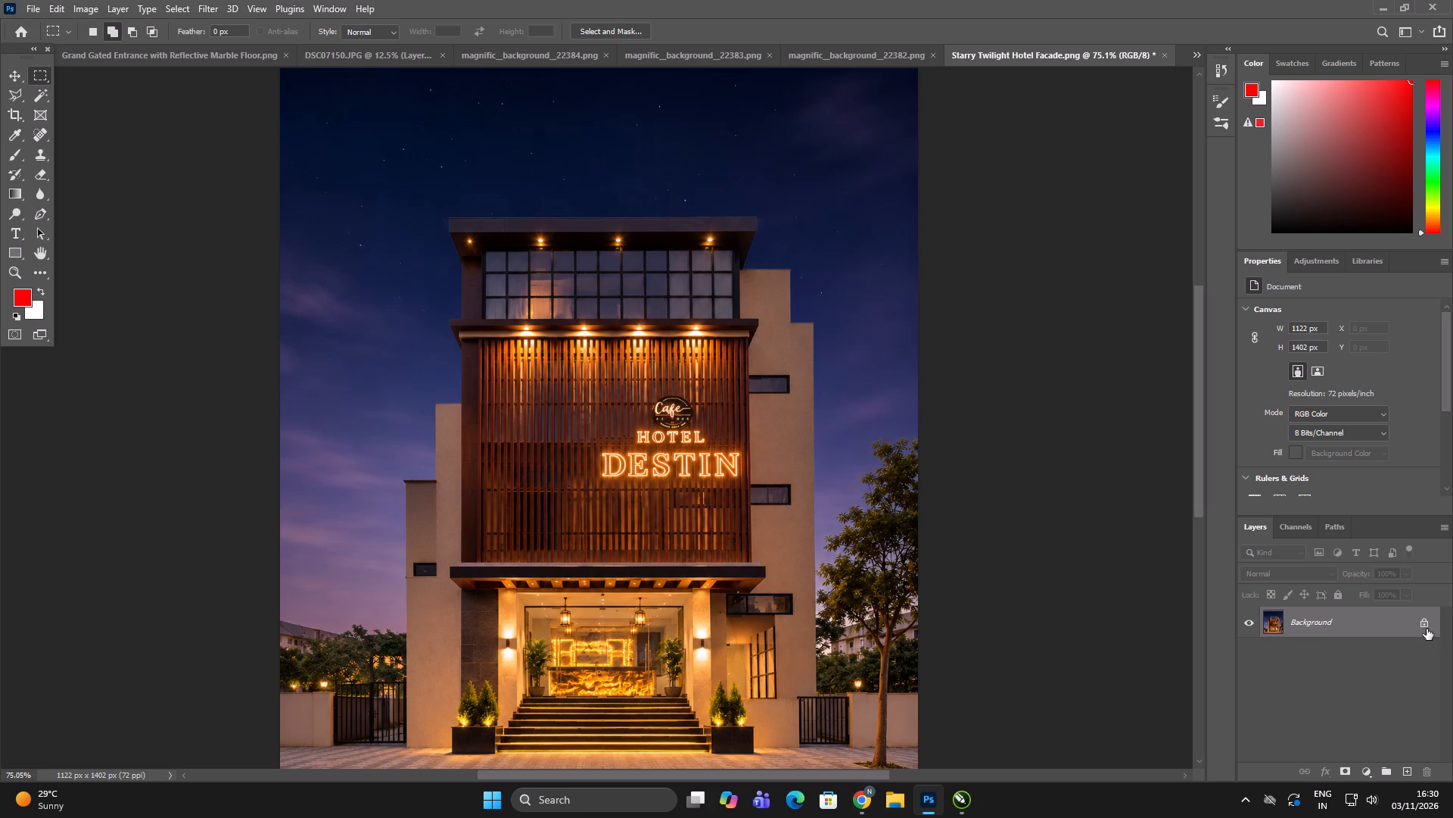
# Unlock the facade image's Background so it becomes a regular layer.
pyautogui.click(1427, 629)
pyautogui.keyDown('alt'); pyautogui.scroll(-7, 458, 349); pyautogui.keyUp('alt')
pyautogui.keyDown('alt'); pyautogui.scroll(3, 593, 404); pyautogui.keyUp('alt')
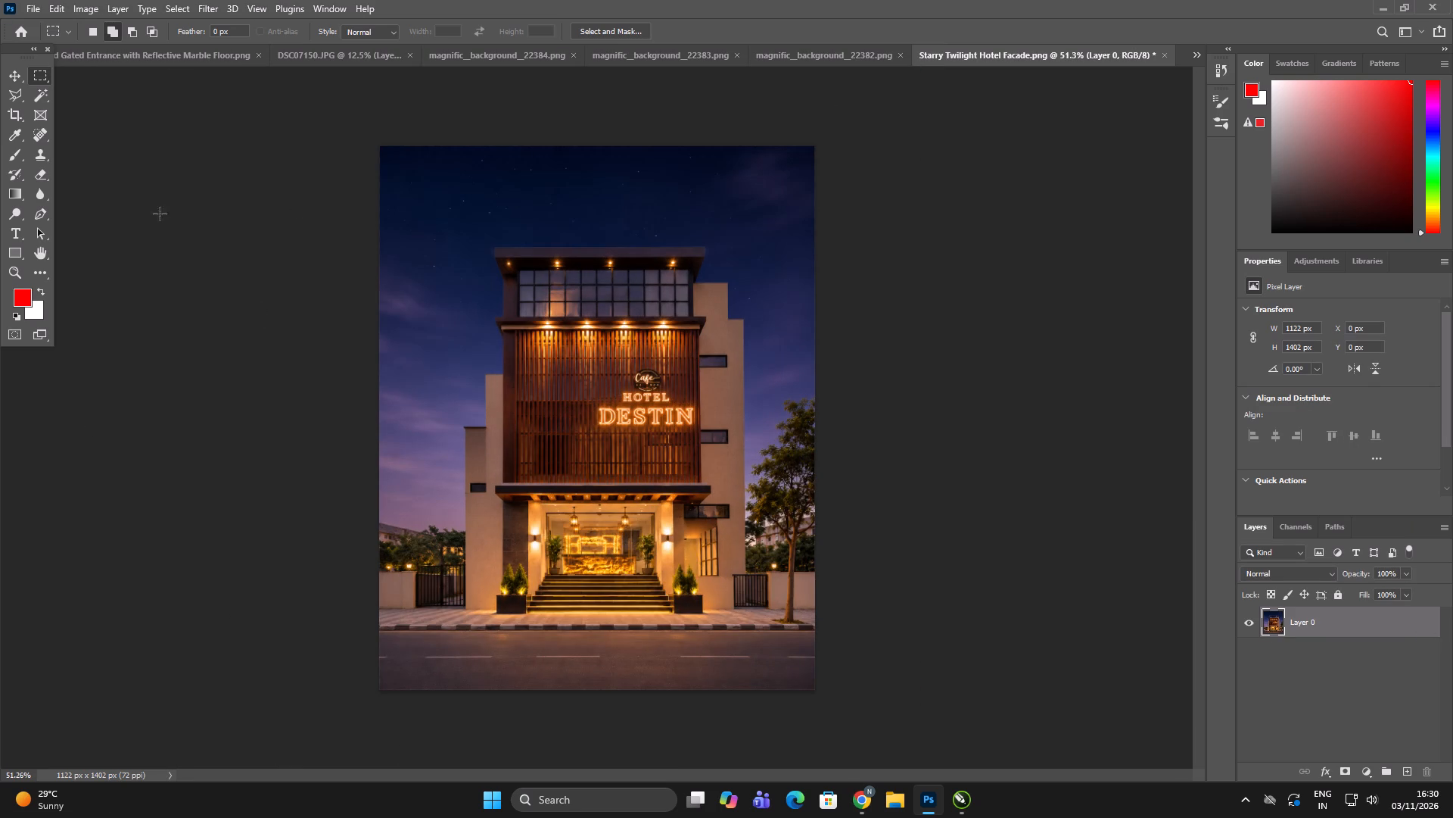
# Create a new document 1080 px wide and 1920 px high.
pyautogui.hotkey('ctrl', 'n')
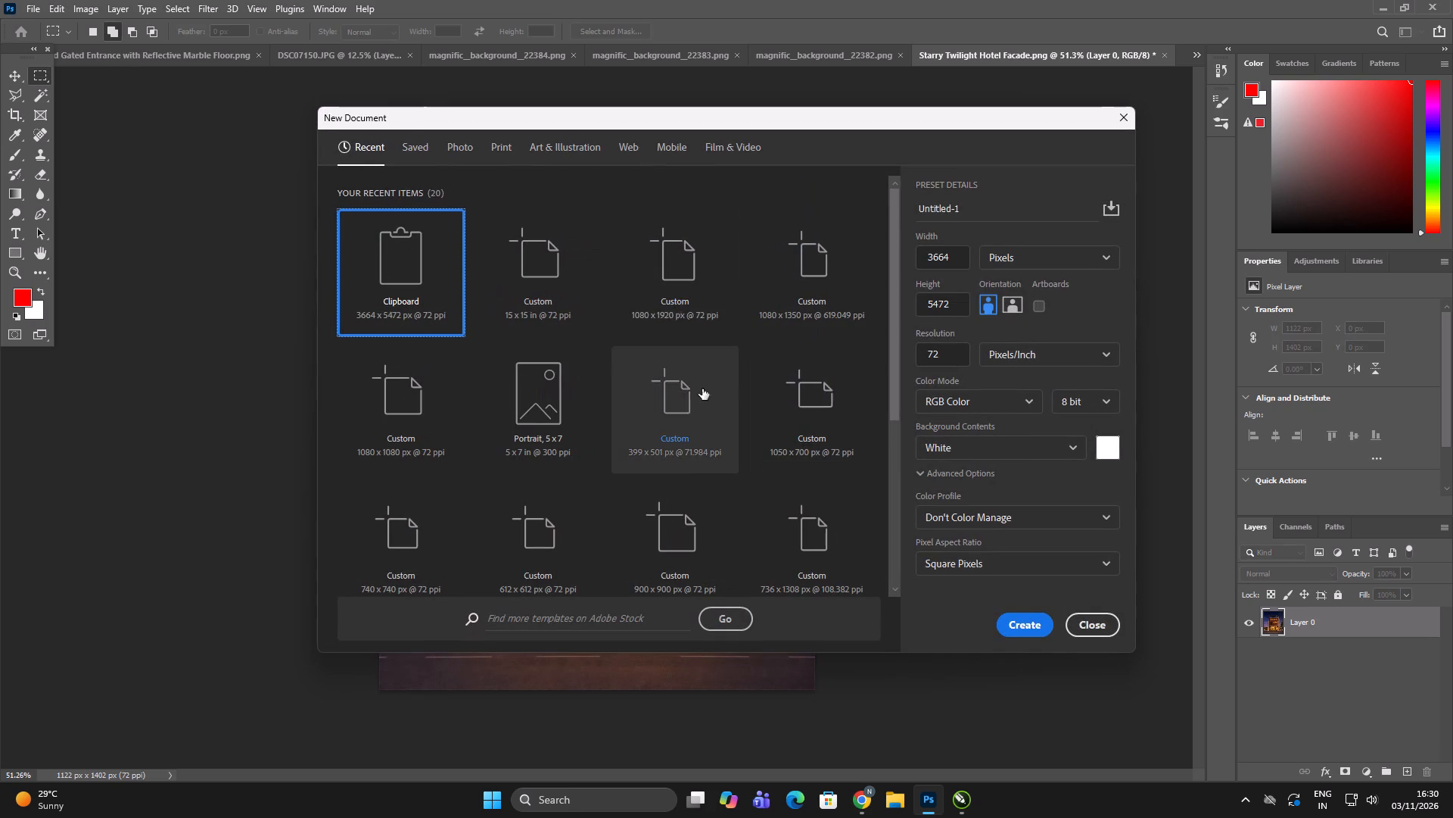
pyautogui.click(1022, 257)
pyautogui.click(1024, 257)
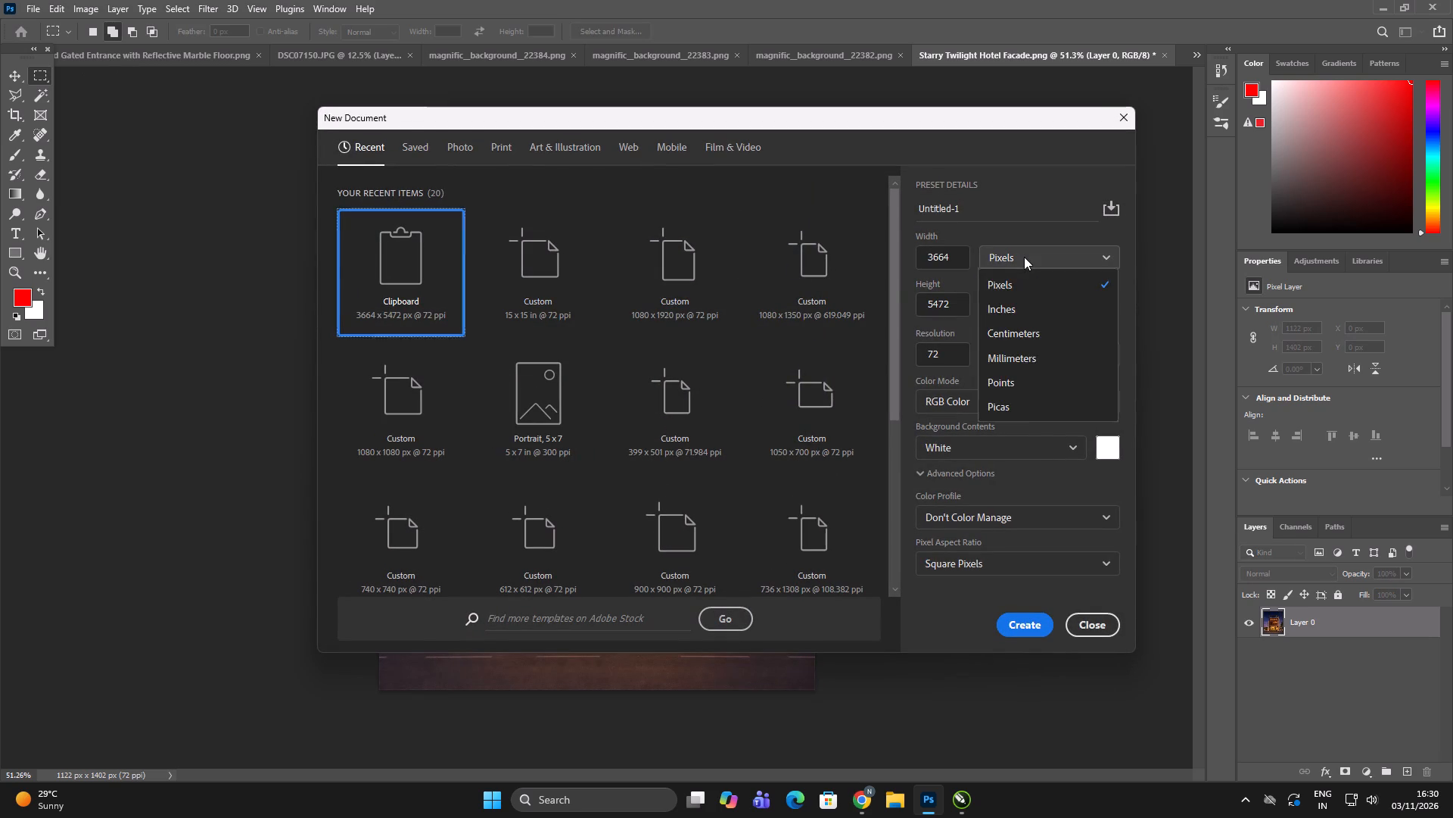
pyautogui.click(963, 258)
pyautogui.hotkey('ctrl', 'a')
pyautogui.press('1')
pyautogui.write('080')
pyautogui.press('Tab')
pyautogui.press('Tab')
pyautogui.write('1920')
pyautogui.press('Return')
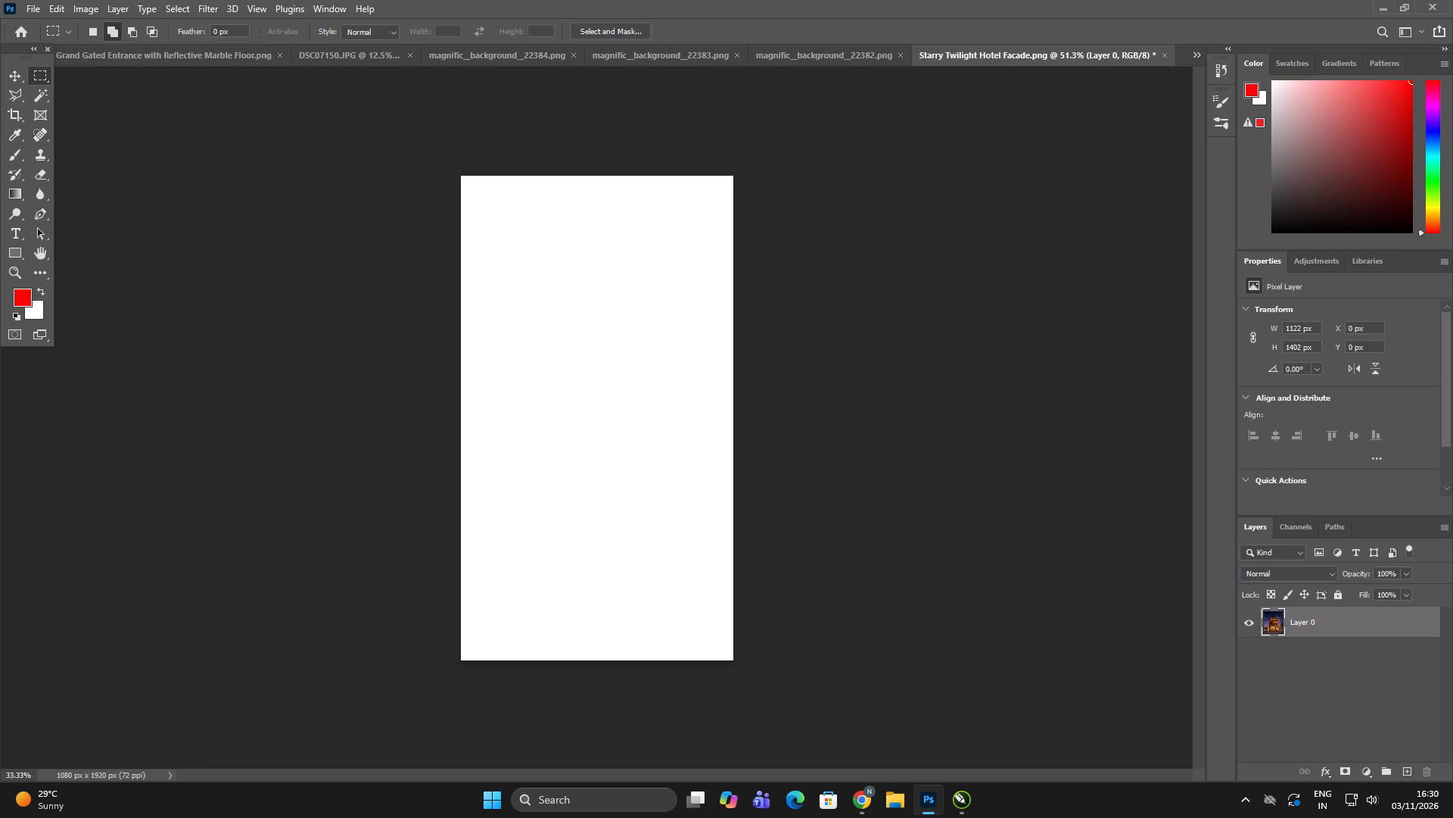
# Copy the hotel facade layer into the new document and position it across the full width, flush with the canvas's bottom edge.
pyautogui.click(963, 51)
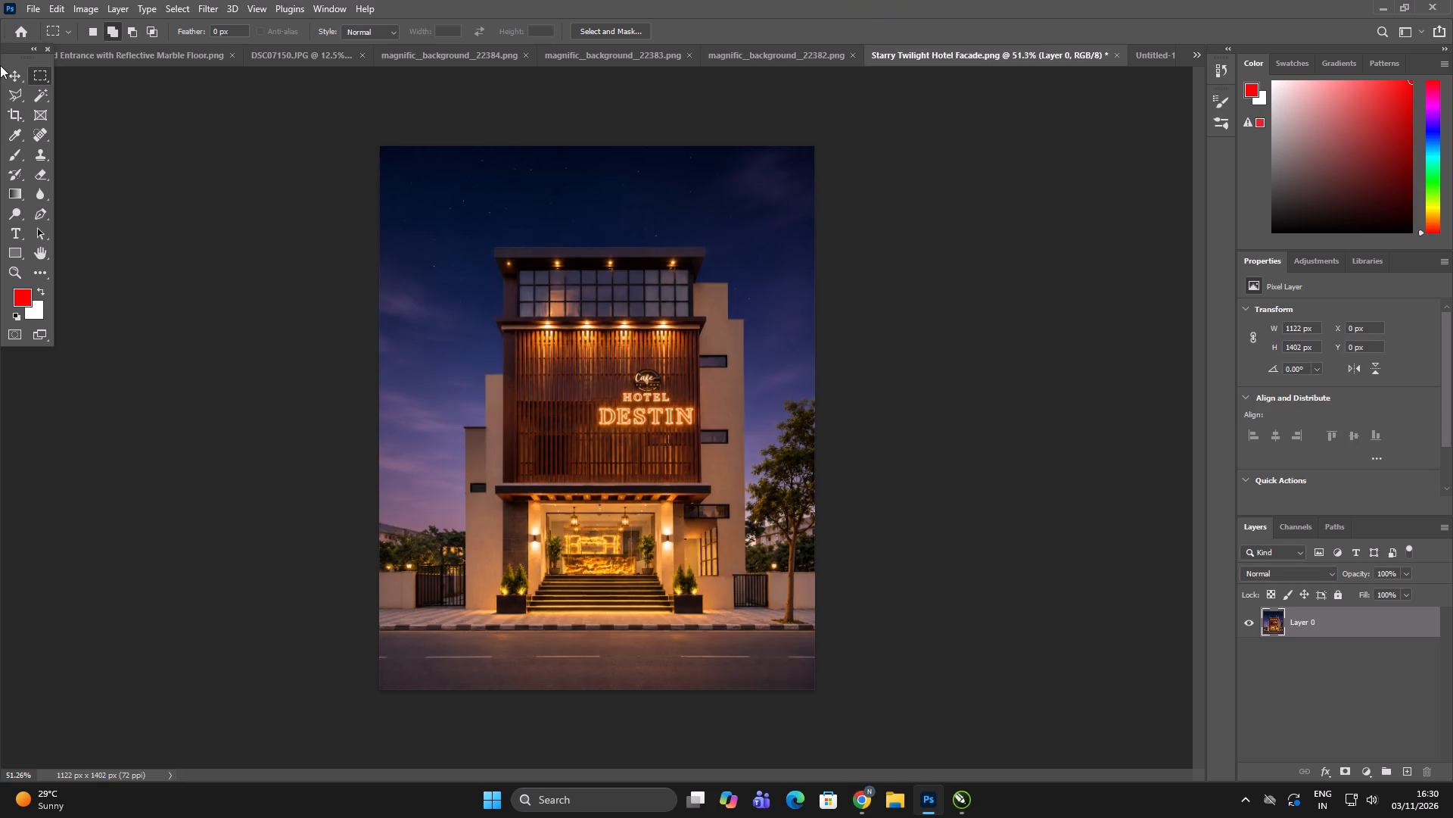
pyautogui.click(17, 66)
pyautogui.moveTo(723, 231); pyautogui.dragTo(1178, 62)
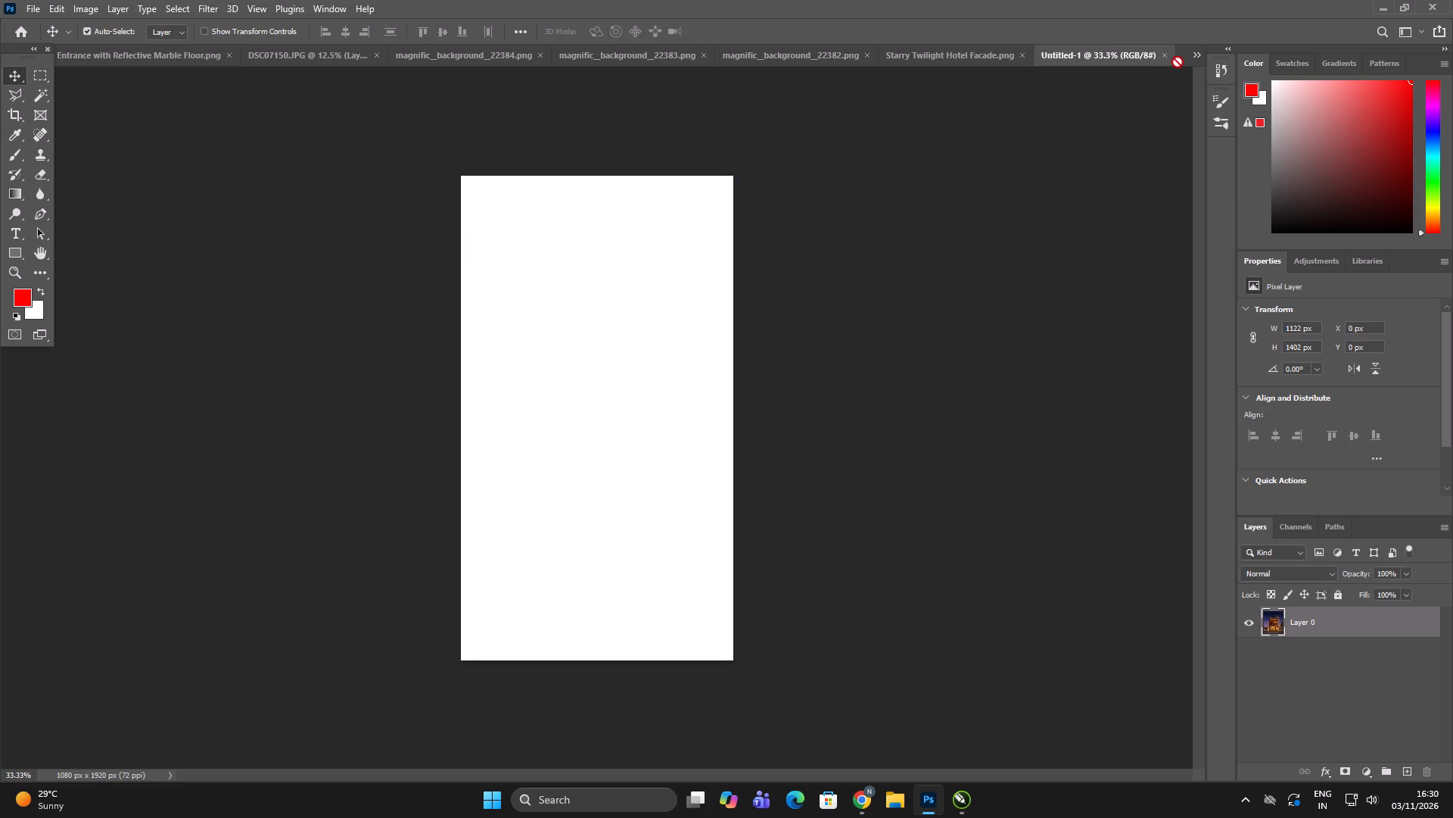
pyautogui.moveTo(1178, 62); pyautogui.dragTo(576, 376)
pyautogui.moveTo(600, 364); pyautogui.dragTo(655, 457)
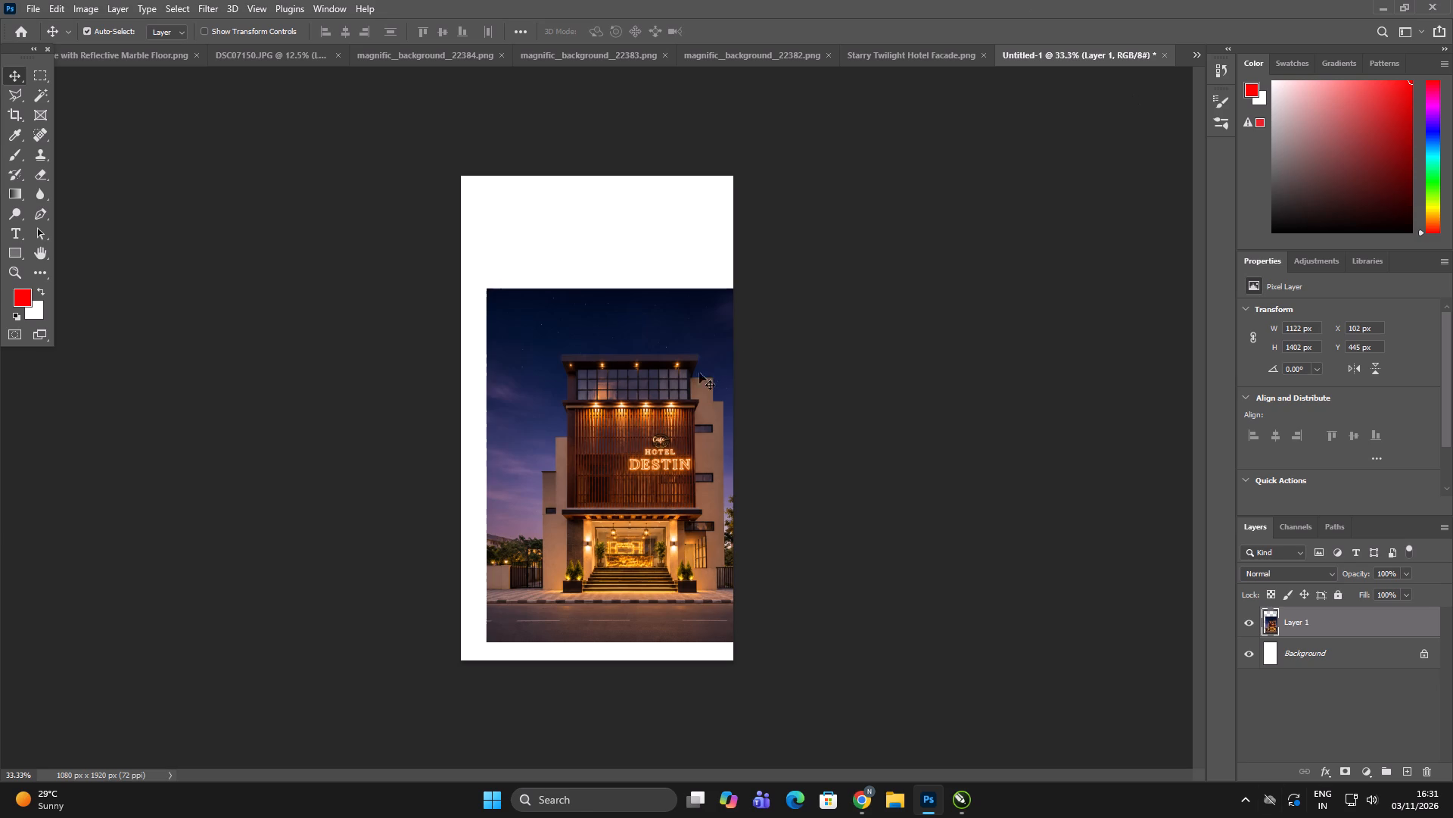
pyautogui.click(923, 344)
pyautogui.click(609, 417)
pyautogui.moveTo(657, 398); pyautogui.dragTo(618, 414)
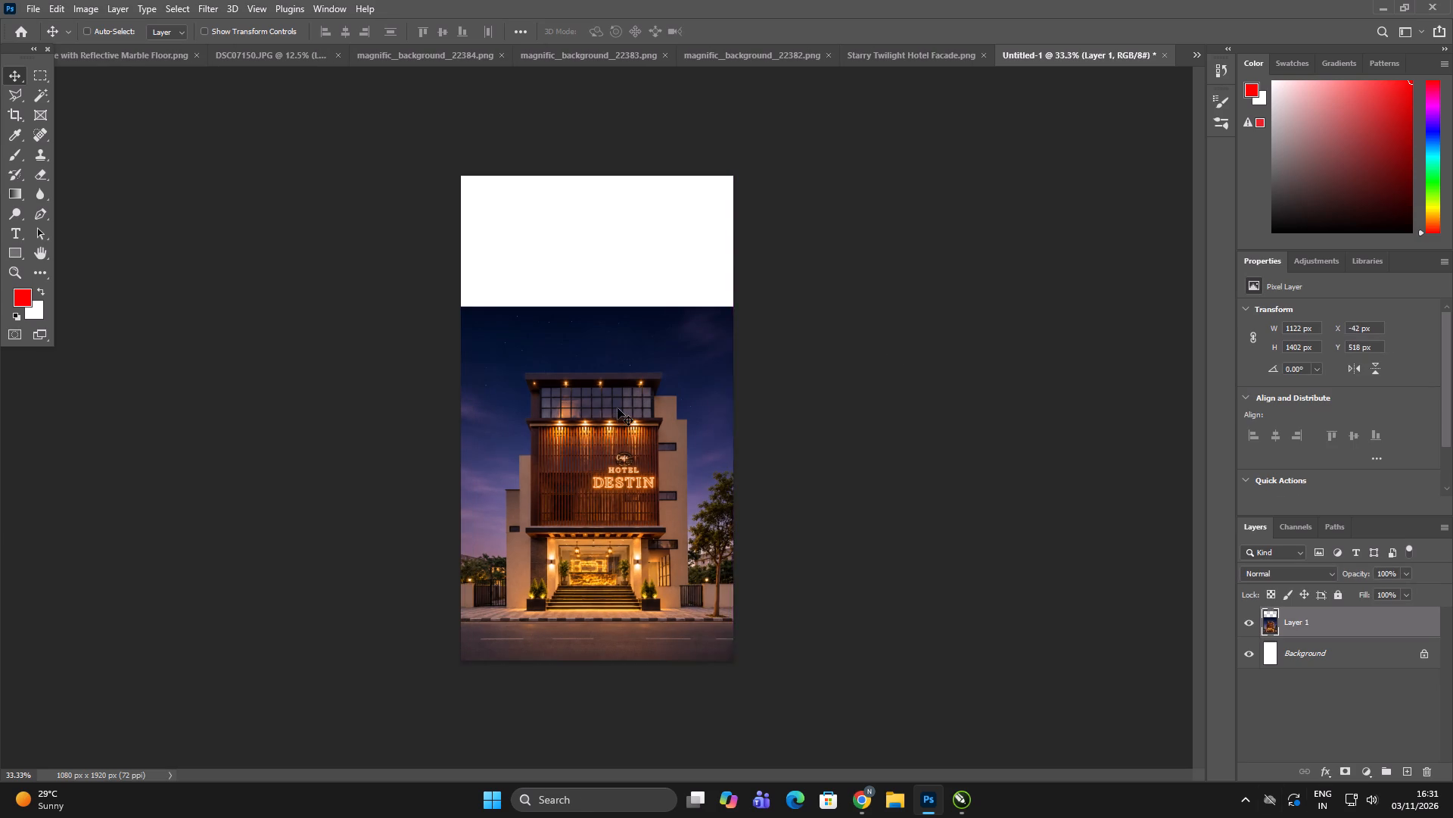
# Enlarge the facade layer to about 1290 x 1630 px and keep it flush with the canvas's bottom edge.
pyautogui.hotkey('ctrl', 't')
pyautogui.keyDown('alt'); pyautogui.moveTo(736, 663); pyautogui.dragTo(758, 692); pyautogui.keyUp('alt')
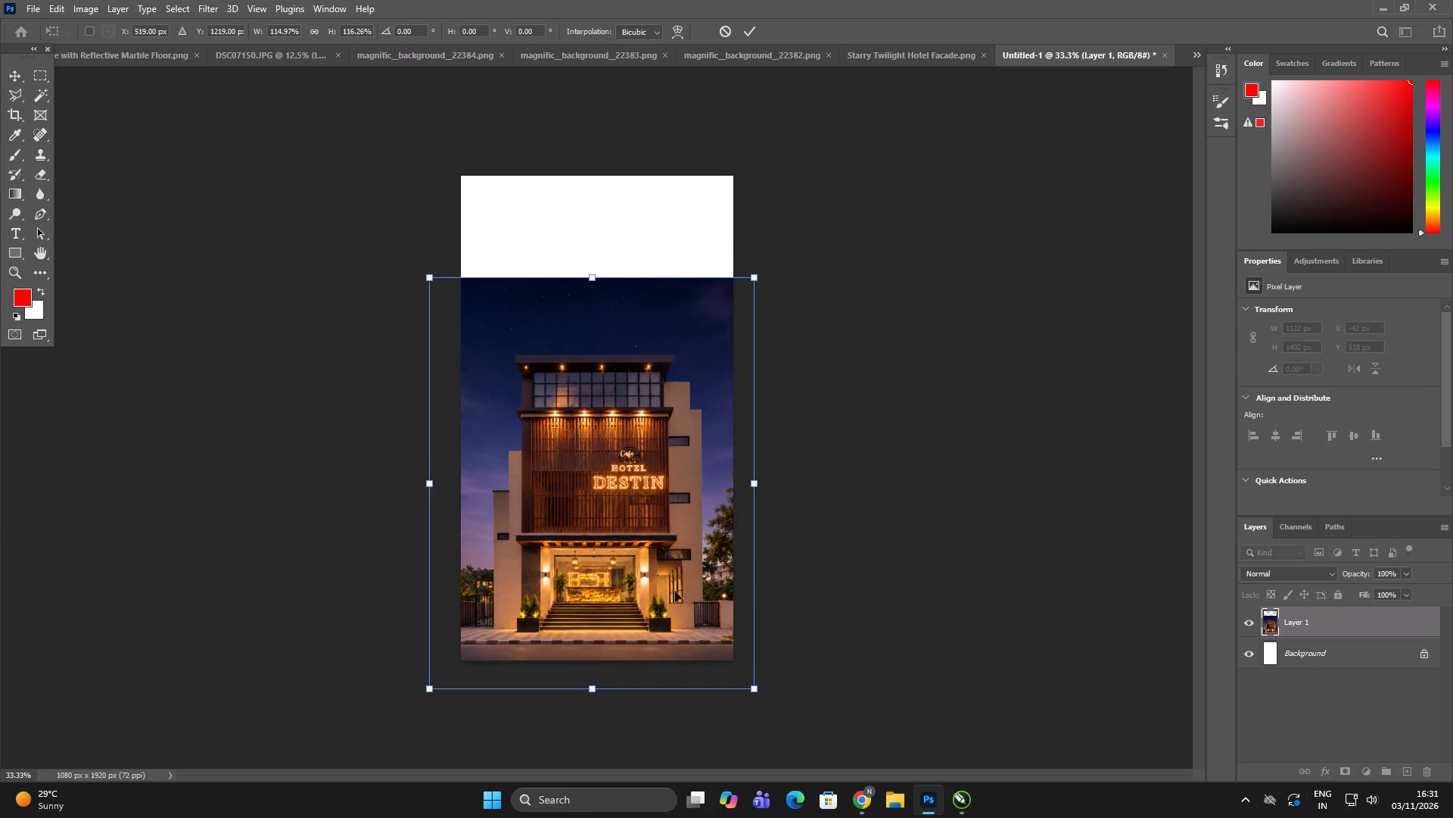
pyautogui.moveTo(672, 579); pyautogui.dragTo(670, 551)
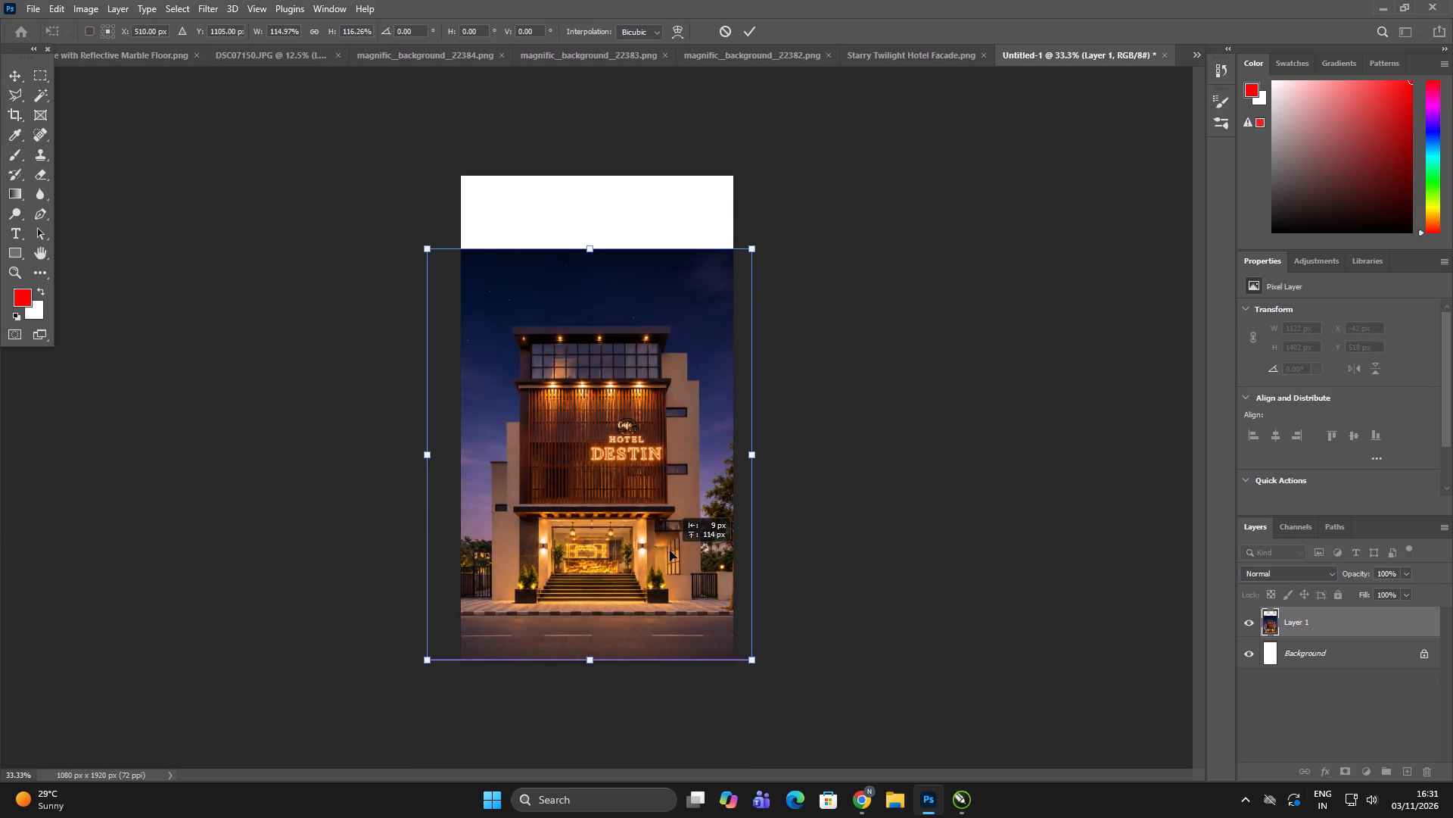
pyautogui.moveTo(670, 551); pyautogui.dragTo(670, 548)
pyautogui.press('Return')
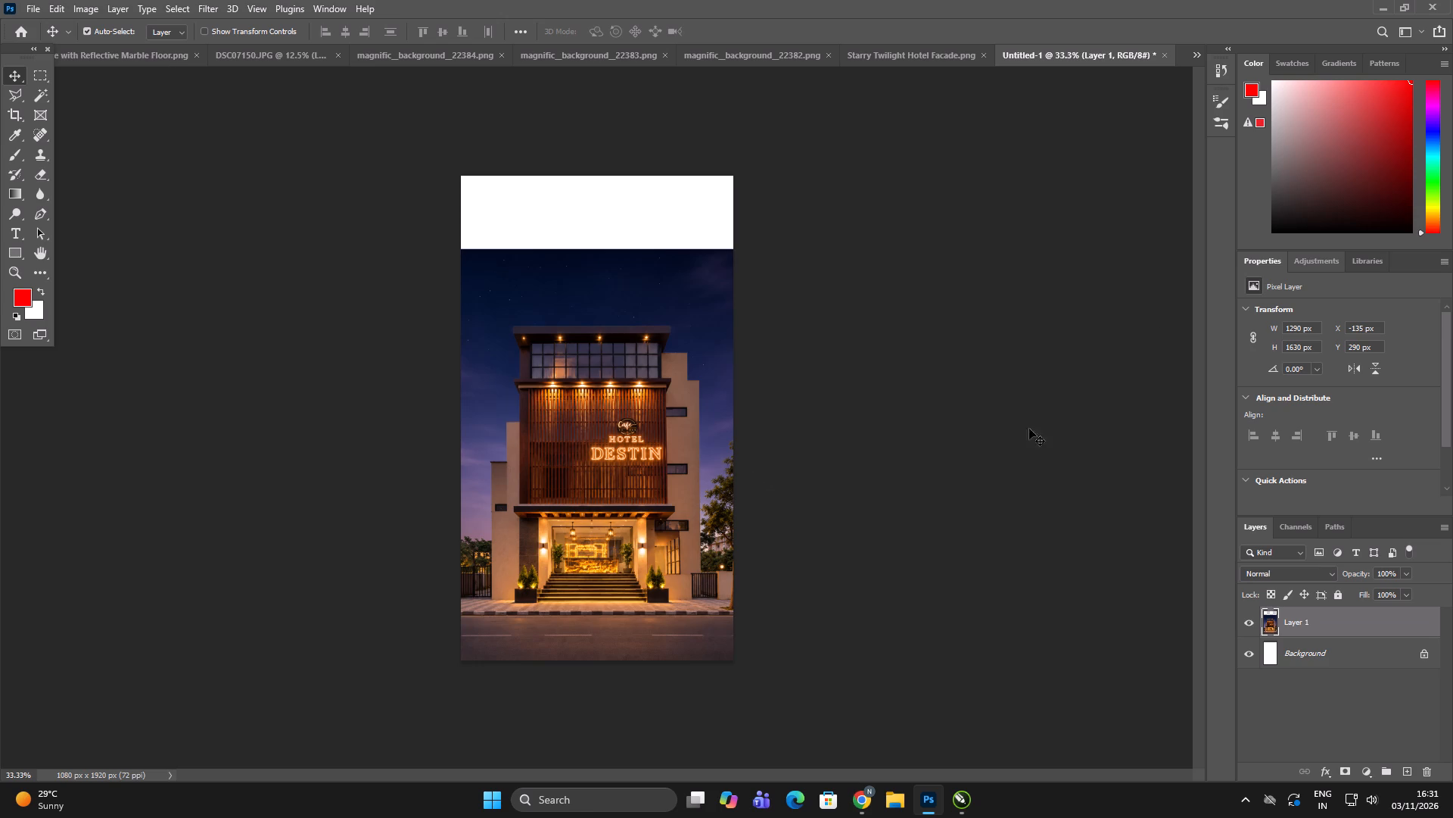
# Fill the blank strip above the facade's sky with Content-Aware, using a selection about 1080 x 357 px, and clear the selection.
pyautogui.click(35, 68)
pyautogui.moveTo(459, 167); pyautogui.dragTo(804, 248)
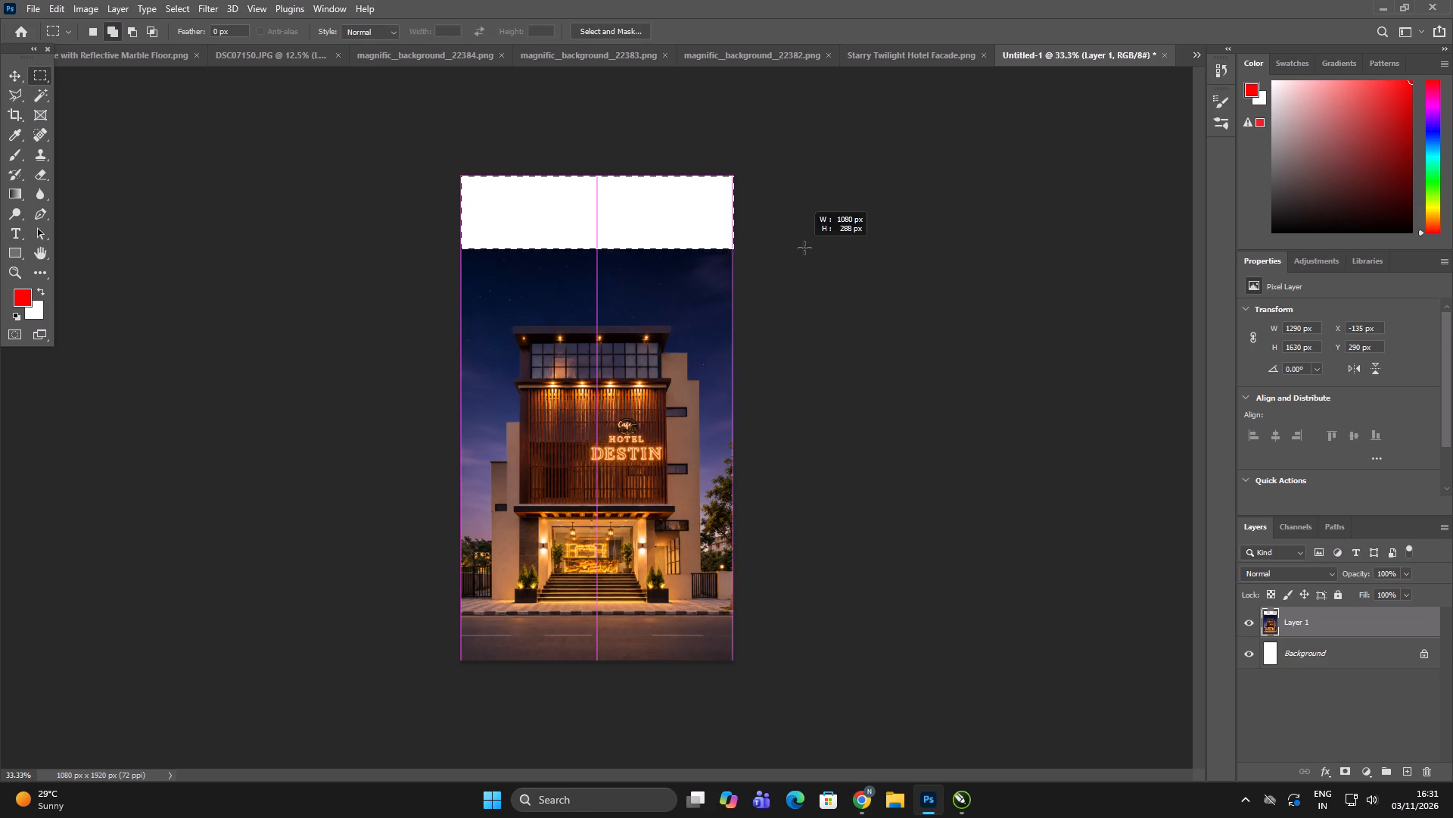
pyautogui.moveTo(804, 248); pyautogui.dragTo(804, 254)
pyautogui.hotkey('ctrl', 'd')
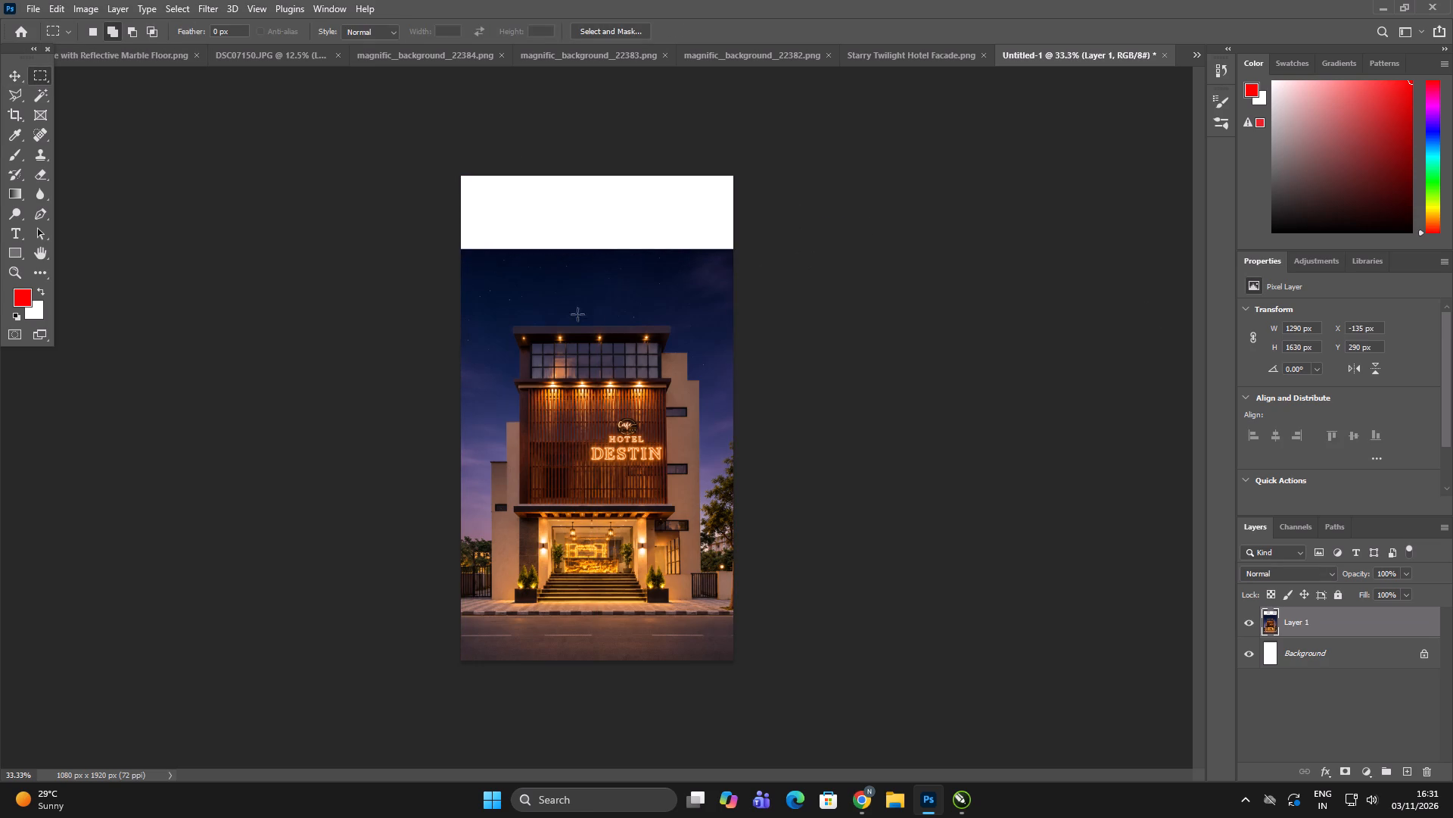
pyautogui.moveTo(404, 123); pyautogui.dragTo(807, 265)
pyautogui.hotkey('shift', 'BackSpace')
pyautogui.press('Return')
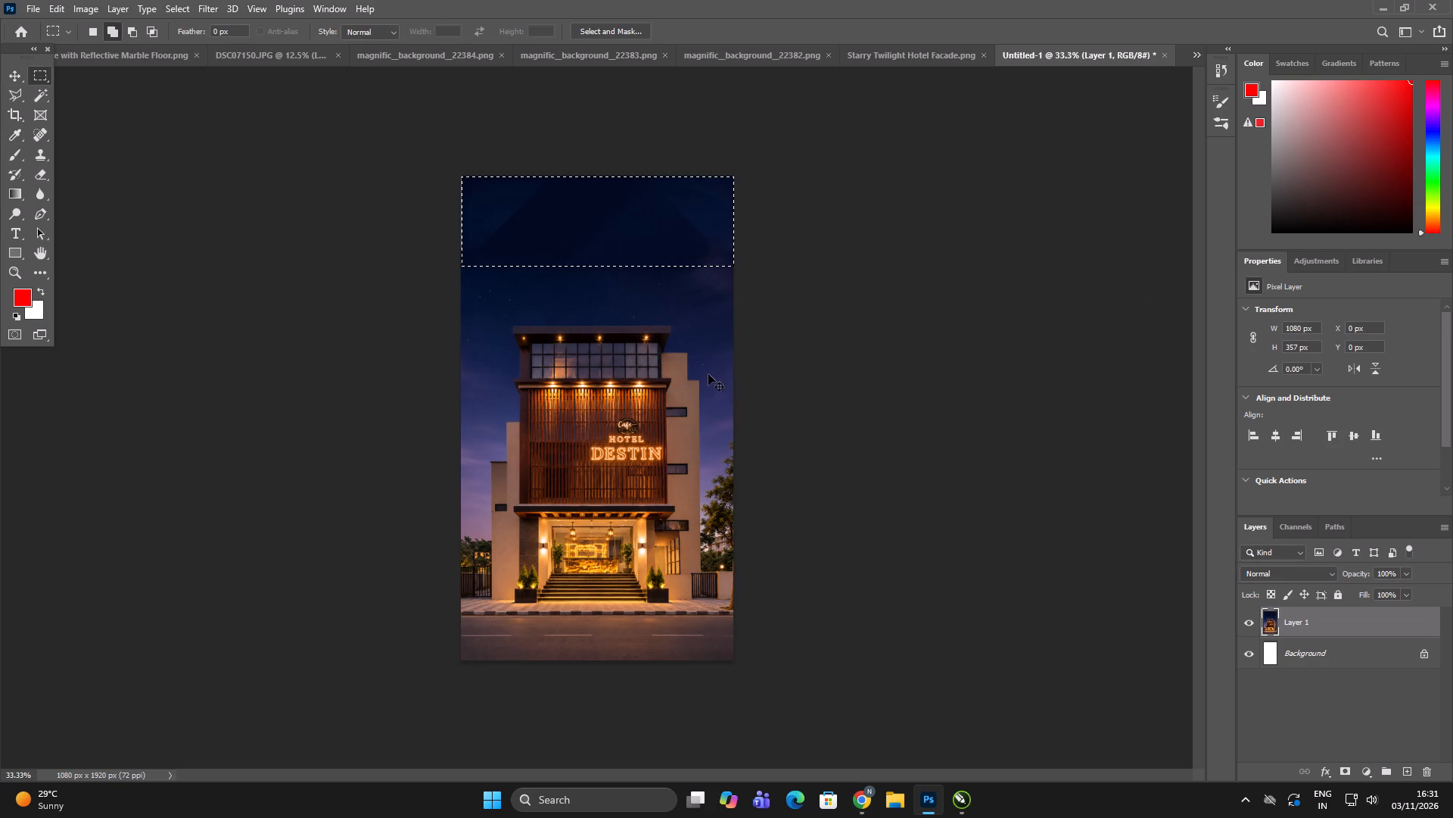
pyautogui.hotkey('ctrl', 'd')
# Fill the uneven sky patch in the canvas's upper-left corner with Content-Aware, using a selection about 407 x 331 px.
pyautogui.keyDown('alt'); pyautogui.scroll(15, 537, 136); pyautogui.keyUp('alt')
pyautogui.keyDown('alt'); pyautogui.scroll(-5, 719, 317); pyautogui.keyUp('alt')
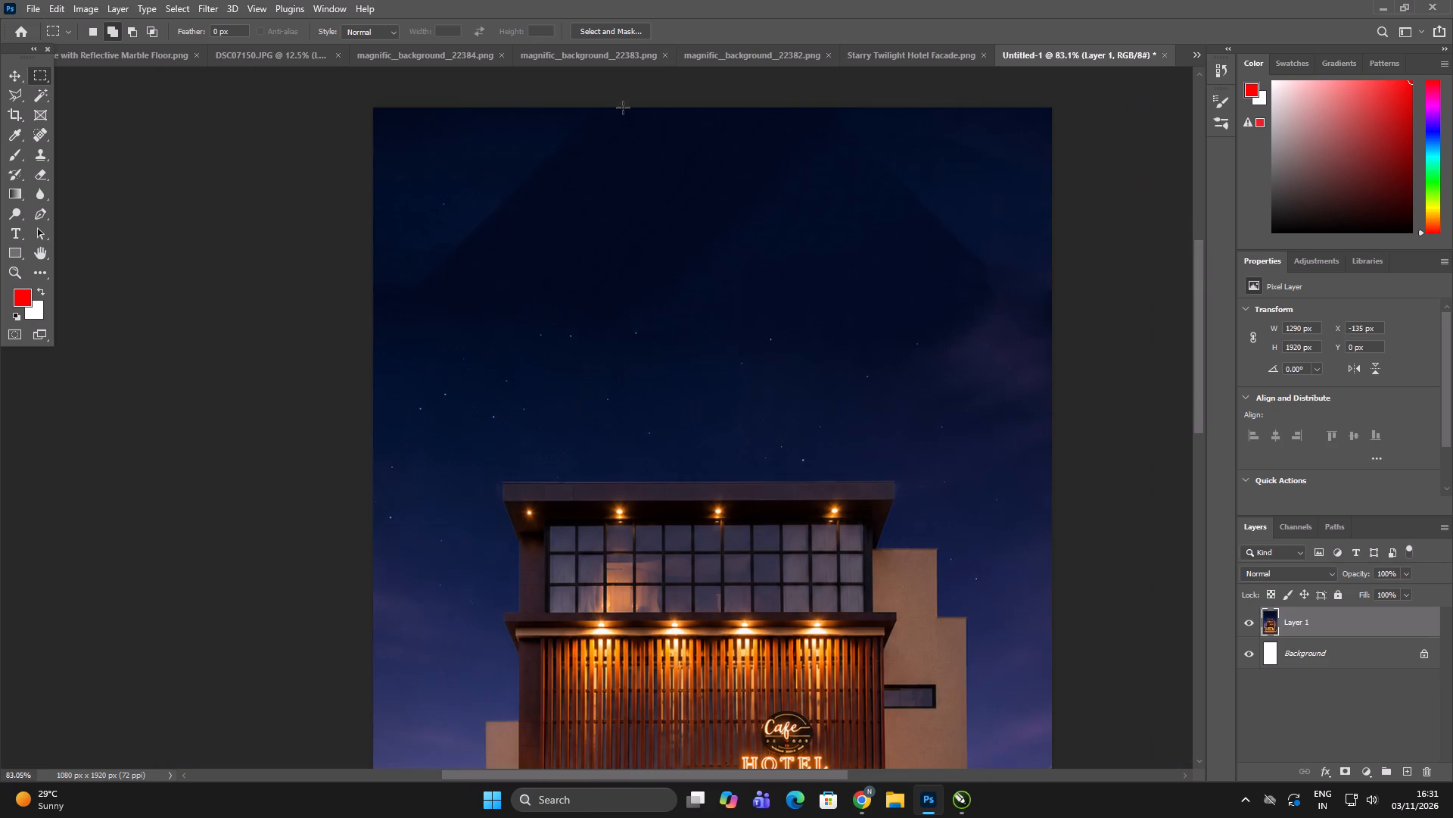
pyautogui.moveTo(628, 100); pyautogui.dragTo(329, 315)
pyautogui.hotkey('shift', 'BackSpace')
pyautogui.press('Return')
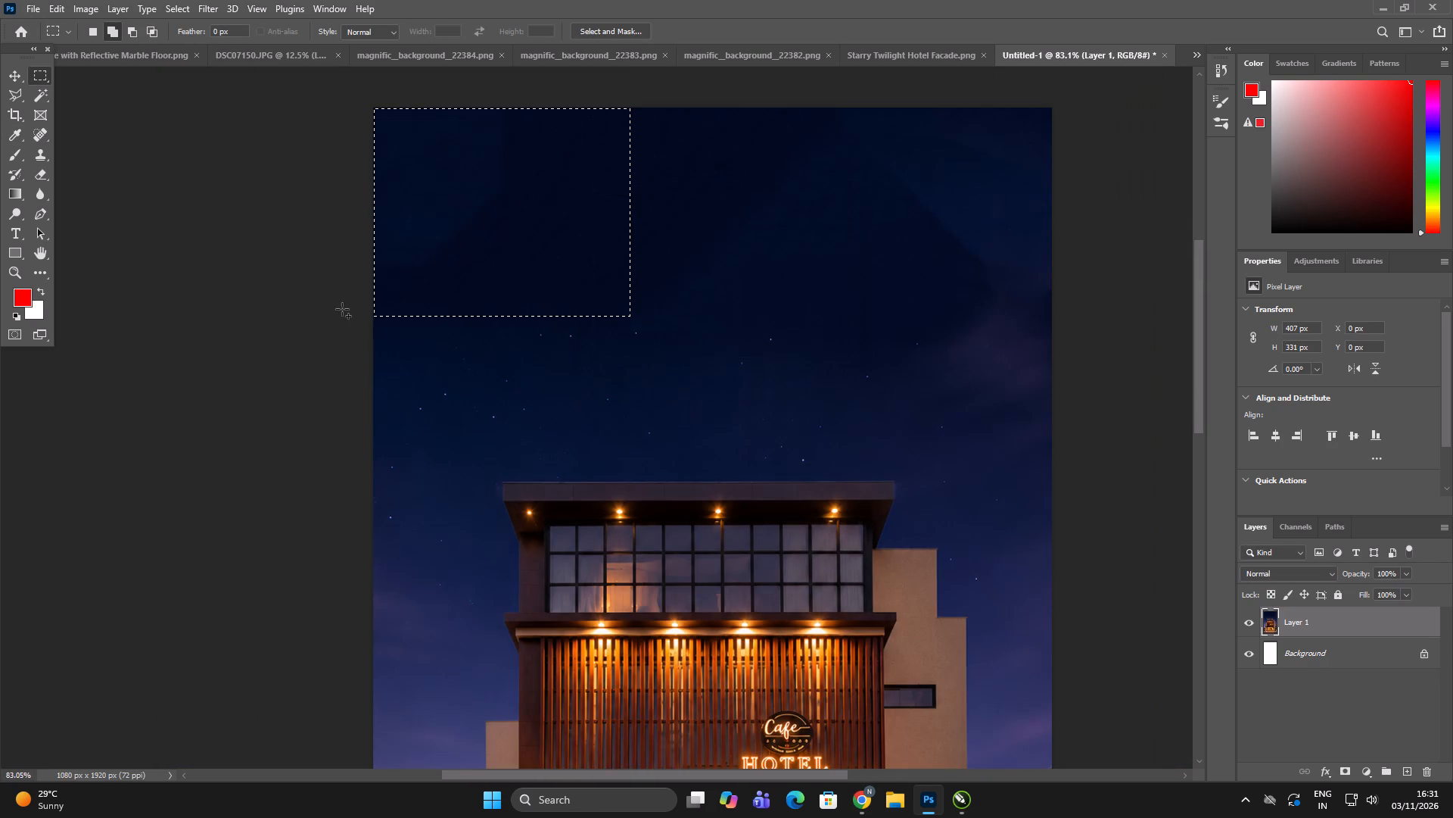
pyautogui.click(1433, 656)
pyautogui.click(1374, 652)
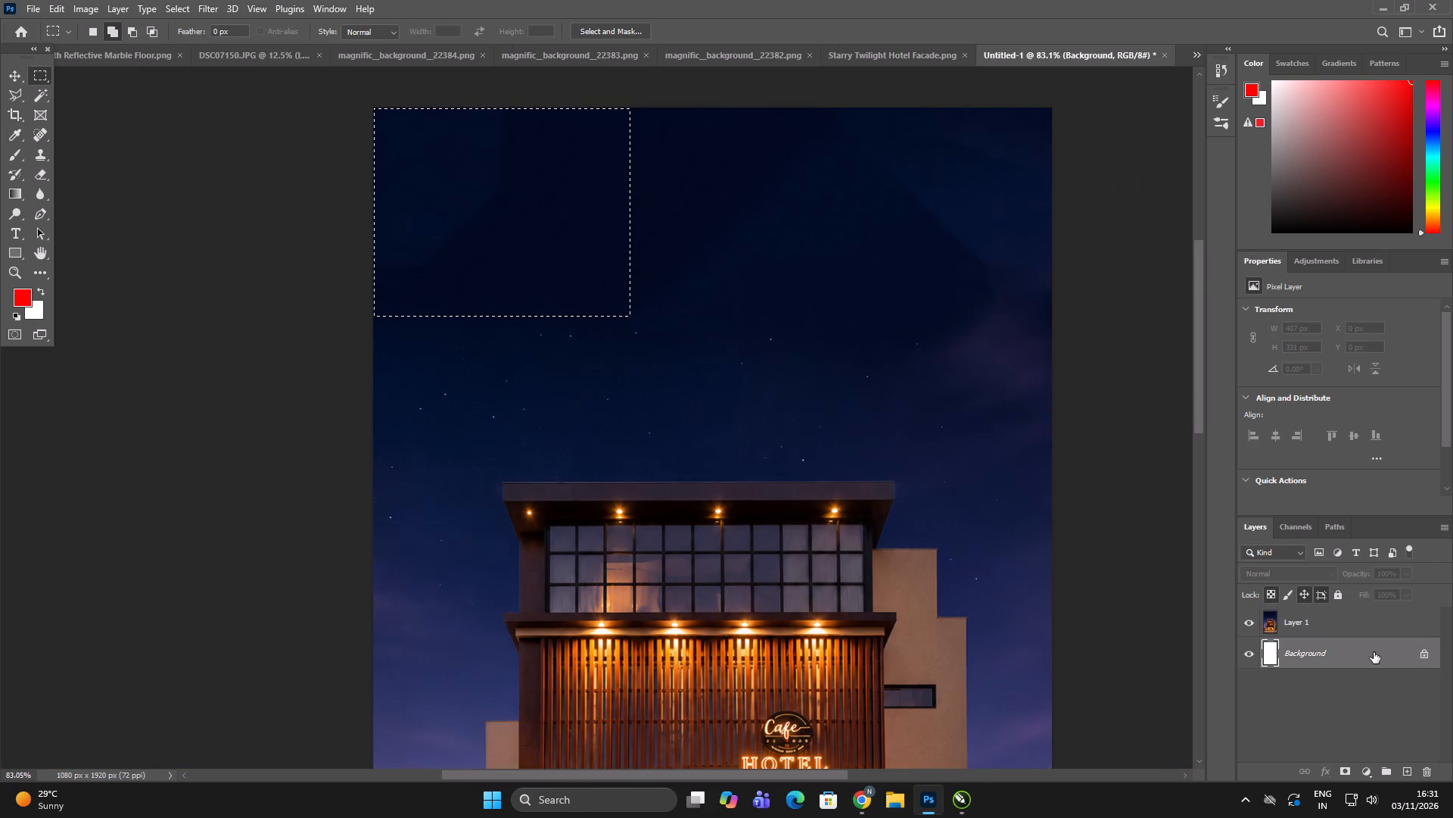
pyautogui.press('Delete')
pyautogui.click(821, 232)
# Clear the selection and set up the Clone Stamp tool with a 500 px brush.
pyautogui.hotkey('ctrl', 'd')
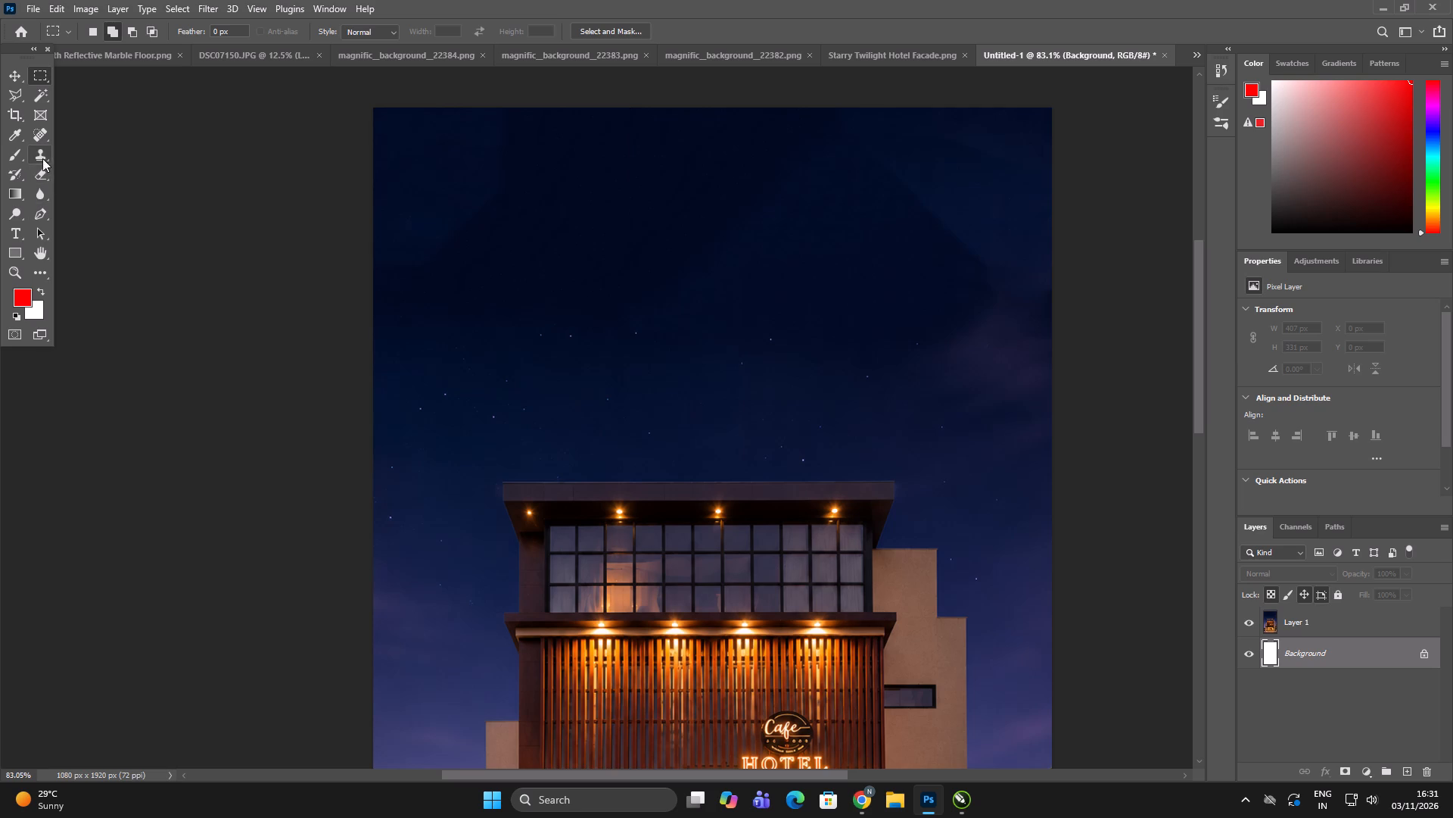
pyautogui.click(42, 151)
pyautogui.write(']]')
pyautogui.write(']]]]')
pyautogui.write(']]')
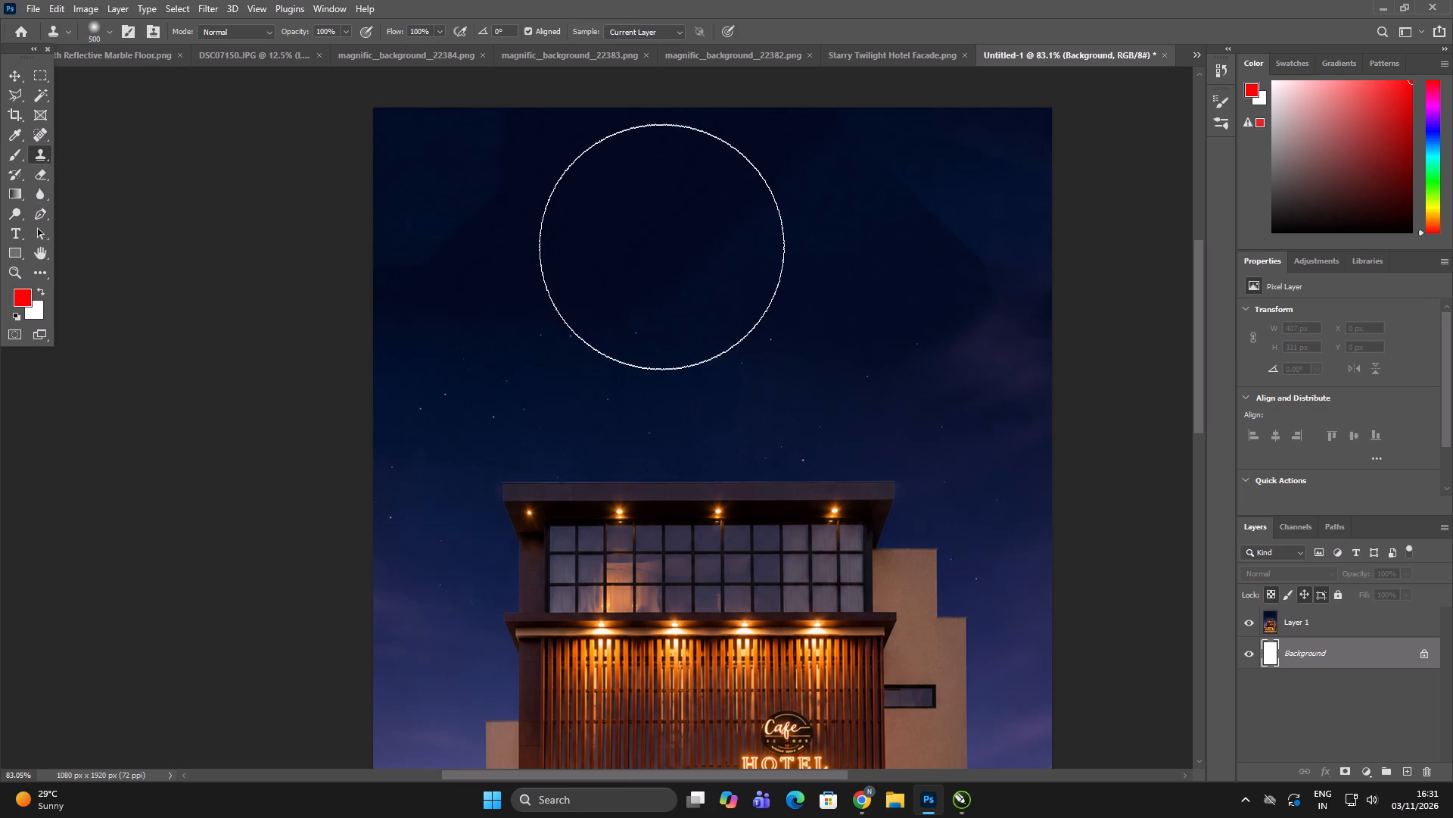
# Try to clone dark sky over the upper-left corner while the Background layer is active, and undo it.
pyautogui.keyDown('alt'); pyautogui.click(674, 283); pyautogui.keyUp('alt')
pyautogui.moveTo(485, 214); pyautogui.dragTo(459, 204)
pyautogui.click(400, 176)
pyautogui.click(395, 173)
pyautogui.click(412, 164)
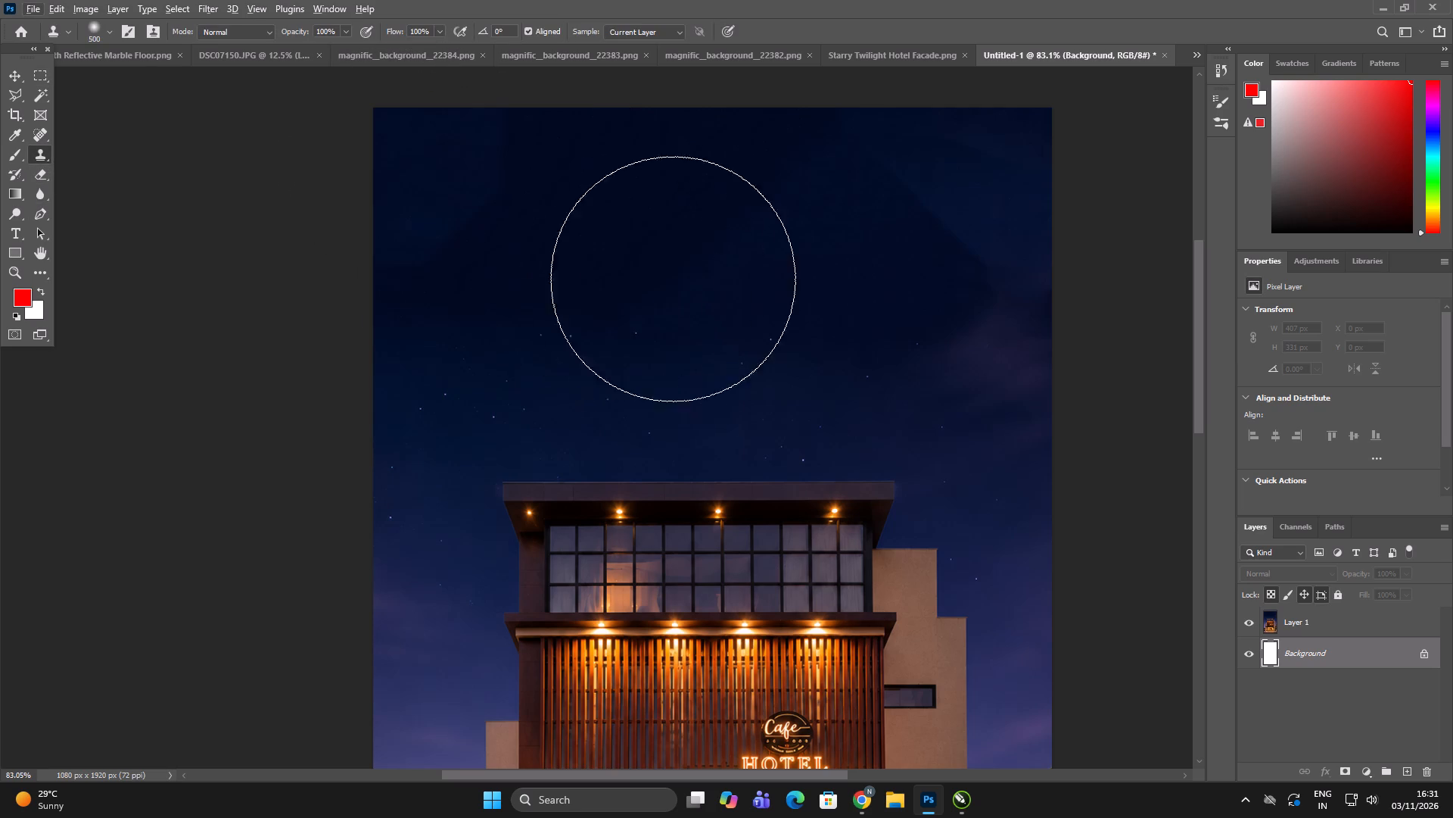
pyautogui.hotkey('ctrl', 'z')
# Clone dark central sky over the uneven patch in the upper-left corner of Layer 1.
pyautogui.click(1311, 619)
pyautogui.keyDown('alt'); pyautogui.click(749, 322); pyautogui.keyUp('alt')
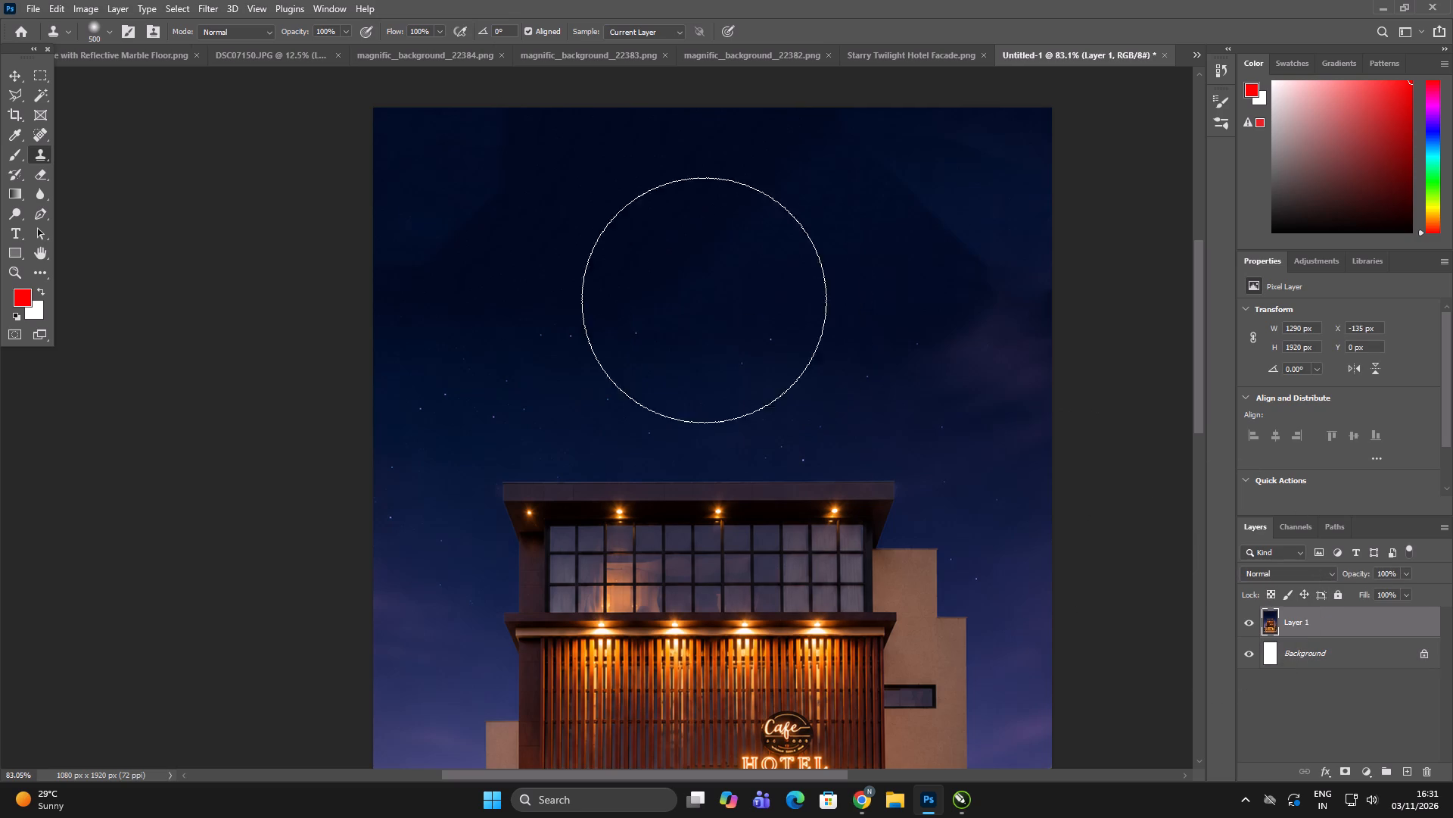
pyautogui.moveTo(460, 175); pyautogui.dragTo(401, 111)
pyautogui.hotkey('ctrl', 'z')
pyautogui.hotkey('ctrl', 'z')
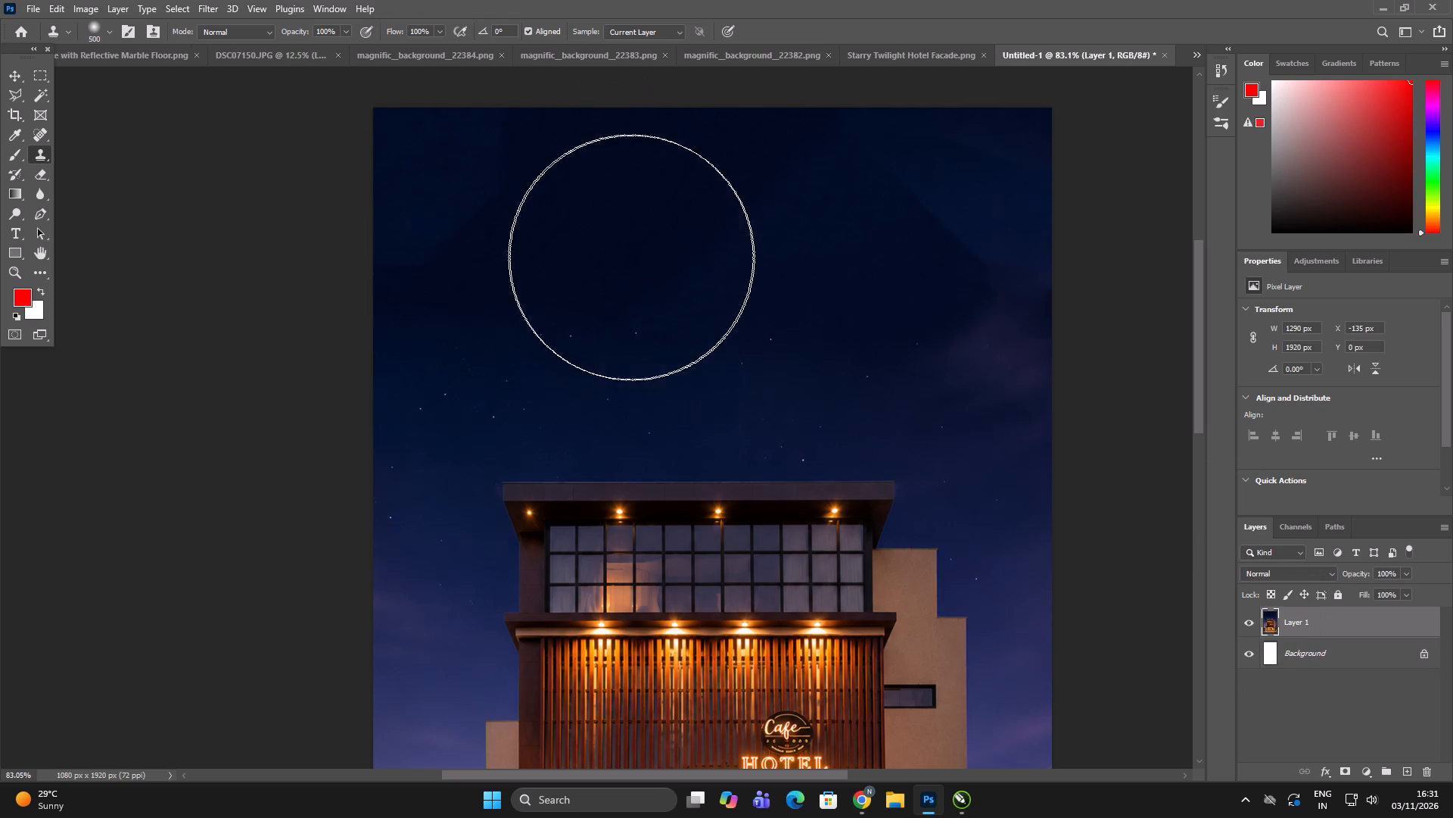
pyautogui.keyDown('alt'); pyautogui.click(643, 269); pyautogui.keyUp('alt')
pyautogui.click(458, 200)
pyautogui.click(456, 195)
pyautogui.click(400, 161)
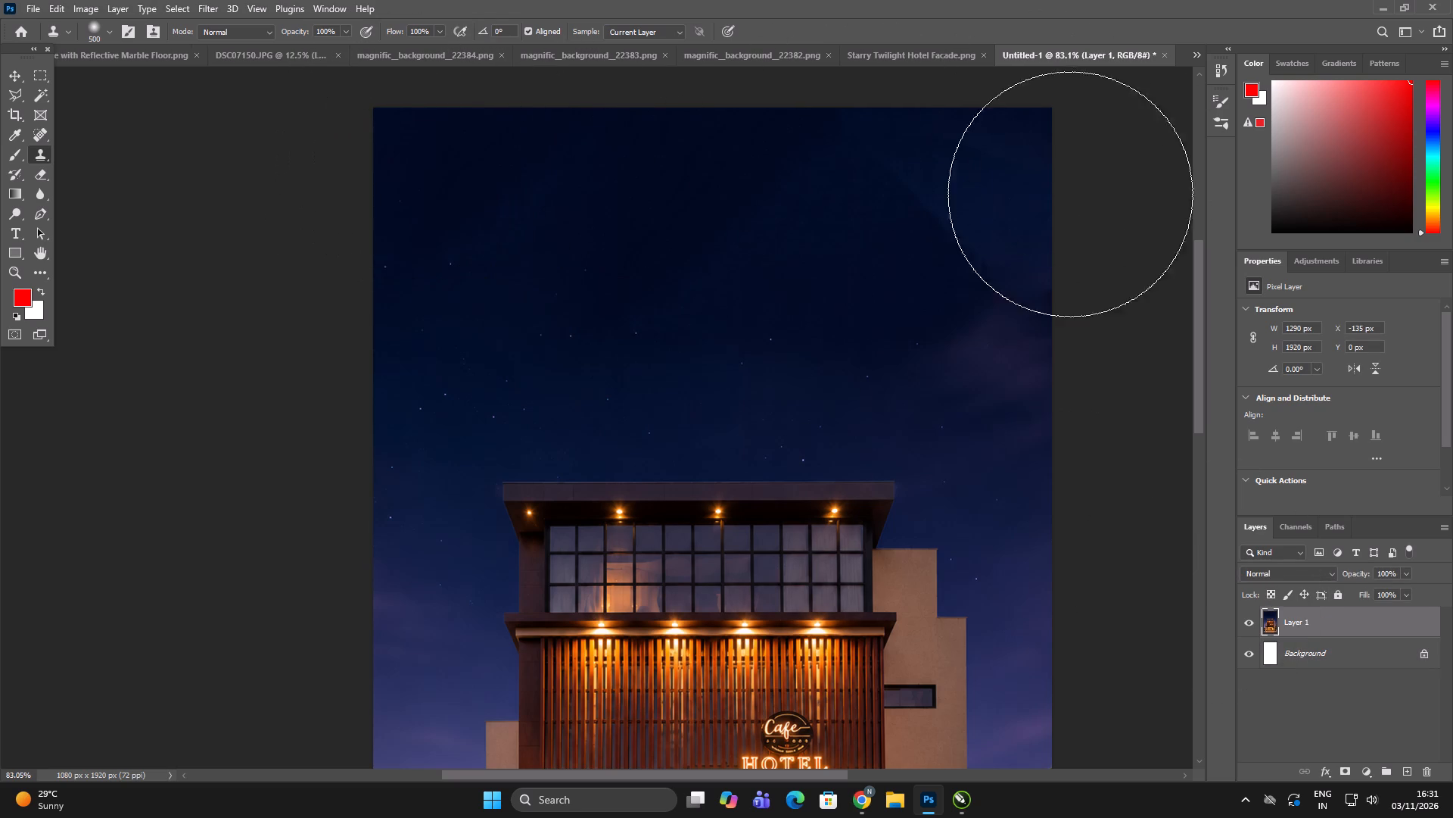
# Clone dark central sky over the visible edges in the upper-right part of Layer 1's sky.
pyautogui.keyDown('alt'); pyautogui.click(763, 251); pyautogui.keyUp('alt')
pyautogui.click(1002, 150)
pyautogui.click(1007, 148)
pyautogui.click(979, 187)
pyautogui.click(1006, 199)
pyautogui.click(1039, 208)
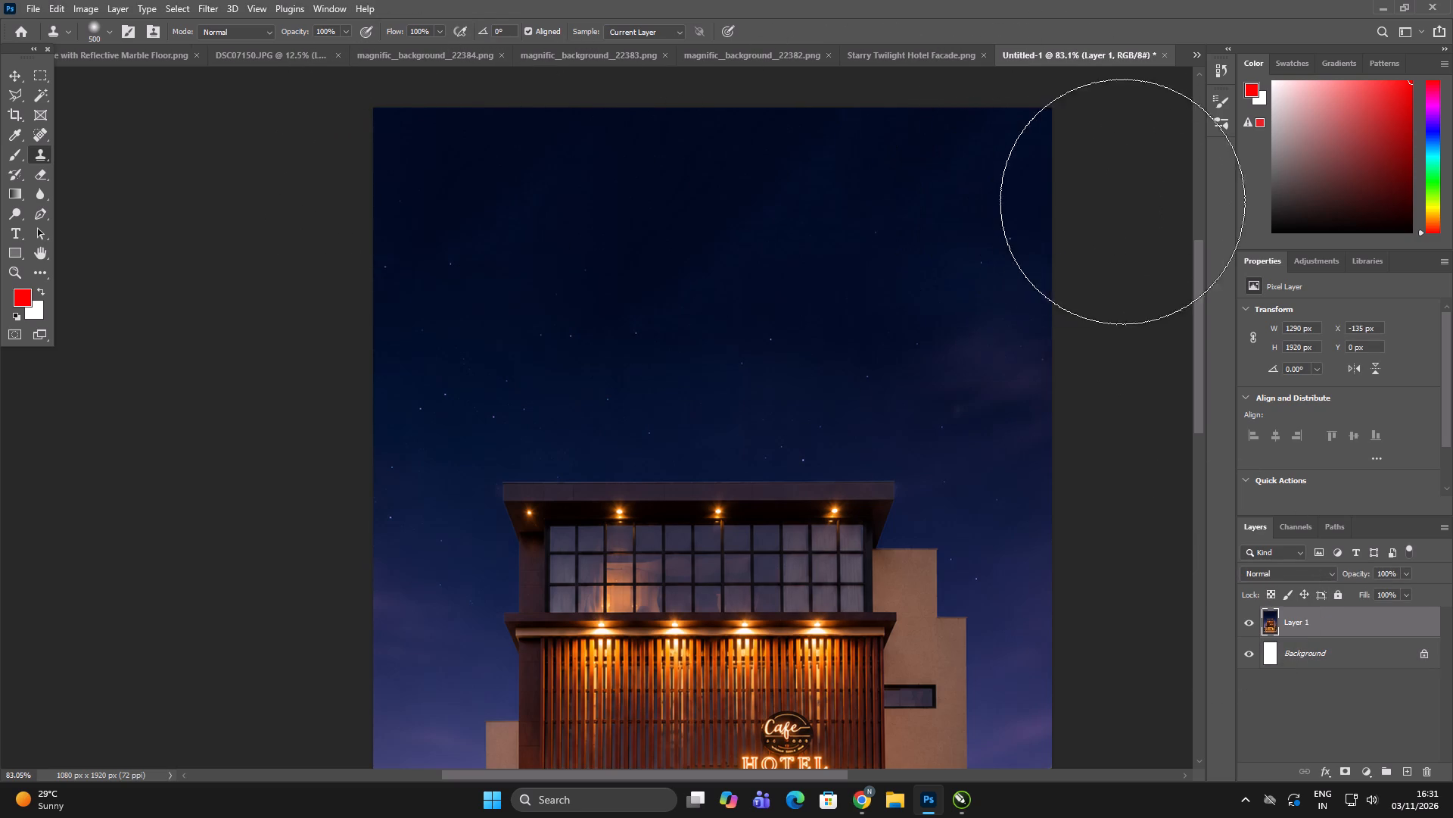
# Save a JPEG copy as Untitled-1c in Downloads, replacing the existing file, with quality 8 and Progressive format.
pyautogui.keyDown('alt'); pyautogui.scroll(-6, 723, 198); pyautogui.keyUp('alt')
pyautogui.keyDown('alt'); pyautogui.scroll(1, 809, 194); pyautogui.keyUp('alt')
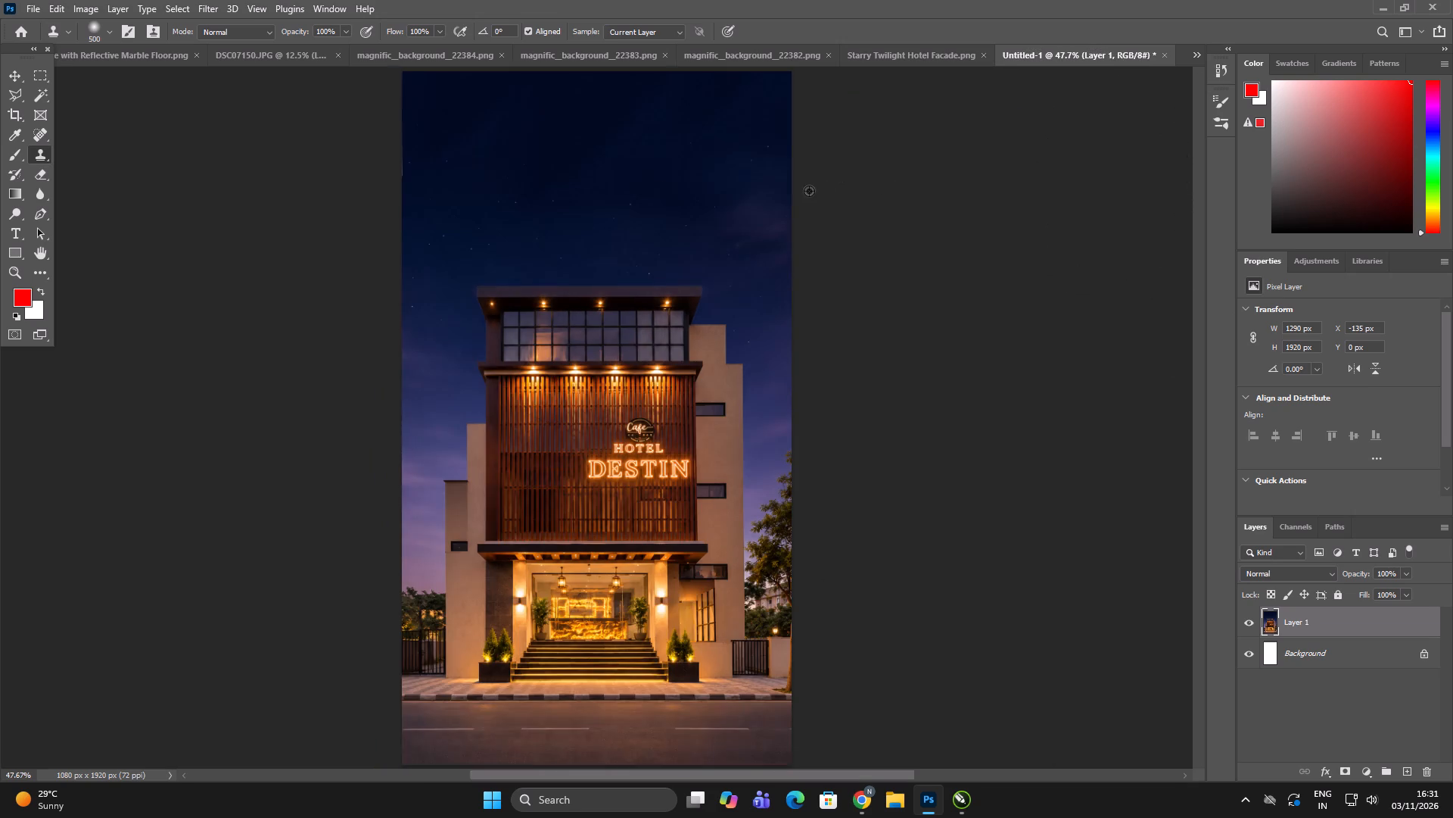
pyautogui.click(25, 5)
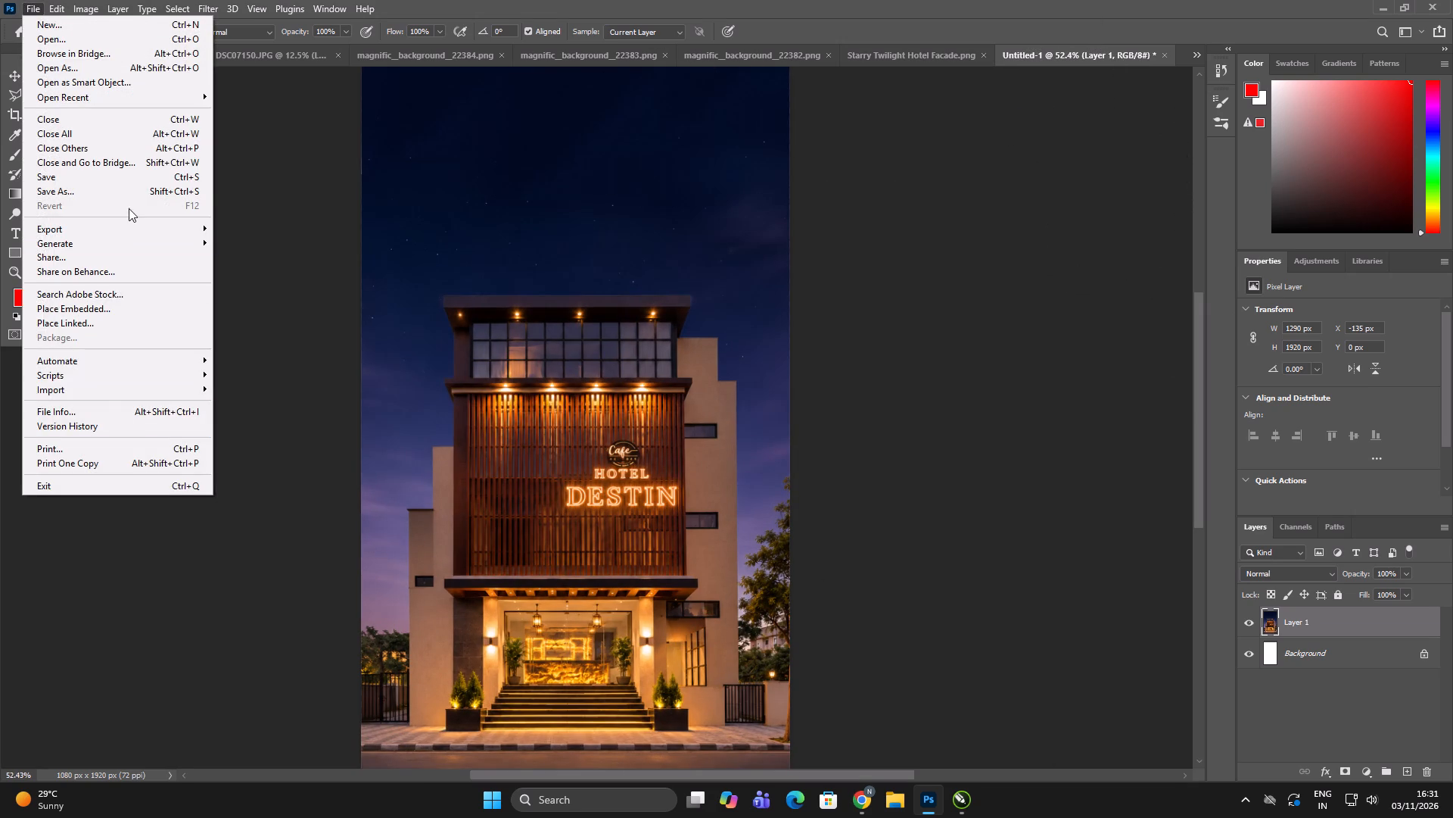
pyautogui.click(111, 192)
pyautogui.click(419, 376)
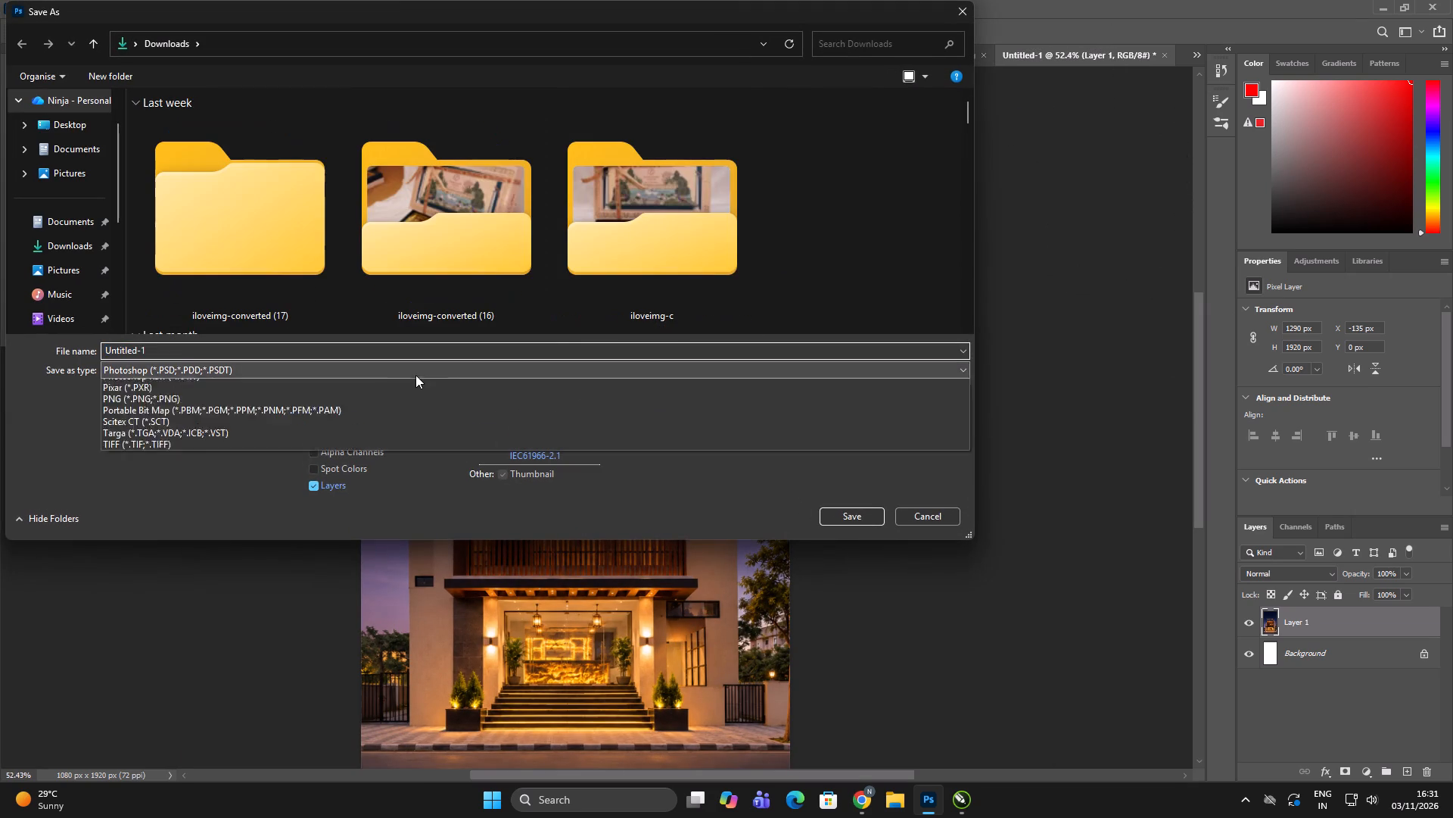
pyautogui.click(220, 483)
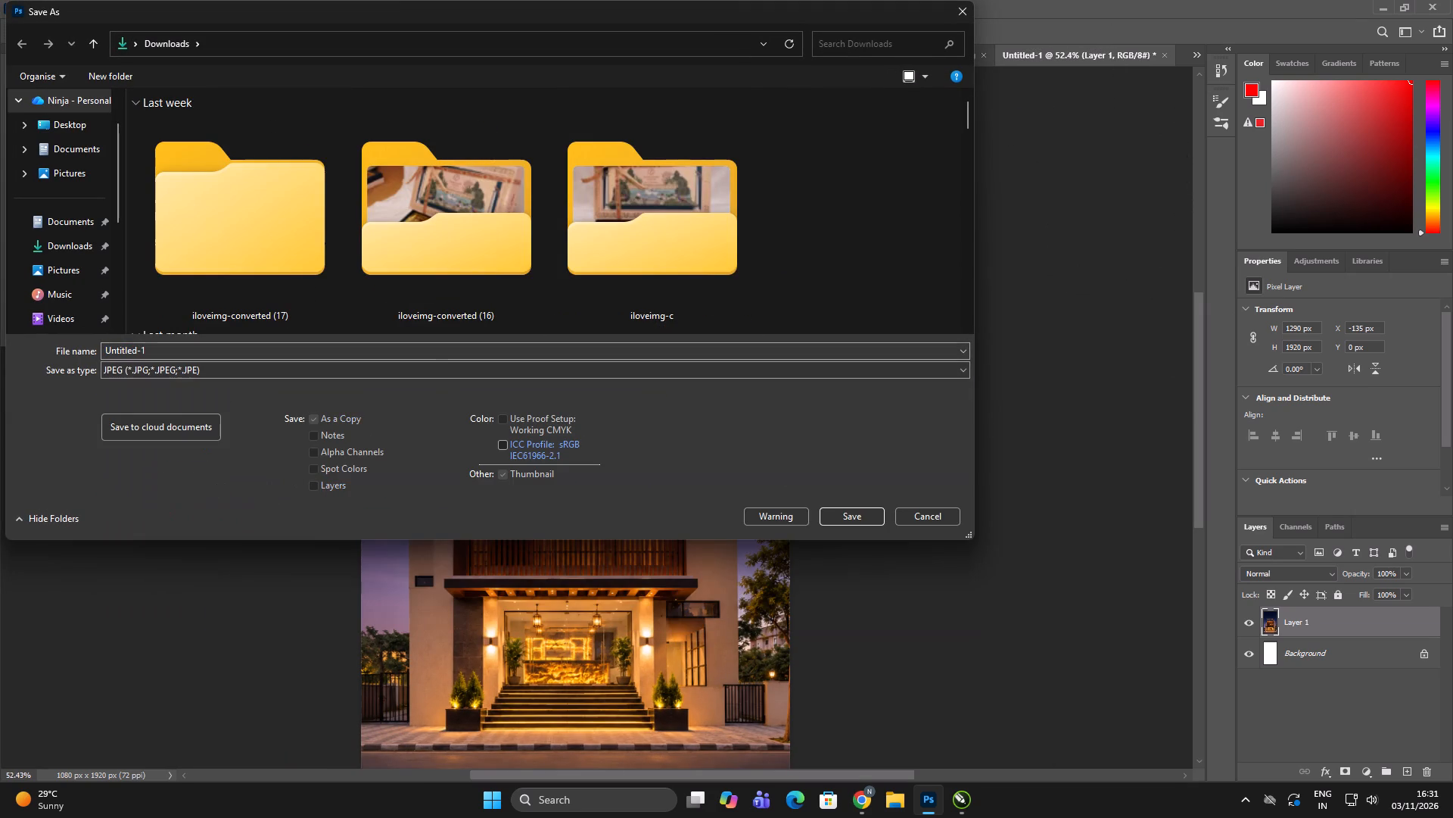
pyautogui.tripleClick(385, 351)
pyautogui.press('c')
pyautogui.click(867, 519)
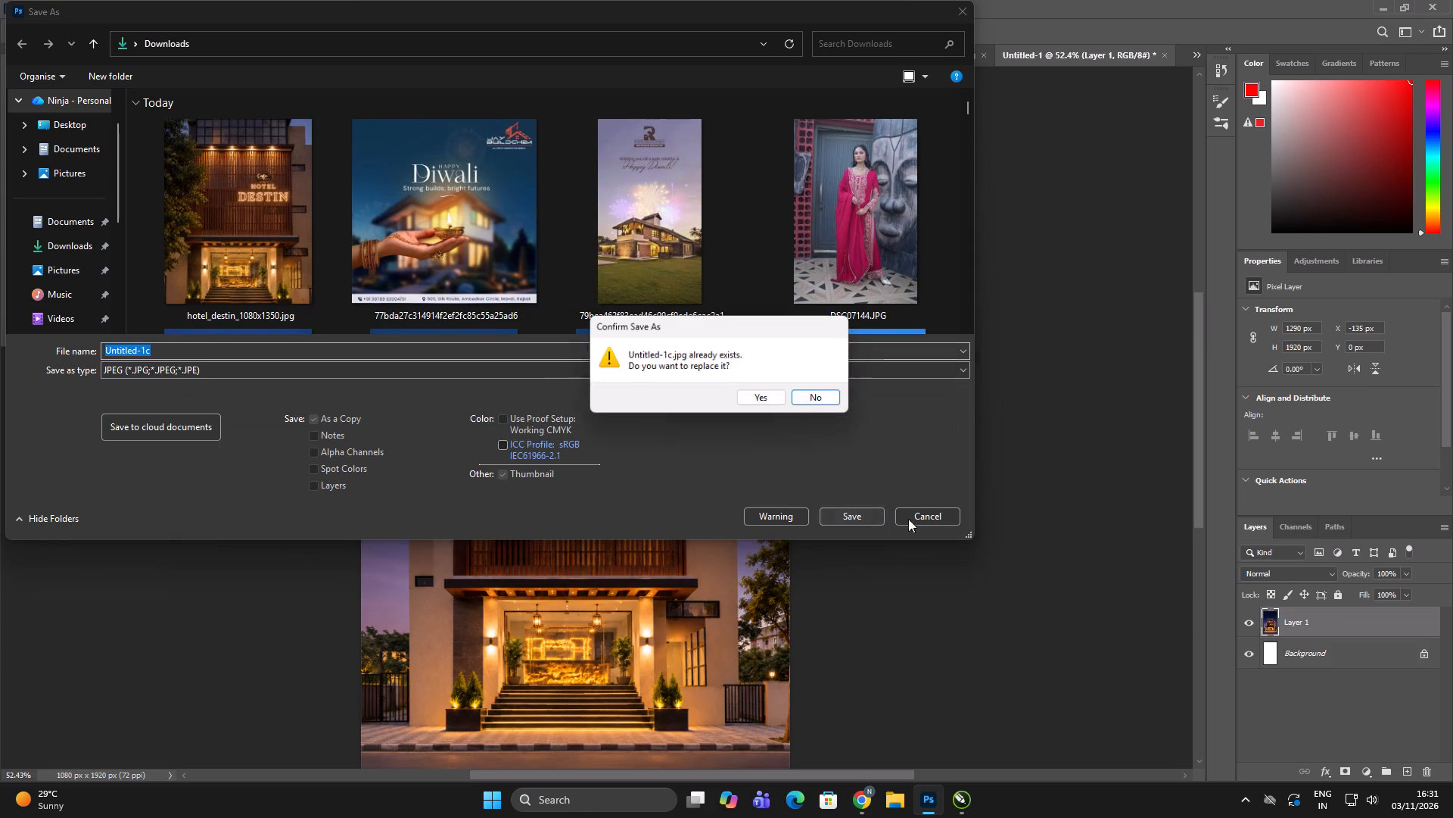
pyautogui.click(757, 398)
pyautogui.click(812, 195)
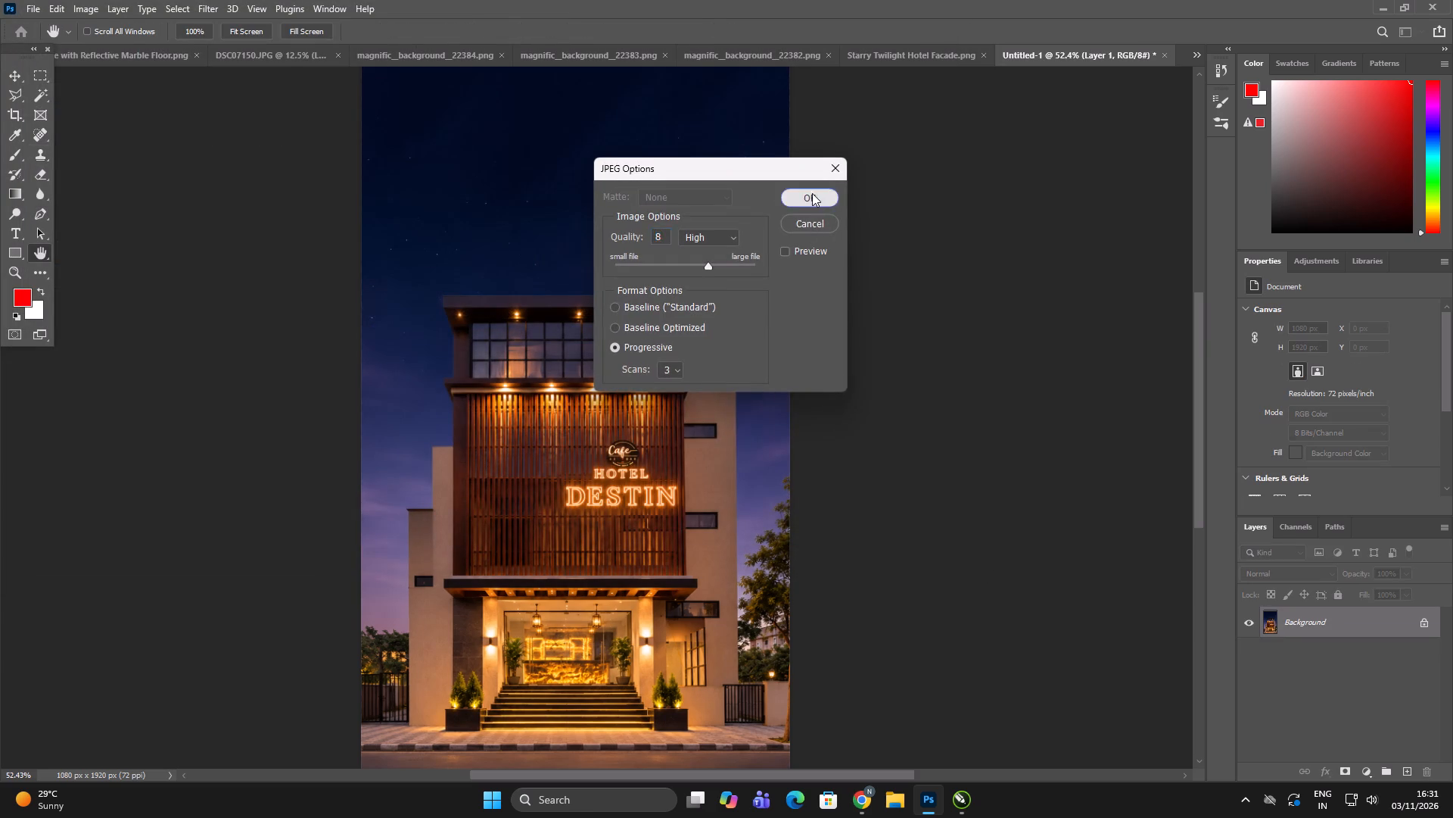
# Switch to CorelDRAW's Choti Diwali story and import the saved facade image beside the page at about 542 x 964 px.
pyautogui.hotkey('alt', 'Tab')
pyautogui.hotkey('alt', 'Tab')
pyautogui.hotkey('alt', 'Tab')
pyautogui.scroll(-2, 683, 372)
pyautogui.click(711, 451)
pyautogui.moveTo(706, 445); pyautogui.dragTo(694, 431)
pyautogui.scroll(3, 635, 374)
pyautogui.doubleClick(900, 328)
pyautogui.hotkey('ctrl', 'i')
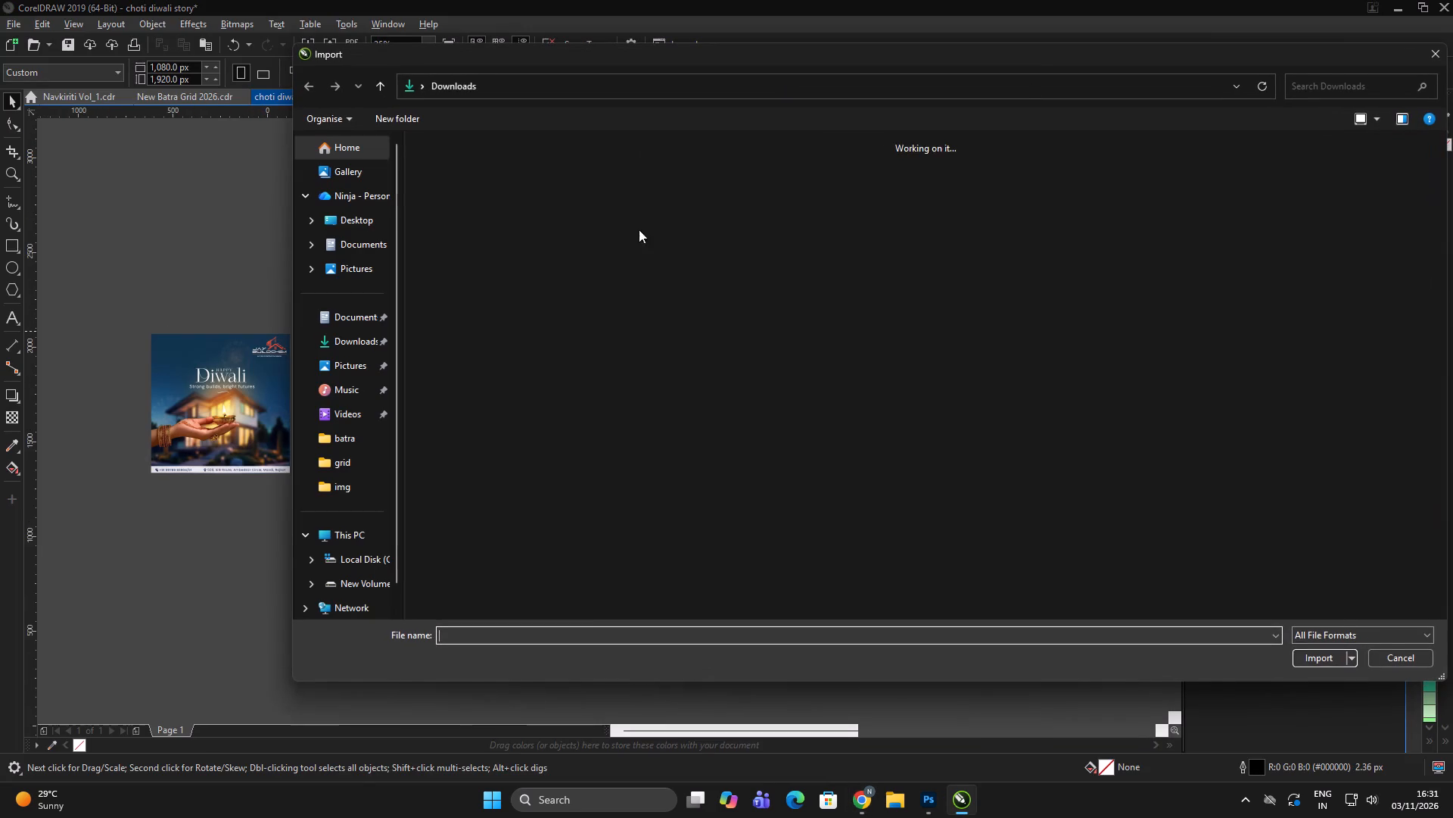
pyautogui.click(528, 235)
pyautogui.click(1300, 654)
pyautogui.moveTo(684, 312); pyautogui.dragTo(889, 495)
pyautogui.click(929, 519)
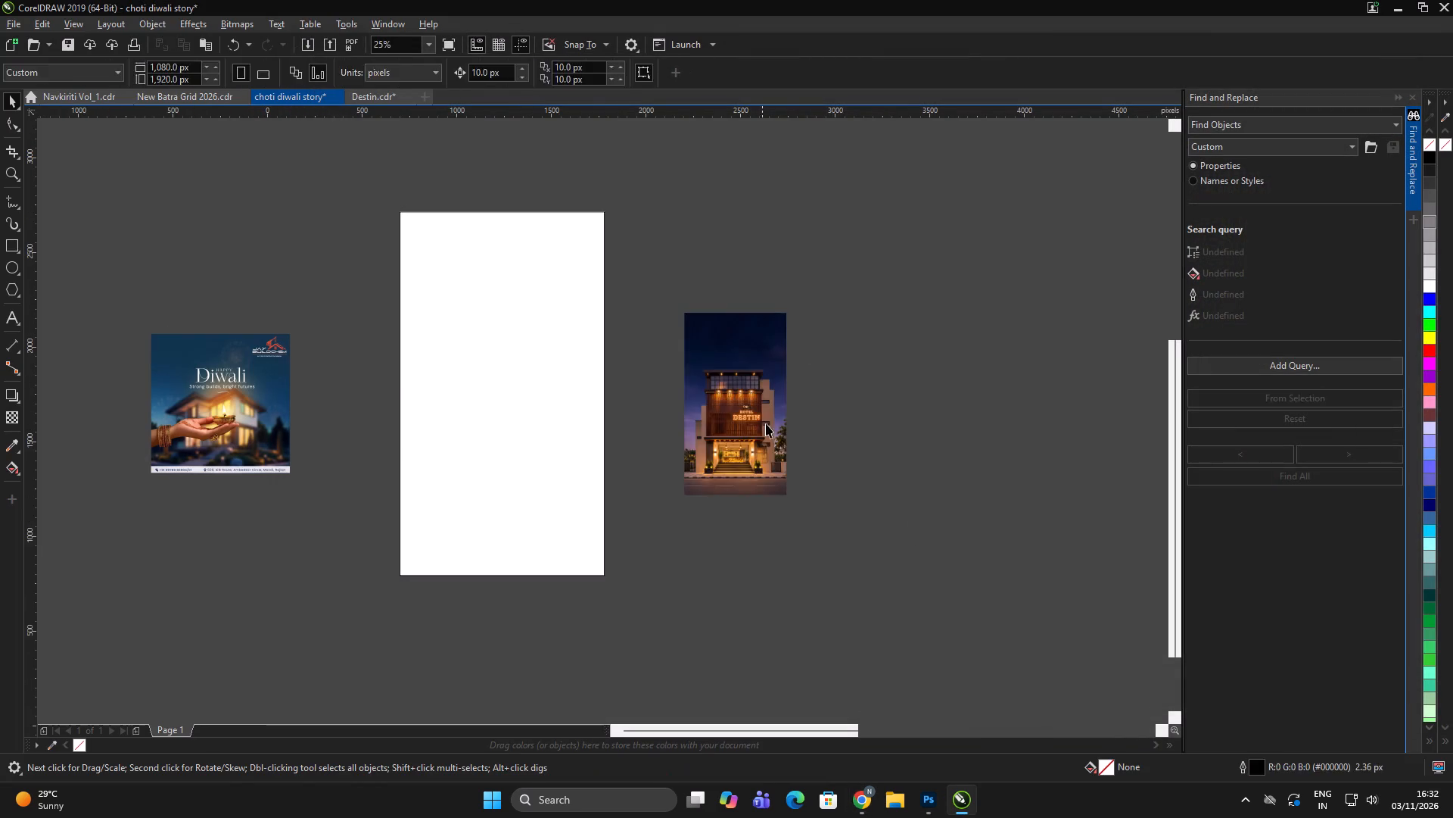
# Align the facade image to the centre of the page-sized rectangle.
pyautogui.click(764, 425)
pyautogui.keyDown('shift'); pyautogui.click(488, 423); pyautogui.keyUp('shift')
pyautogui.press('e')
pyautogui.press('c')
pyautogui.moveTo(941, 400); pyautogui.dragTo(931, 400)
pyautogui.scroll(5, 487, 320)
pyautogui.scroll(-4, 517, 312)
# PowerClip the facade image inside the page-sized rectangle.
pyautogui.click(527, 310)
pyautogui.rightClick(524, 309)
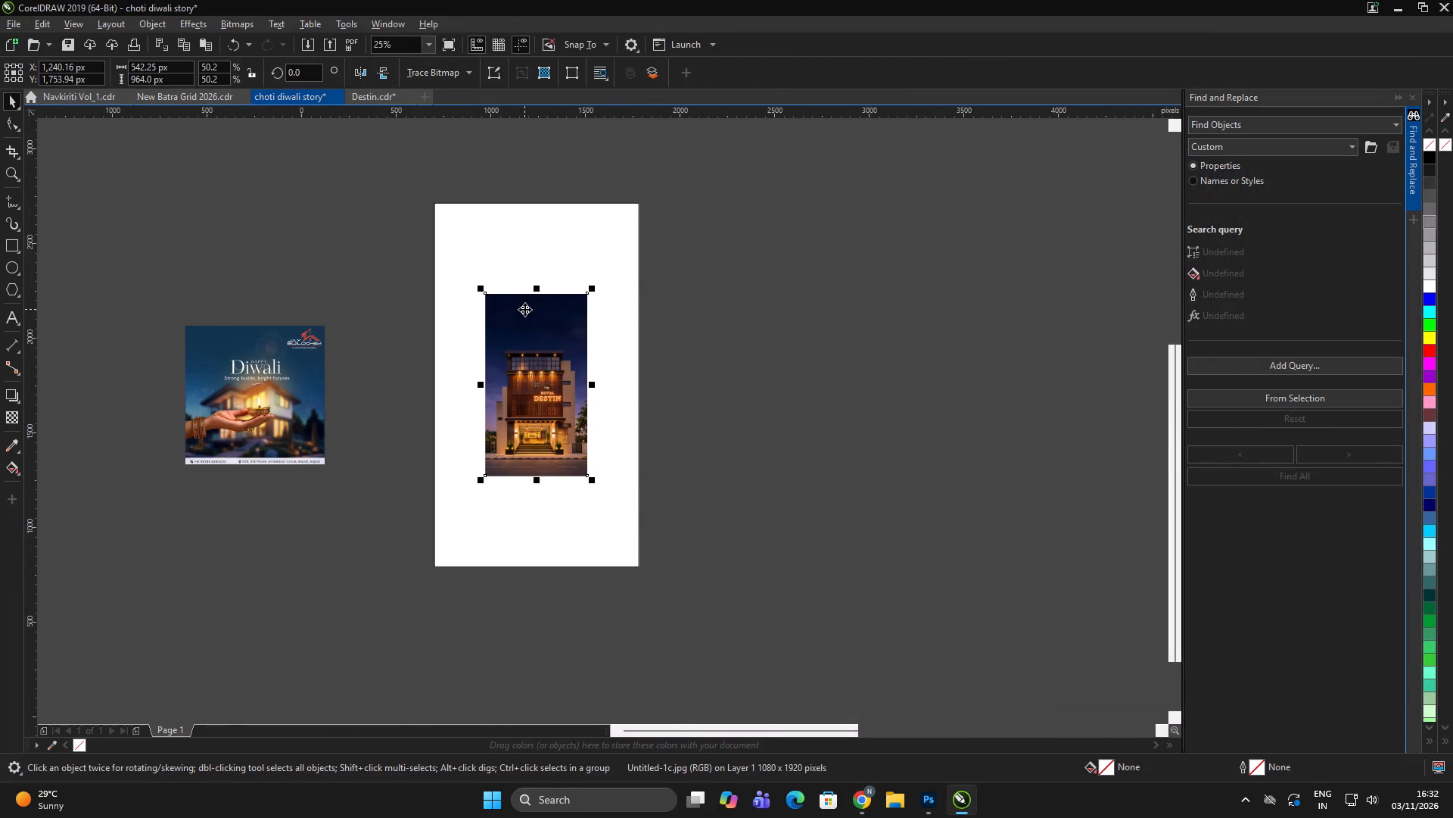
pyautogui.click(569, 524)
pyautogui.click(543, 508)
pyautogui.click(826, 481)
# Enlarge the clipped facade image from its centre to about 1099 x 1954 px so it covers the frame.
pyautogui.keyDown('alt'); pyautogui.click(558, 442); pyautogui.keyUp('alt')
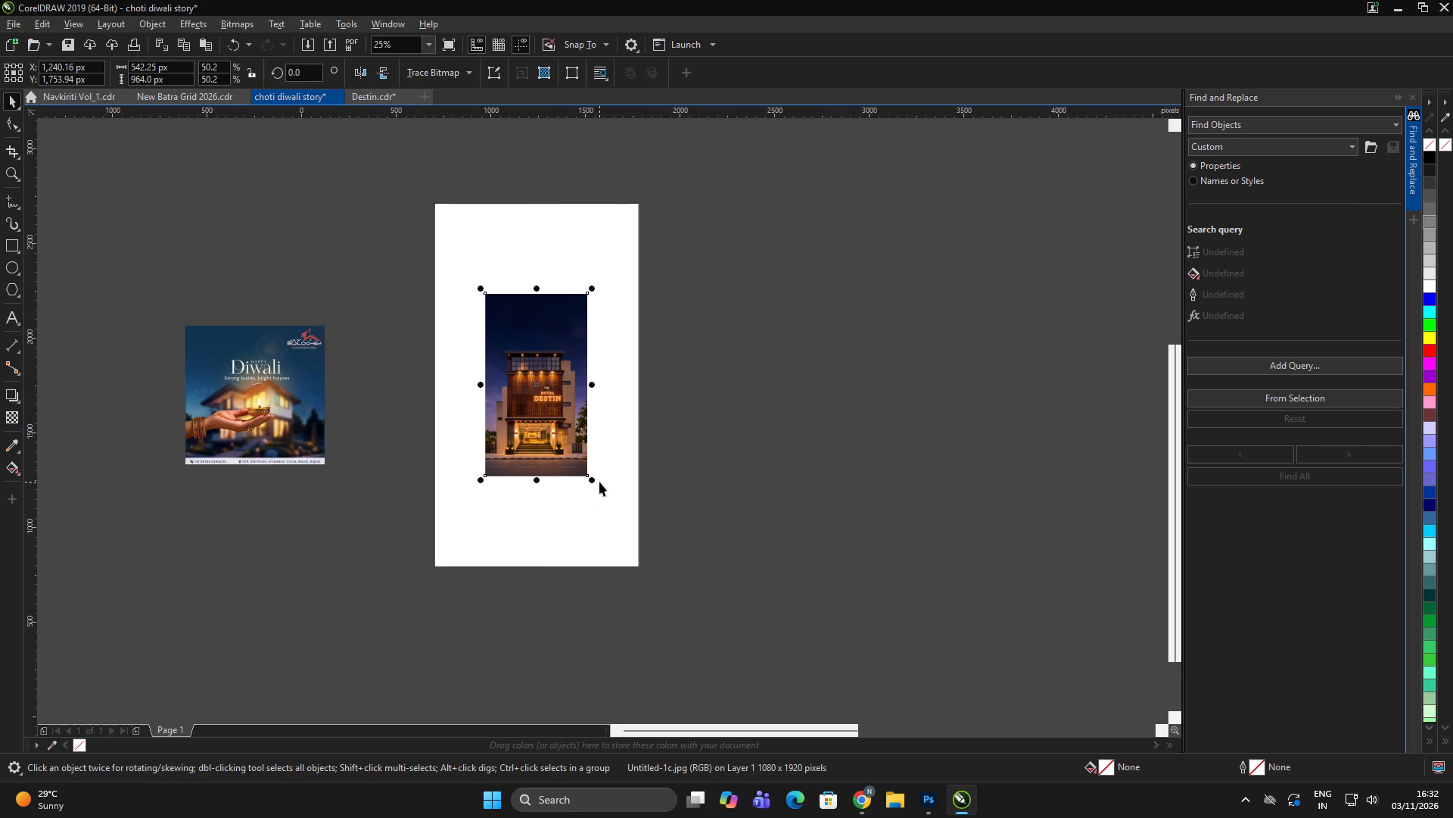
pyautogui.keyDown('shift'); pyautogui.moveTo(596, 480); pyautogui.dragTo(664, 574); pyautogui.keyUp('shift')
pyautogui.doubleClick(809, 501)
pyautogui.click(814, 495)
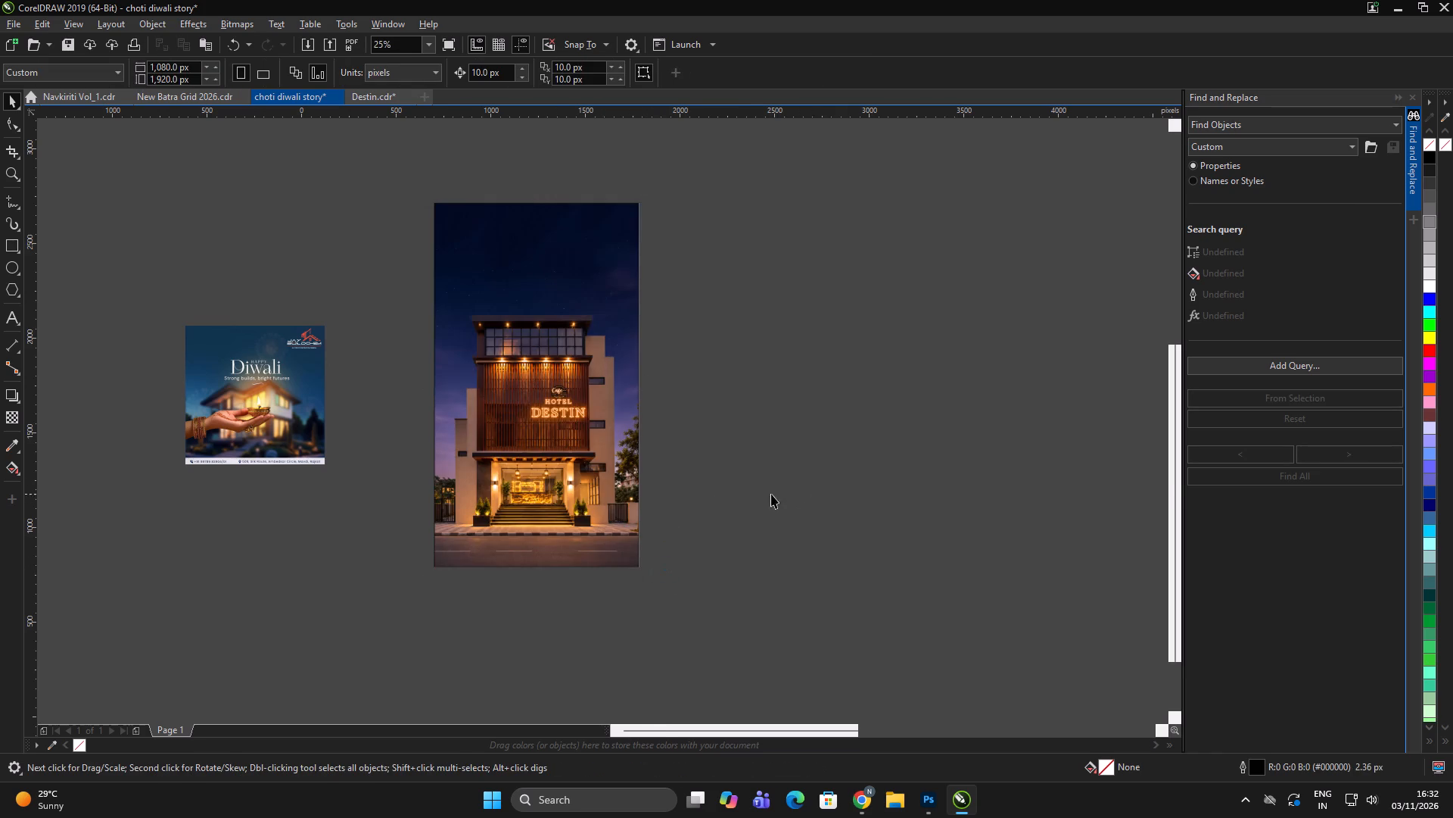
pyautogui.scroll(1, 618, 486)
pyautogui.moveTo(888, 466); pyautogui.dragTo(901, 464)
pyautogui.click(901, 463)
# Remove the outline from the PowerClip rectangle.
pyautogui.click(597, 442)
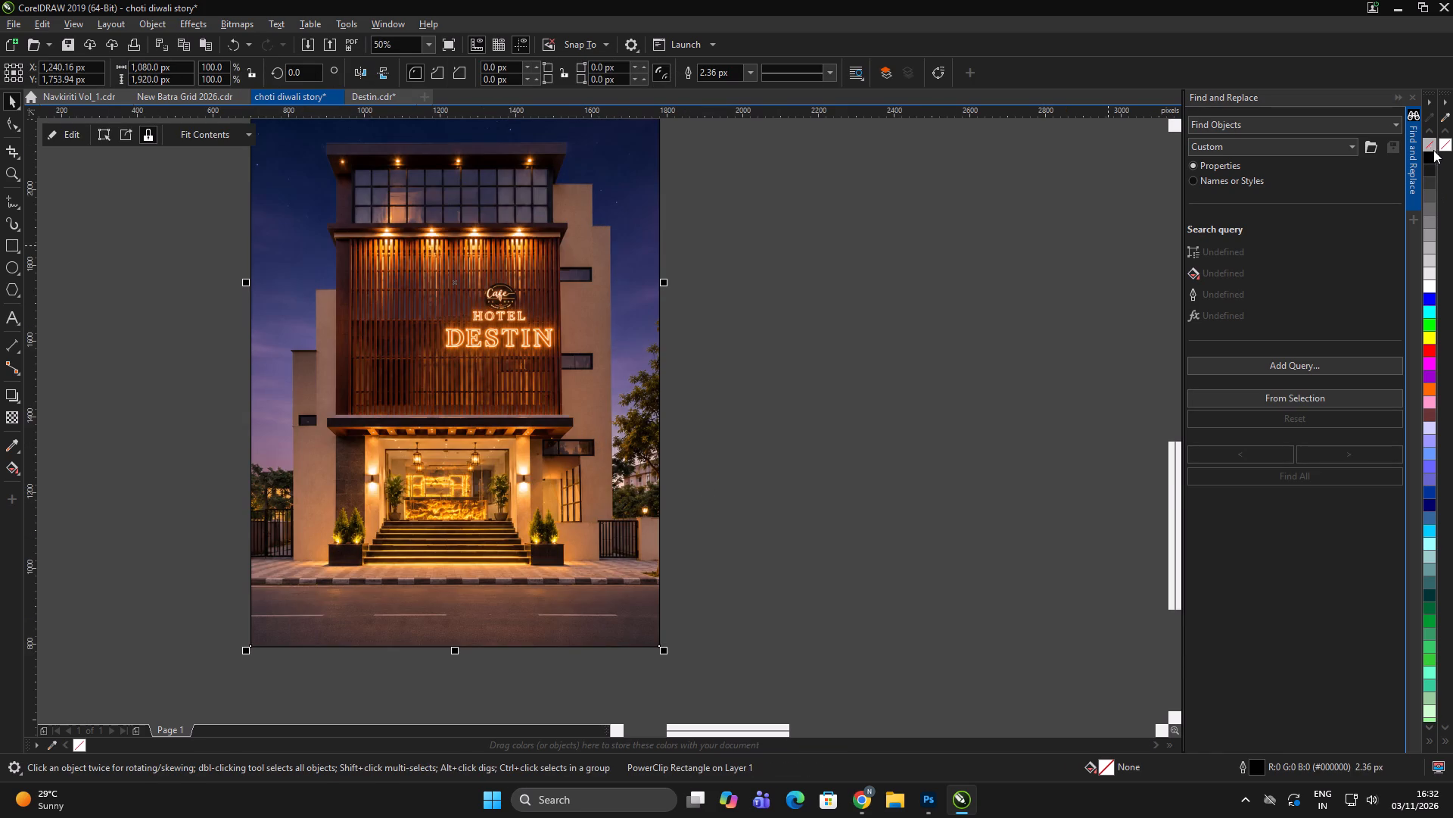
pyautogui.rightClick(1429, 145)
pyautogui.doubleClick(876, 327)
# Enlarge the clipped facade image slightly to about 1102 x 1959 px inside its frame.
pyautogui.scroll(-2, 613, 454)
pyautogui.click(659, 451)
pyautogui.scroll(3, 618, 479)
pyautogui.keyDown('alt'); pyautogui.click(565, 457); pyautogui.keyUp('alt')
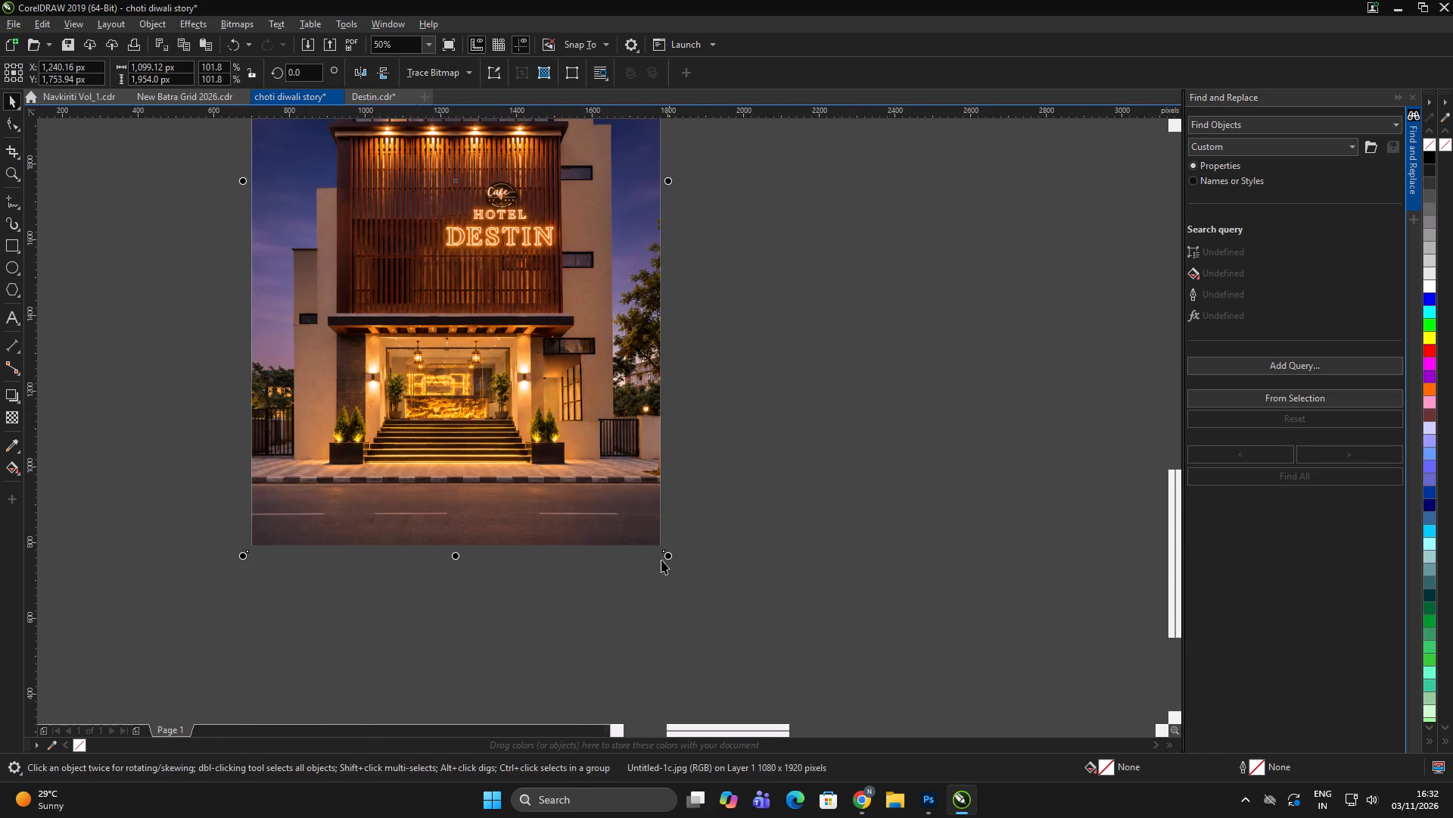
pyautogui.scroll(2, 645, 560)
pyautogui.click(726, 534)
pyautogui.scroll(-2, 679, 530)
pyautogui.doubleClick(846, 534)
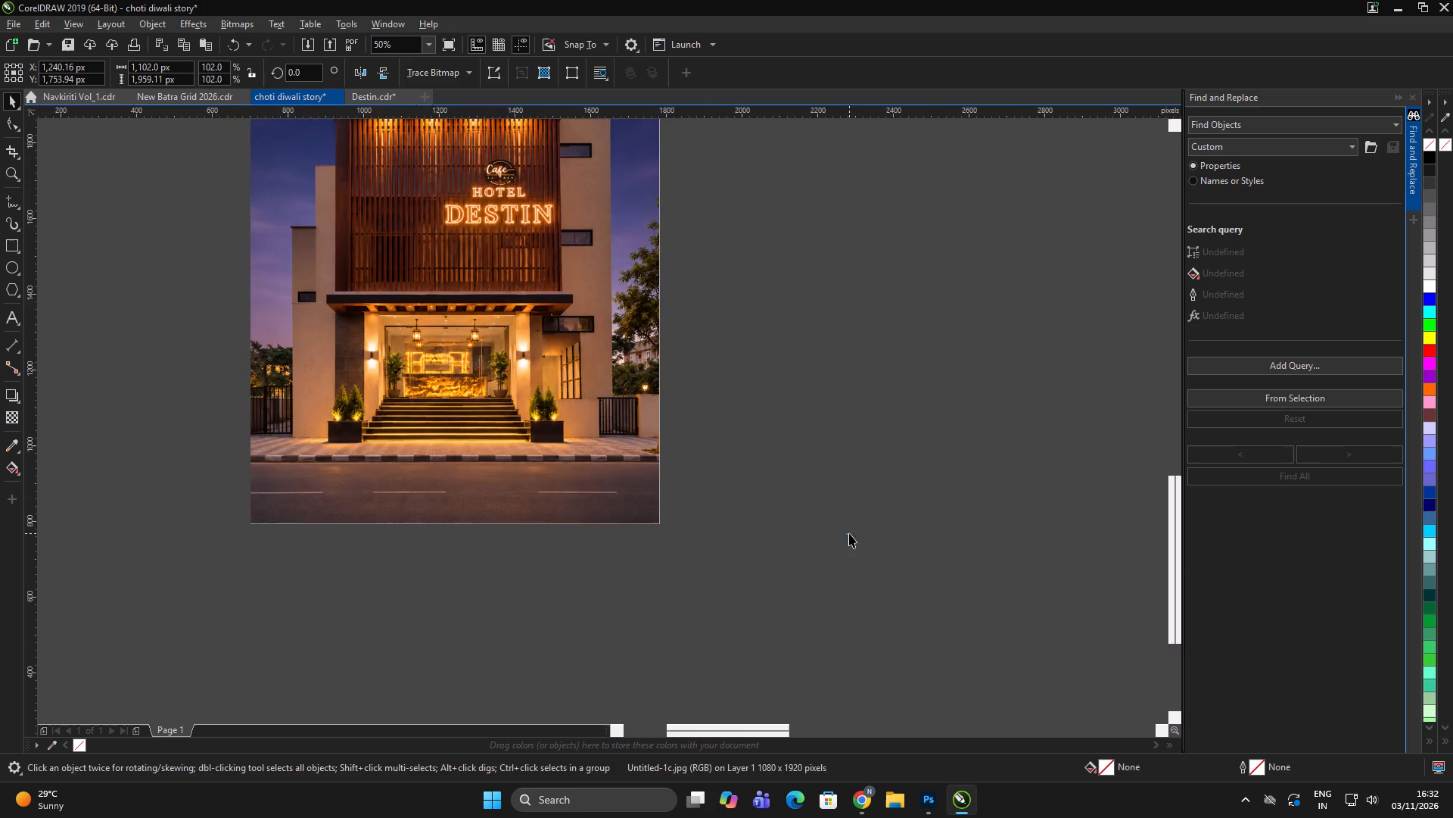
pyautogui.scroll(-2, 720, 519)
pyautogui.doubleClick(765, 535)
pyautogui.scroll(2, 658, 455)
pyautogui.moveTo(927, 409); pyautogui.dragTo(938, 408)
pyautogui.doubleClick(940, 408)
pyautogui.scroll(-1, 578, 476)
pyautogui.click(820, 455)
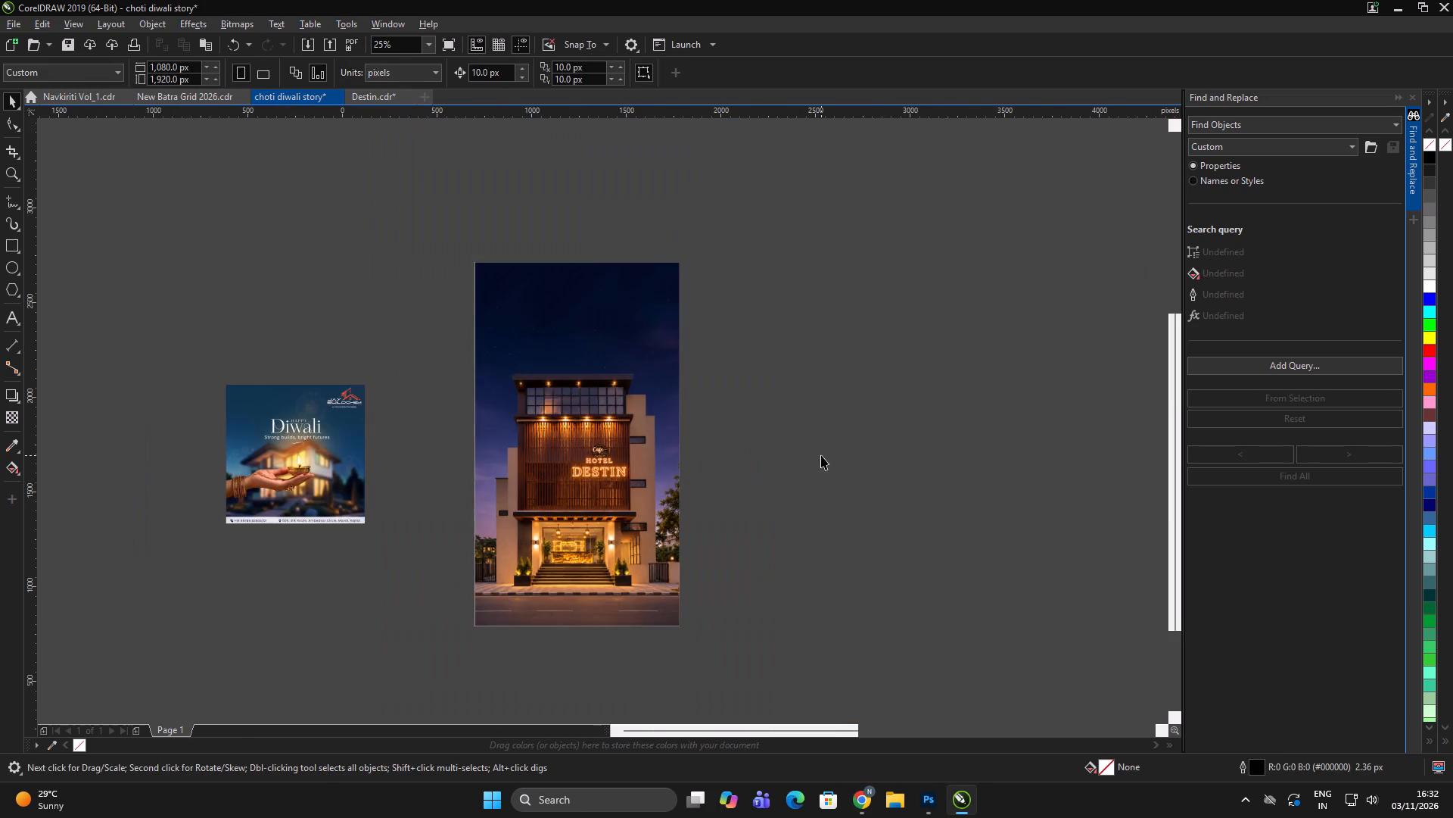
# Move the Happy Diwali reference image closer to the page's left side, centred at about X 84 px, Y 1832 px.
pyautogui.moveTo(821, 454); pyautogui.dragTo(804, 454)
pyautogui.scroll(1, 390, 448)
pyautogui.click(250, 447)
pyautogui.moveTo(221, 442); pyautogui.dragTo(405, 286)
pyautogui.doubleClick(1125, 264)
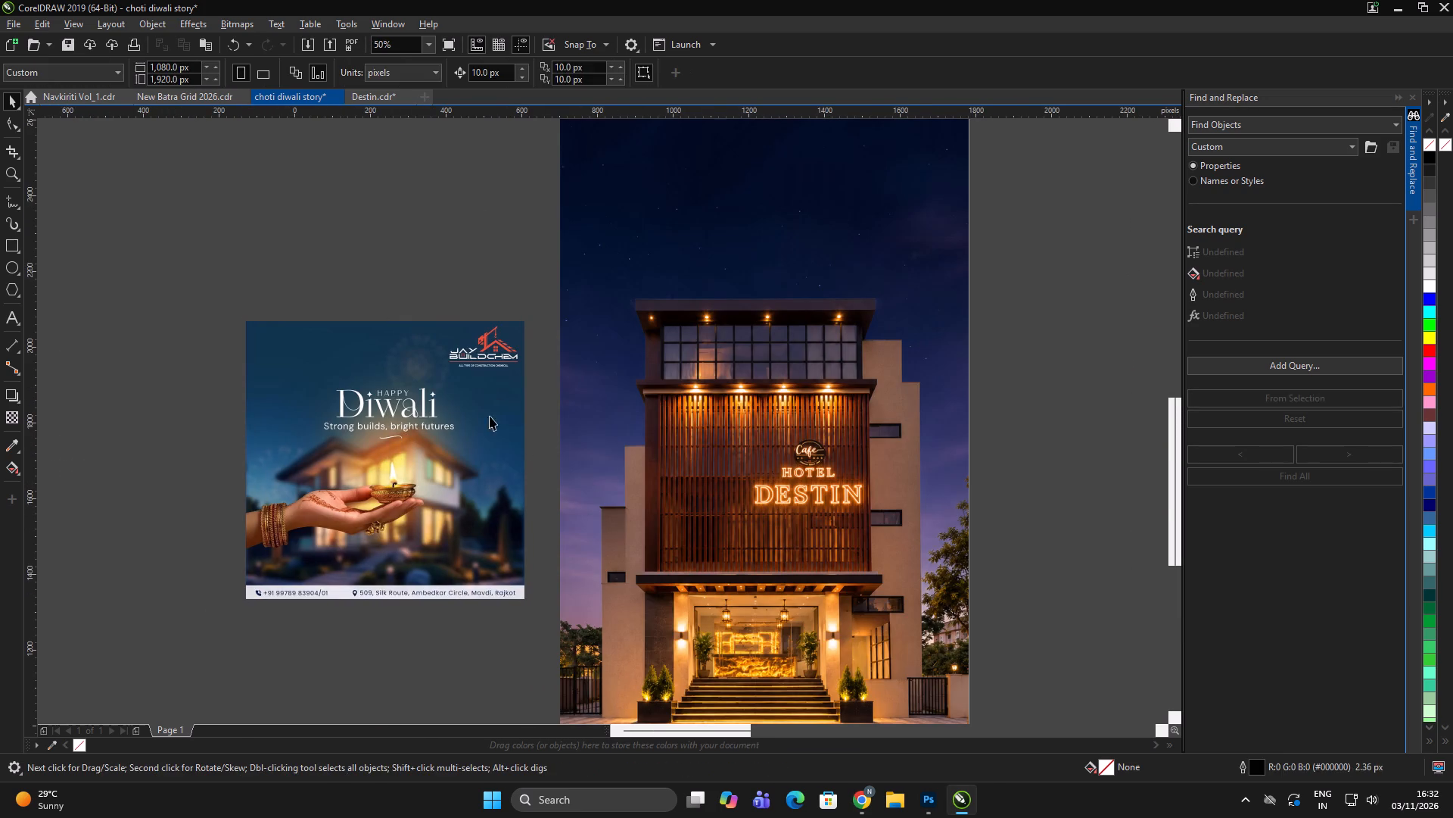
pyautogui.moveTo(300, 448); pyautogui.dragTo(241, 398)
pyautogui.doubleClick(220, 508)
pyautogui.scroll(3, 651, 657)
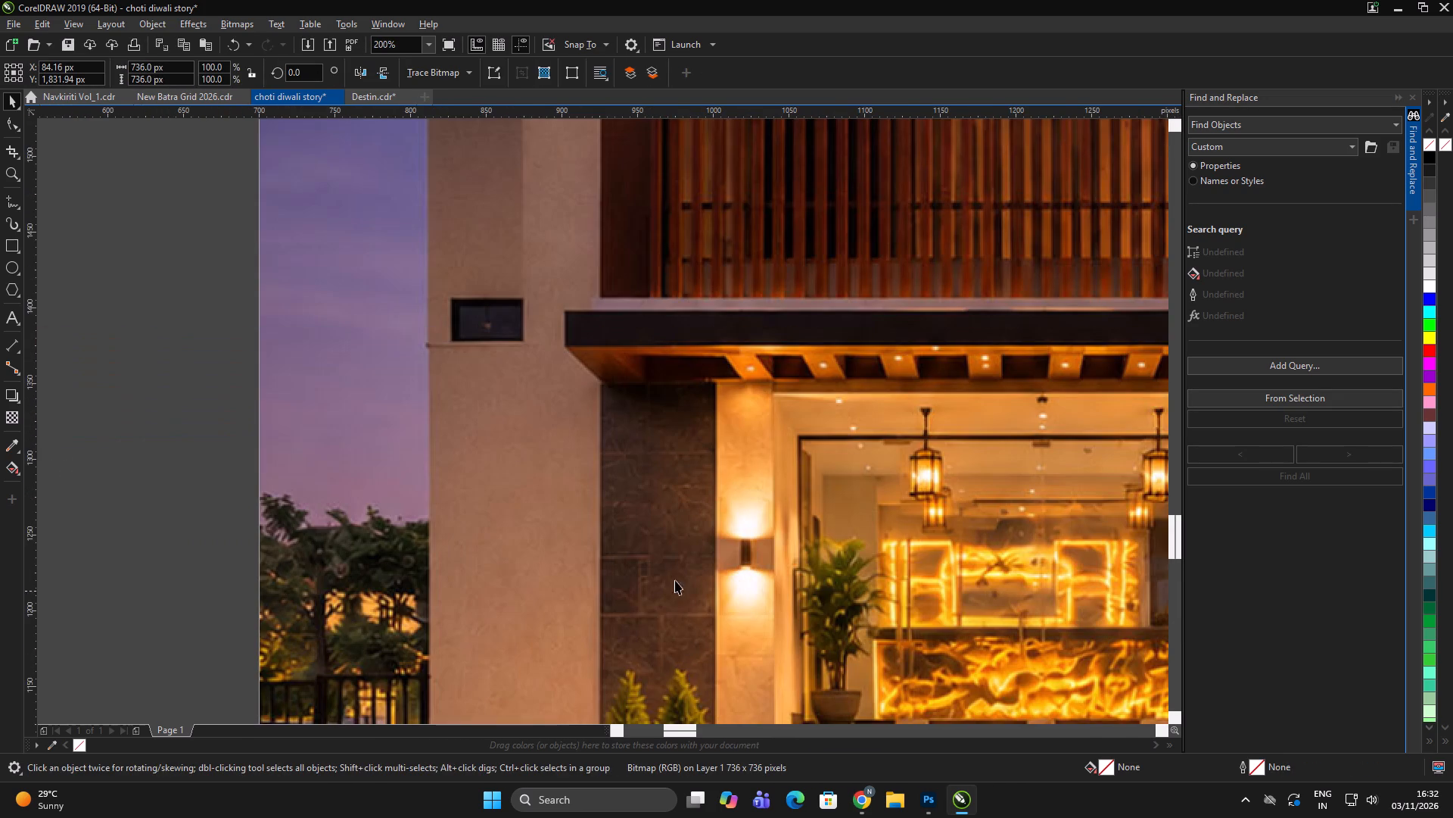
pyautogui.scroll(-3, 593, 532)
pyautogui.scroll(-1, 647, 493)
pyautogui.click(846, 462)
pyautogui.click(851, 461)
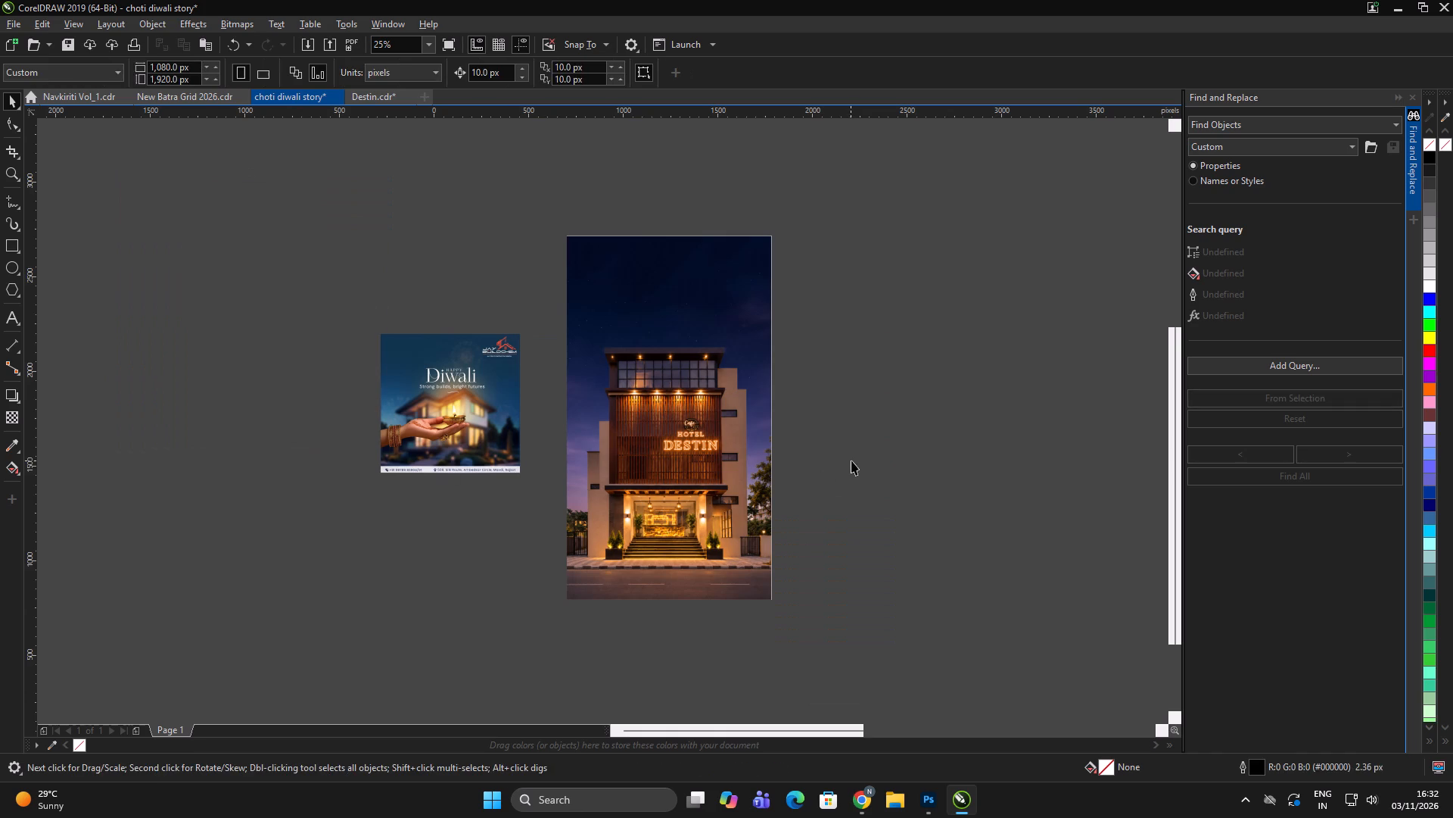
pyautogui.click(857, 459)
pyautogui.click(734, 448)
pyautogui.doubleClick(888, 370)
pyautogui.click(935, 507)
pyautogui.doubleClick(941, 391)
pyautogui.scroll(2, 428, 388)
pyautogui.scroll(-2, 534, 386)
# Move the Happy Diwali reference image farther out from the page's left side.
pyautogui.moveTo(561, 383); pyautogui.dragTo(559, 383)
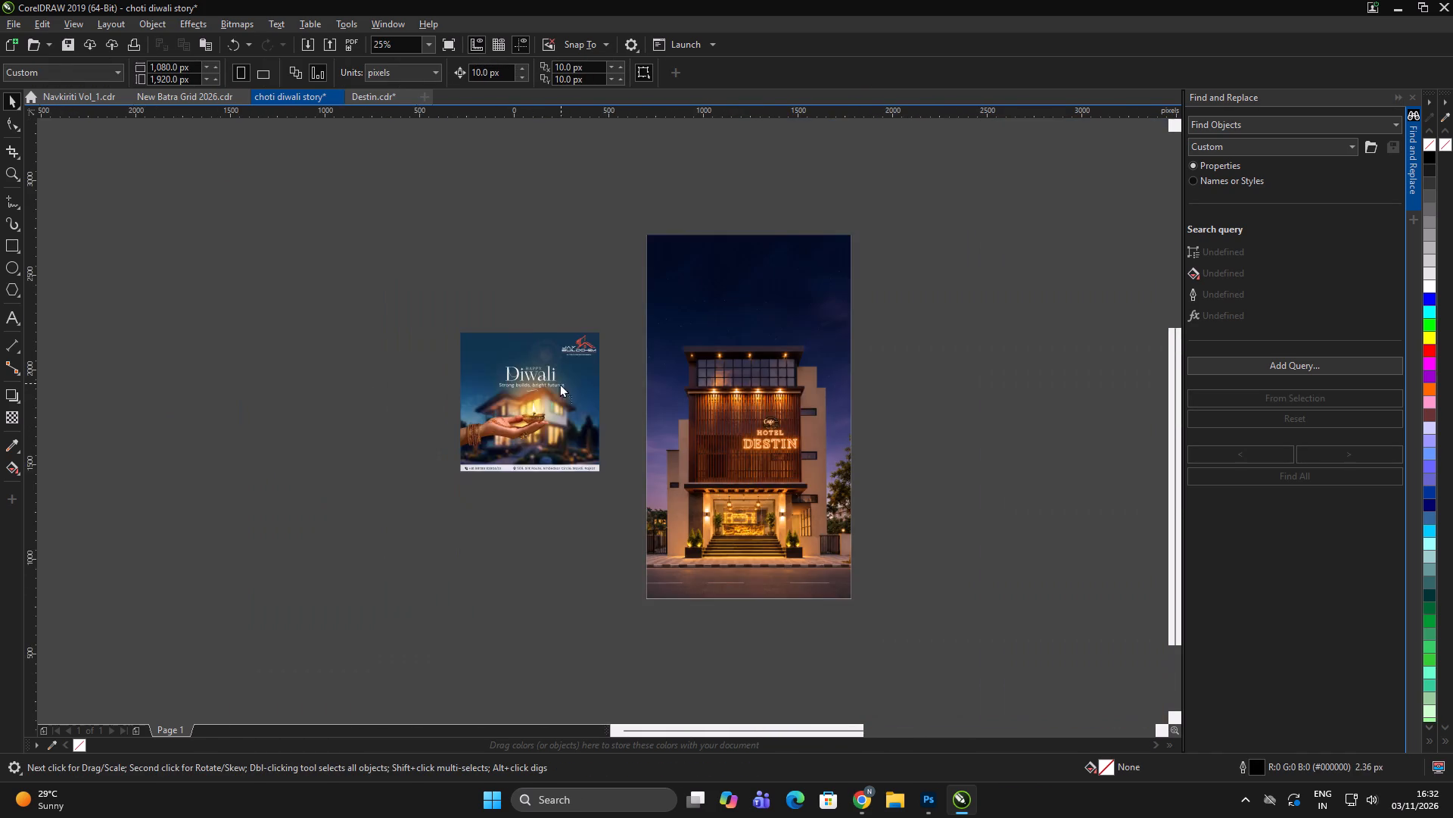
pyautogui.moveTo(559, 383); pyautogui.dragTo(295, 389)
# Switch to Chrome and search Google Images for "sky sprakle" in the night sky results tab.
pyautogui.hotkey('alt', 'Tab')
pyautogui.click(894, 0)
pyautogui.click(991, 0)
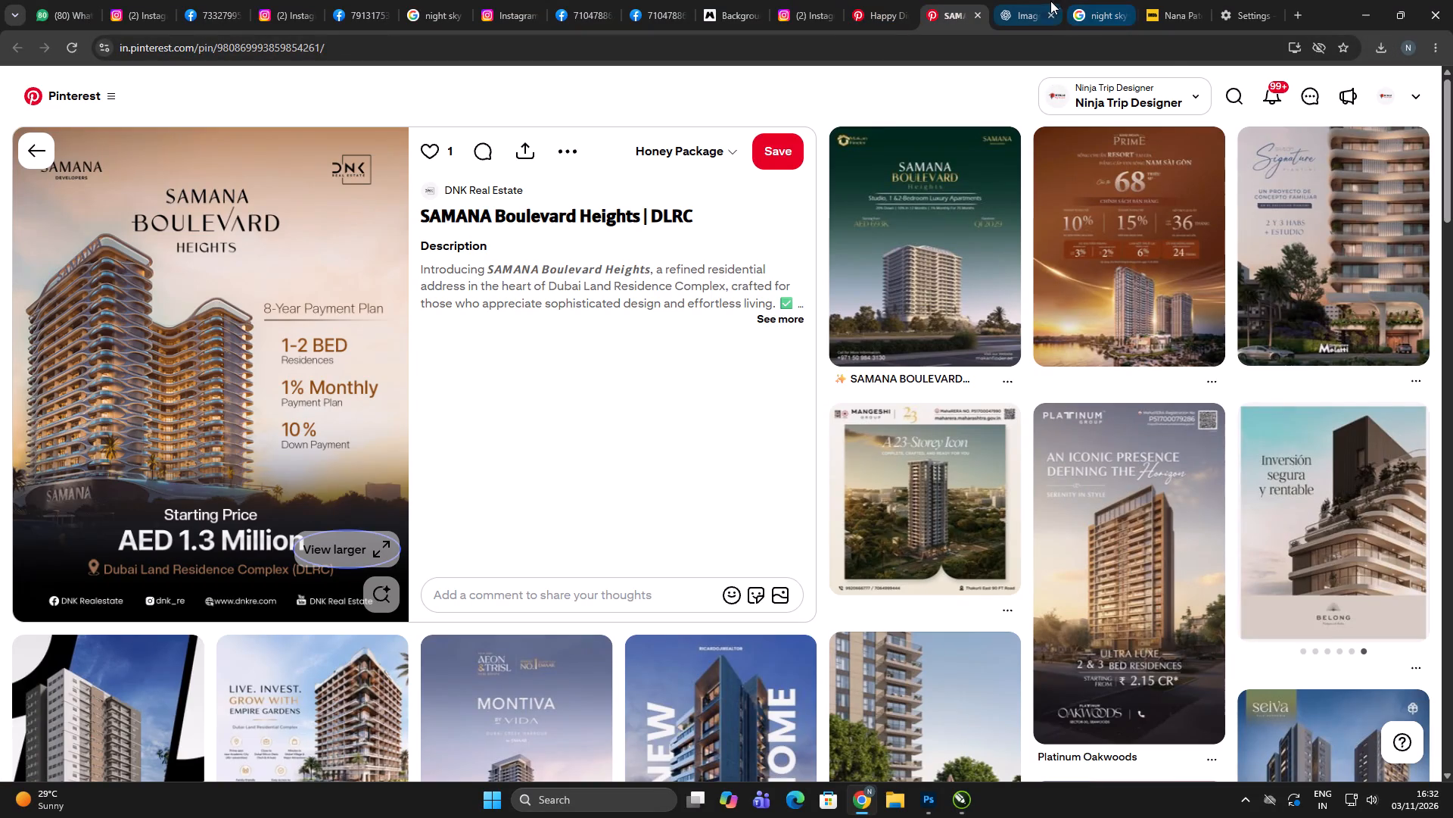
pyautogui.click(1033, 0)
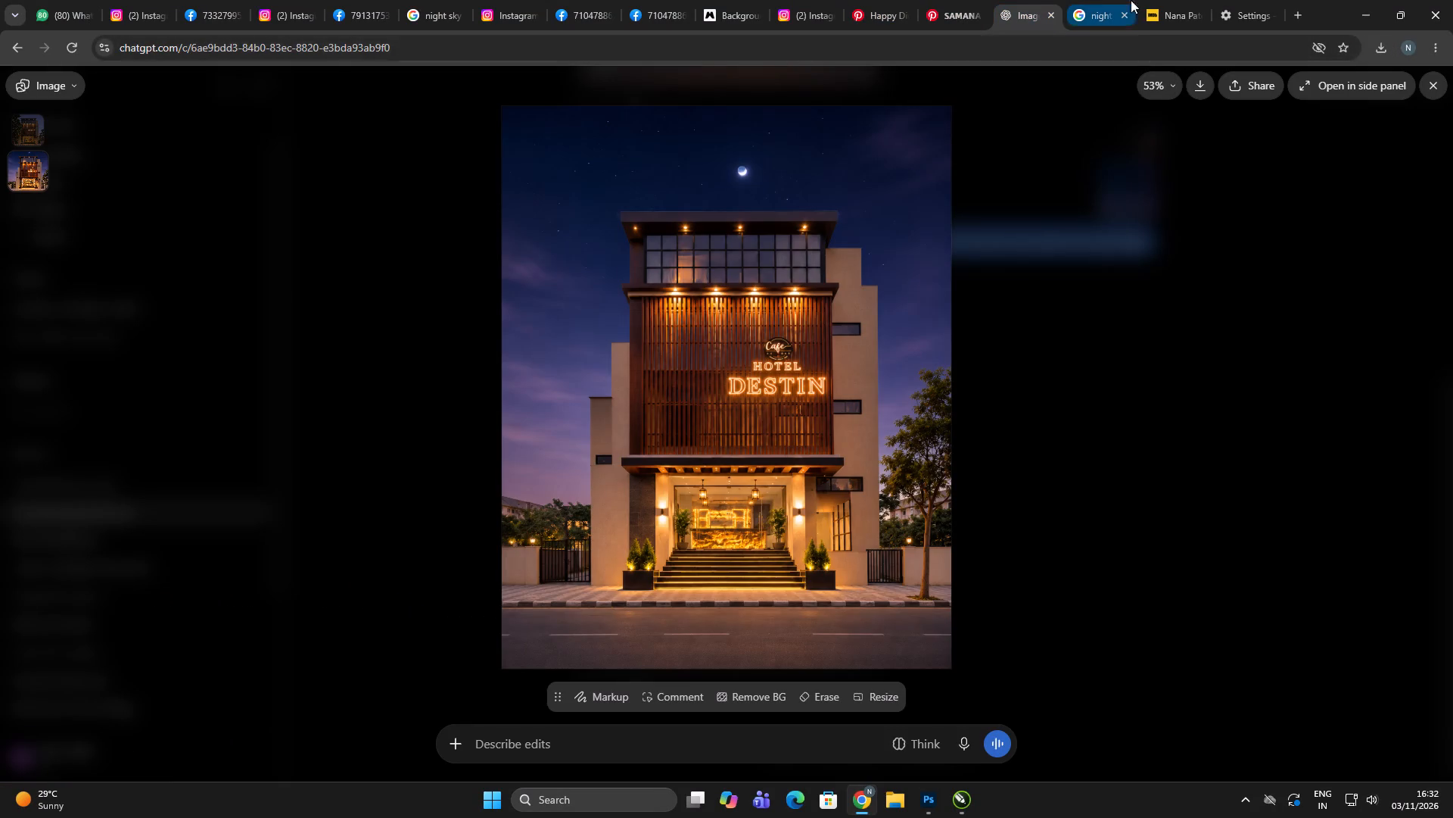
pyautogui.click(1116, 0)
pyautogui.click(568, 94)
pyautogui.hotkey('ctrl', 'a')
pyautogui.press('s')
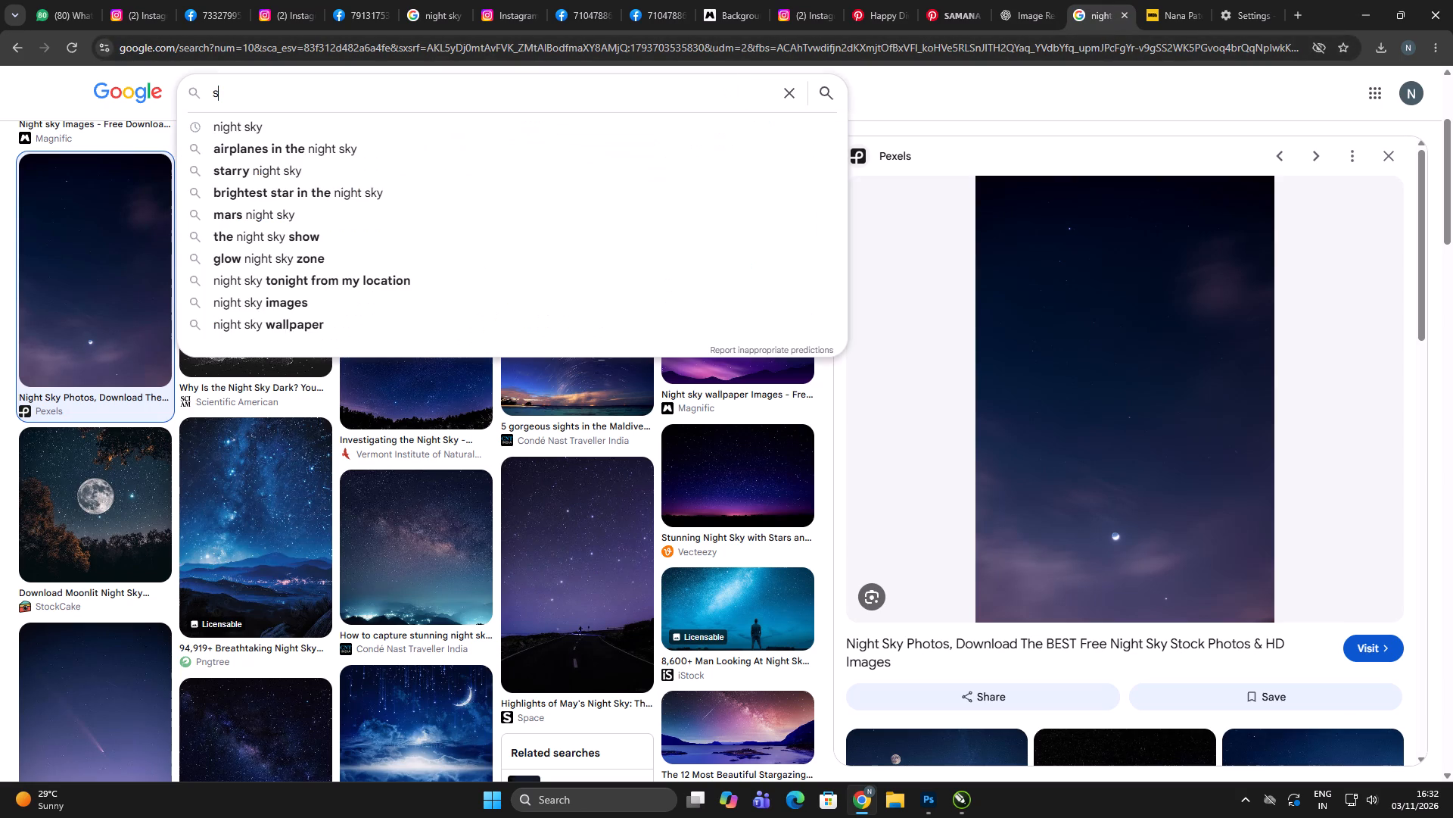
pyautogui.write('ky sp')
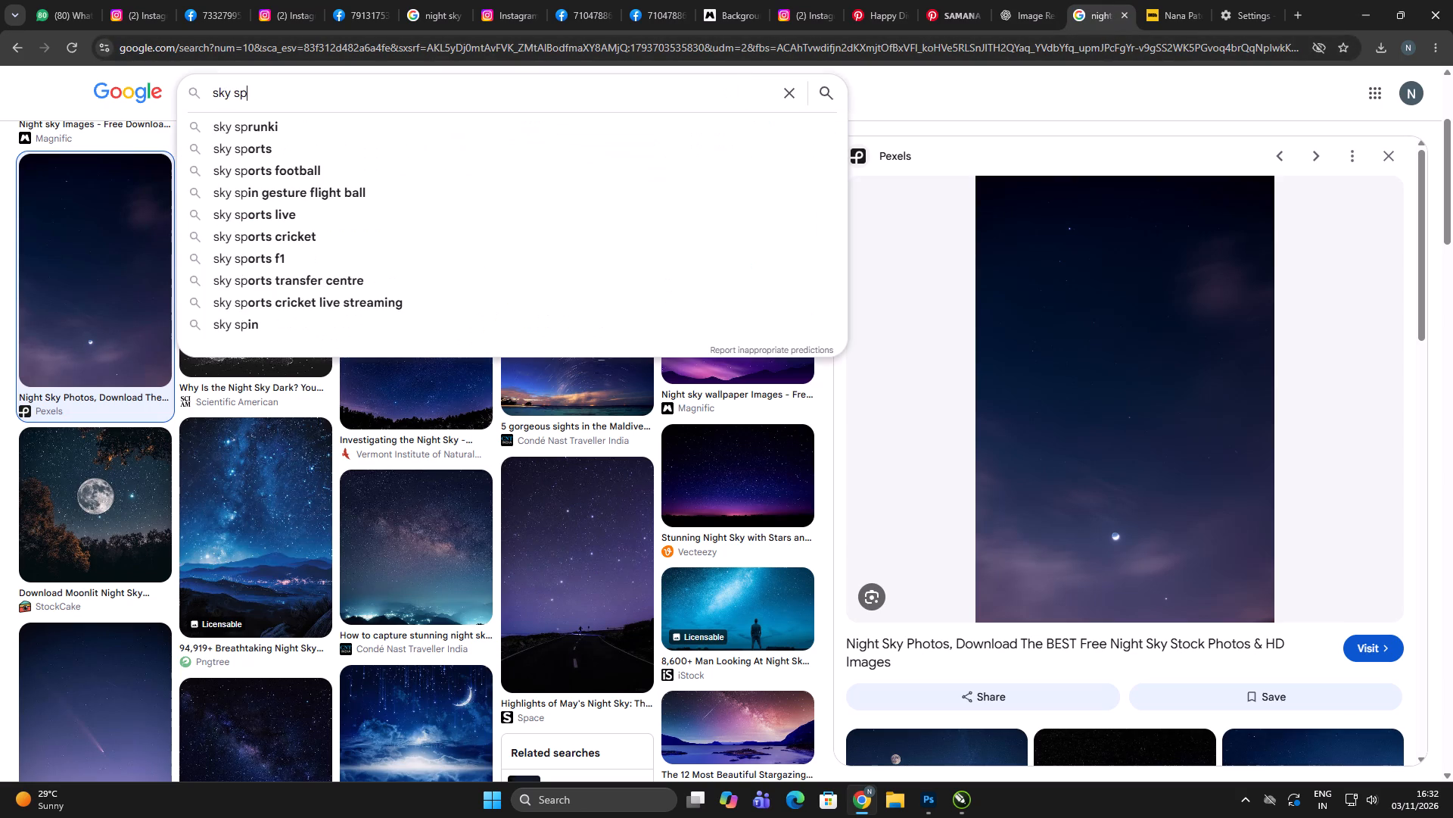
pyautogui.write('rak')
pyautogui.press('BackSpace')
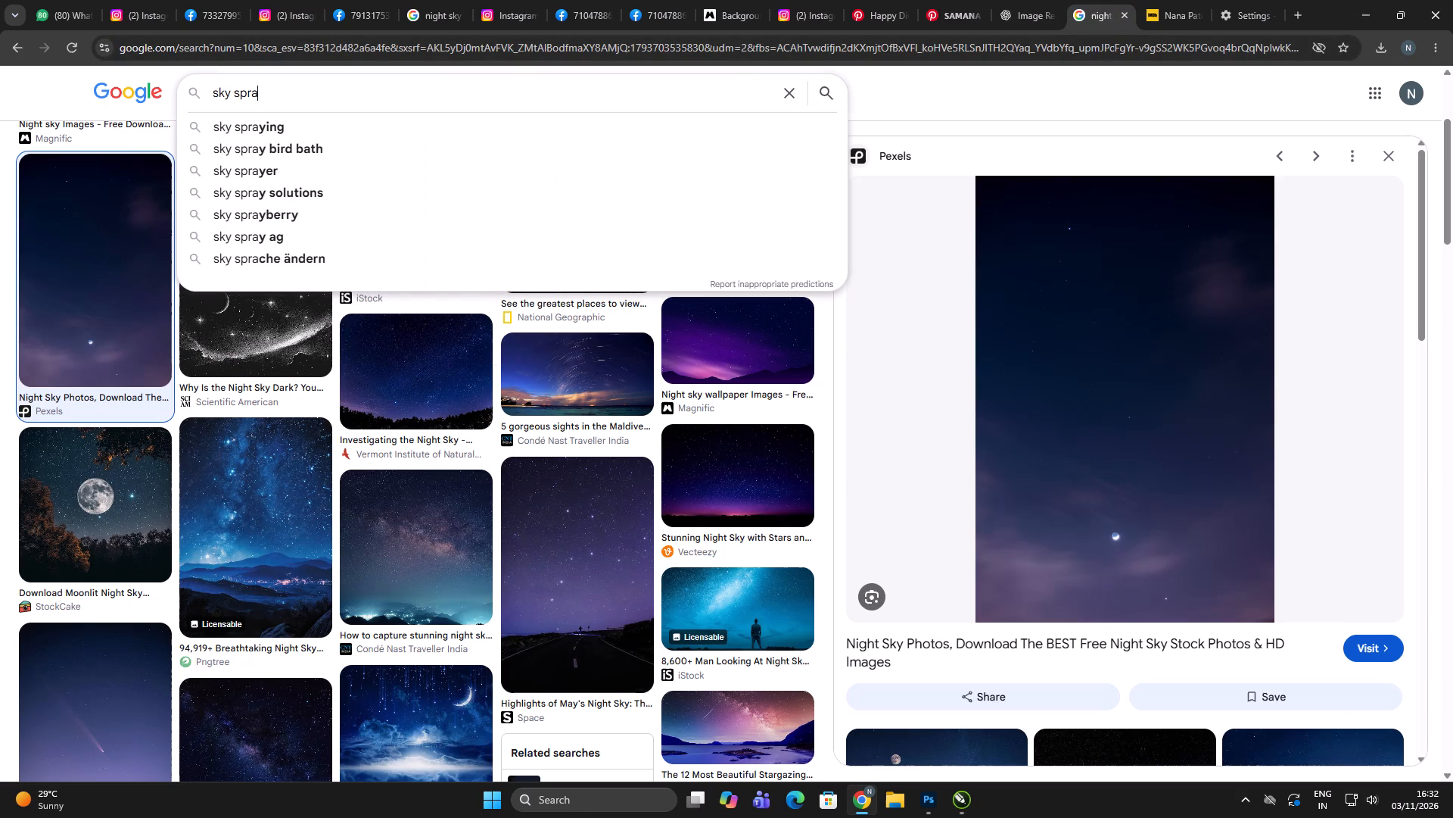
pyautogui.write('kle')
pyautogui.press('space')
pyautogui.press('Return')
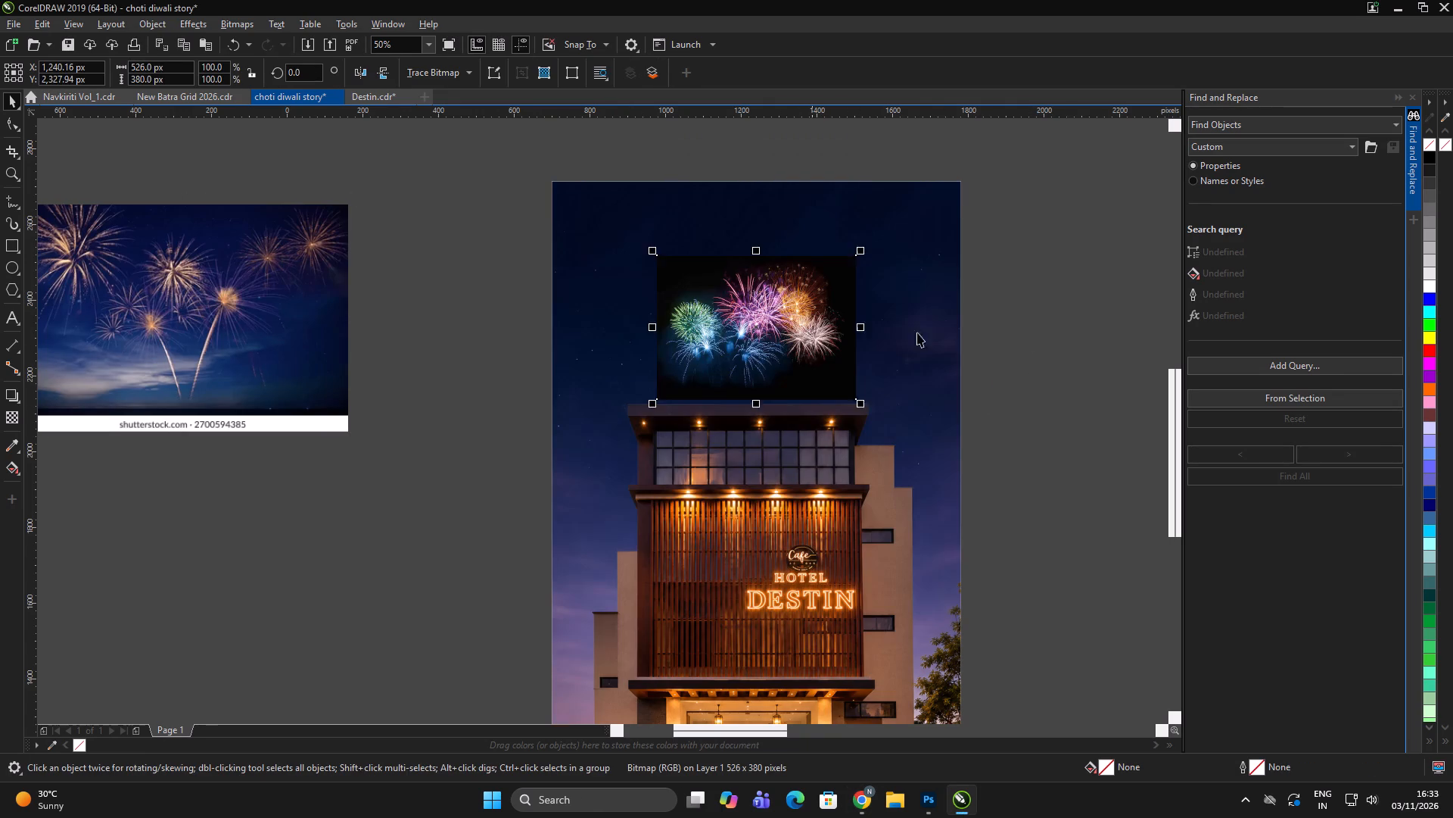
pyautogui.doubleClick(1025, 335)
pyautogui.click(969, 343)
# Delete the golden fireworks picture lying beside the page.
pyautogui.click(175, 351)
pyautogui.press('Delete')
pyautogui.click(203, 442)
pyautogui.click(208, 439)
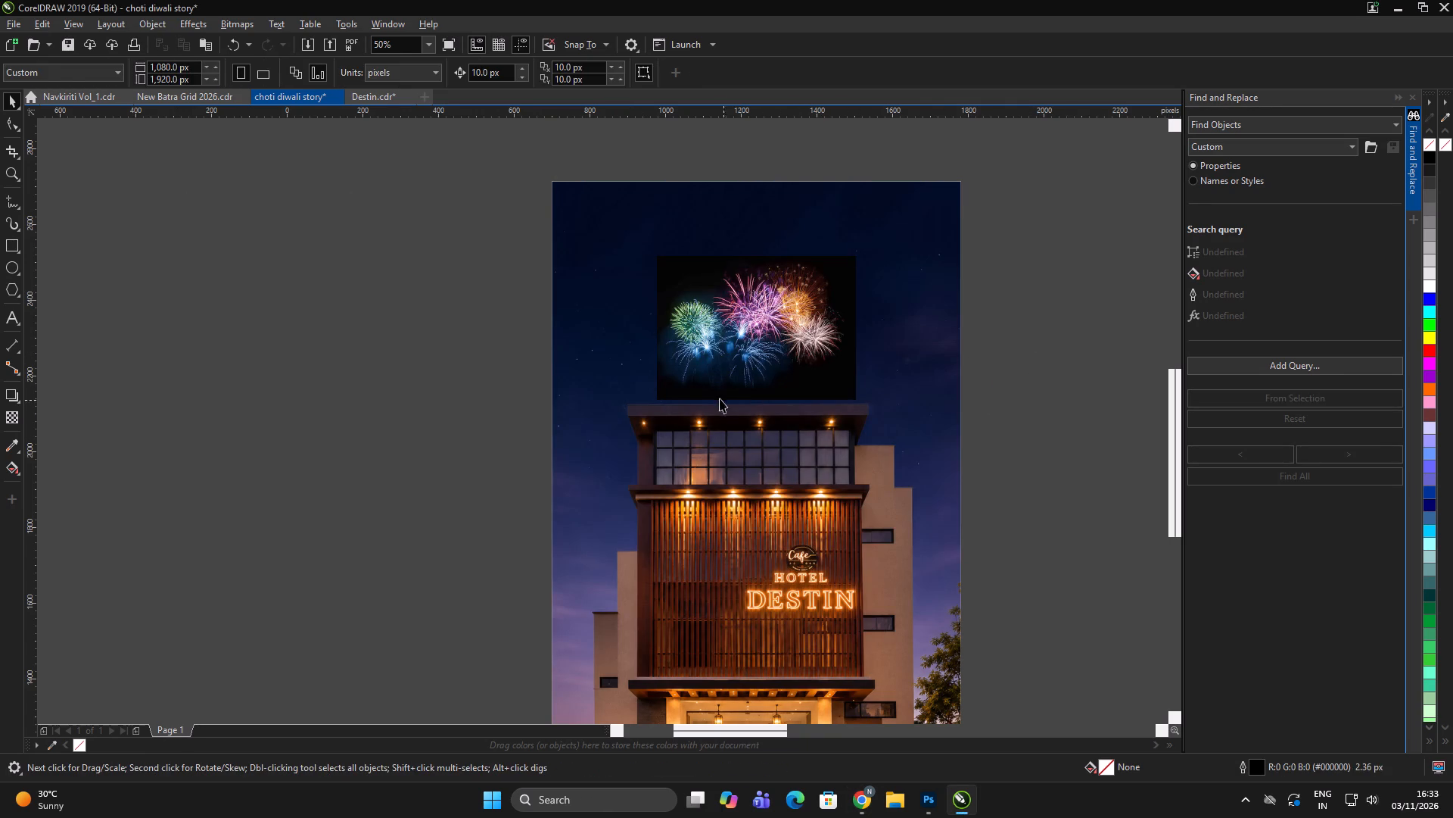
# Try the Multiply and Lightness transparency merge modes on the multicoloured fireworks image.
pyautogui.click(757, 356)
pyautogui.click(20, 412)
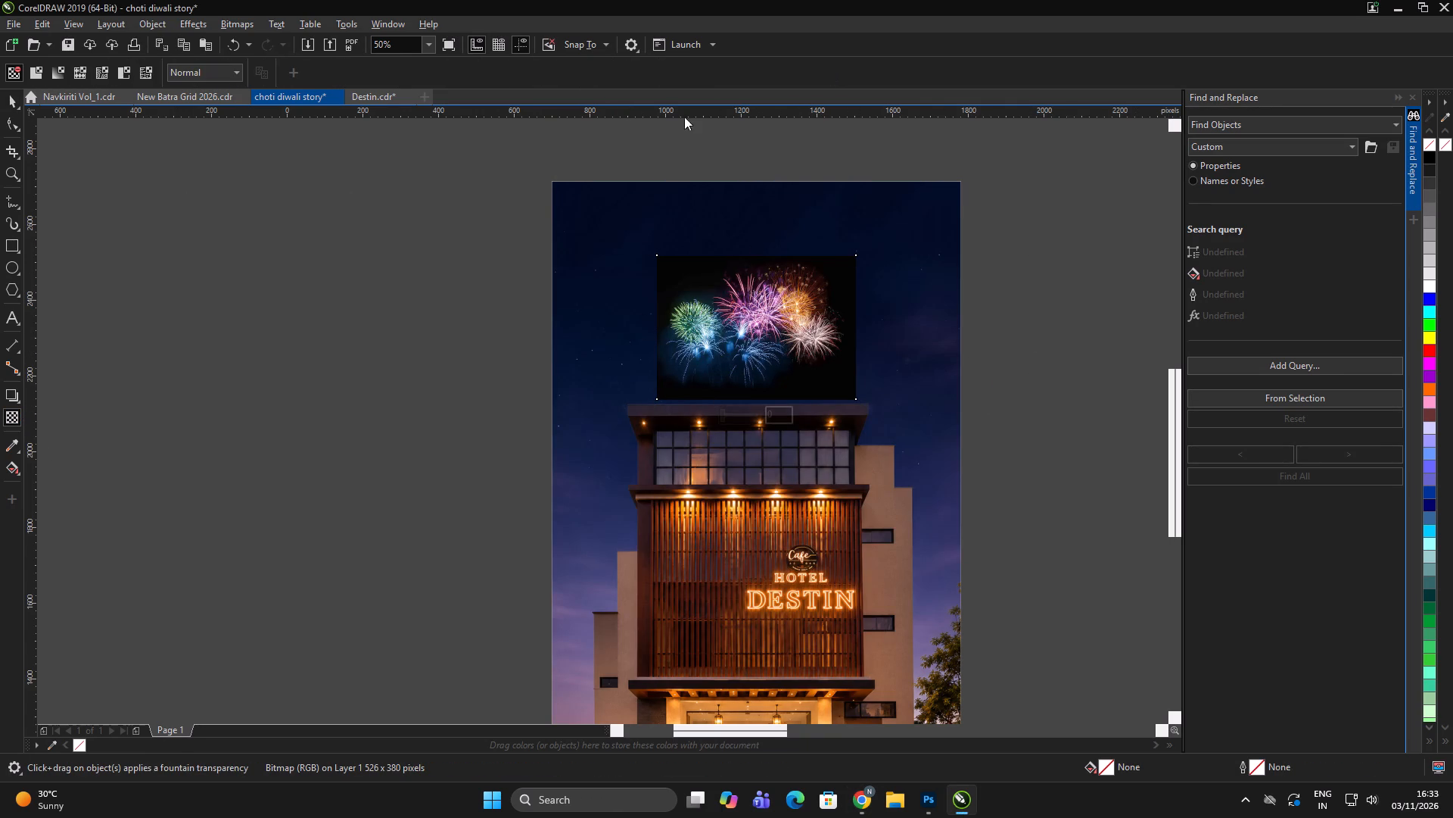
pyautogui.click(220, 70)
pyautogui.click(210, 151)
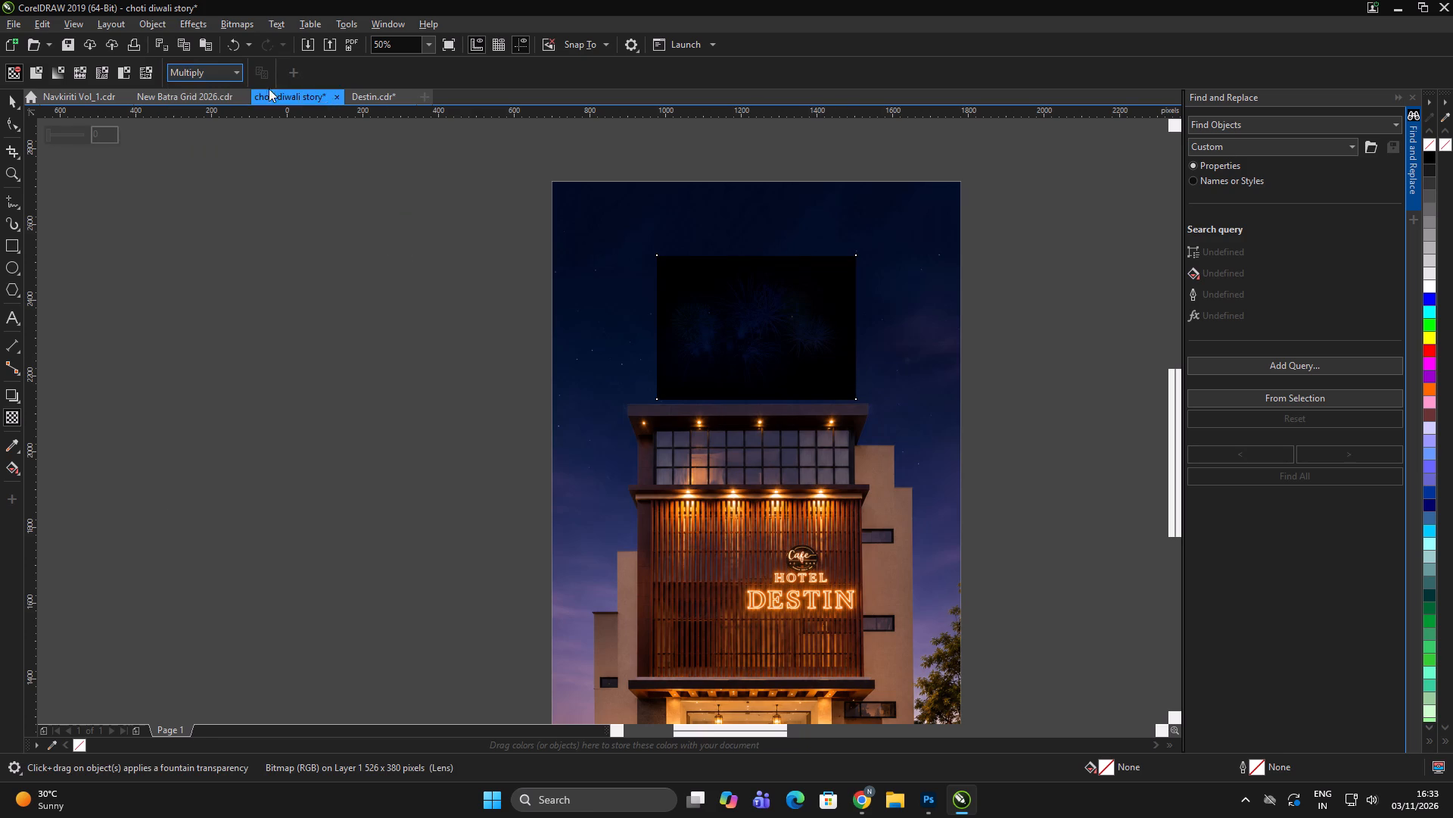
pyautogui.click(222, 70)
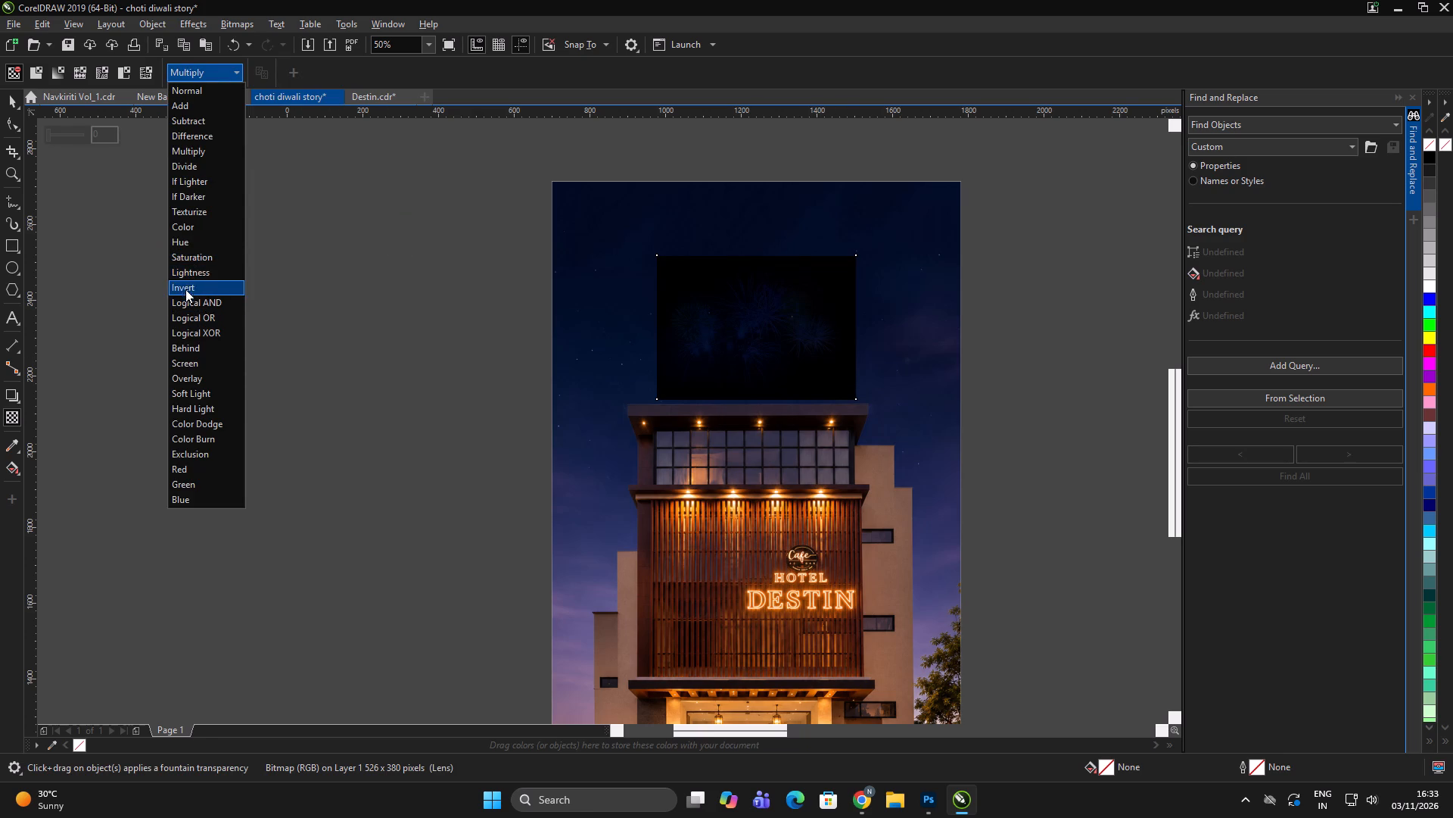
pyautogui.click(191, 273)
# Set the multicoloured fireworks image's transparency merge mode to Screen.
pyautogui.click(201, 70)
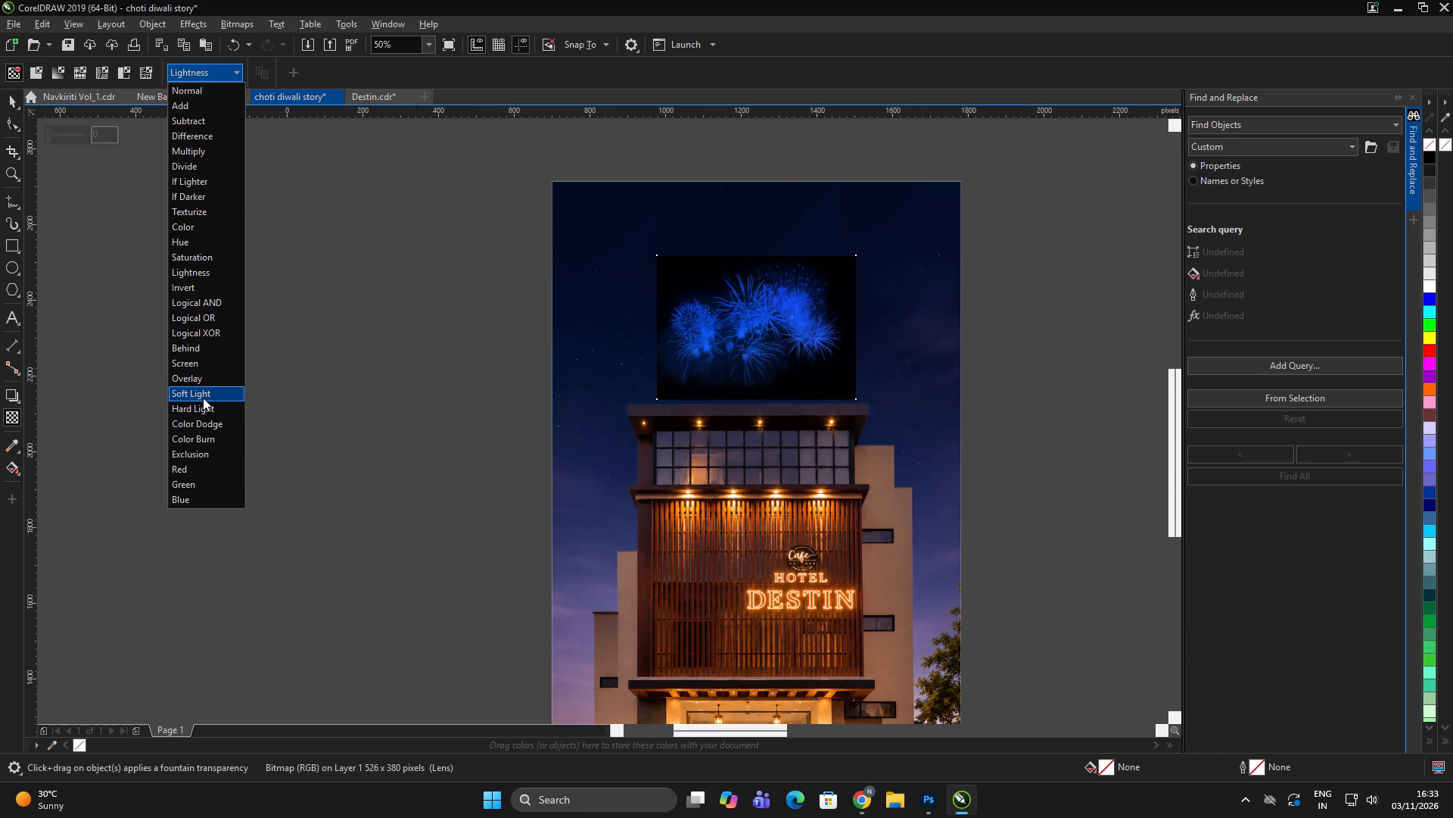
pyautogui.click(210, 357)
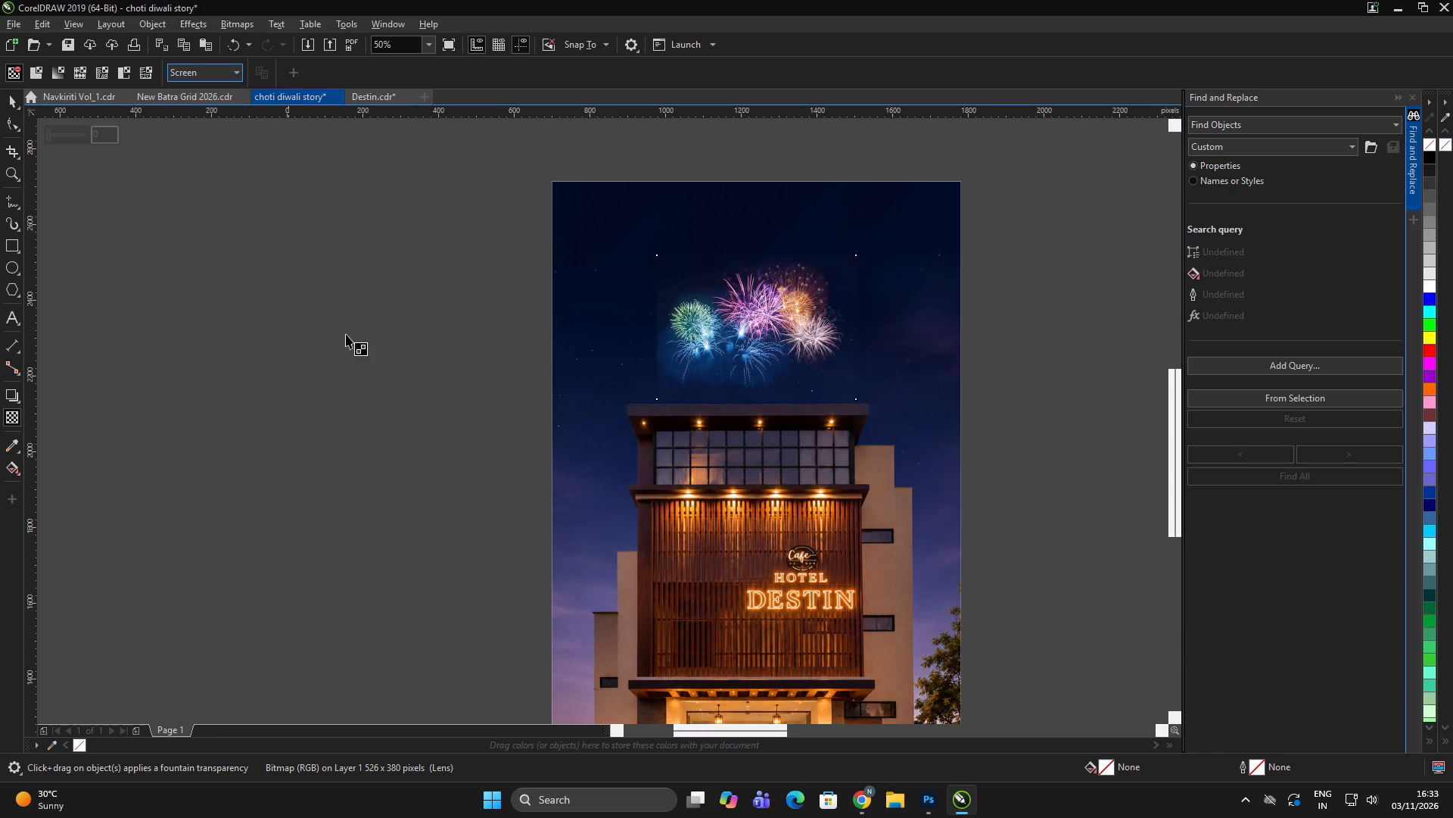
pyautogui.click(10, 102)
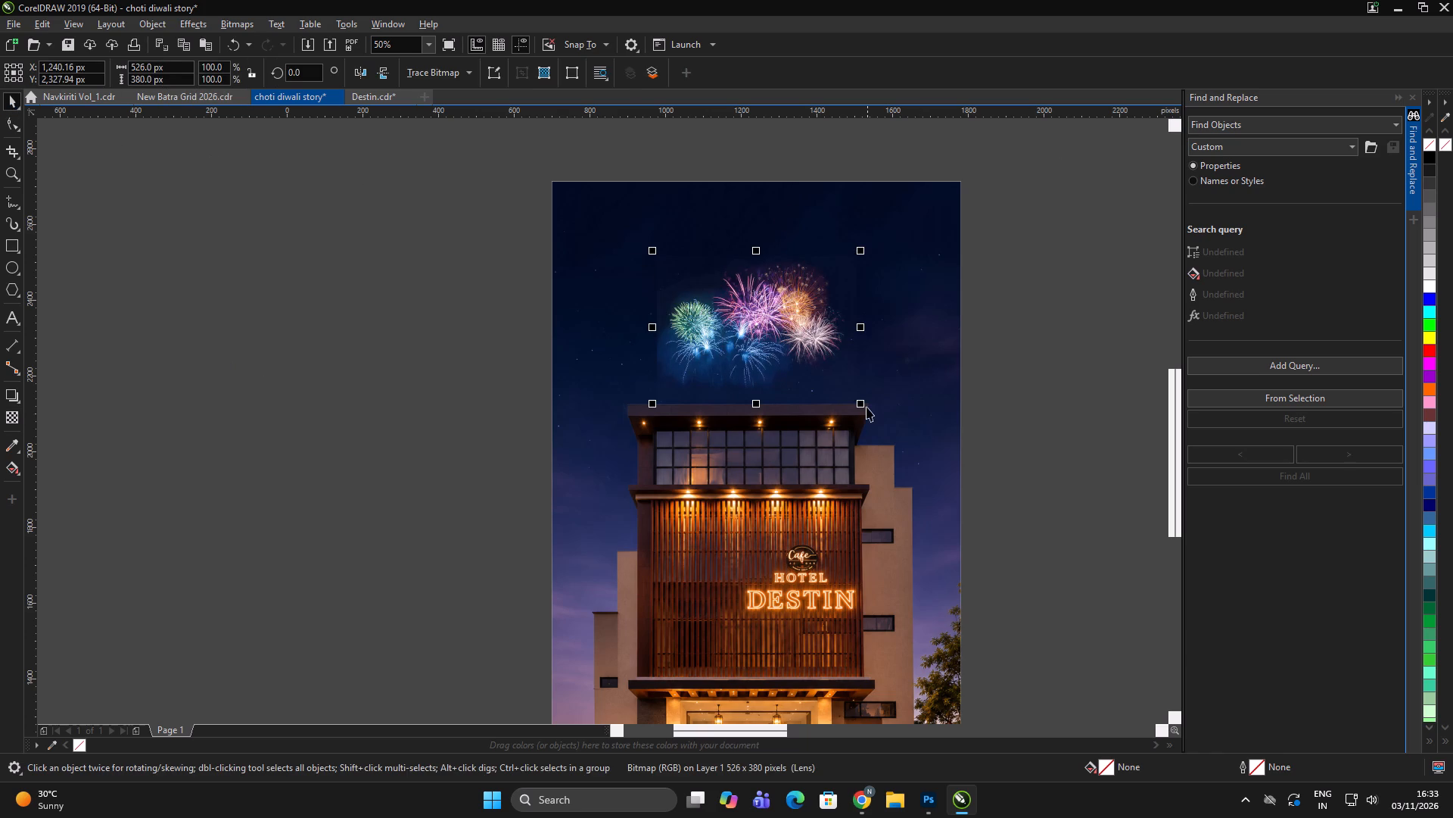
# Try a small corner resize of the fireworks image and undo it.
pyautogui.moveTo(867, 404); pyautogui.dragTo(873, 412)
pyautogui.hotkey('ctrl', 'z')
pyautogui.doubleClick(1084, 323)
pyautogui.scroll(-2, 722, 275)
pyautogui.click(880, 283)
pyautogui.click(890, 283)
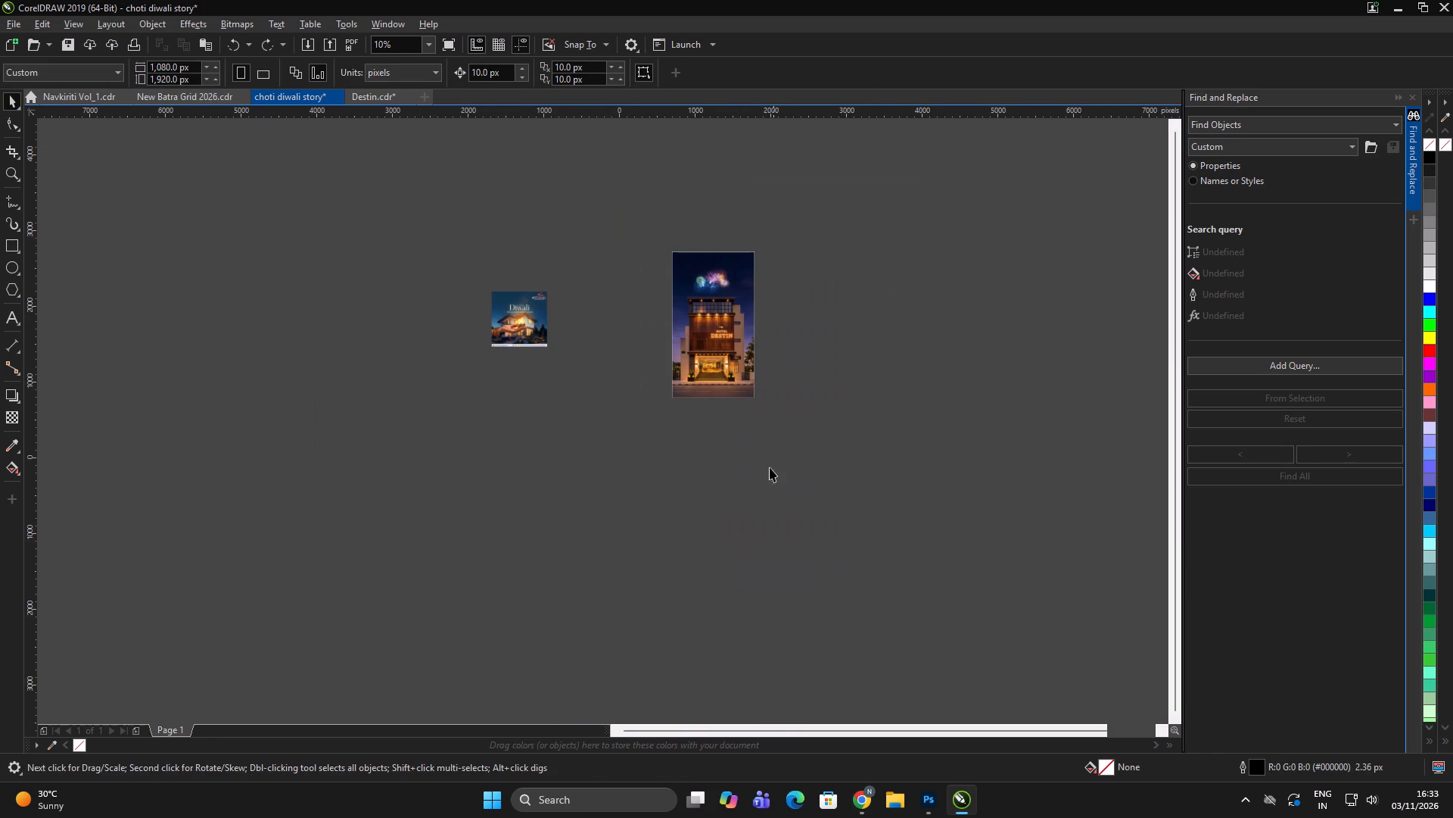
# Shift the hotel facade photo slightly down within its page-sized frame.
pyautogui.scroll(2, 752, 338)
pyautogui.doubleClick(855, 331)
pyautogui.keyDown('alt'); pyautogui.click(600, 342); pyautogui.keyUp('alt')
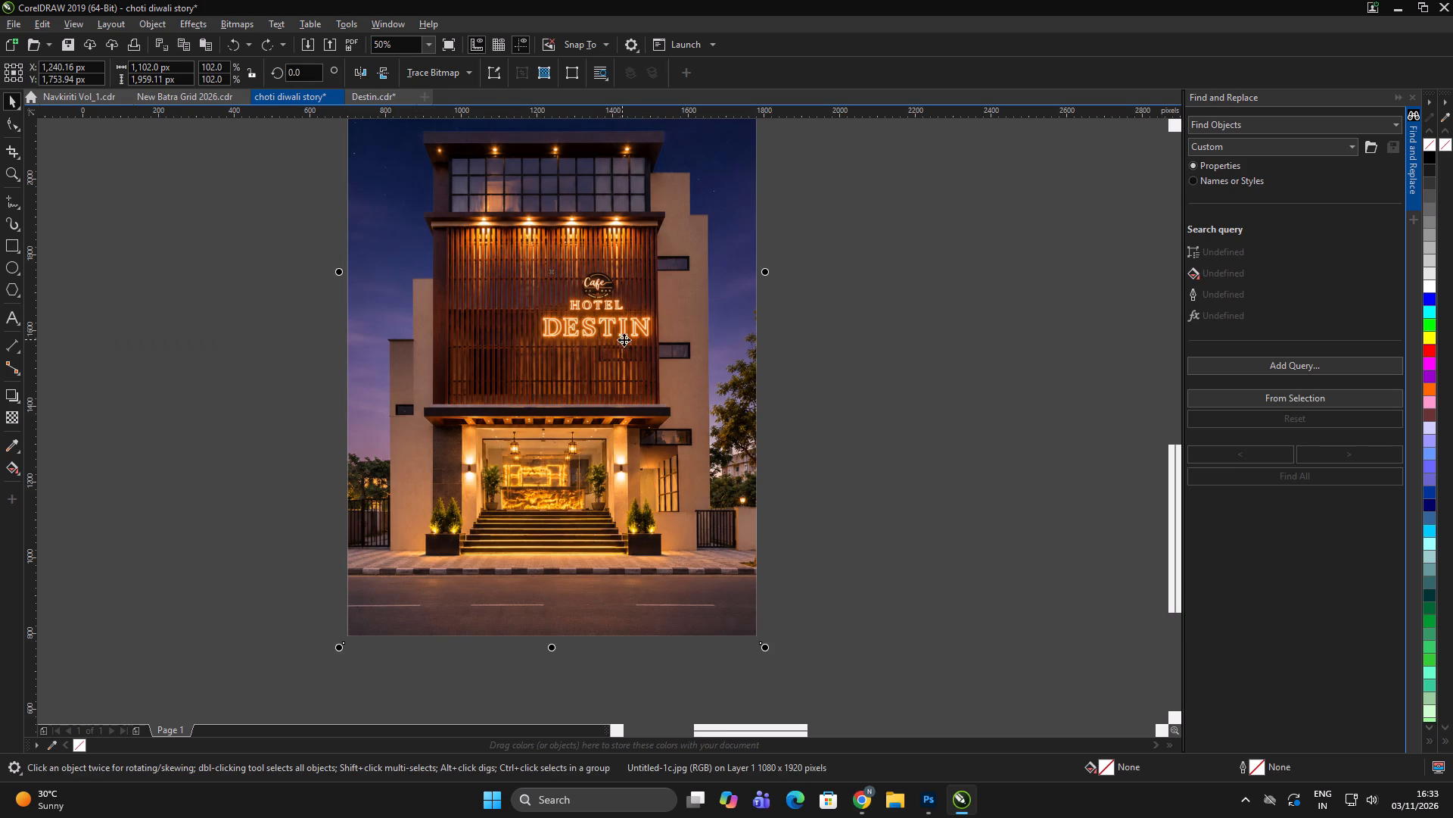
pyautogui.moveTo(627, 336); pyautogui.dragTo(627, 347)
pyautogui.scroll(1, 649, 375)
pyautogui.scroll(-2, 615, 433)
pyautogui.click(752, 451)
pyautogui.click(758, 449)
# Enlarge the multicoloured fireworks image above the hotel roof to about 886 x 640 px.
pyautogui.scroll(1, 648, 314)
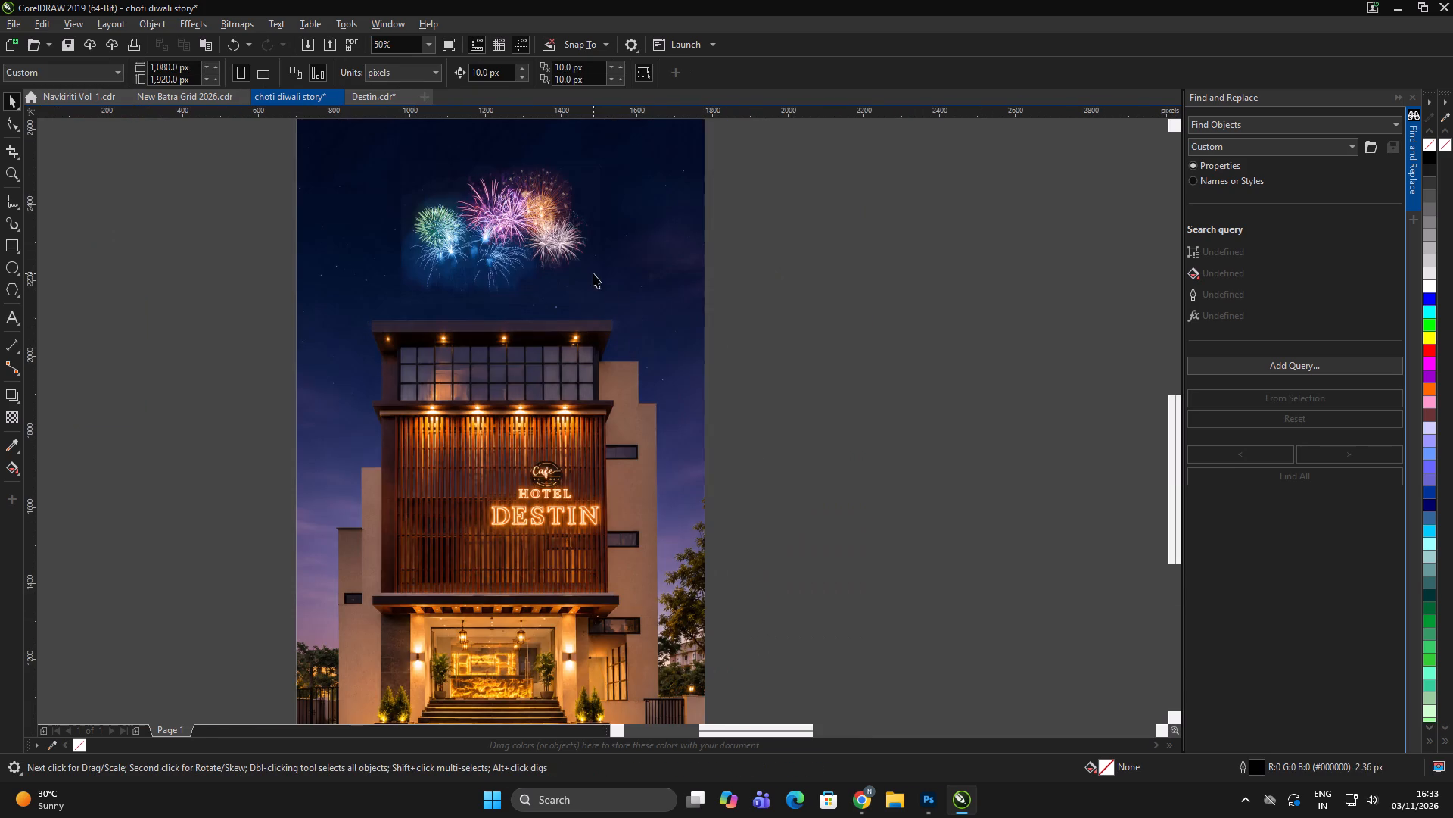
pyautogui.click(788, 329)
pyautogui.scroll(-1, 607, 342)
pyautogui.click(723, 336)
pyautogui.scroll(2, 570, 295)
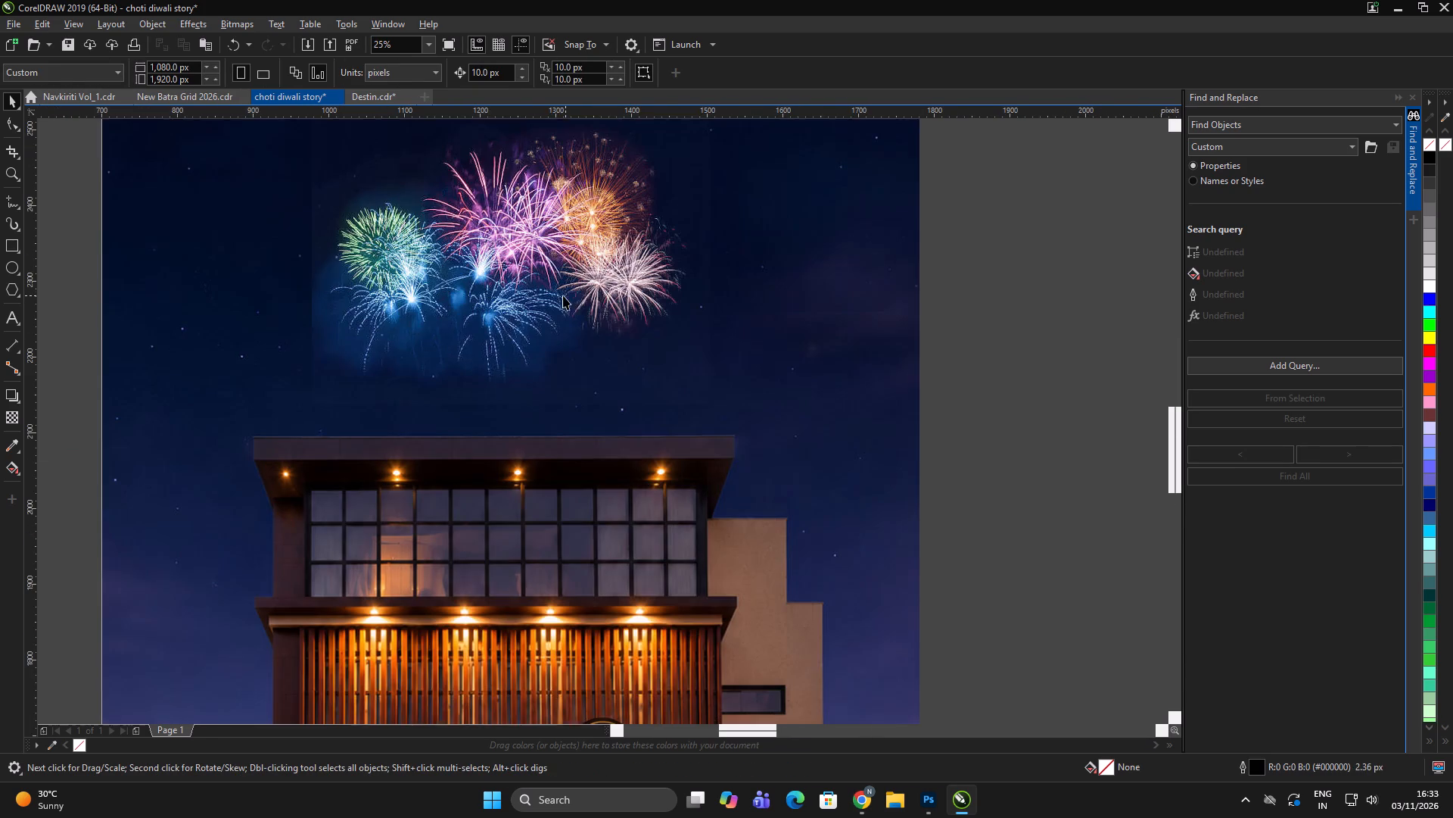
pyautogui.click(568, 297)
pyautogui.moveTo(716, 411); pyautogui.dragTo(902, 509)
pyautogui.doubleClick(1053, 479)
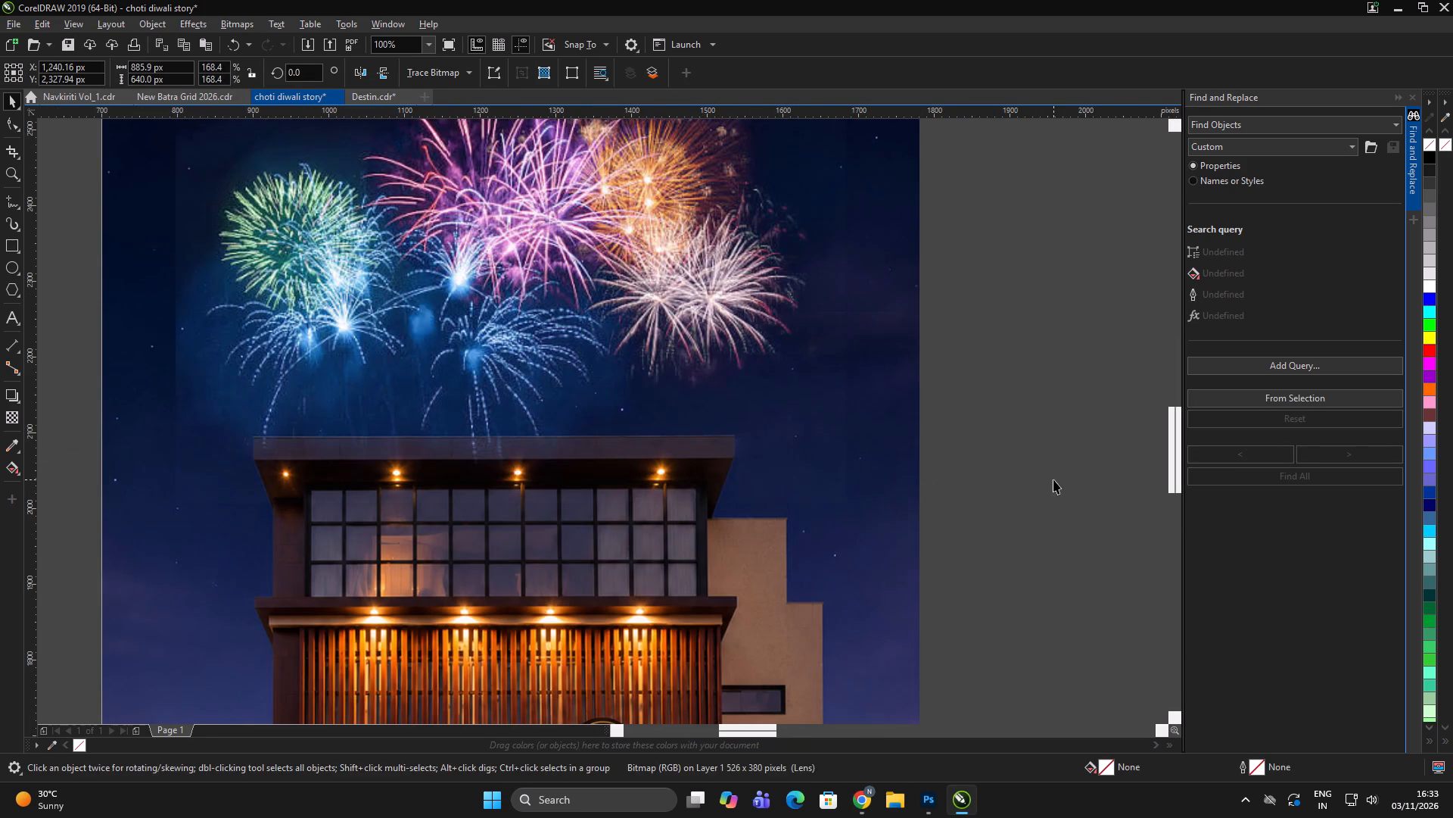
pyautogui.click(1058, 476)
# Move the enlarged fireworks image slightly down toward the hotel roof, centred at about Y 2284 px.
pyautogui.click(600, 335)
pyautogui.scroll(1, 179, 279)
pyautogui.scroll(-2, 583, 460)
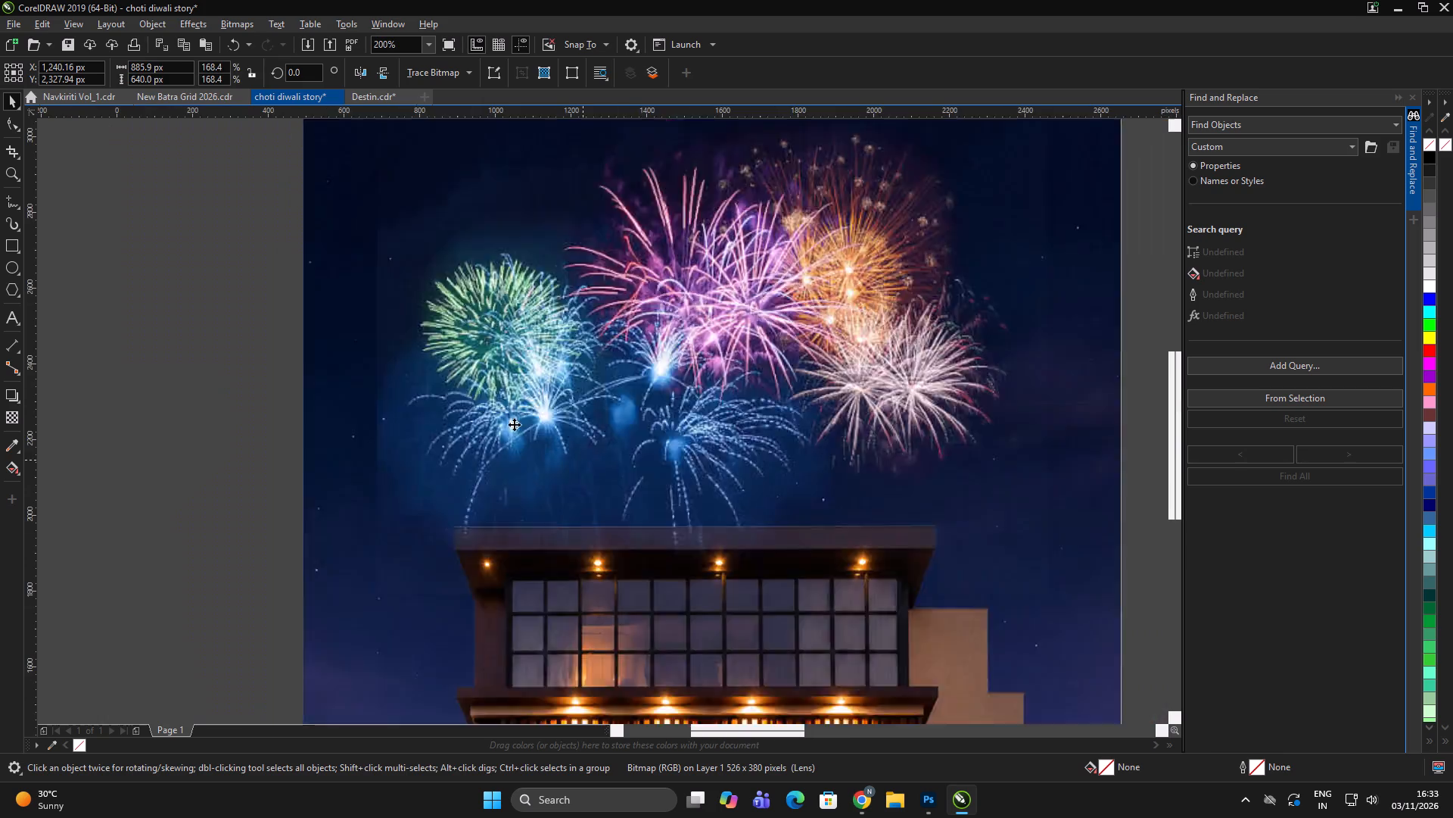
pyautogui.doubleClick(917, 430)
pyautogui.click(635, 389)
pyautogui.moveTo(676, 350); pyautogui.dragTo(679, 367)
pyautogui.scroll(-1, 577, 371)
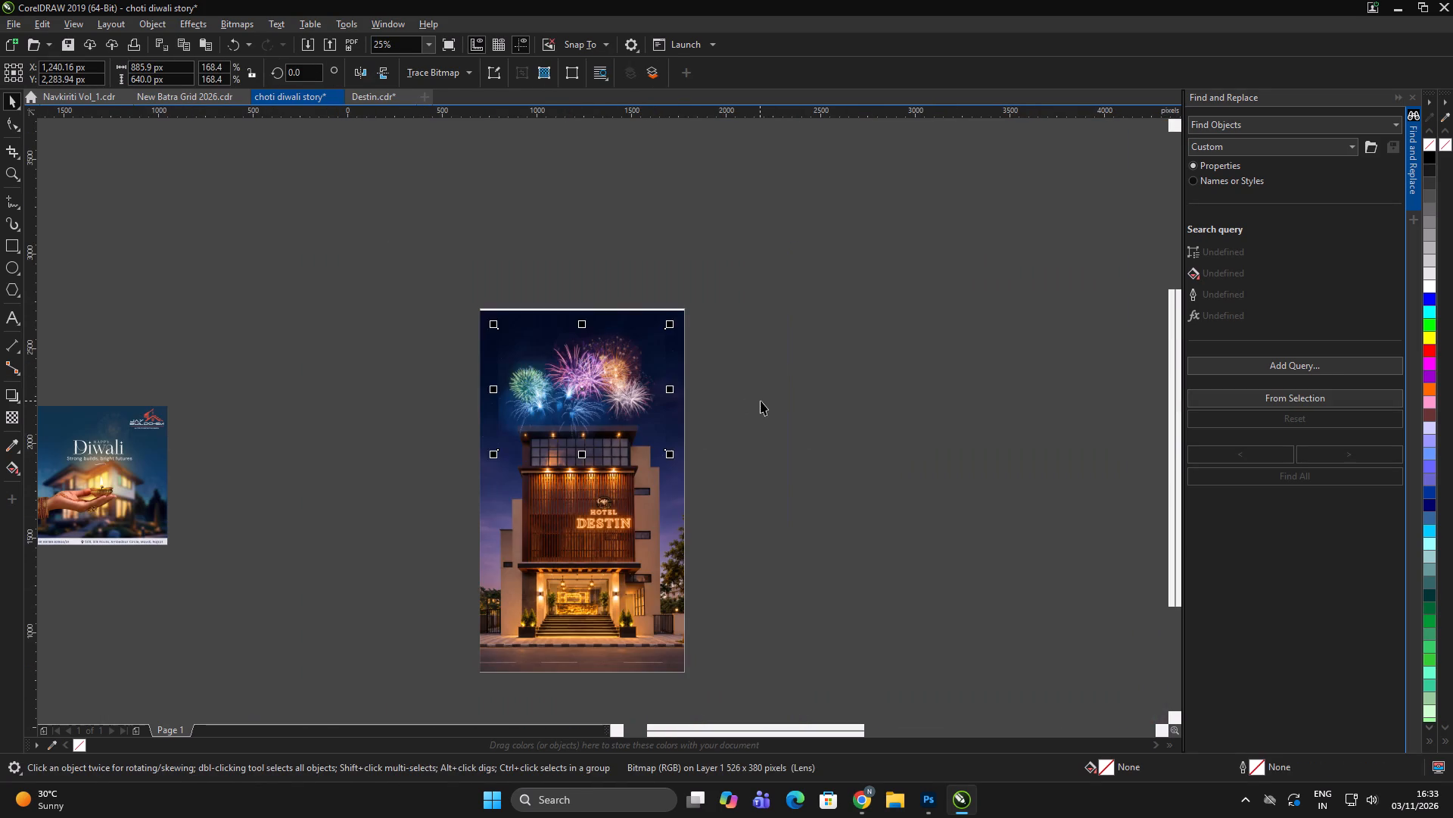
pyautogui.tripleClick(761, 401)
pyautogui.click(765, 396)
# Switch to the browser and look through the related images of the multicoloured fireworks for another night-sky picture.
pyautogui.hotkey('alt', 'Tab')
pyautogui.scroll(-5, 1171, 538)
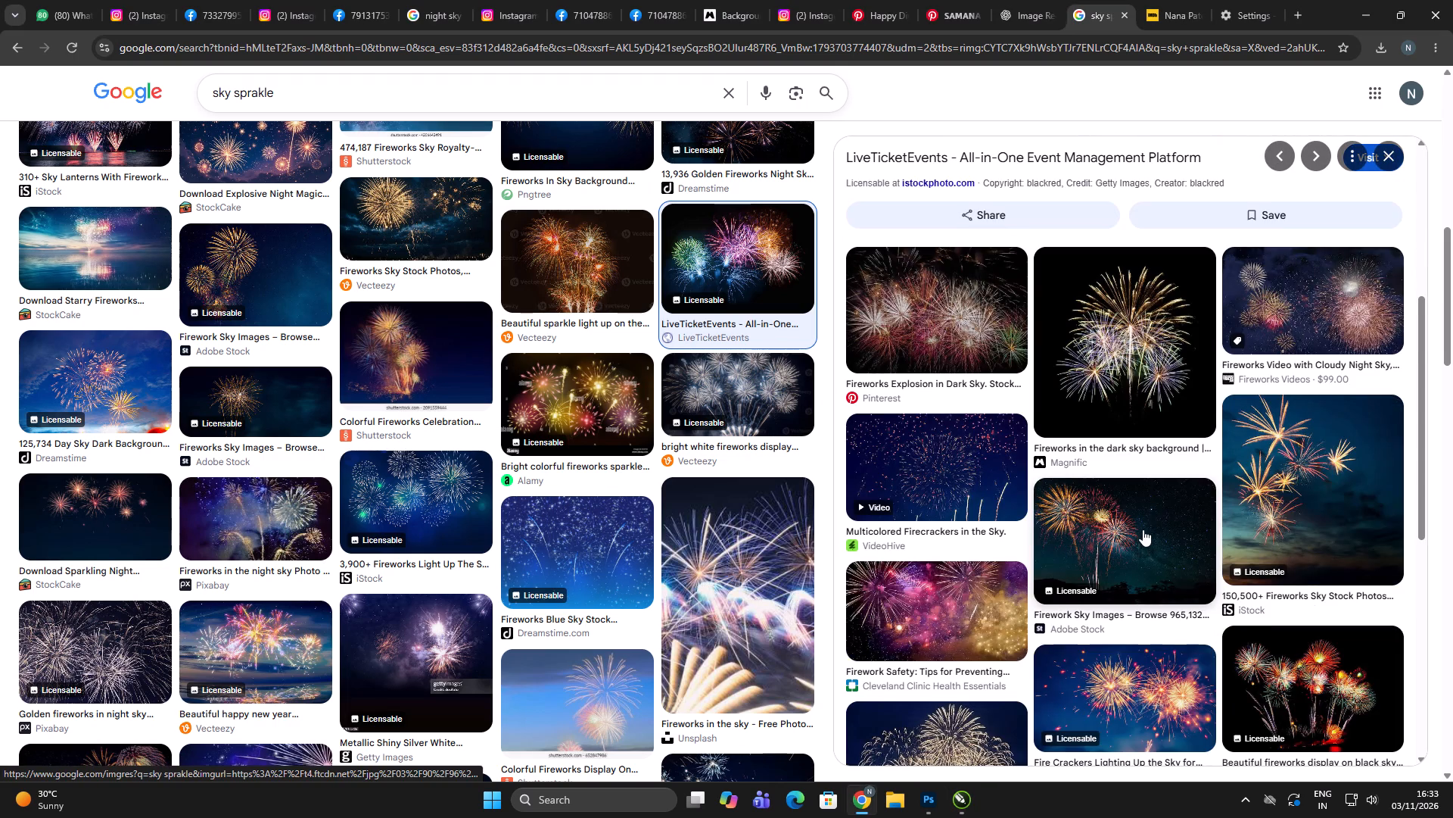
pyautogui.scroll(-2, 1143, 529)
pyautogui.scroll(-6, 1139, 417)
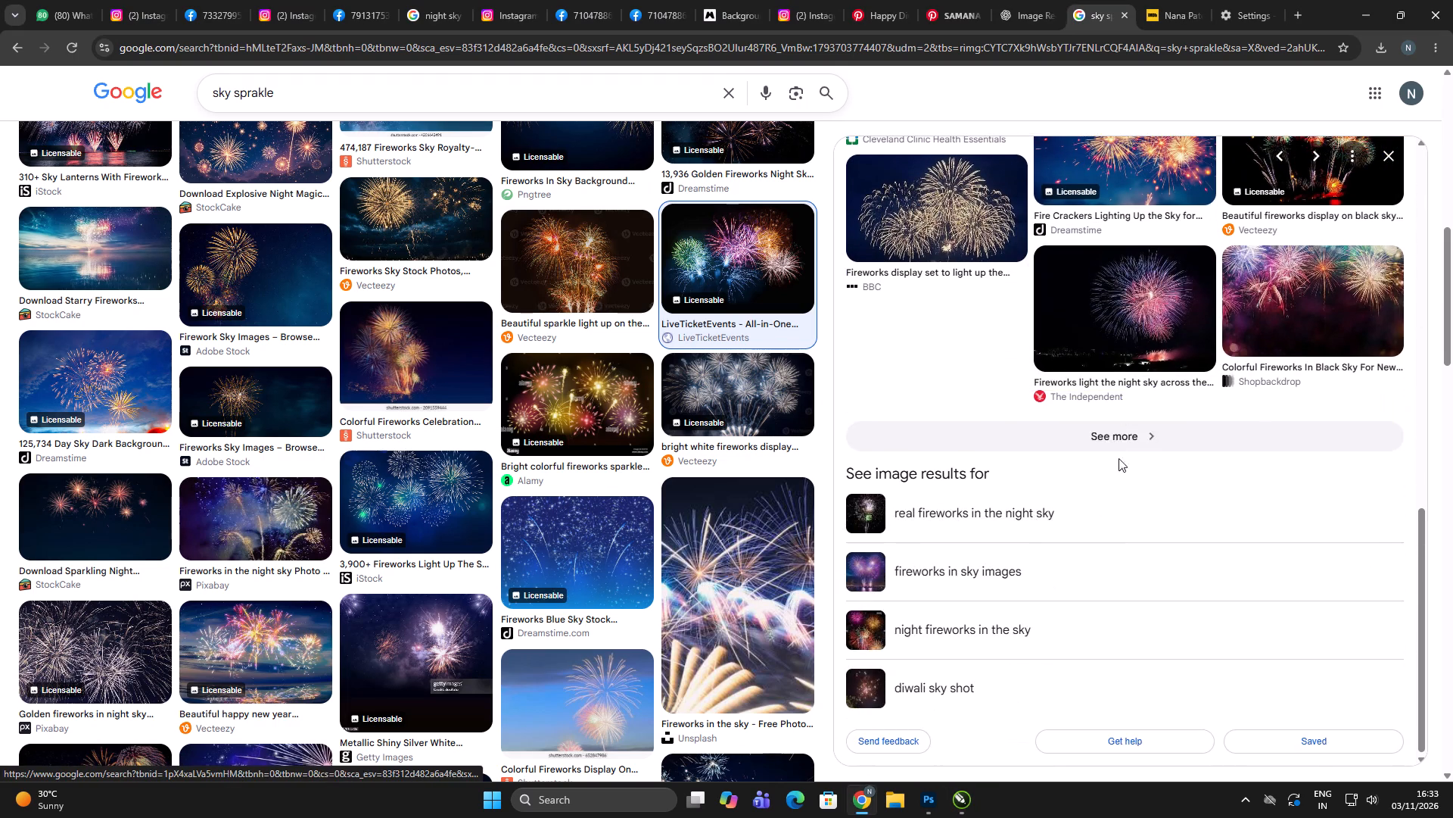
pyautogui.click(1123, 439)
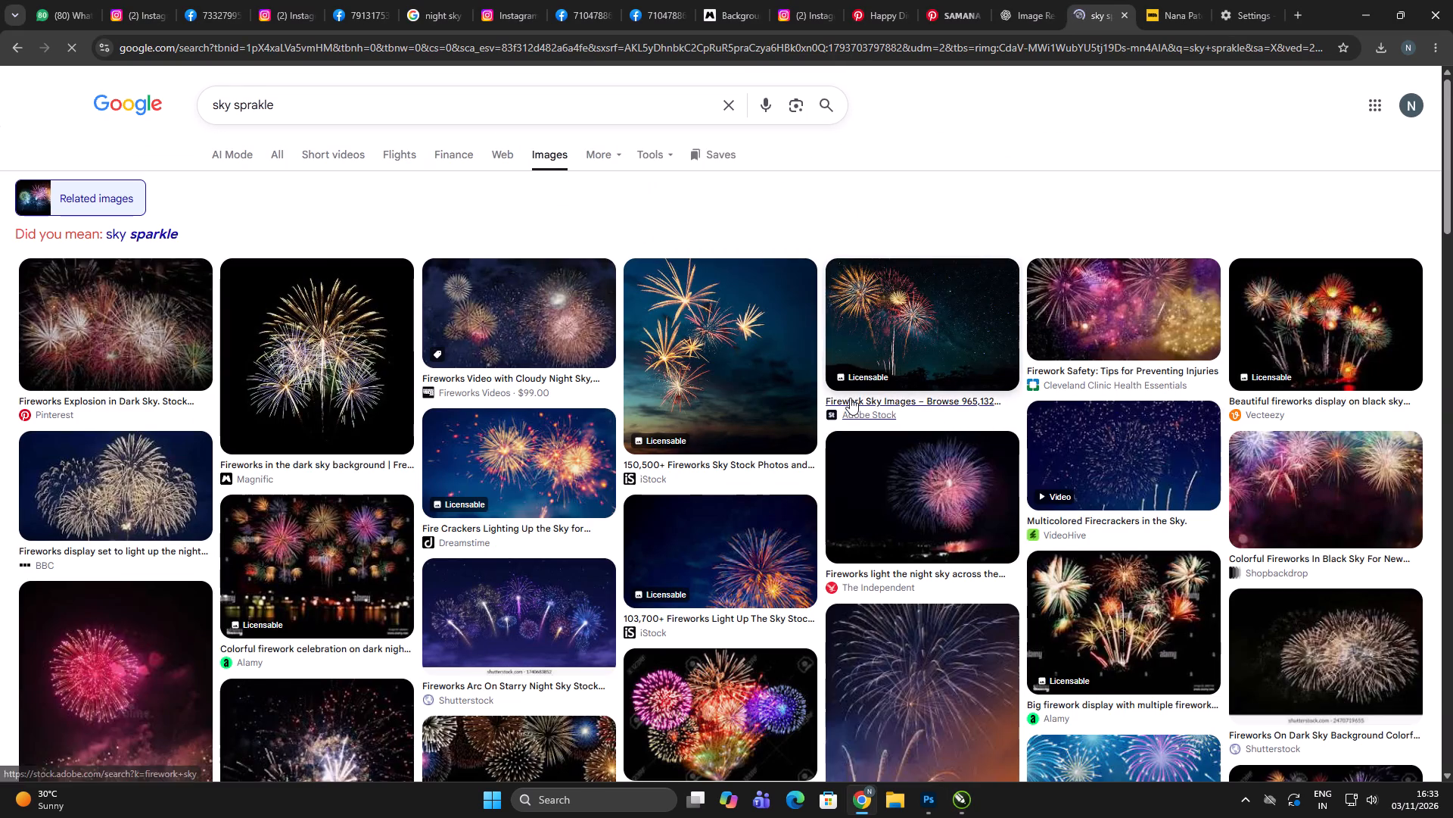
pyautogui.scroll(-3, 850, 398)
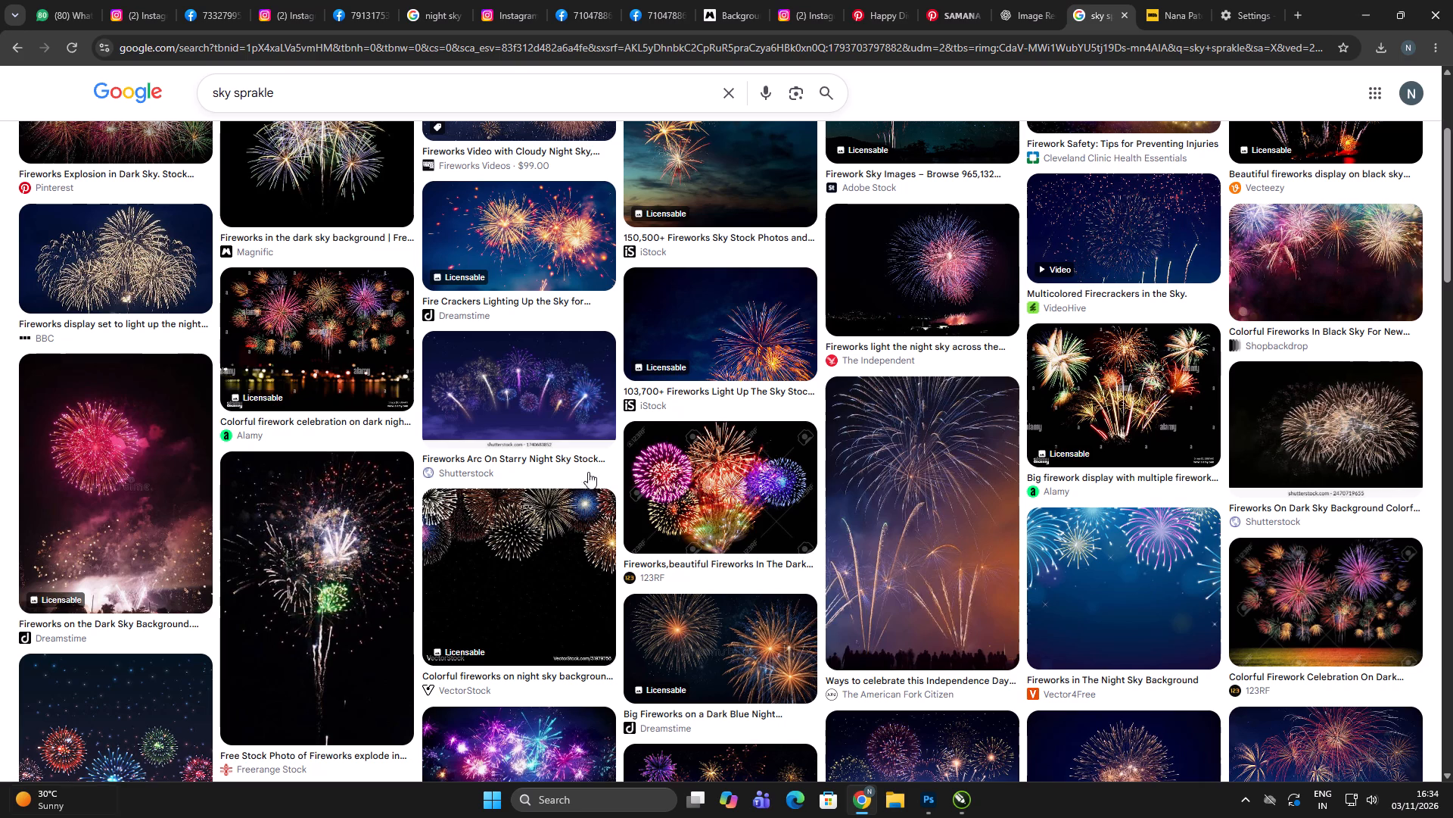
pyautogui.scroll(-4, 948, 401)
pyautogui.scroll(1, 856, 419)
pyautogui.scroll(-3, 856, 419)
pyautogui.scroll(-3, 914, 300)
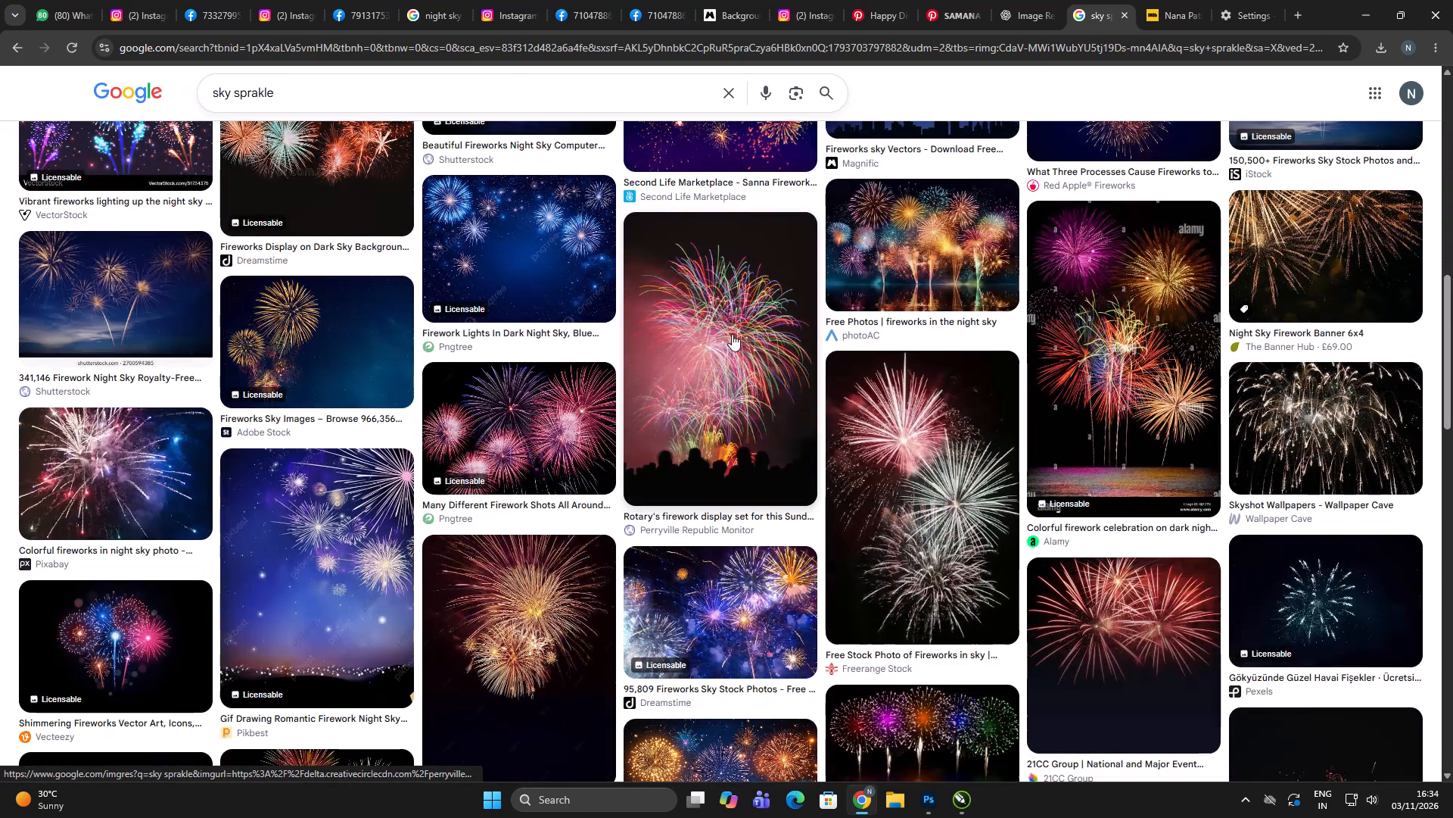
# Preview the blue Pngtree, Shutterstock and VectorStock night-sky fireworks images and examine their related results.
pyautogui.click(543, 253)
pyautogui.scroll(-2, 518, 381)
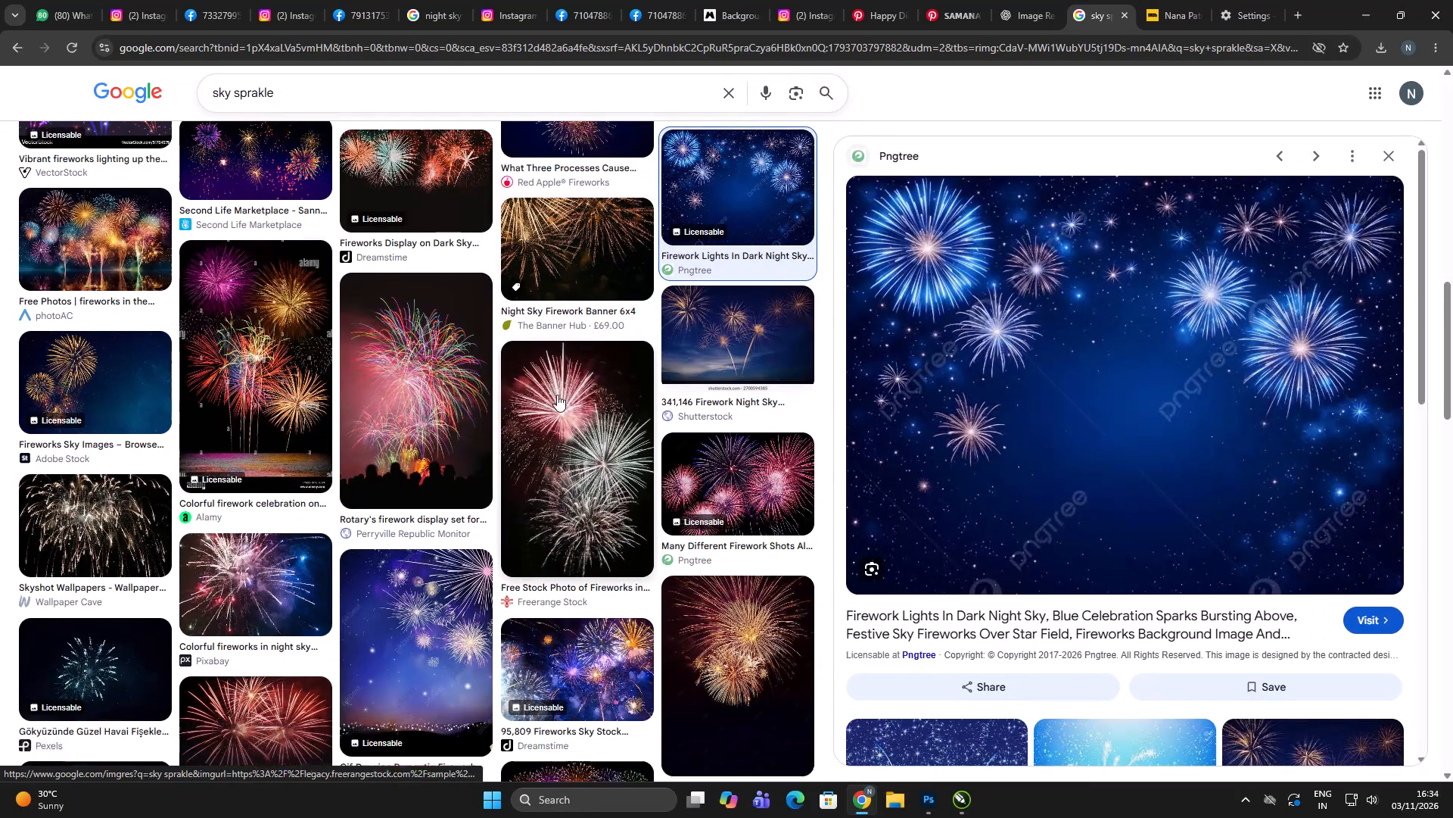
pyautogui.scroll(-6, 1067, 404)
pyautogui.scroll(-5, 1162, 436)
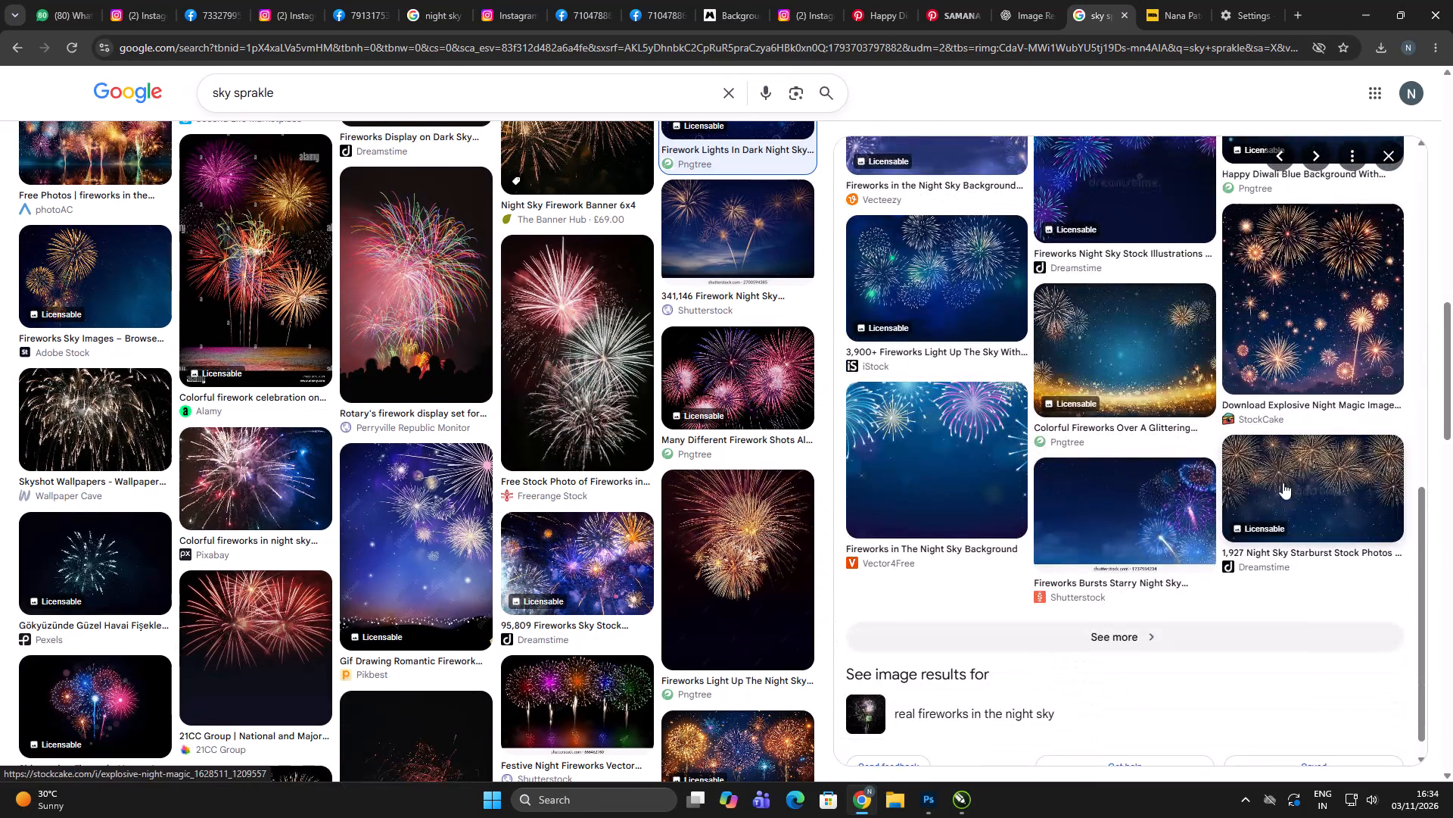
pyautogui.click(1162, 523)
pyautogui.scroll(-4, 1234, 408)
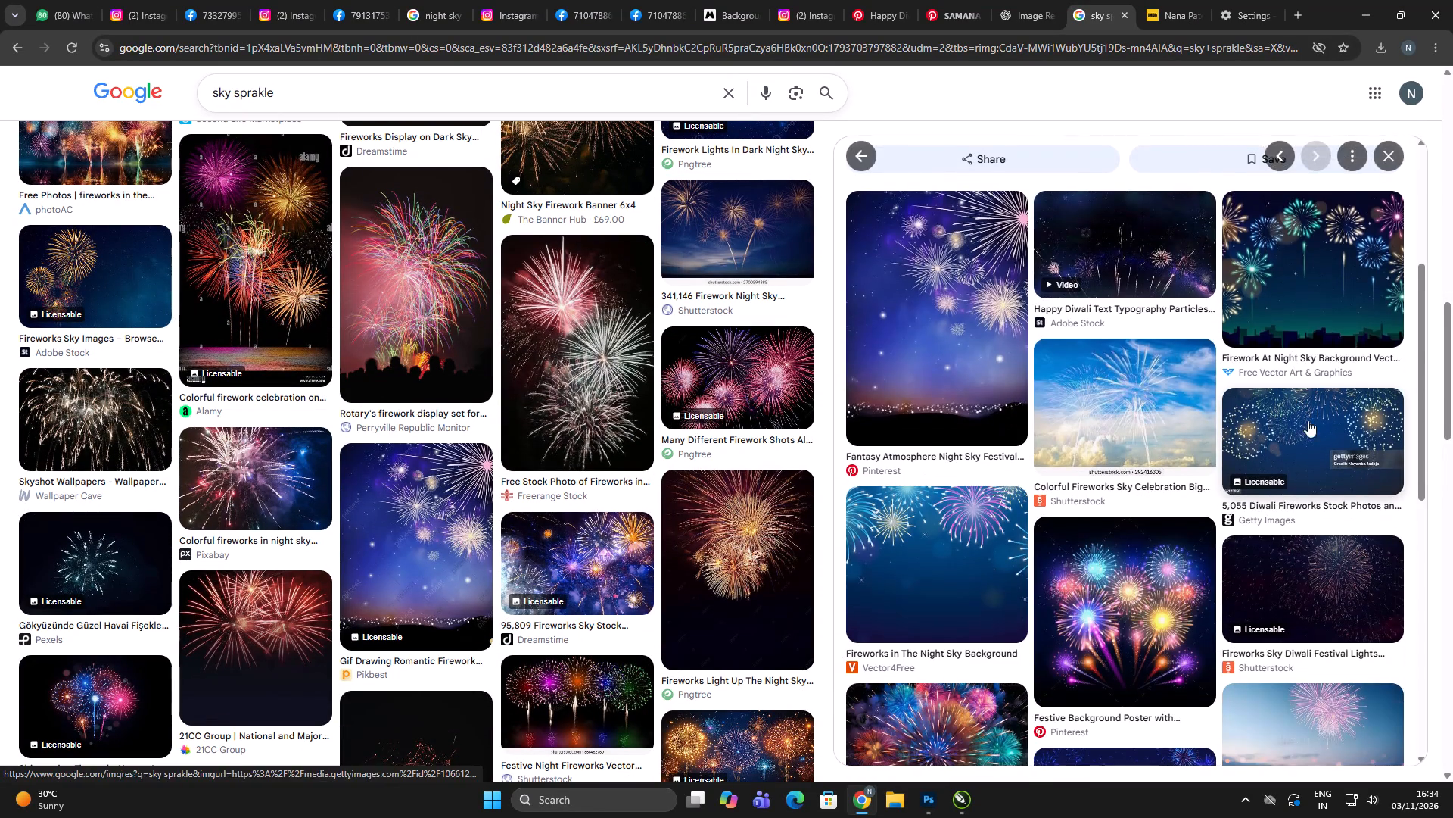
pyautogui.scroll(-3, 1293, 431)
pyautogui.scroll(-1, 1181, 461)
pyautogui.click(1115, 514)
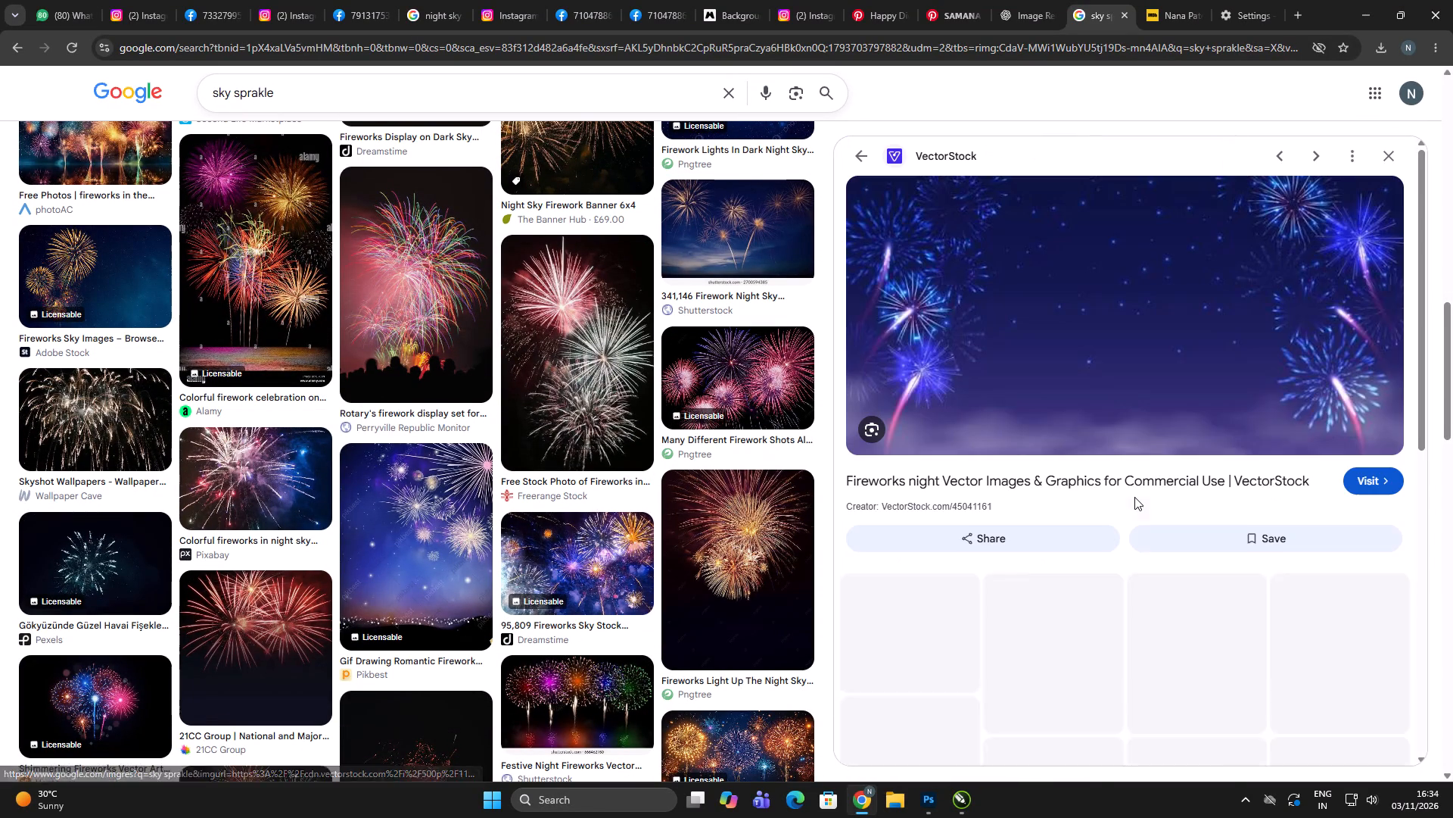
# Switch back to CorelDRAW and move the fireworks image over the page's right edge, centred at about X 1708, Y 2313 px.
pyautogui.hotkey('alt', 'Tab')
pyautogui.moveTo(906, 413); pyautogui.dragTo(915, 412)
pyautogui.click(926, 411)
pyautogui.click(630, 398)
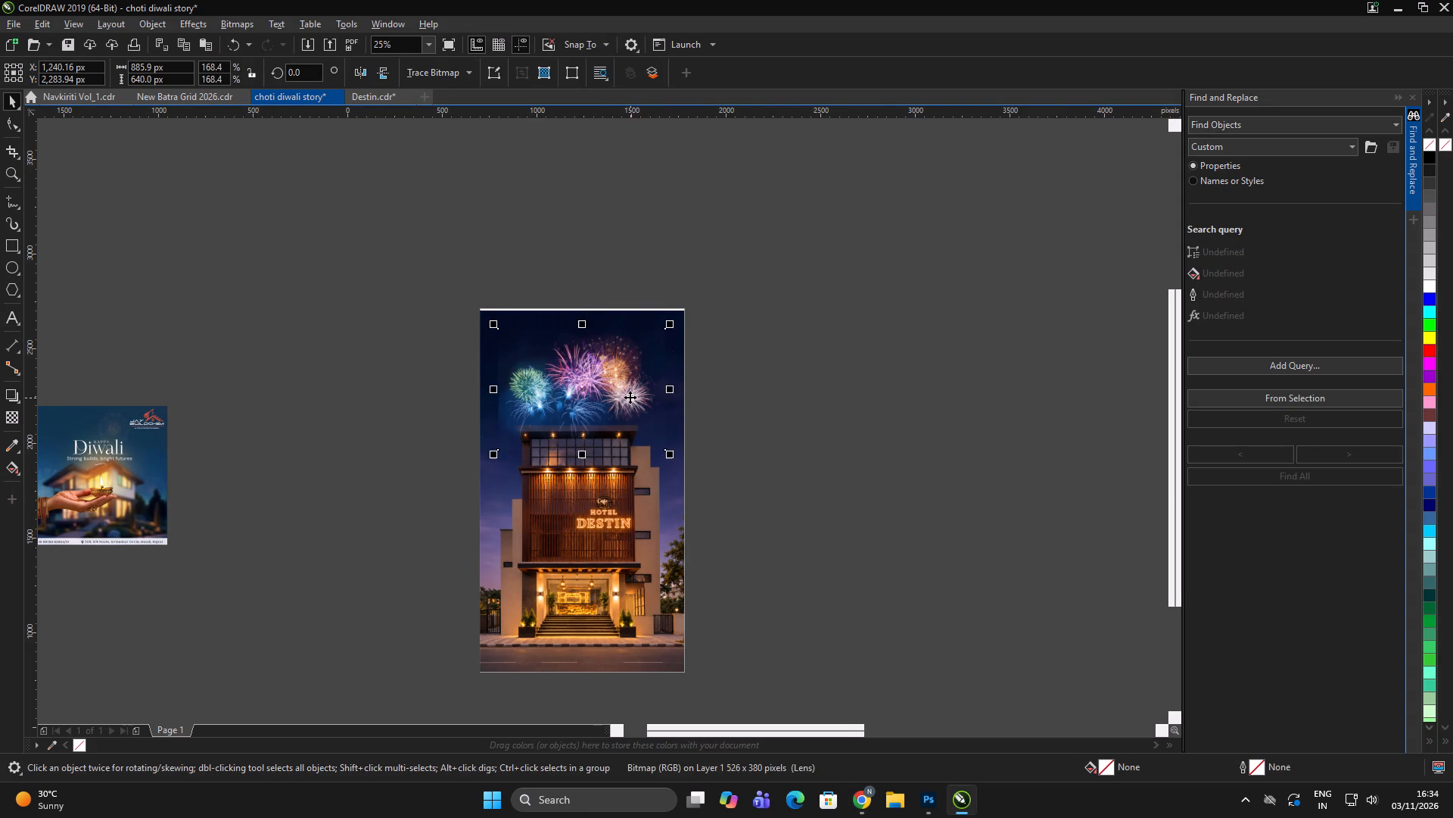
pyautogui.scroll(1, 633, 396)
pyautogui.moveTo(605, 381); pyautogui.dragTo(869, 357)
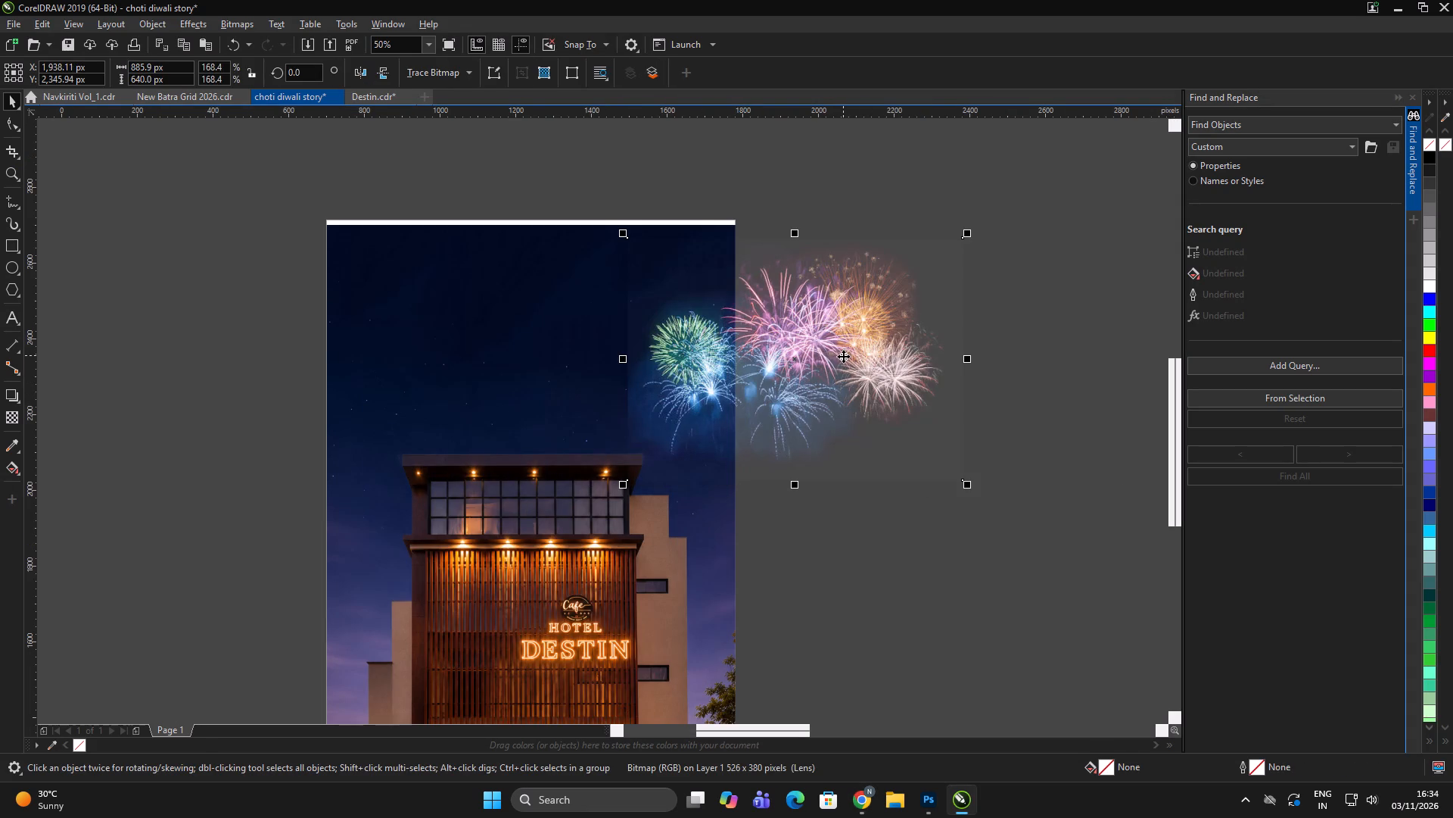
pyautogui.scroll(1, 693, 354)
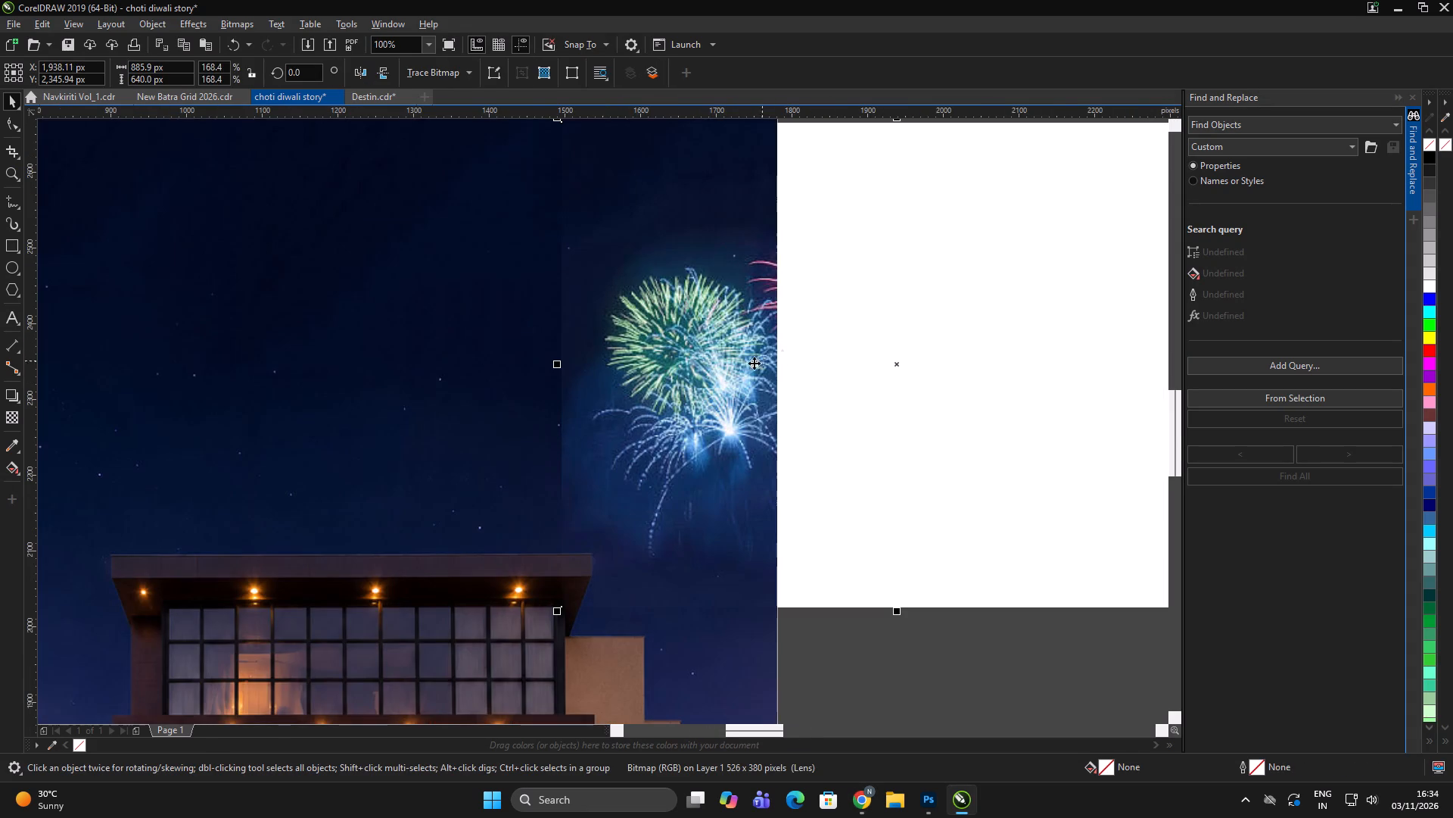
pyautogui.moveTo(726, 351); pyautogui.dragTo(552, 376)
# Apply a linear fountain transparency to the fireworks image so it fades out horizontally toward its left side.
pyautogui.click(17, 420)
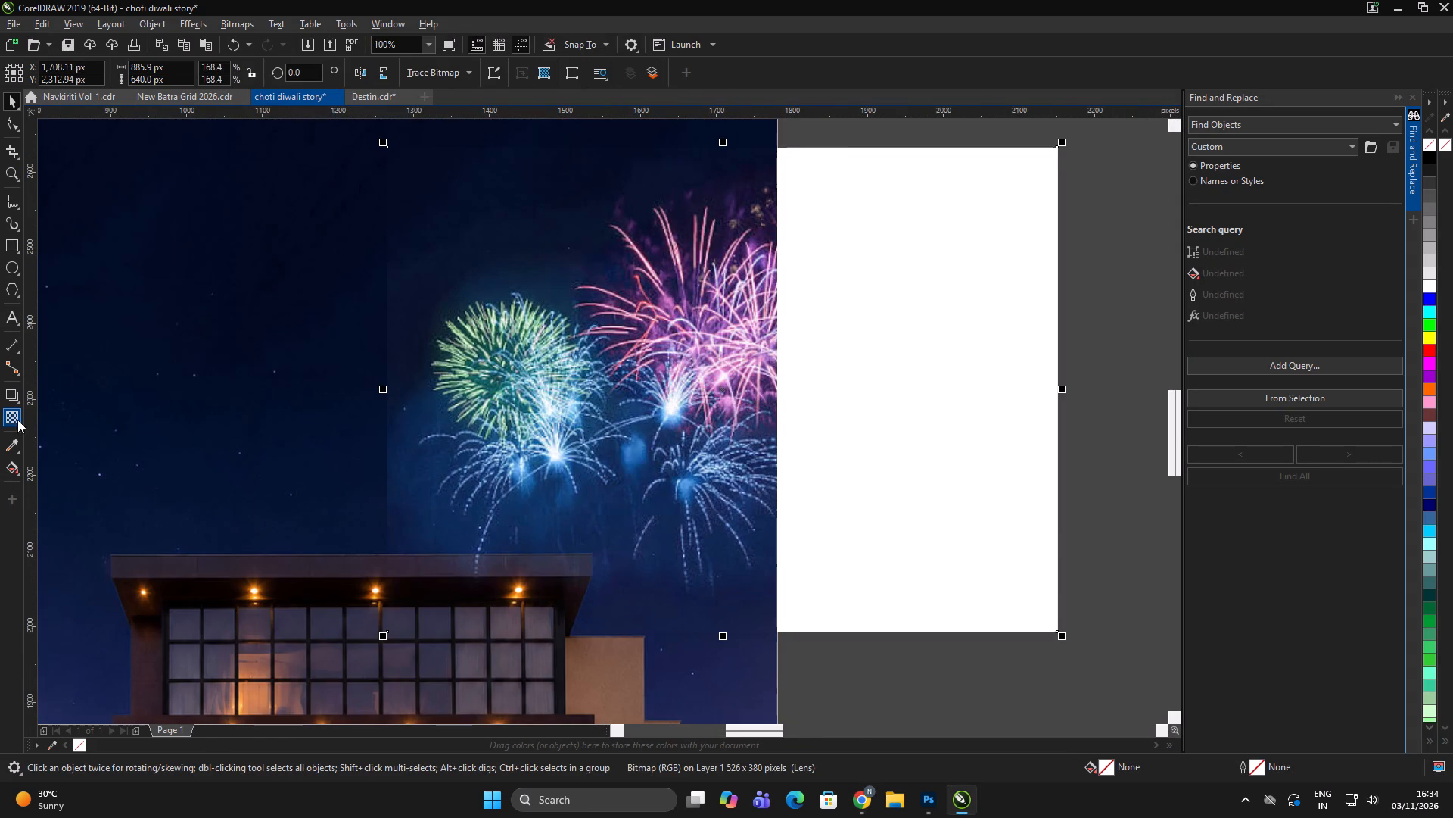
pyautogui.moveTo(695, 398); pyautogui.dragTo(384, 395)
pyautogui.press('space')
pyautogui.scroll(-2, 794, 356)
pyautogui.click(950, 343)
pyautogui.click(842, 345)
pyautogui.press('space')
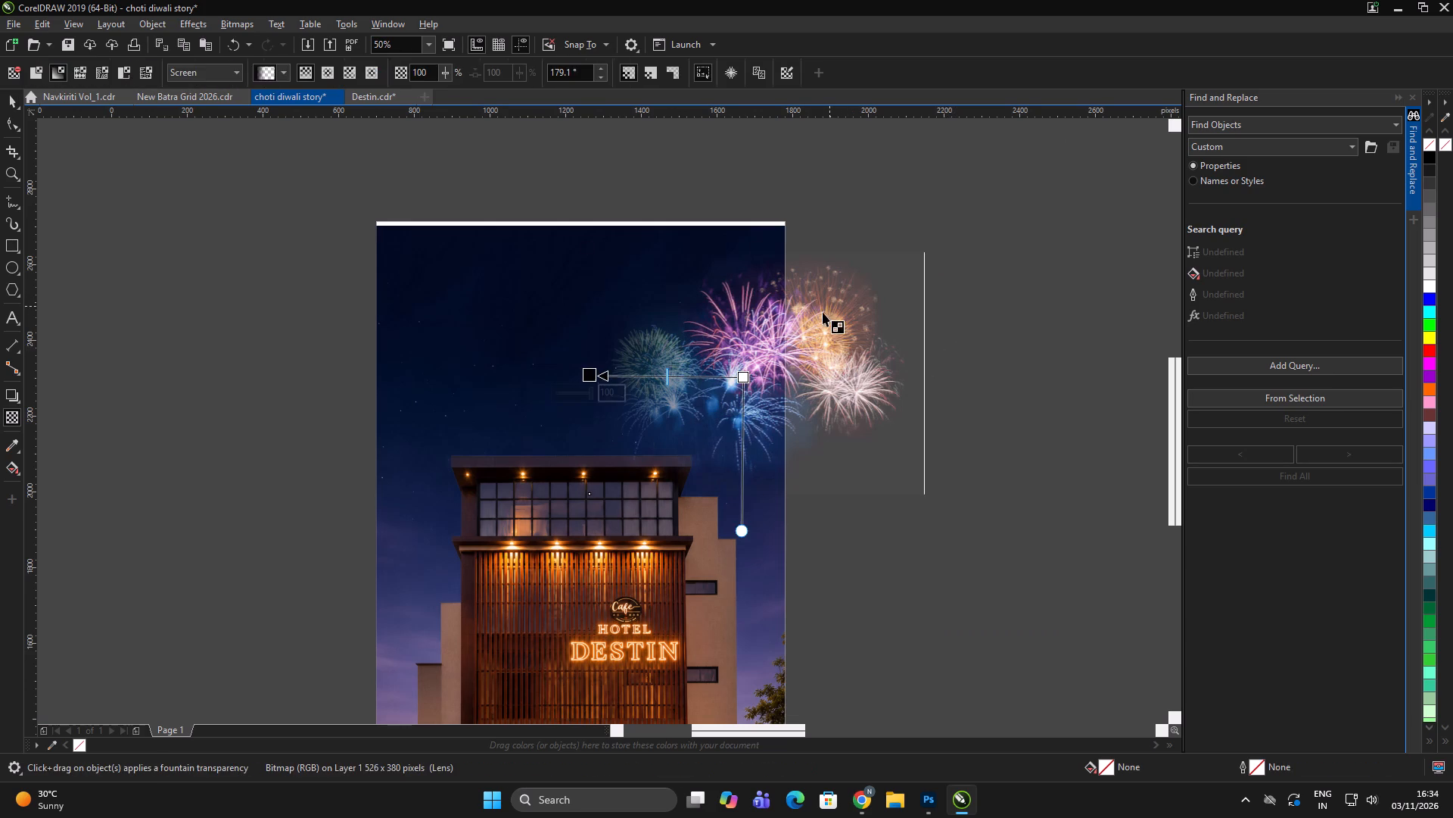
pyautogui.press('space')
# Duplicate the faded fireworks image to the page's left edge, mirror the copy horizontally and position it beside the roof.
pyautogui.moveTo(872, 306); pyautogui.dragTo(471, 303)
pyautogui.keyDown('shift'); pyautogui.rightClick(472, 303); pyautogui.keyUp('shift')
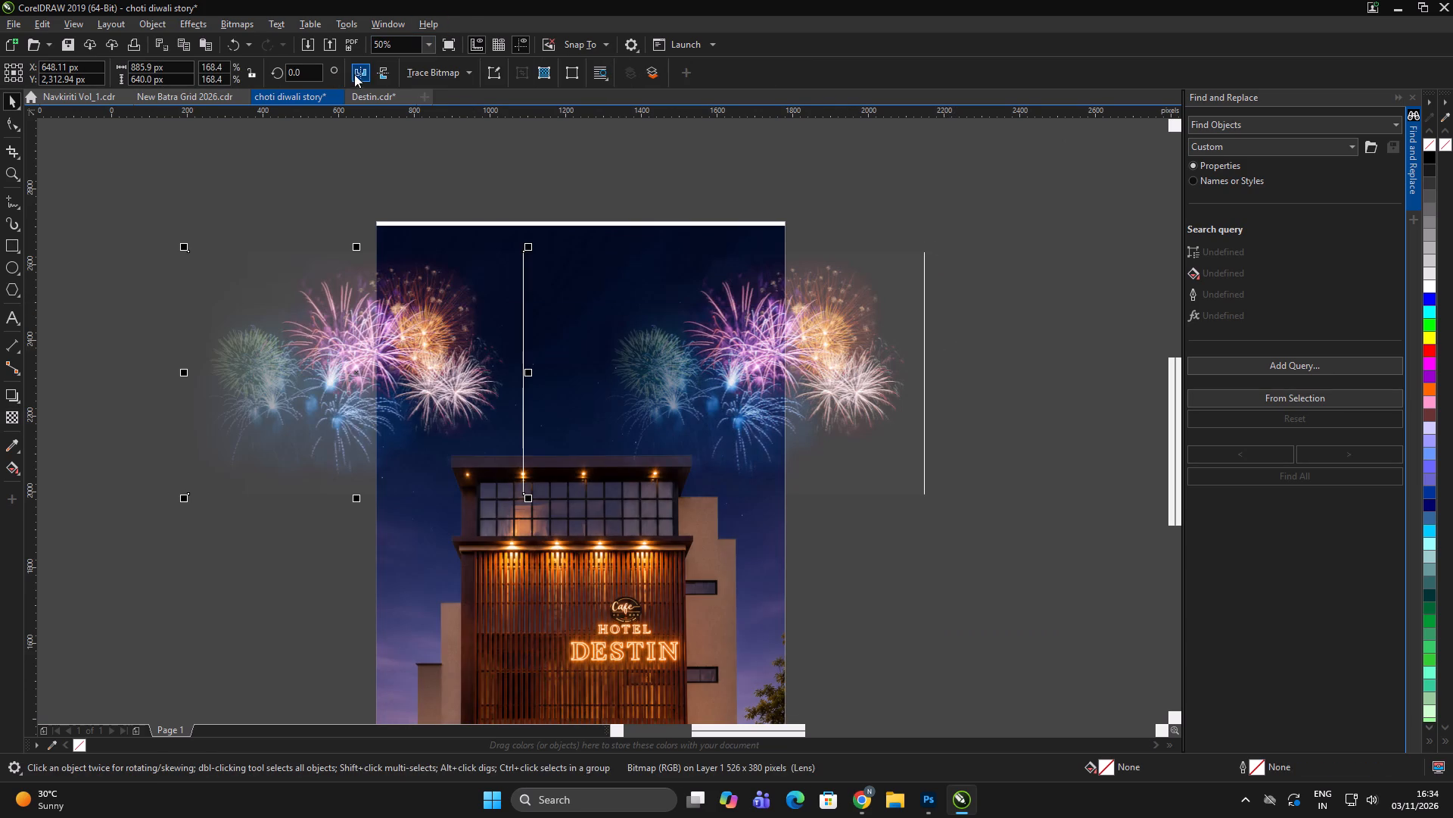
pyautogui.click(360, 70)
pyautogui.moveTo(451, 355); pyautogui.dragTo(373, 385)
pyautogui.moveTo(381, 372); pyautogui.dragTo(400, 364)
# Scale down the fireworks image on the page's right edge and reposition it just above the roof, level with the left copy.
pyautogui.click(786, 354)
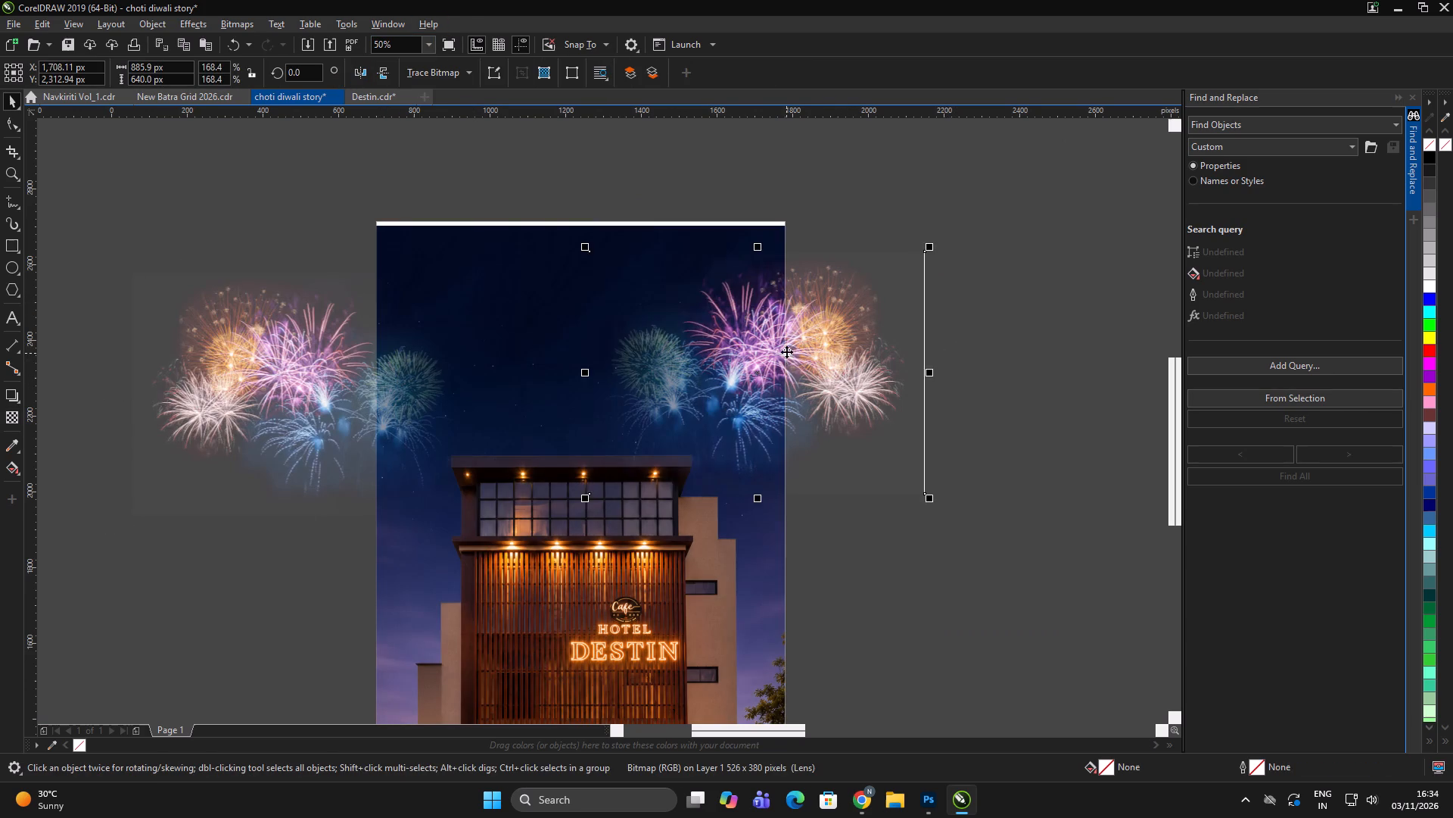
pyautogui.moveTo(801, 314); pyautogui.dragTo(811, 281)
pyautogui.moveTo(792, 311); pyautogui.dragTo(795, 264)
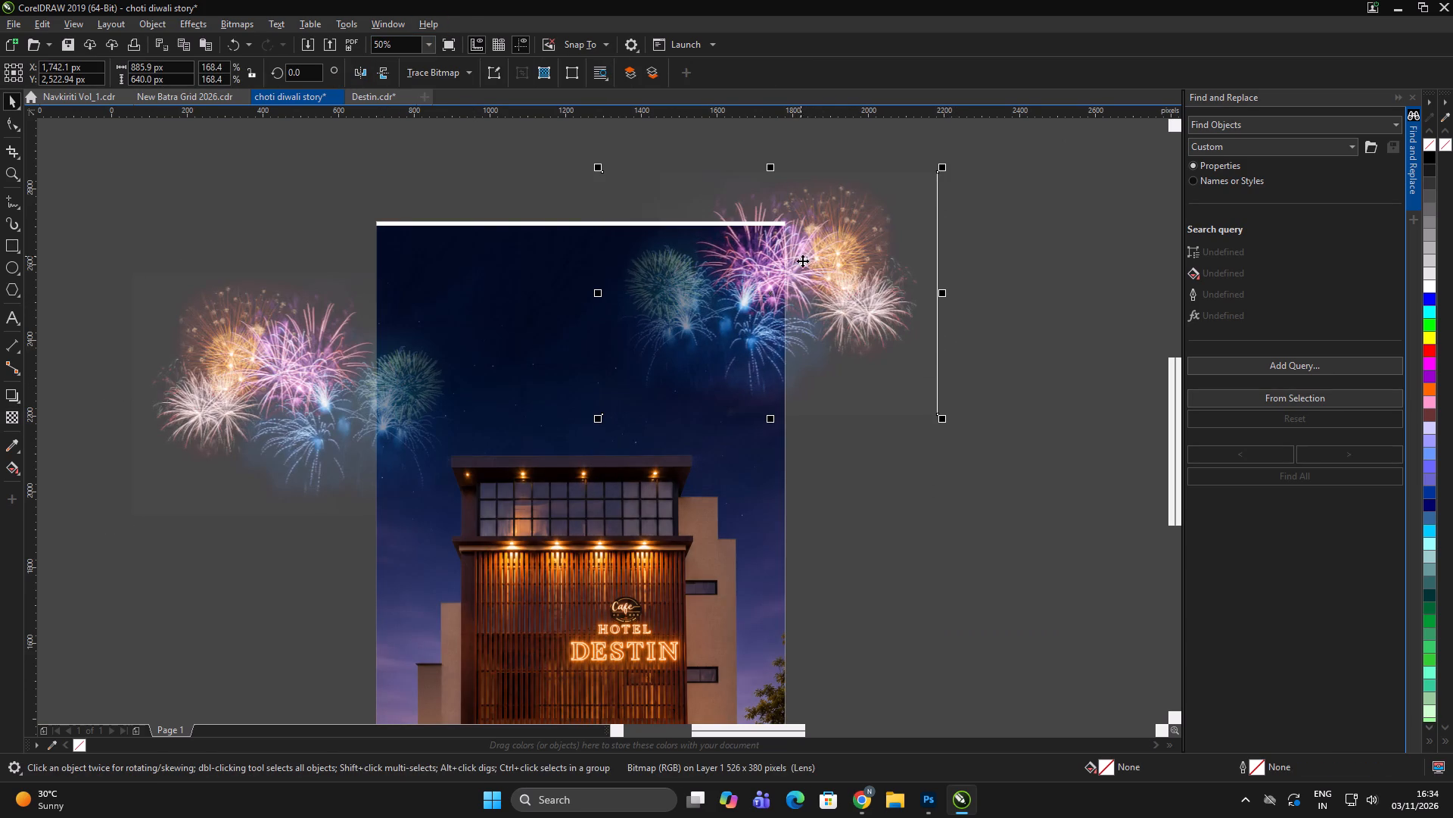
pyautogui.click(1013, 459)
pyautogui.click(1021, 448)
pyautogui.click(889, 286)
pyautogui.keyDown('shift'); pyautogui.moveTo(945, 421); pyautogui.dragTo(912, 434); pyautogui.keyUp('shift')
pyautogui.doubleClick(979, 411)
pyautogui.click(810, 301)
pyautogui.moveTo(829, 261); pyautogui.dragTo(829, 333)
pyautogui.click(1005, 323)
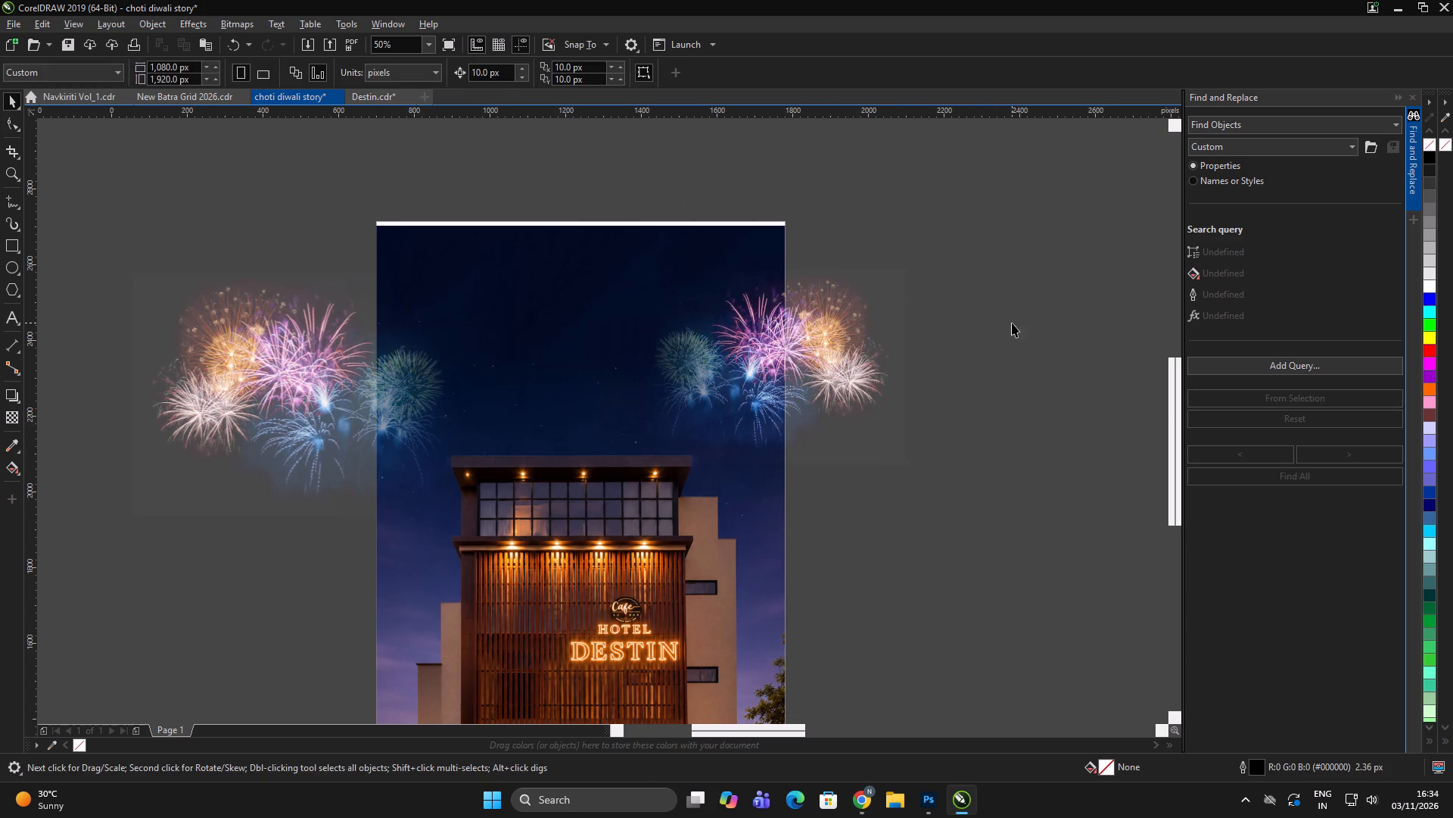
pyautogui.click(1012, 323)
# PowerClip the right-hand fireworks image inside the page-sized facade frame.
pyautogui.click(807, 340)
pyautogui.rightClick(817, 320)
pyautogui.click(879, 532)
pyautogui.click(588, 283)
pyautogui.doubleClick(967, 253)
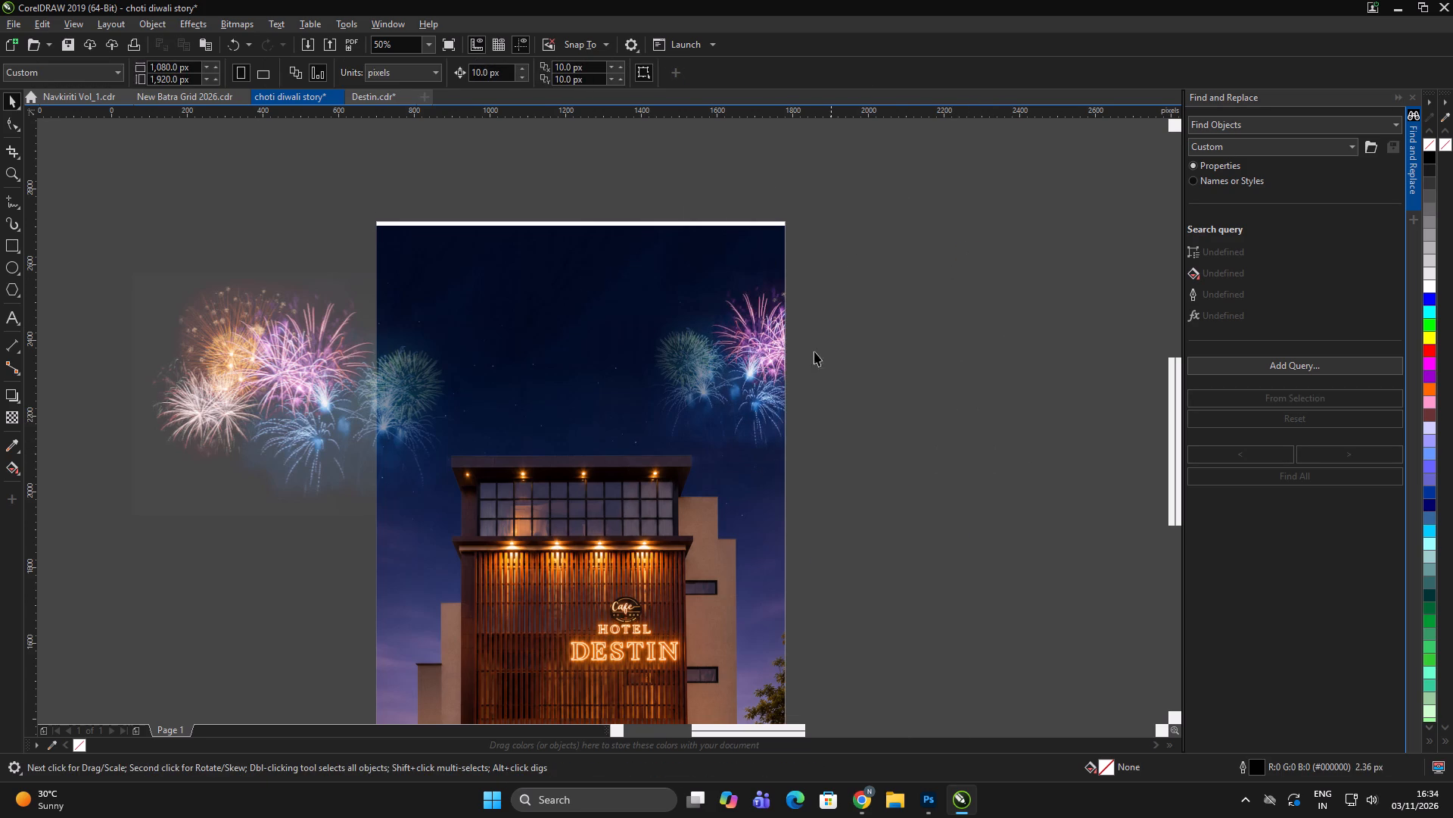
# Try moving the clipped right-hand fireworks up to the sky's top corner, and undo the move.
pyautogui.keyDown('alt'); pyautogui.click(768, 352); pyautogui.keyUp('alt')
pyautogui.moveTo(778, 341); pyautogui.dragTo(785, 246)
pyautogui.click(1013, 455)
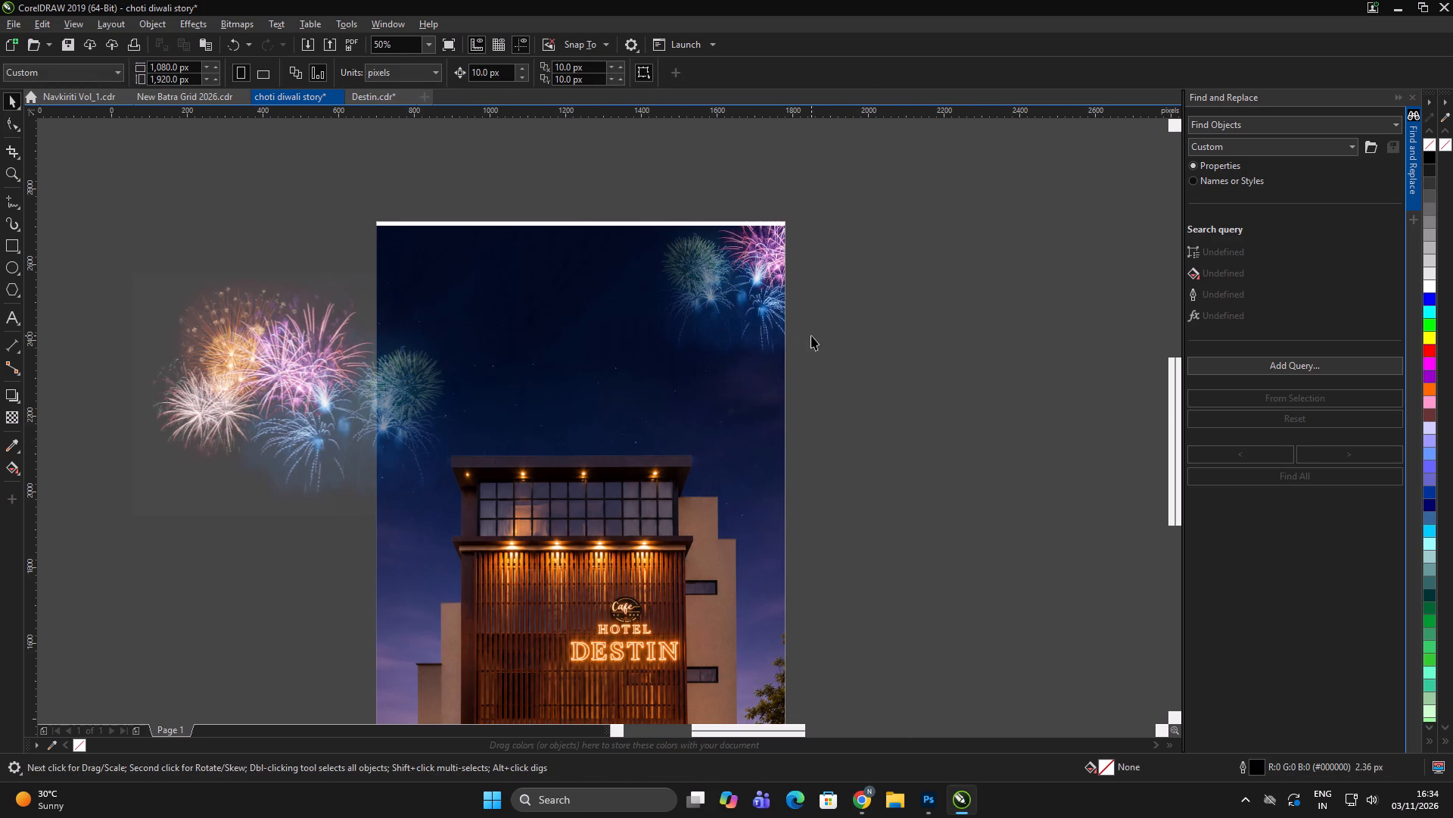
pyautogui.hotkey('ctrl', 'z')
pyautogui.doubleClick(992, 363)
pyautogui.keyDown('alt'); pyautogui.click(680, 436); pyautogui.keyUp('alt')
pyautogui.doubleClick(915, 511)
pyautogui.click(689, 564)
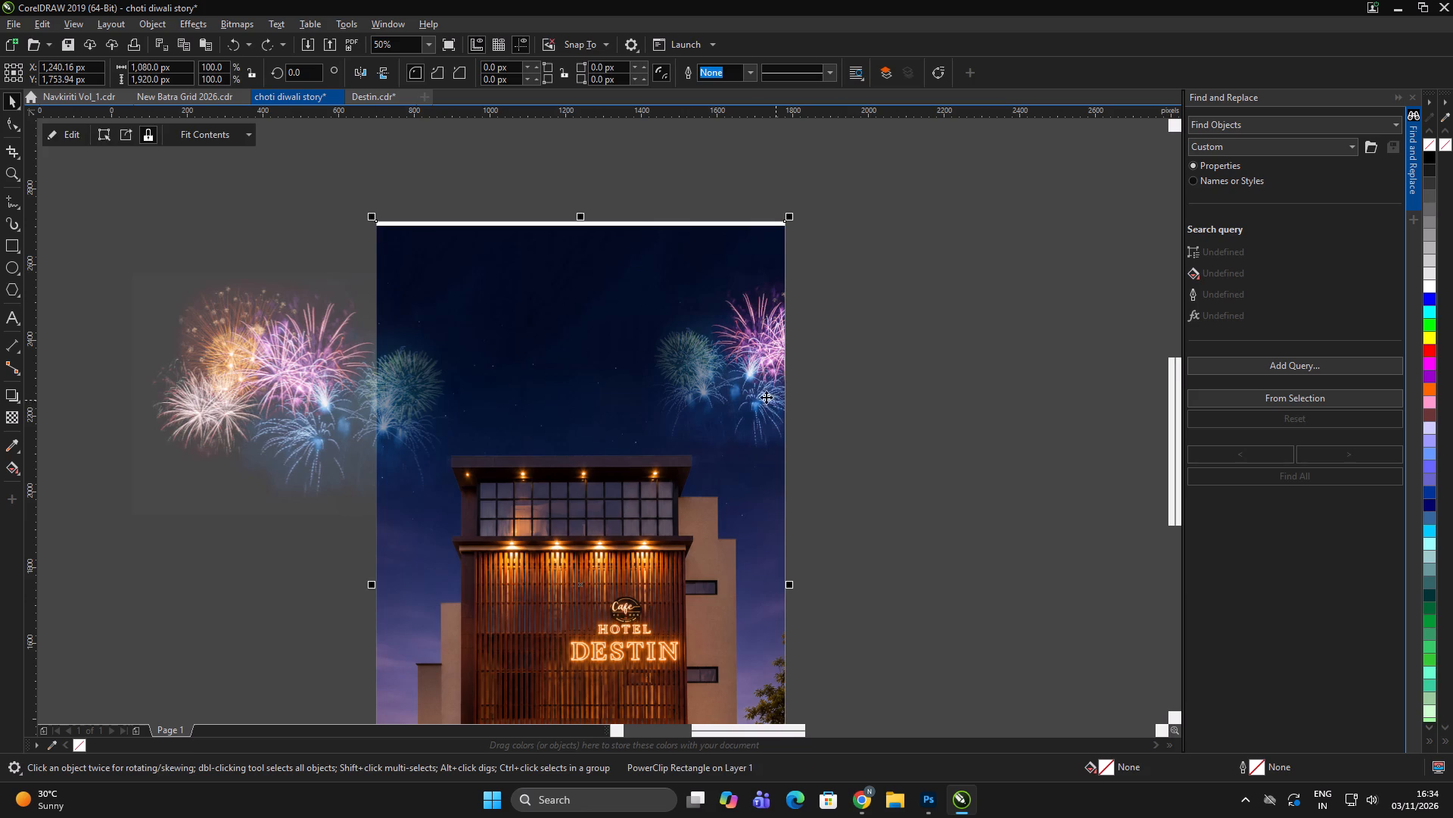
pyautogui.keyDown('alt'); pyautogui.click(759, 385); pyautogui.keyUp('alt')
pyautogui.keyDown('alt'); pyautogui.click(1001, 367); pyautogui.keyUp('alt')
# In Chrome, look through the fireworks night-sky images related to the golden fireworks illustration and open the full set of similar results.
pyautogui.hotkey('alt', 'Tab')
pyautogui.scroll(-5, 1112, 444)
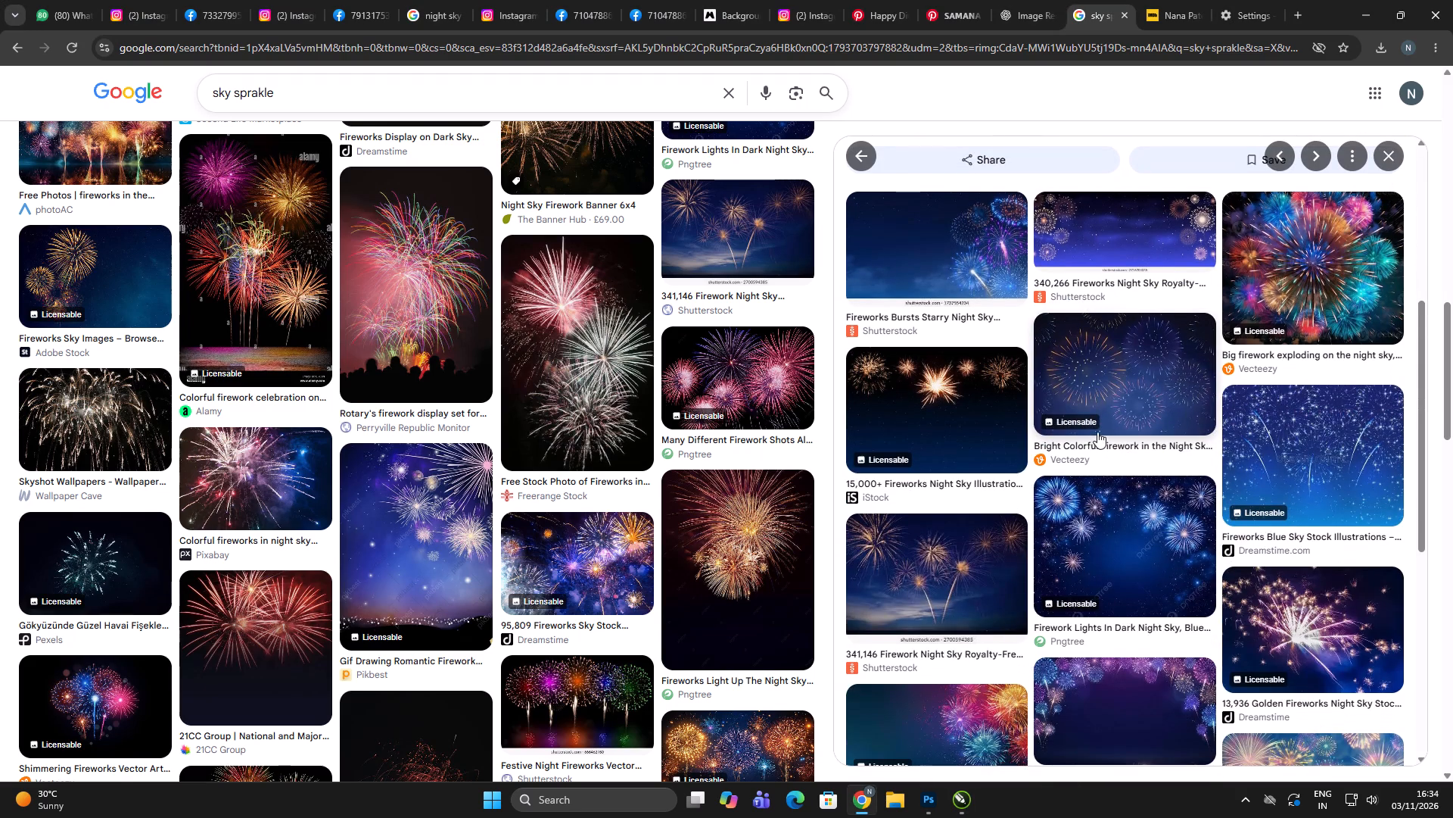
pyautogui.click(959, 398)
pyautogui.scroll(-2, 1127, 421)
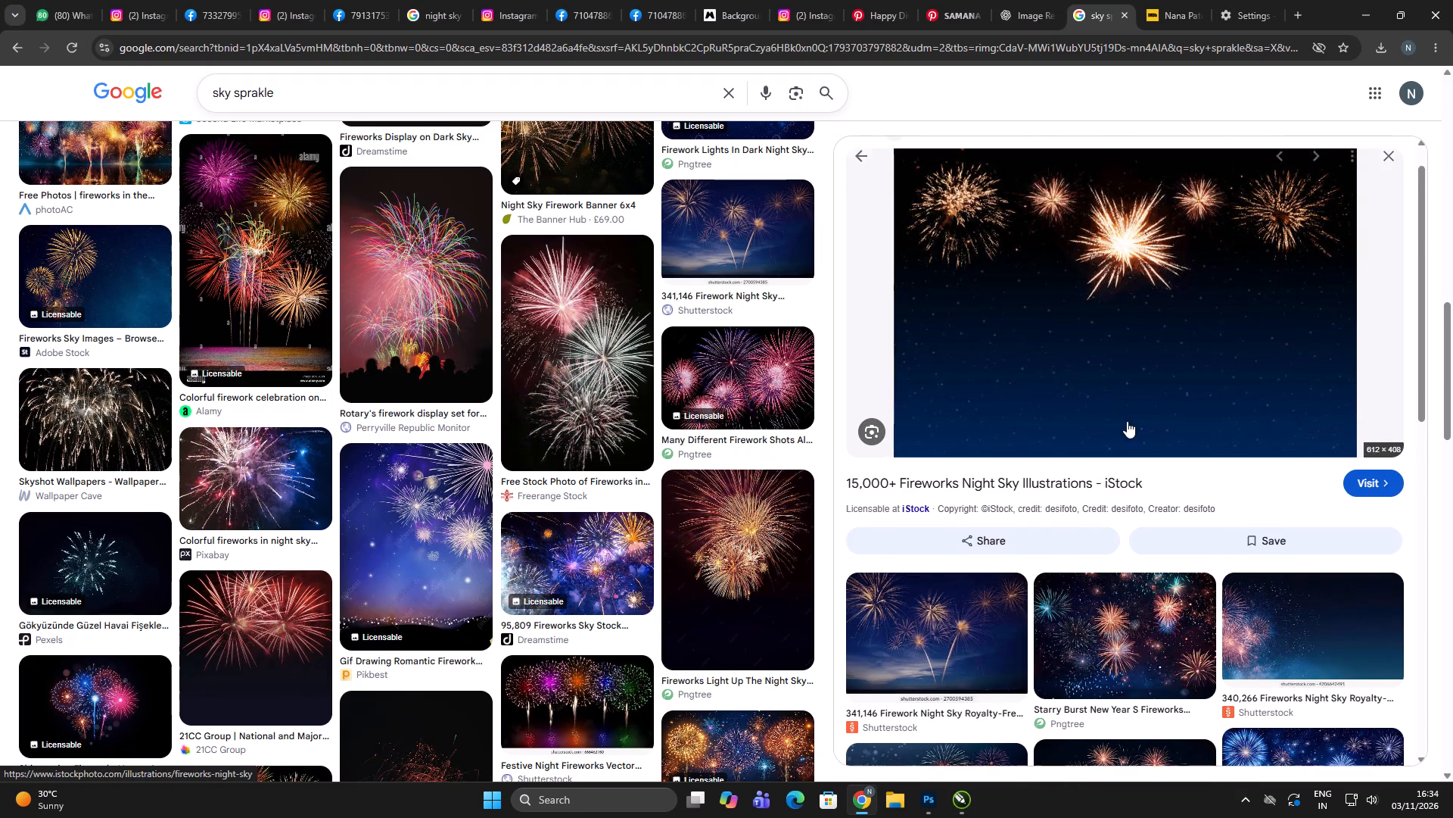
pyautogui.scroll(-2, 1127, 421)
pyautogui.scroll(-2, 970, 411)
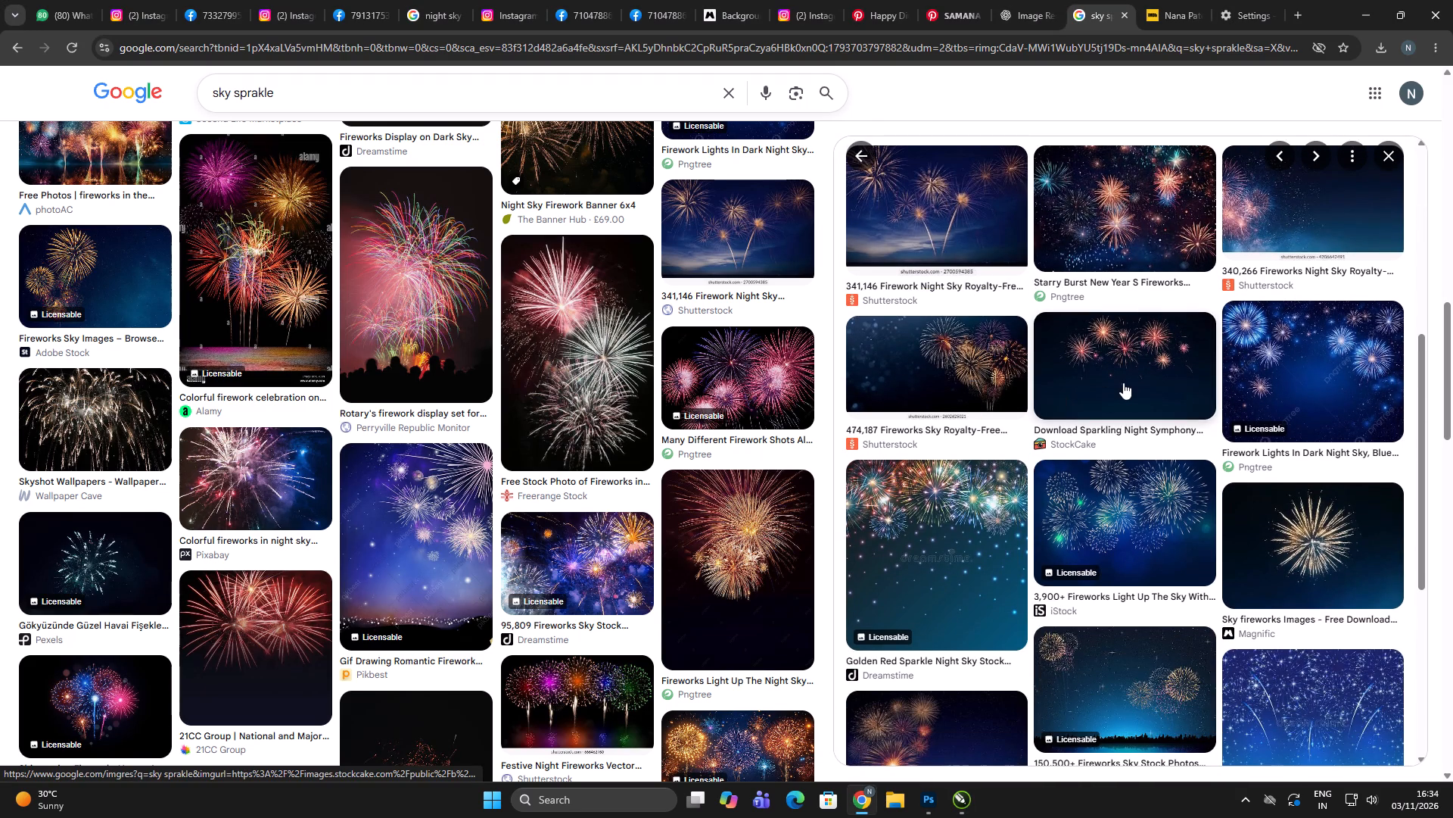
pyautogui.scroll(-1, 1305, 403)
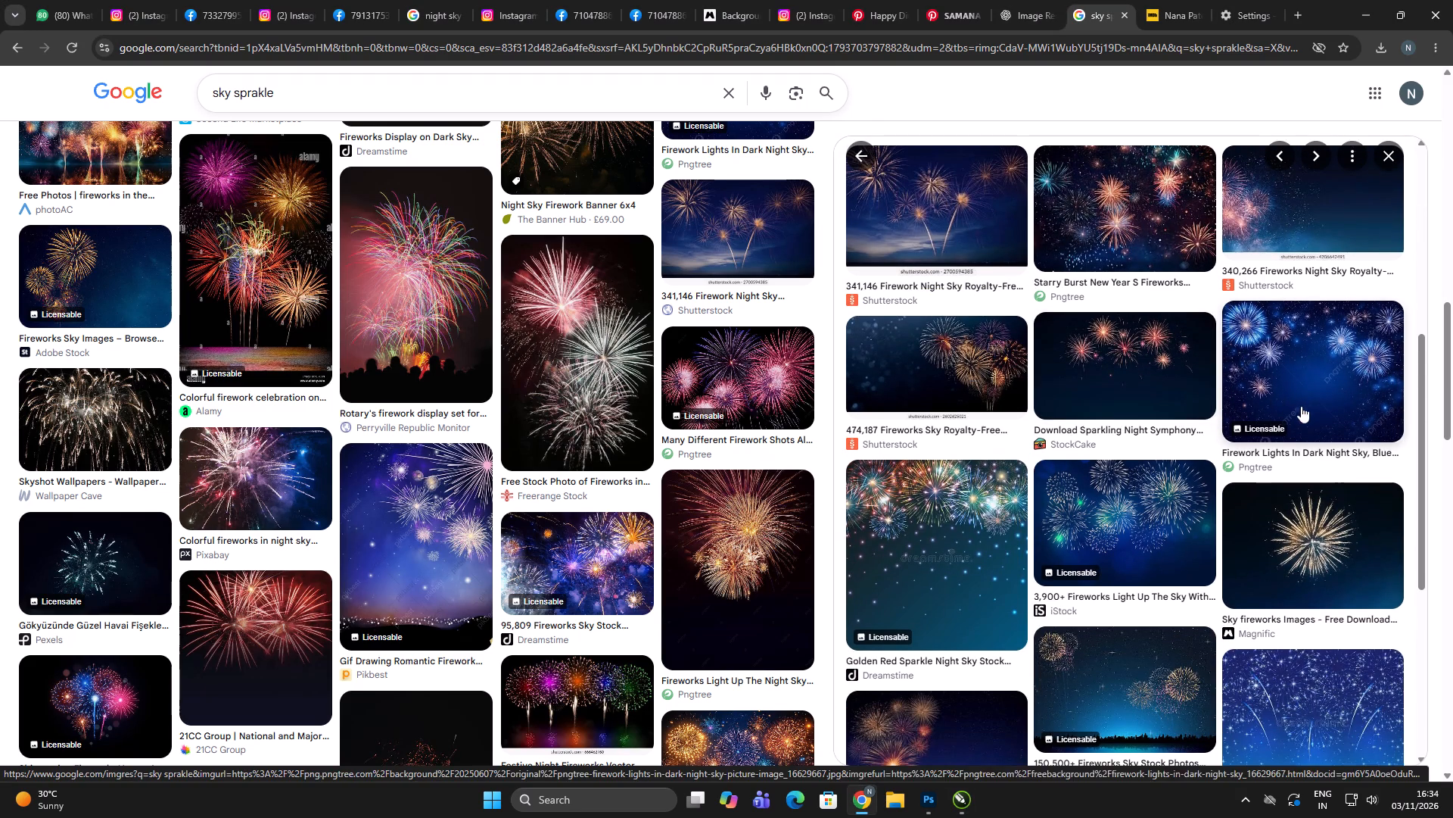
pyautogui.scroll(-3, 1301, 406)
pyautogui.click(1124, 592)
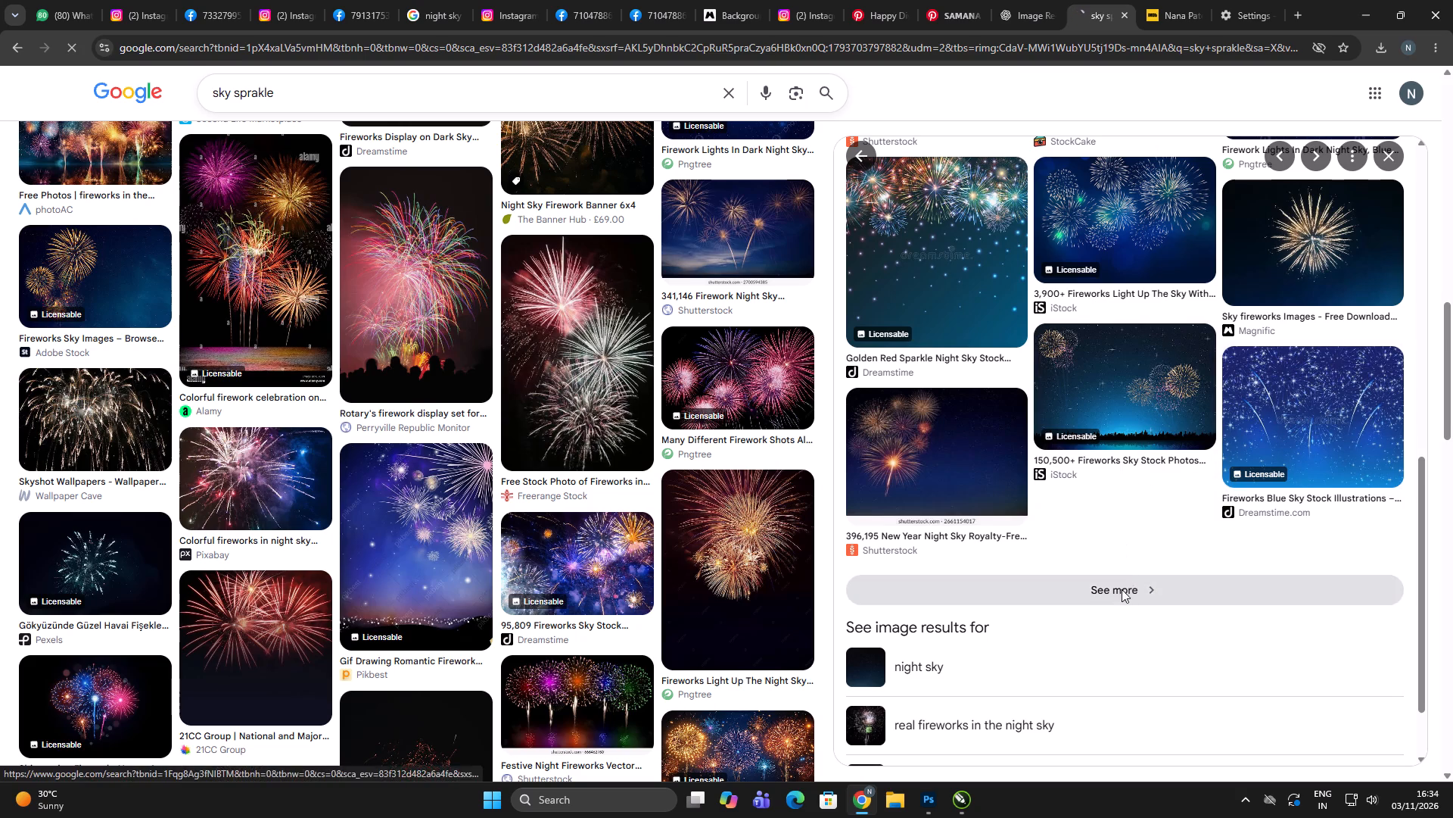
# Browse the expanded sparkling-sky image results and examine the Pexels fireworks photo along with its related pictures.
pyautogui.scroll(-2, 970, 428)
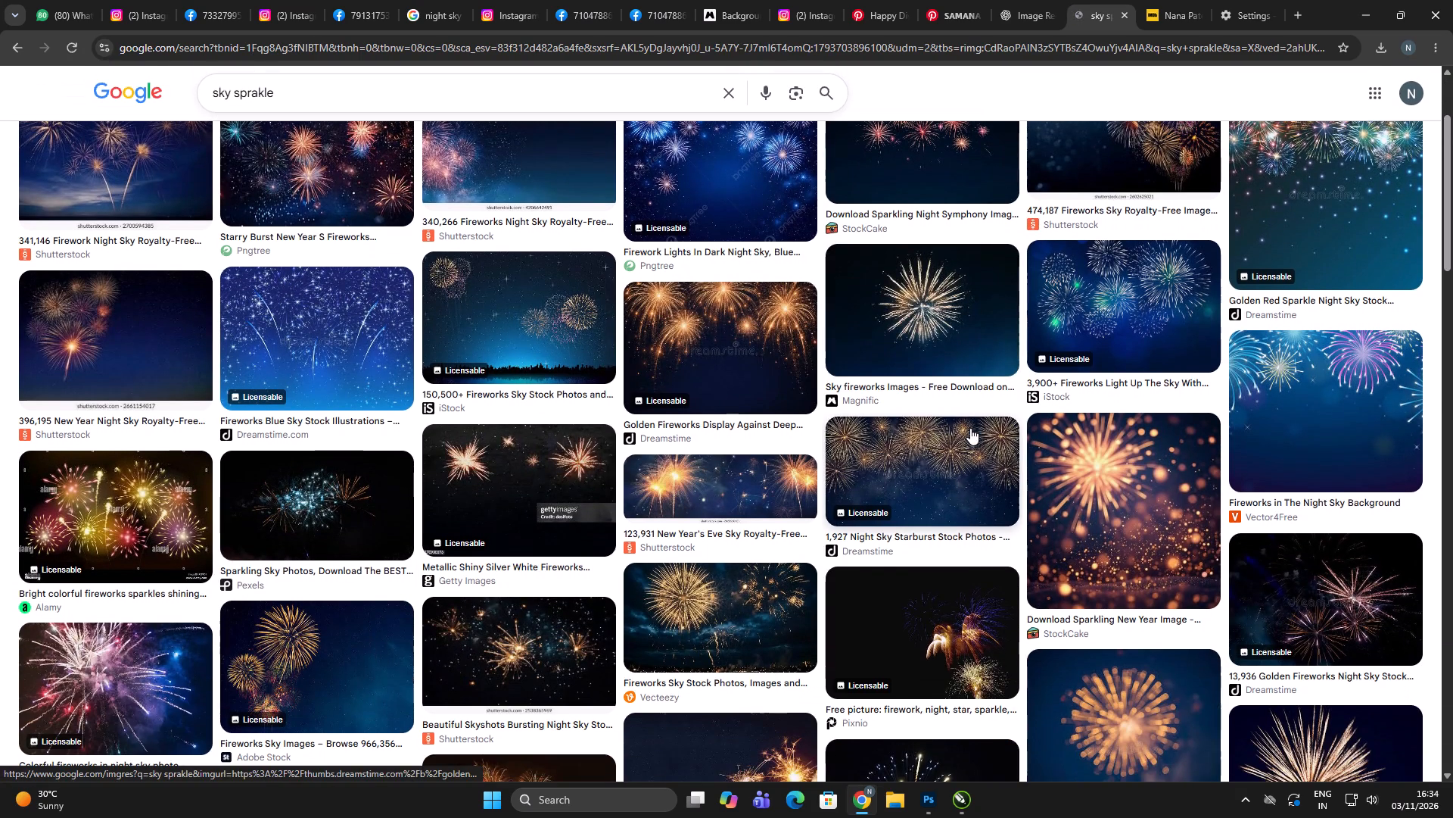
pyautogui.scroll(-2, 974, 425)
pyautogui.scroll(-1, 400, 343)
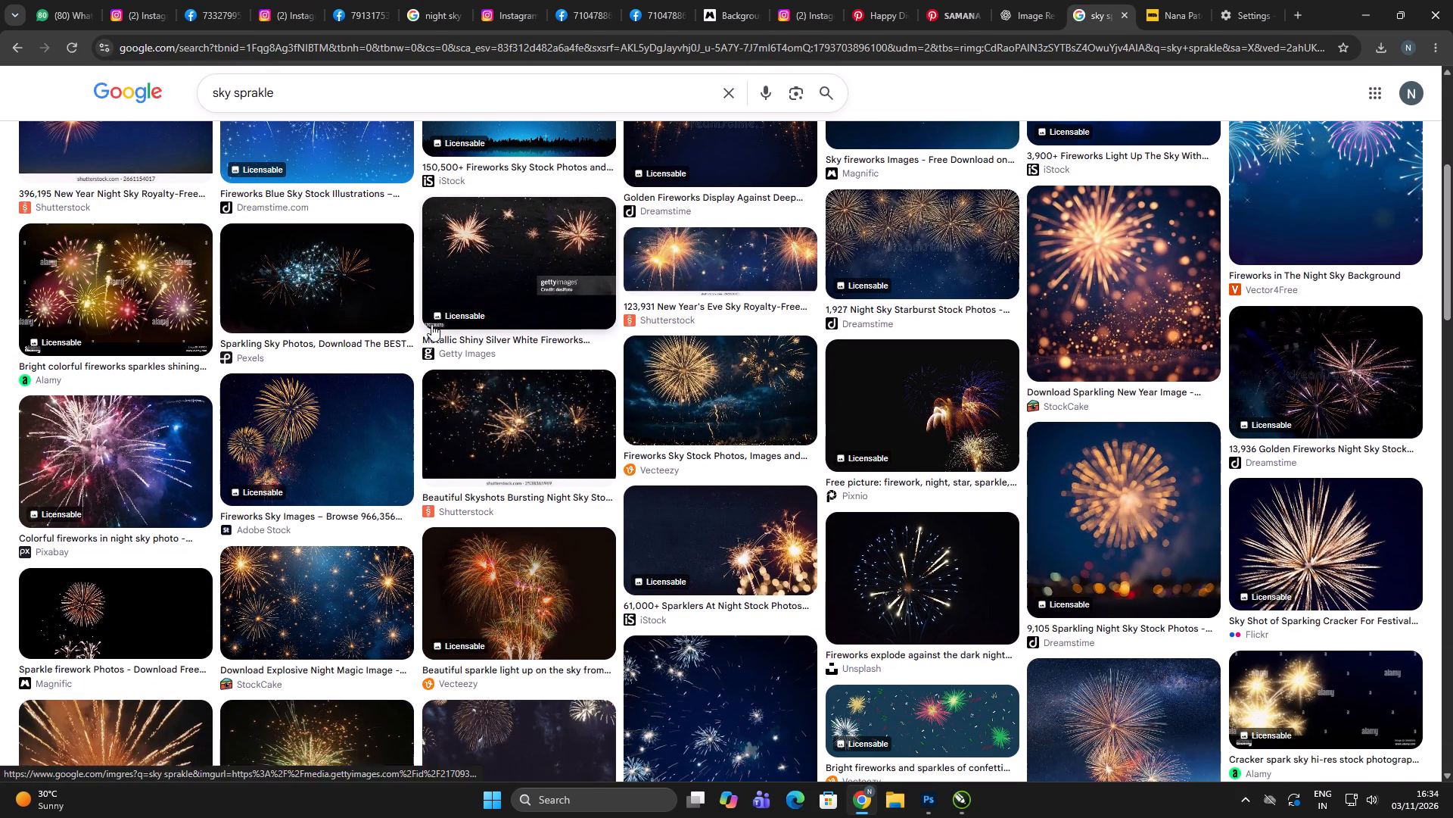
pyautogui.click(303, 270)
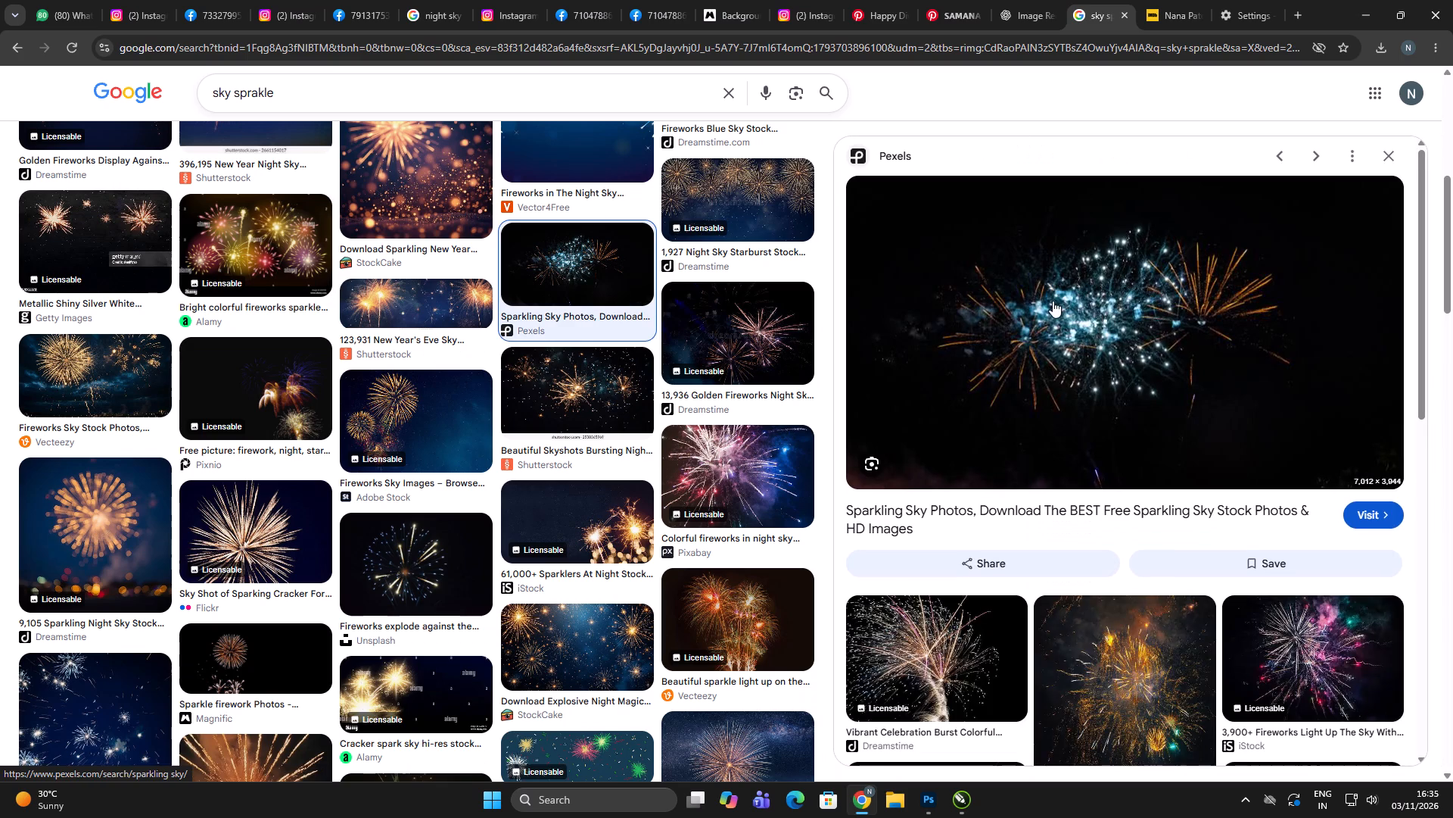
pyautogui.scroll(-4, 1053, 301)
pyautogui.scroll(1, 1064, 313)
pyautogui.scroll(-4, 1066, 327)
pyautogui.scroll(1, 1115, 366)
pyautogui.scroll(-4, 1115, 369)
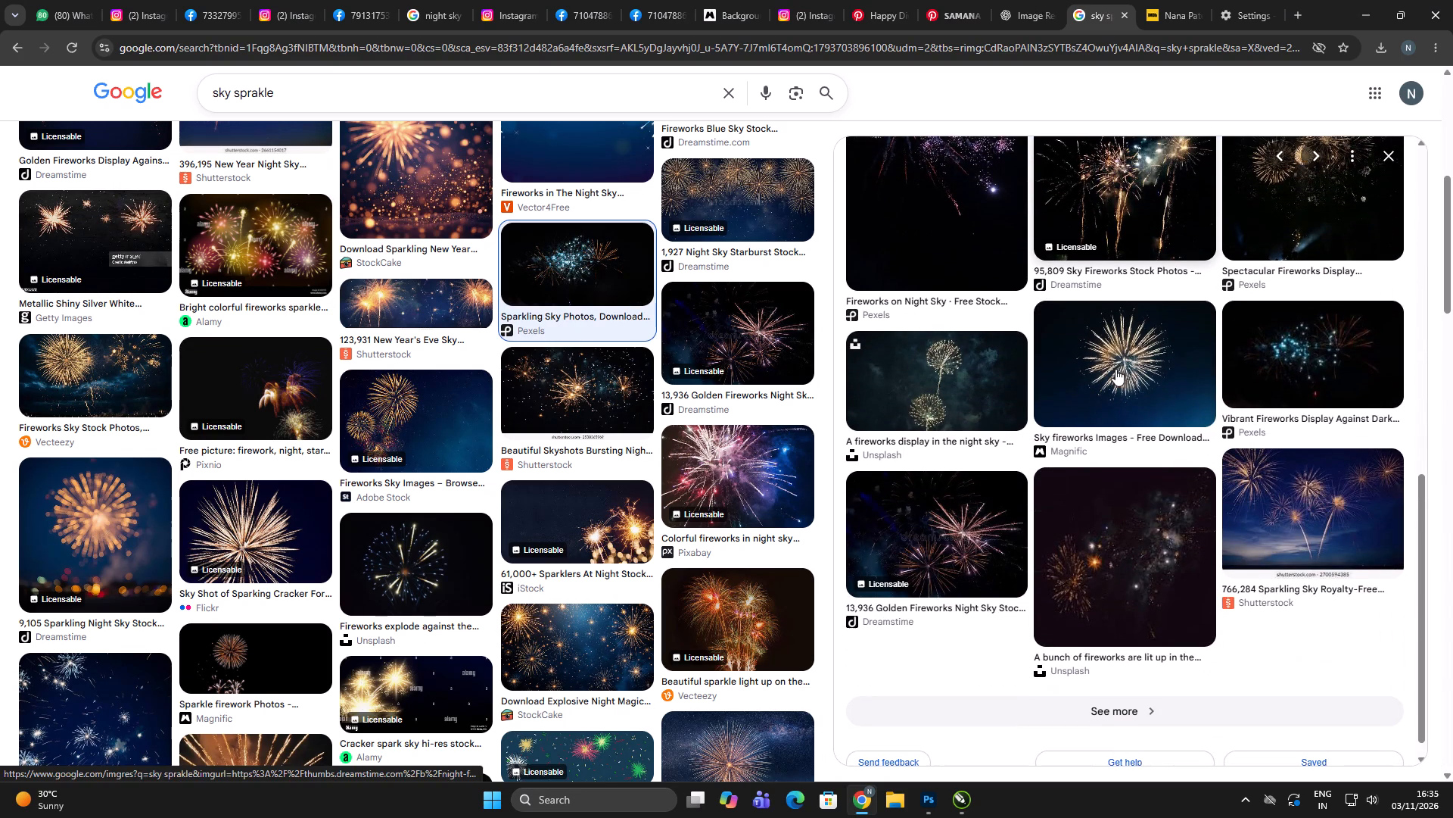
pyautogui.scroll(5, 1115, 369)
pyautogui.scroll(-4, 1115, 370)
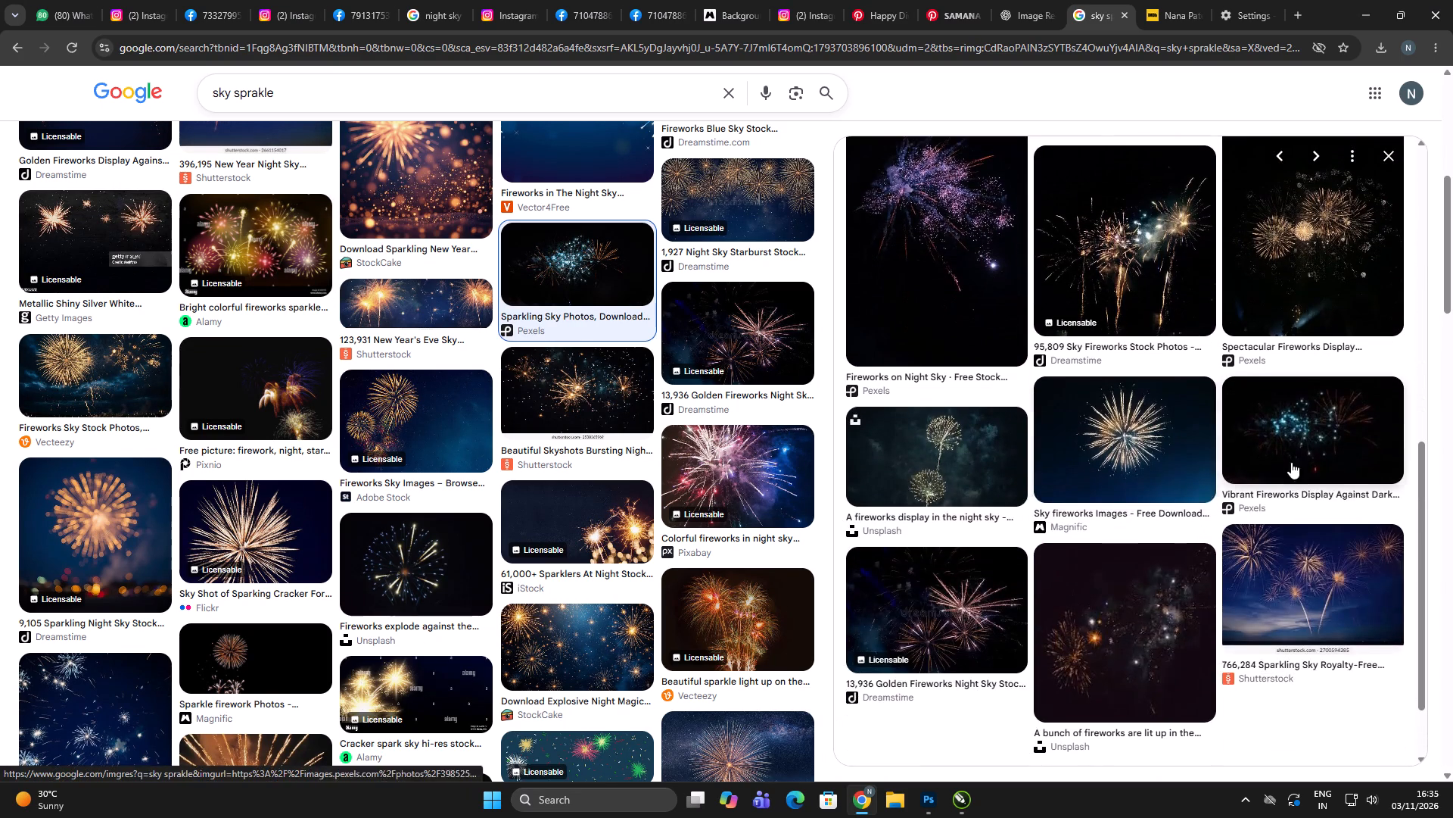
# Preview further Shutterstock, Magnific and Dreamstime fireworks images as sky candidates, and return to the CorelDRAW story.
pyautogui.click(1317, 585)
pyautogui.scroll(1, 1181, 326)
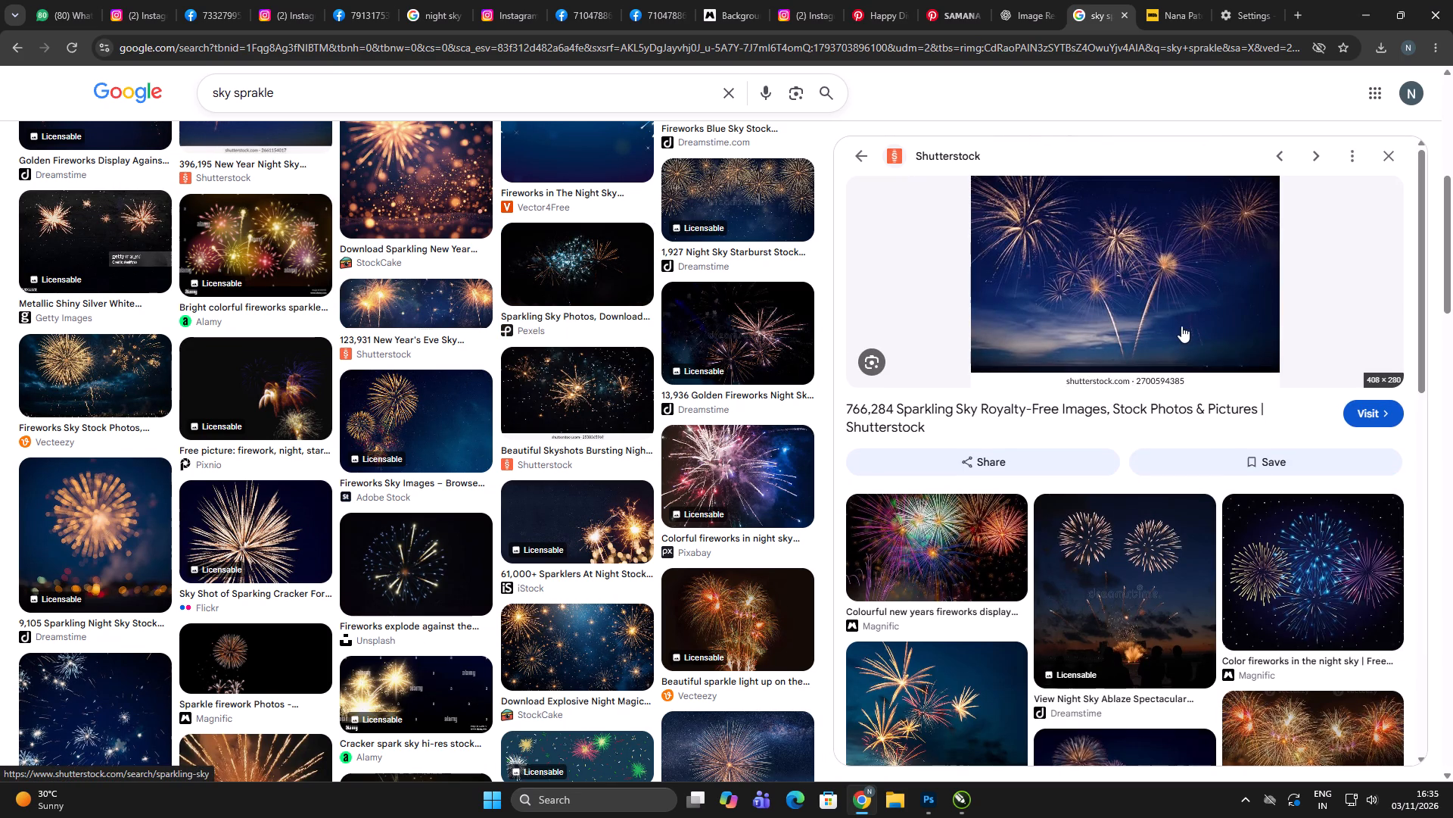
pyautogui.click(1291, 590)
pyautogui.scroll(-4, 1240, 467)
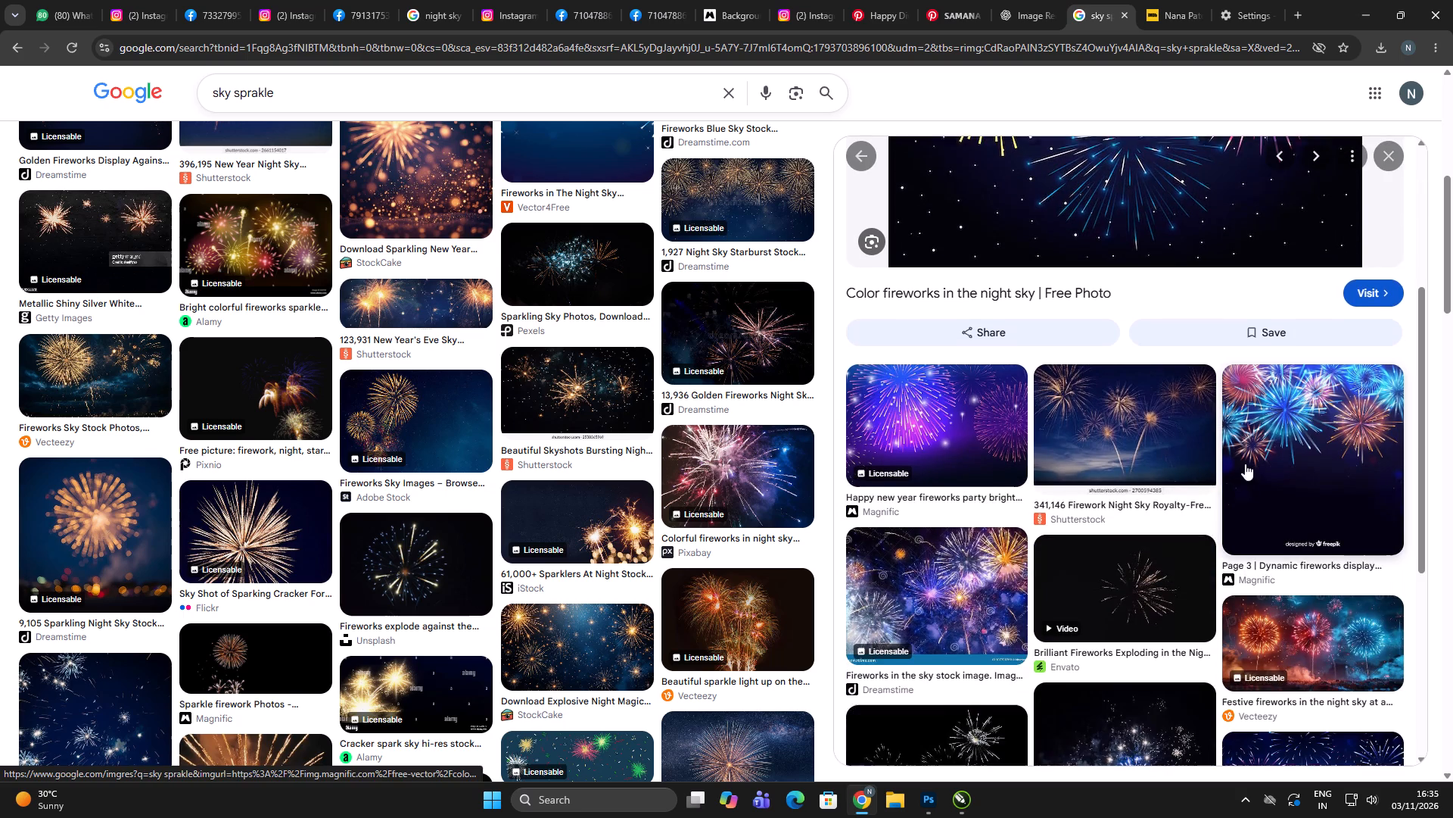
pyautogui.scroll(-3, 1252, 456)
pyautogui.click(1382, 157)
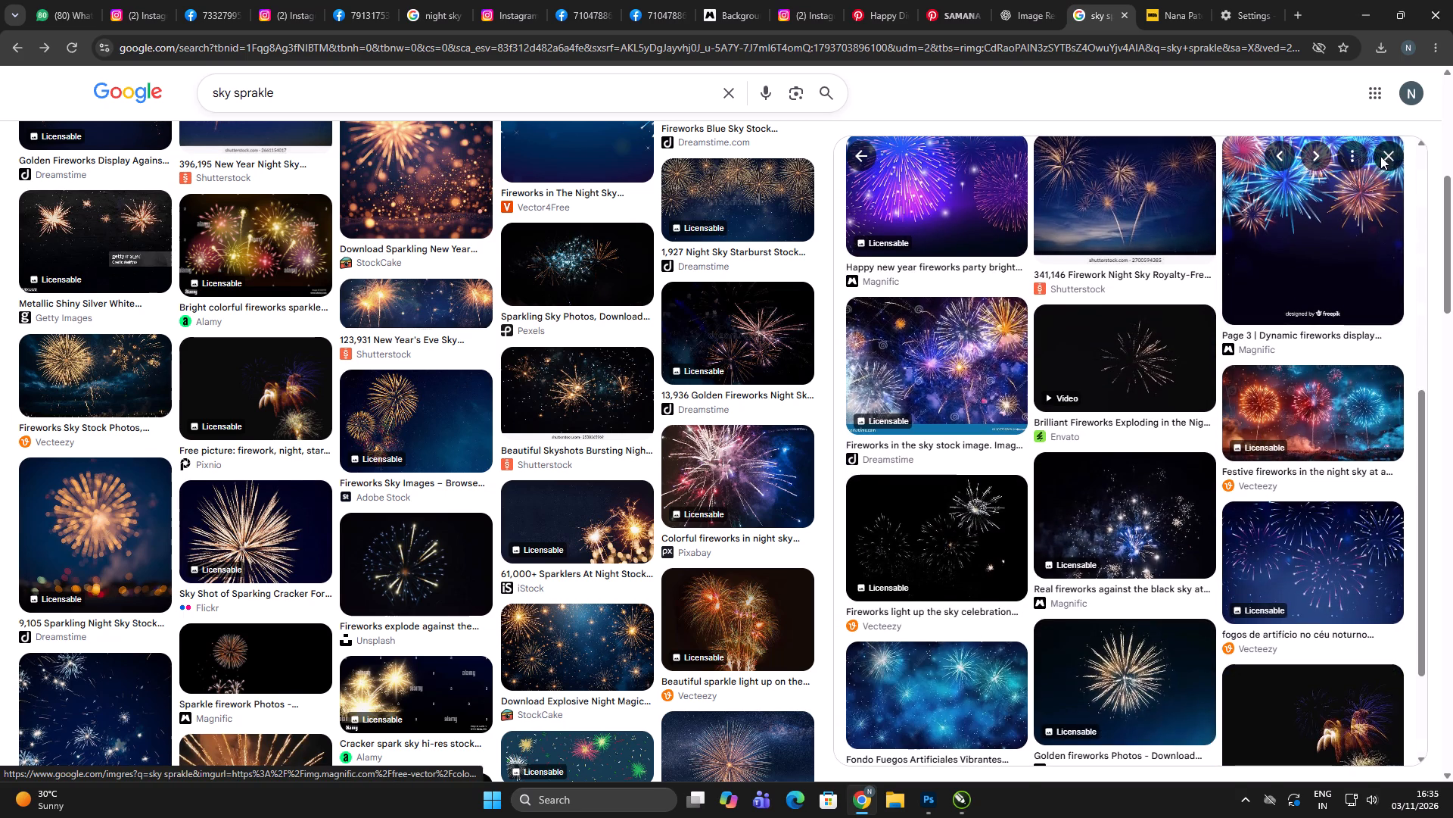
pyautogui.scroll(-4, 724, 529)
pyautogui.scroll(-4, 800, 510)
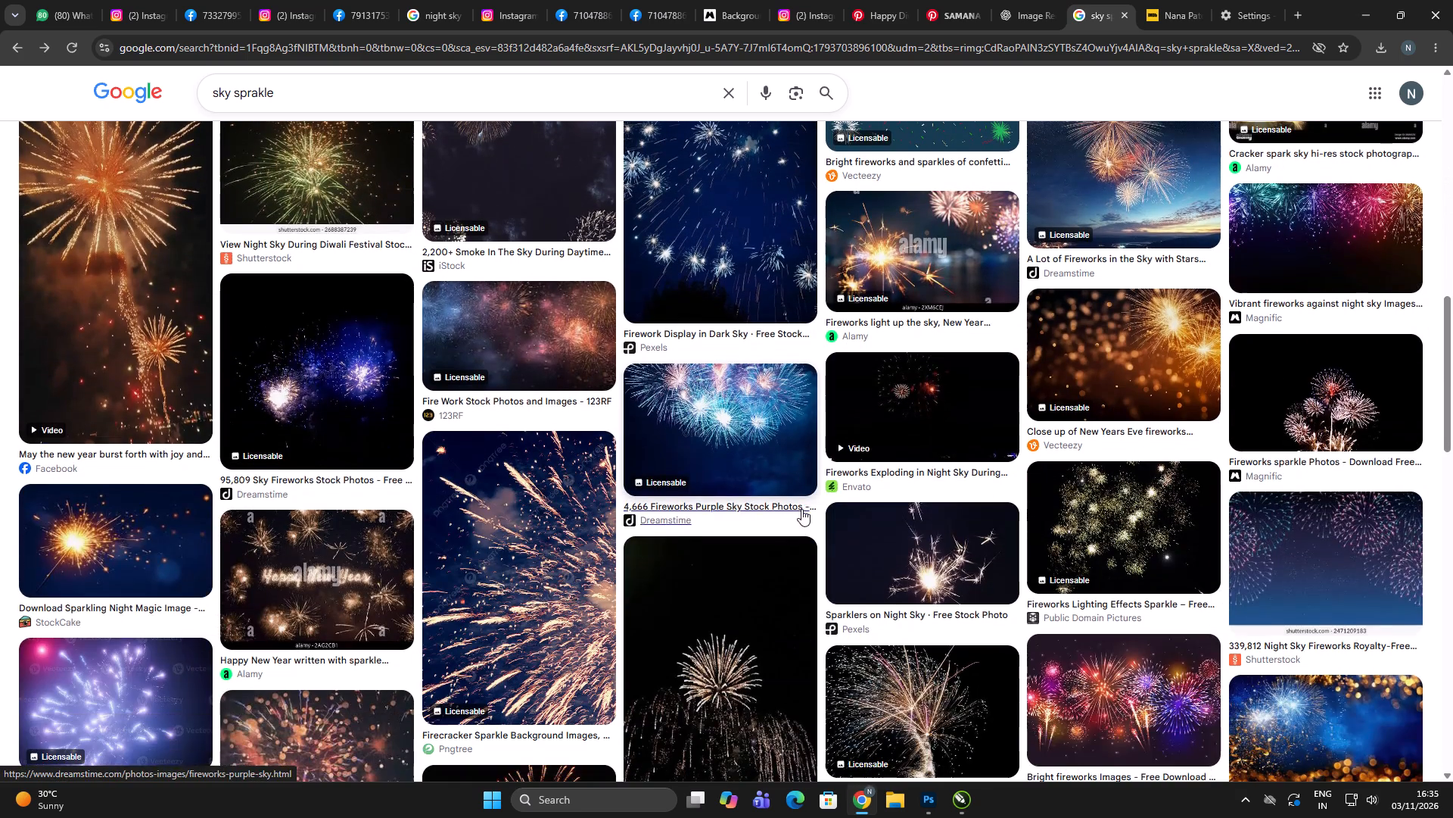
pyautogui.click(334, 359)
pyautogui.rightClick(1040, 314)
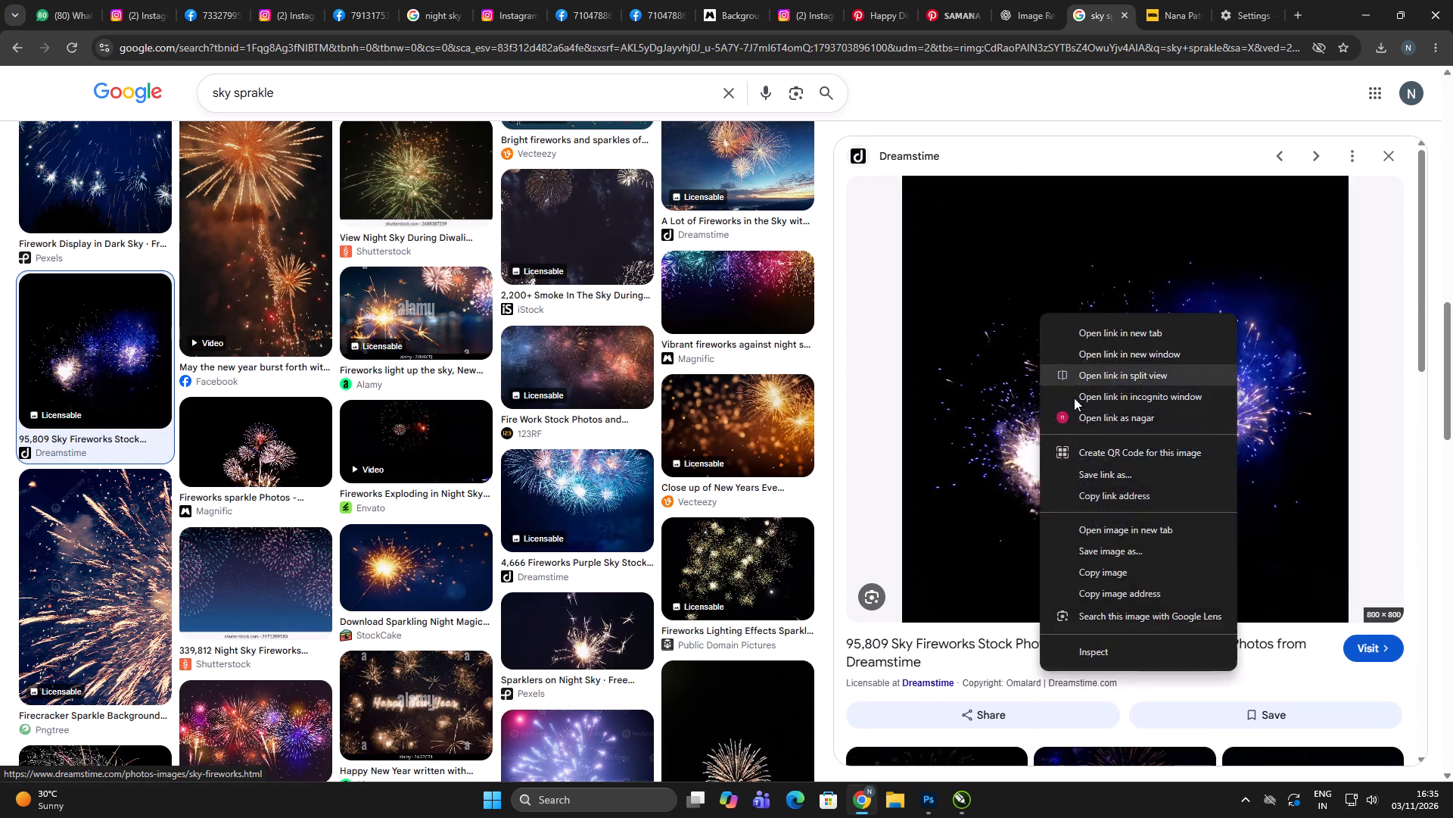
pyautogui.scroll(-7, 974, 503)
pyautogui.click(926, 439)
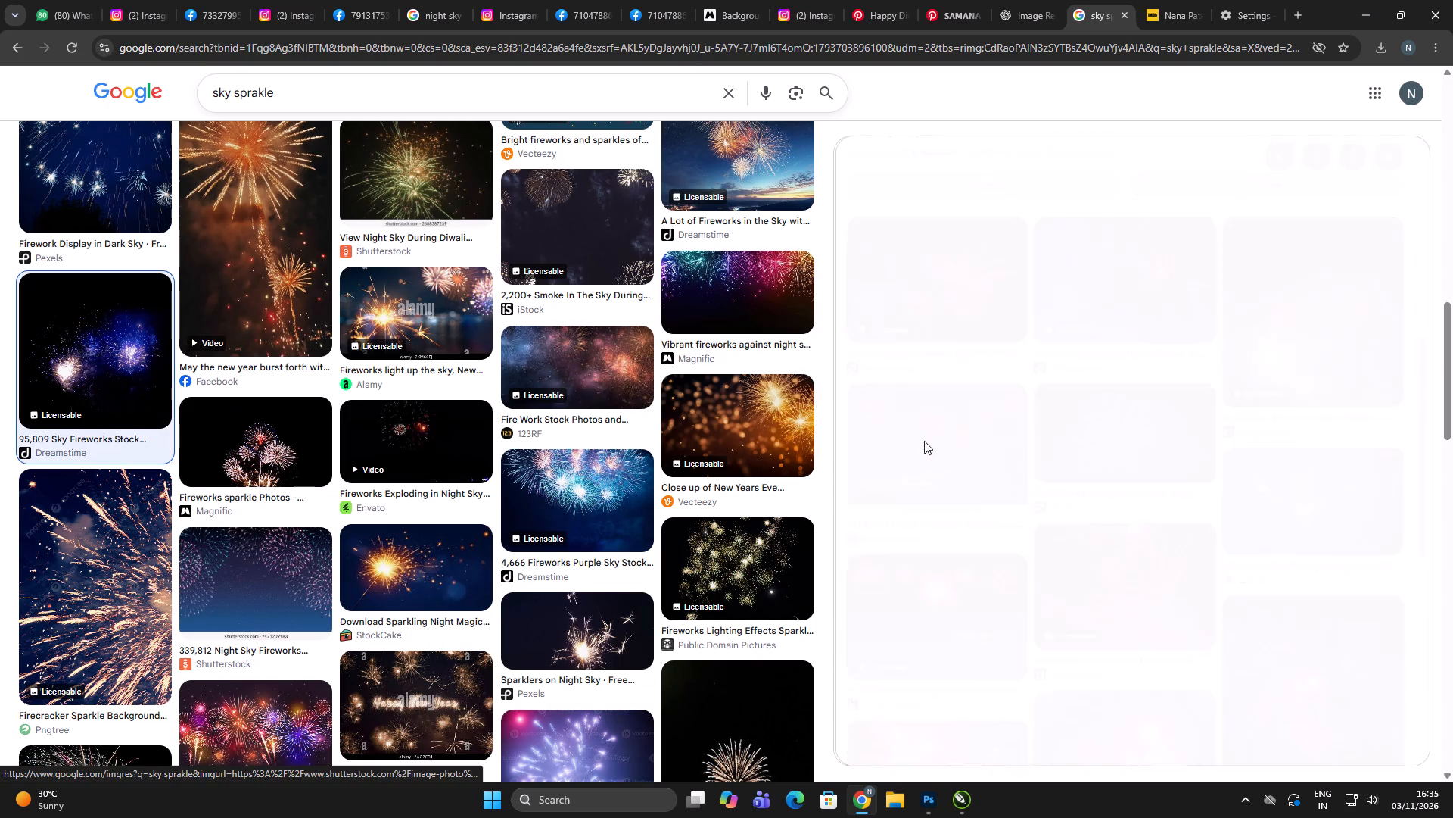
pyautogui.hotkey('alt', 'Tab')
# Open the facade frame's PowerClip contents, cut the right-hand fireworks image out of it and finish editing.
pyautogui.doubleClick(971, 446)
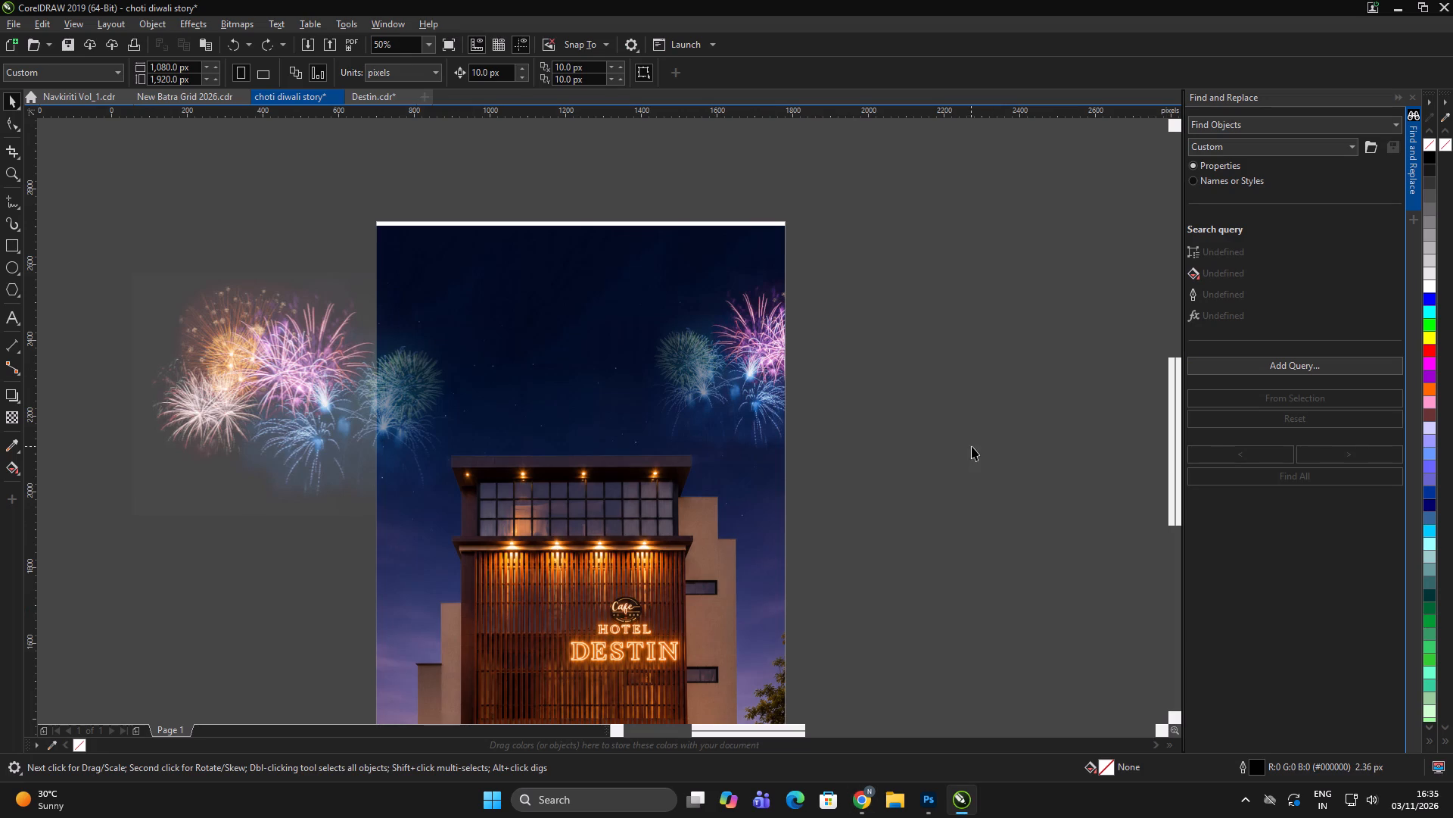
pyautogui.click(770, 359)
pyautogui.click(936, 367)
pyautogui.doubleClick(738, 367)
pyautogui.click(746, 365)
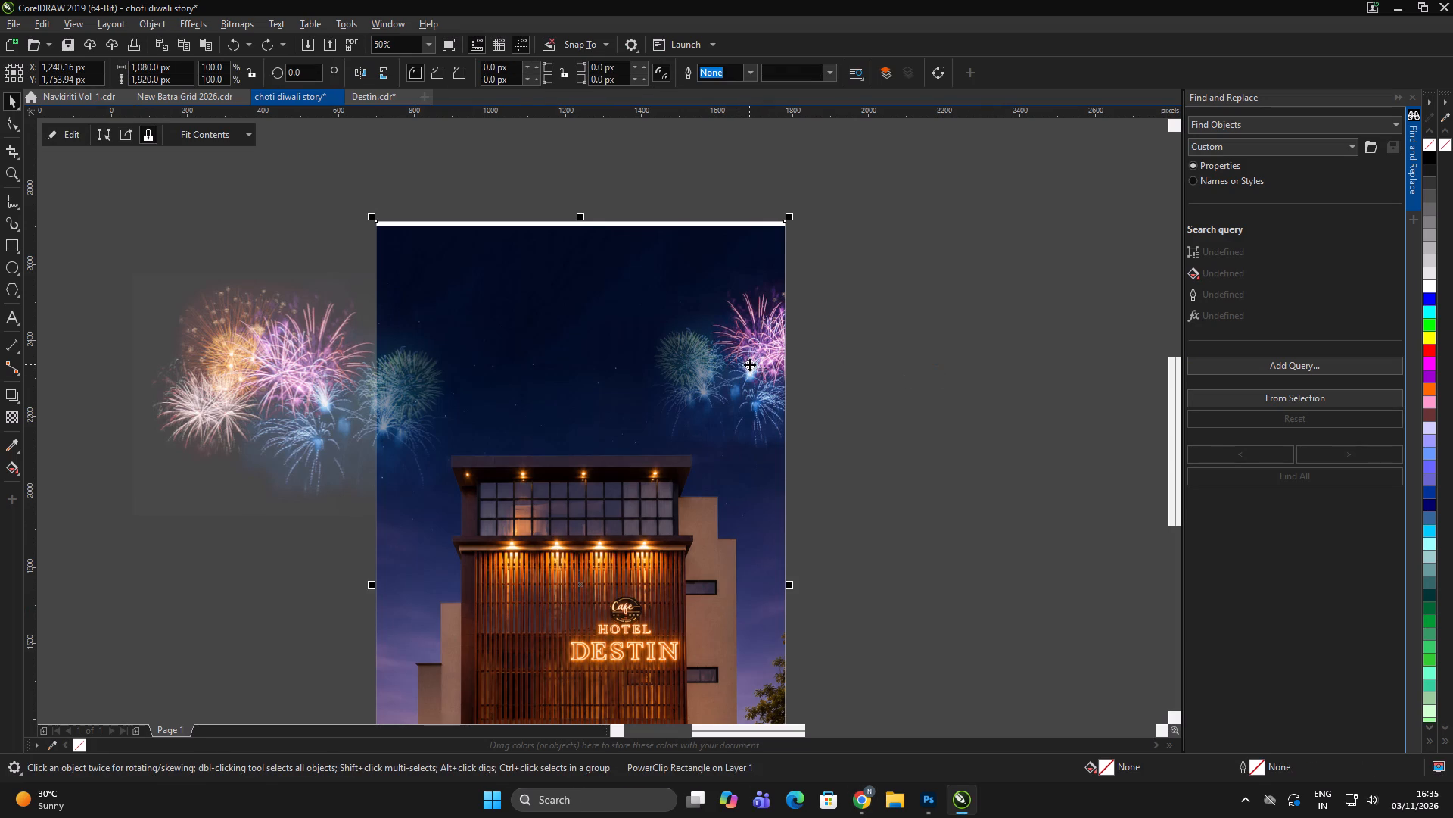
pyautogui.click(997, 408)
pyautogui.click(733, 380)
pyautogui.doubleClick(742, 377)
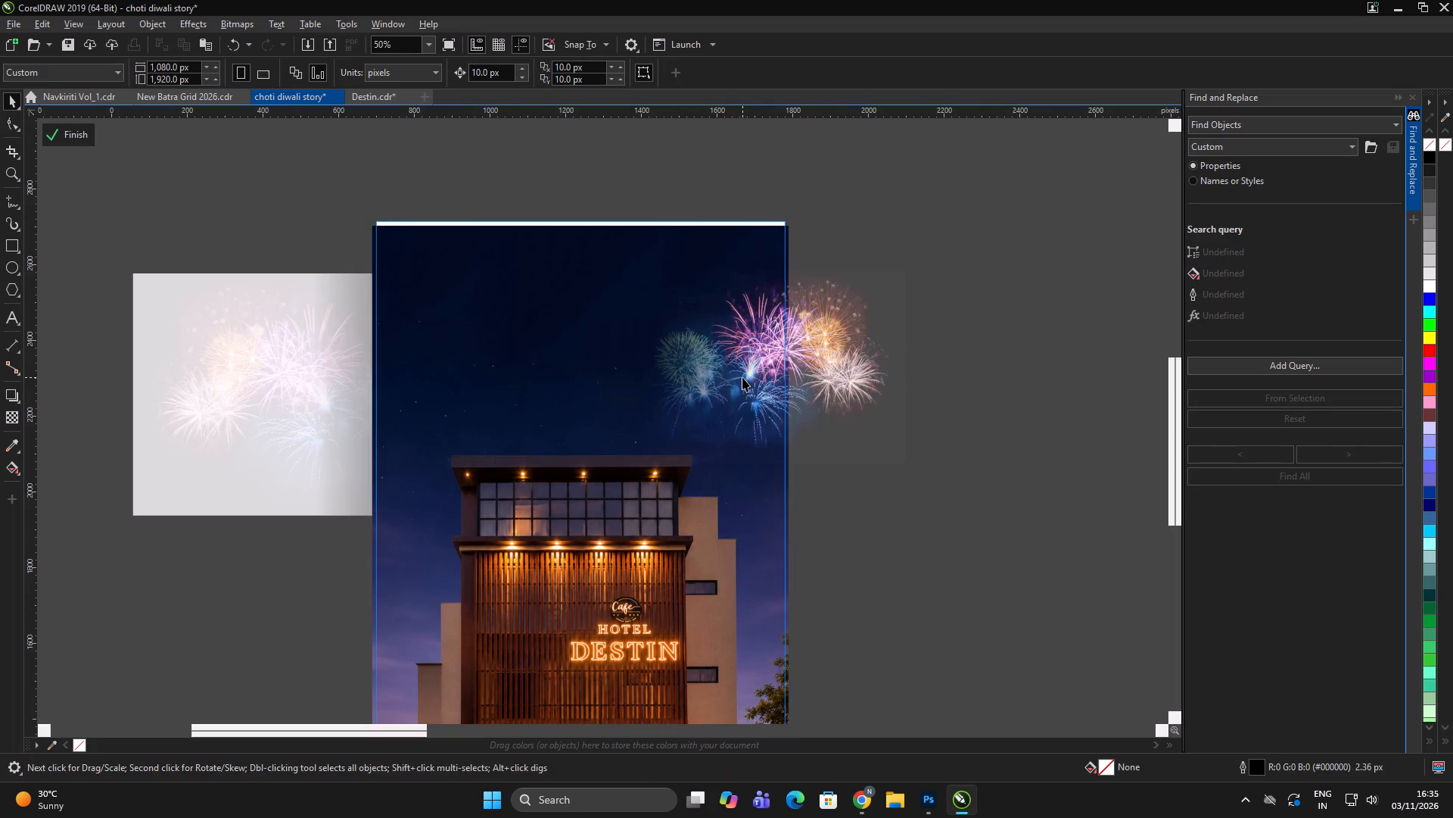
pyautogui.click(820, 379)
pyautogui.hotkey('ctrl', 'x')
pyautogui.click(76, 135)
pyautogui.click(1003, 331)
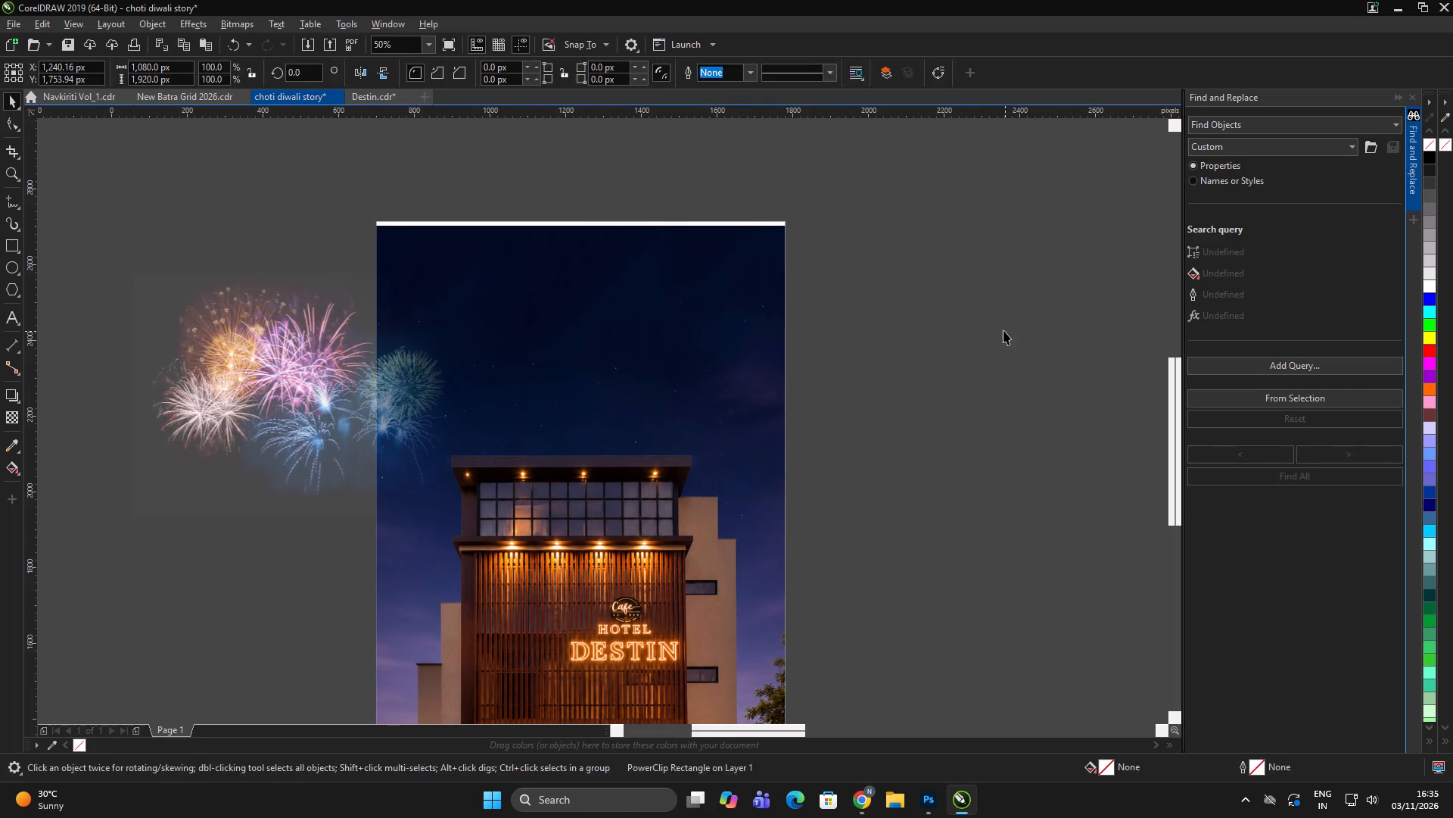
# Paste the cut fireworks image outside the frame and move both fireworks images clear of the page, one on each side.
pyautogui.hotkey('ctrl', 'v')
pyautogui.click(1050, 370)
pyautogui.click(1055, 370)
pyautogui.moveTo(730, 365); pyautogui.dragTo(935, 286)
pyautogui.click(921, 467)
pyautogui.click(362, 403)
pyautogui.moveTo(378, 386); pyautogui.dragTo(105, 354)
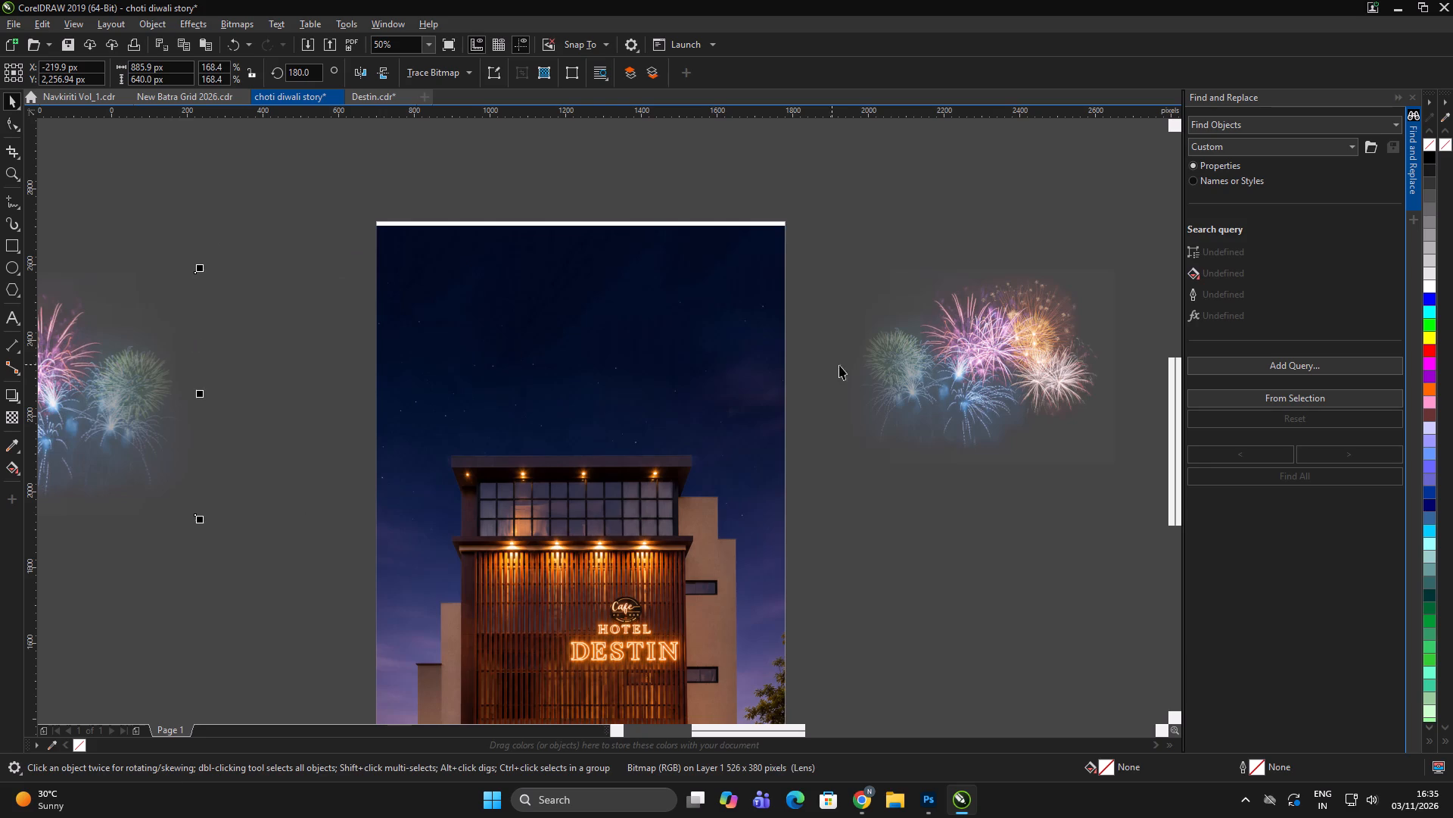
pyautogui.click(865, 375)
# Inside the frame, duplicate the facade image, mirror the copy vertically and move it above the original to extend the sky.
pyautogui.tripleClick(693, 355)
pyautogui.moveTo(680, 374); pyautogui.dragTo(689, 293)
pyautogui.keyDown('shift'); pyautogui.moveTo(686, 294); pyautogui.dragTo(698, 288, button='right'); pyautogui.keyUp('shift')
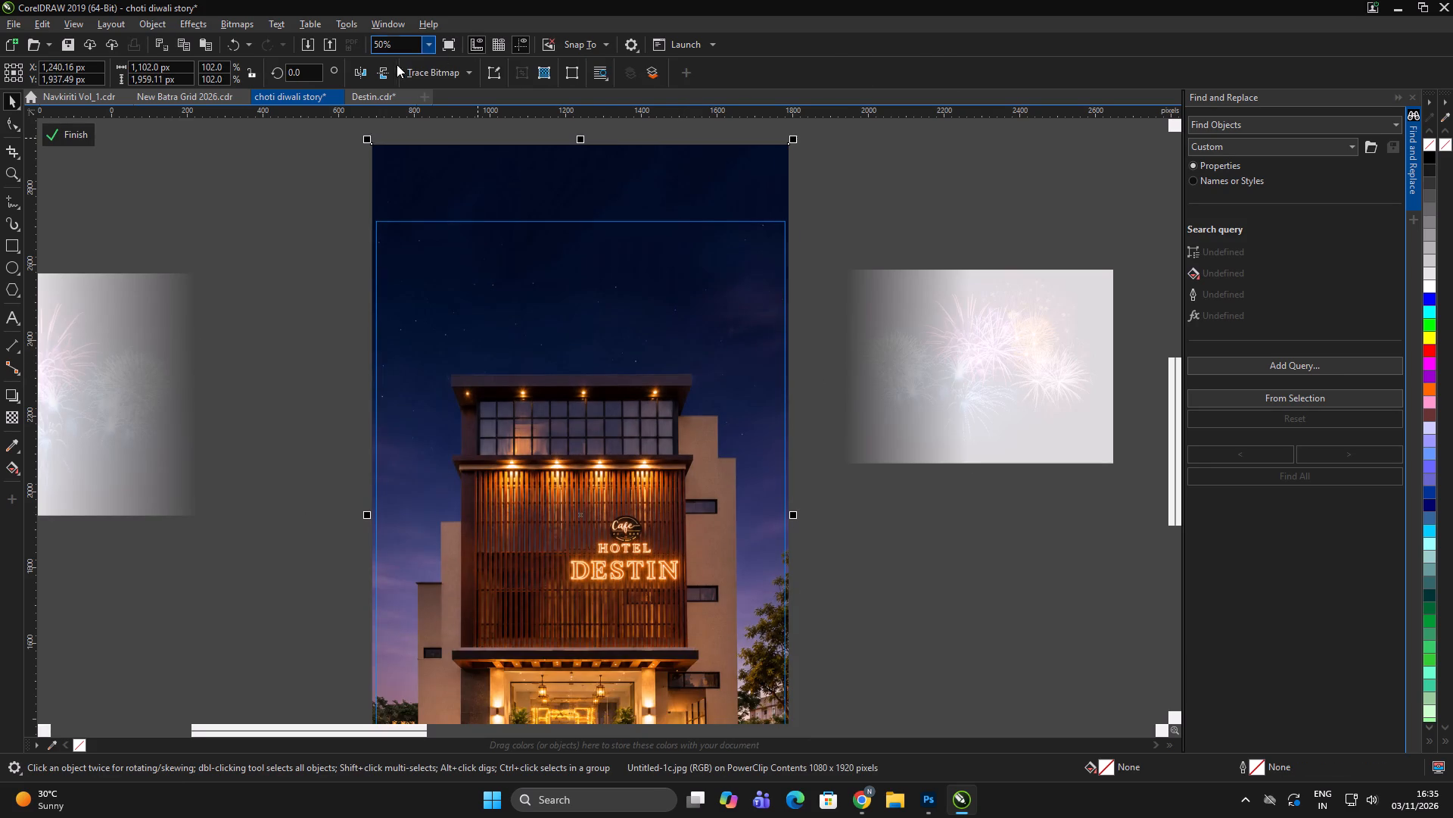
pyautogui.click(389, 65)
pyautogui.moveTo(626, 508); pyautogui.dragTo(646, 233)
pyautogui.moveTo(611, 467); pyautogui.dragTo(649, 170)
pyautogui.moveTo(628, 294); pyautogui.dragTo(633, 267)
# Overlap the mirrored copy slightly onto the original sky, fade its joining edge with a vertical fountain transparency and finish the PowerClip edit.
pyautogui.scroll(2, 618, 261)
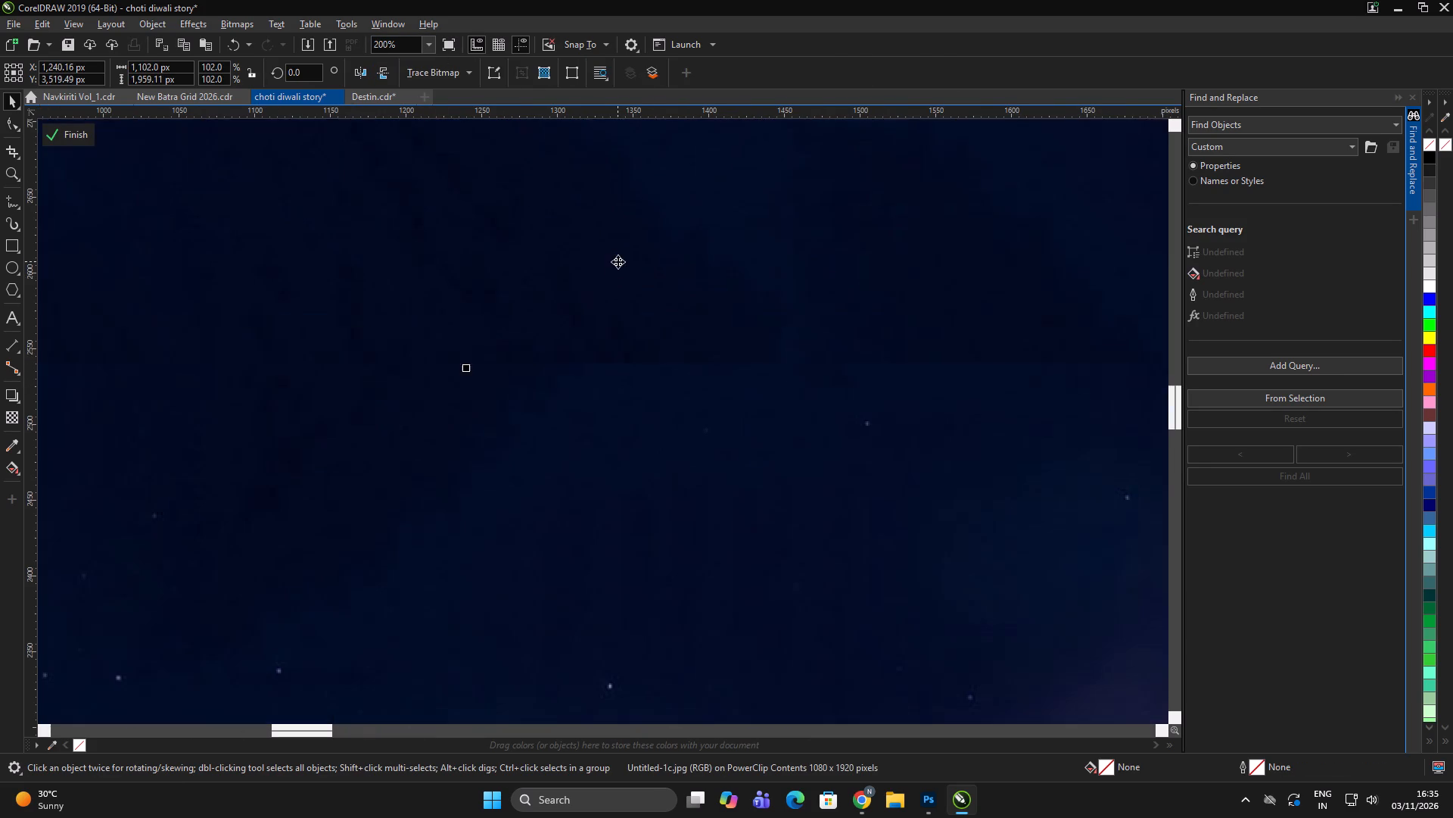
pyautogui.moveTo(618, 261); pyautogui.dragTo(612, 301)
pyautogui.click(10, 418)
pyautogui.moveTo(583, 254); pyautogui.dragTo(577, 395)
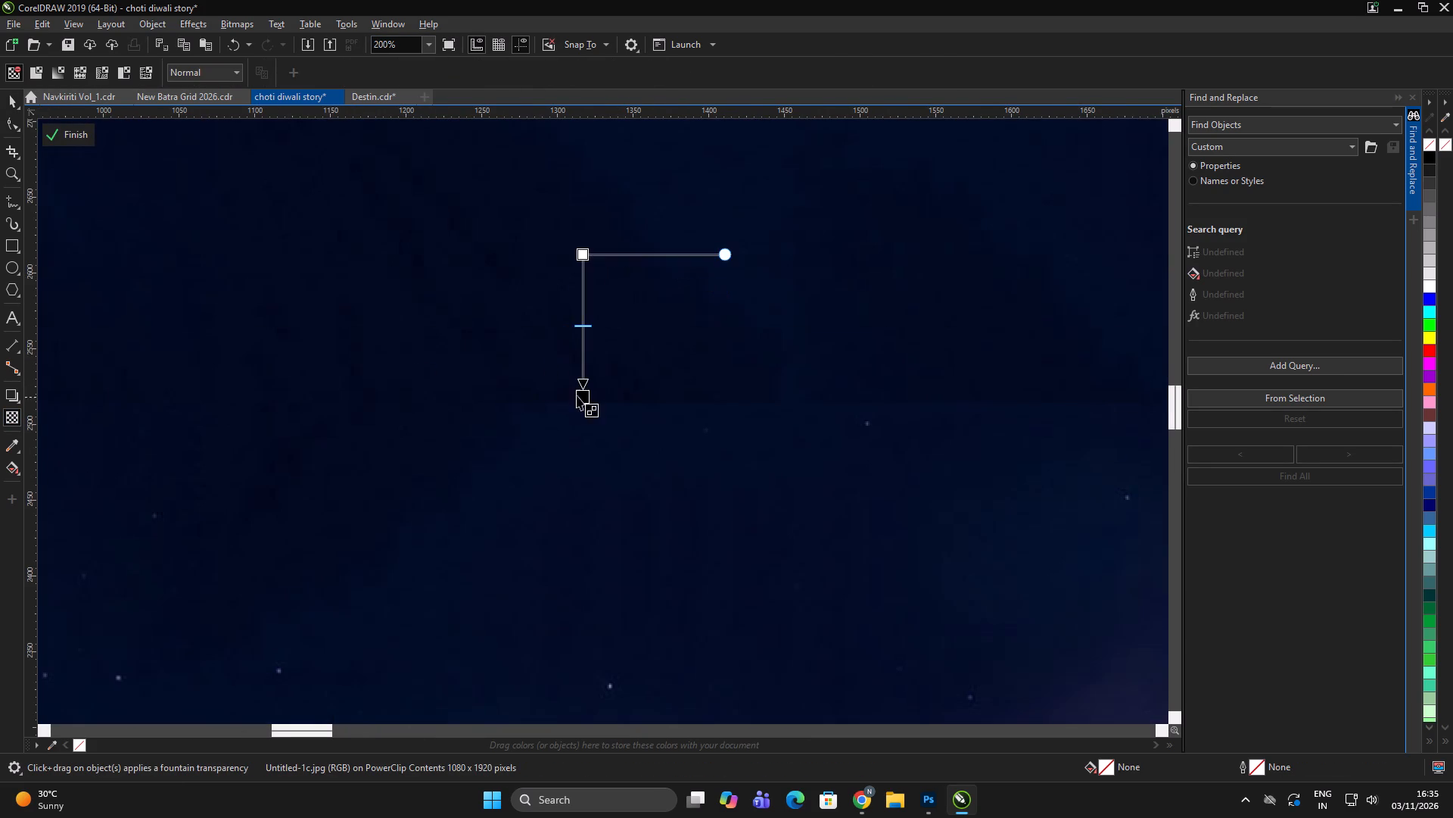
pyautogui.moveTo(577, 395); pyautogui.dragTo(578, 393)
pyautogui.scroll(-5, 633, 370)
pyautogui.press('space')
pyautogui.click(935, 401)
pyautogui.click(972, 414)
pyautogui.click(658, 243)
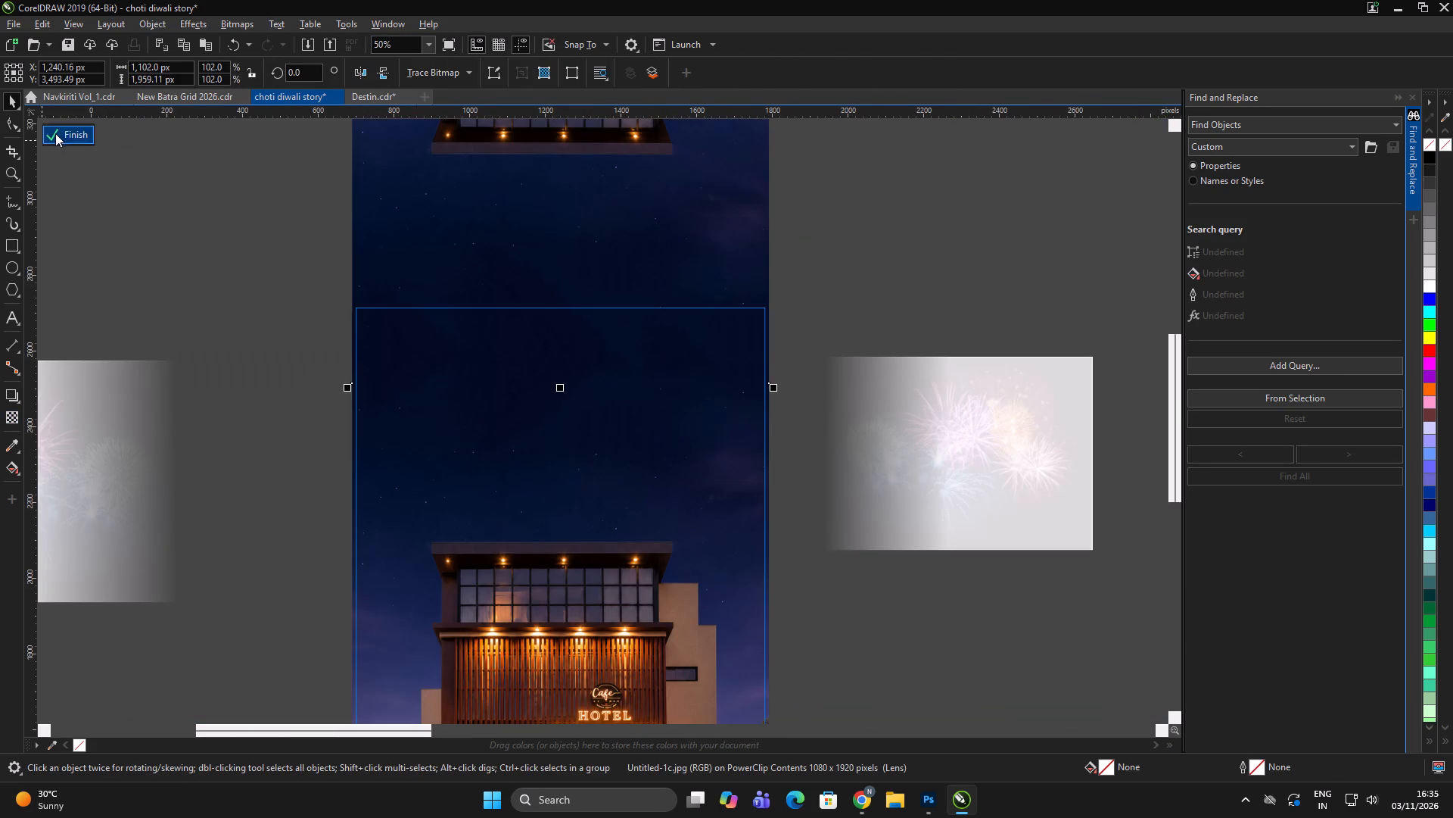
pyautogui.click(56, 133)
# Reopen the facade frame, shift the facade image and its mirrored sky copy slightly upward together, and finish editing.
pyautogui.click(824, 283)
pyautogui.scroll(-1, 655, 275)
pyautogui.doubleClick(772, 239)
pyautogui.doubleClick(928, 551)
pyautogui.keyDown('alt'); pyautogui.click(648, 525); pyautogui.keyUp('alt')
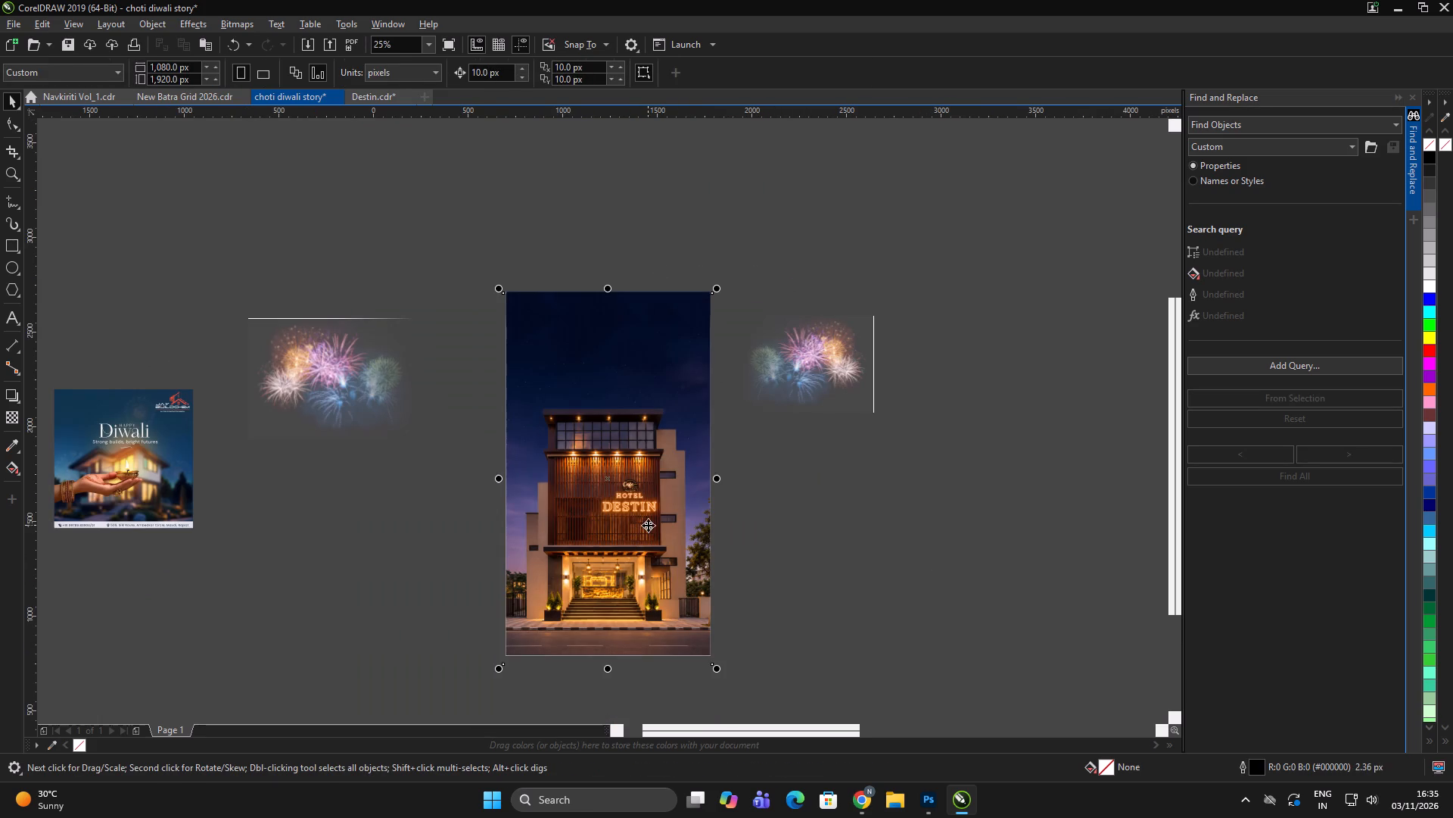
pyautogui.click(834, 585)
pyautogui.doubleClick(656, 552)
pyautogui.click(656, 549)
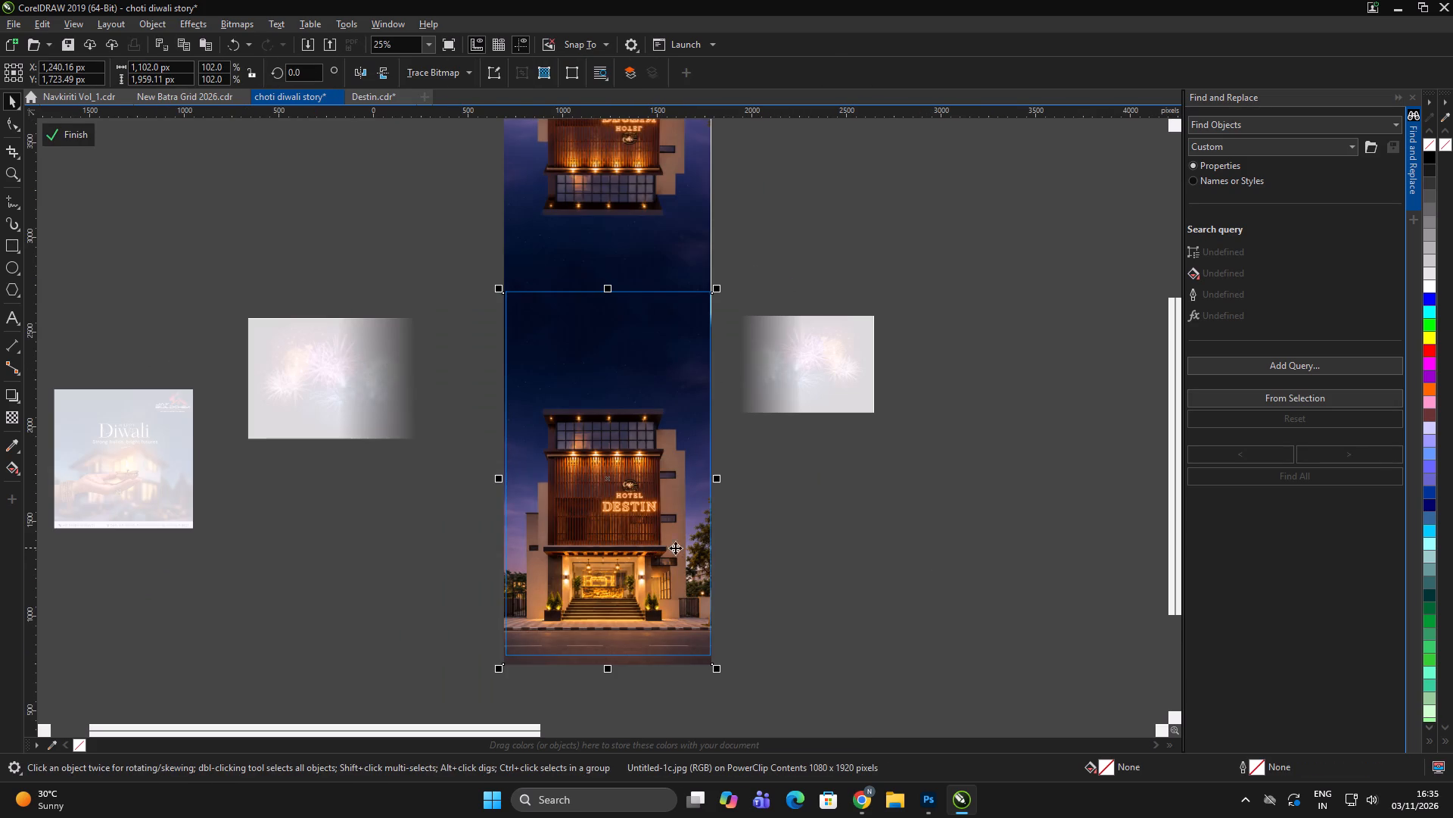
pyautogui.keyDown('shift'); pyautogui.click(642, 220); pyautogui.keyUp('shift')
pyautogui.moveTo(648, 258); pyautogui.dragTo(650, 248)
pyautogui.doubleClick(886, 548)
pyautogui.click(891, 547)
pyautogui.click(895, 542)
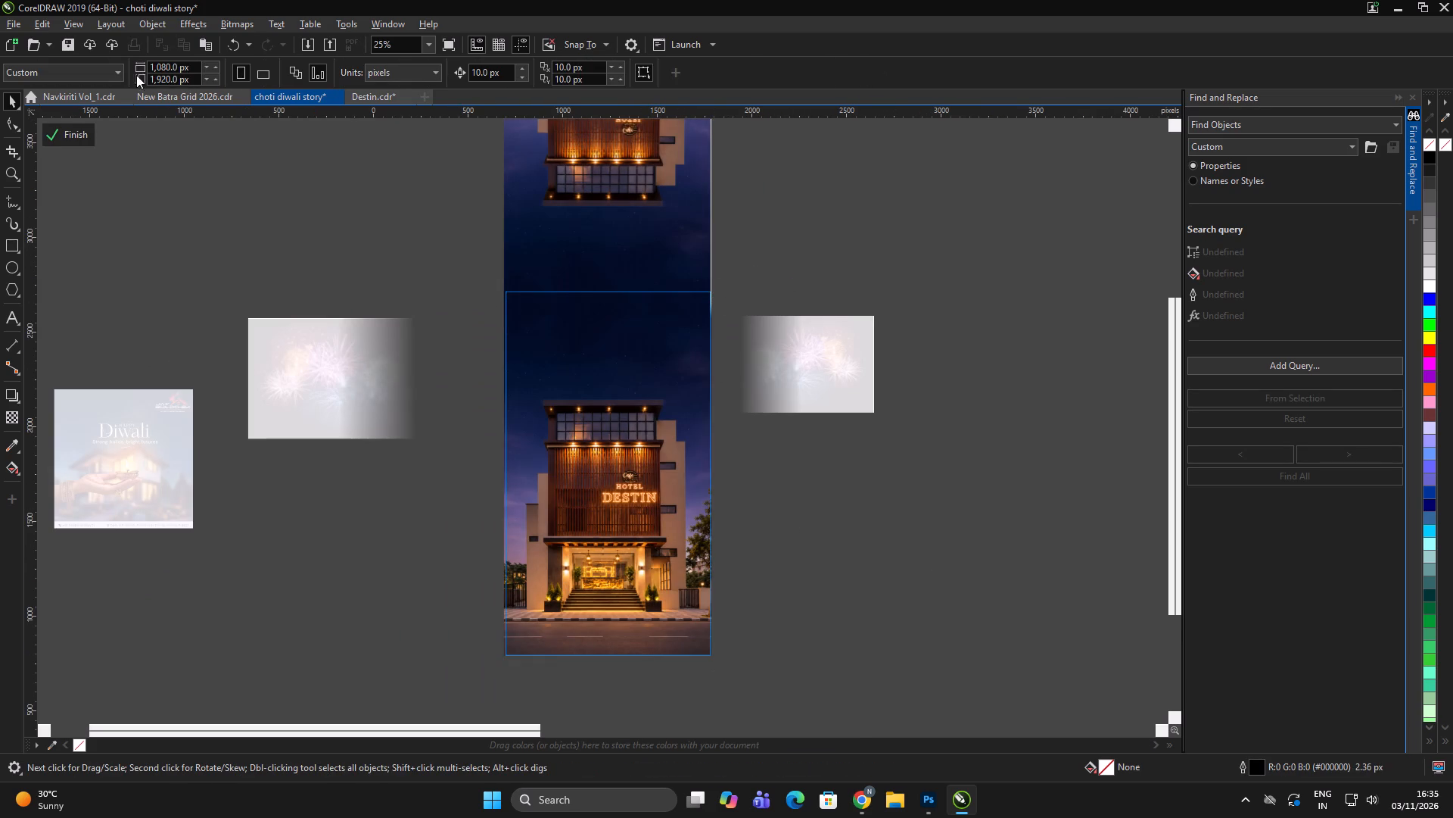
pyautogui.click(70, 142)
pyautogui.moveTo(915, 496); pyautogui.dragTo(923, 502)
pyautogui.click(923, 503)
# Move the right-hand fireworks image up beside the page's top corner.
pyautogui.moveTo(821, 347); pyautogui.dragTo(837, 261)
pyautogui.click(869, 592)
pyautogui.click(876, 580)
# Examine the Jay Buildchem Happy Diwali reference post for its layout and sky treatment, and return to the story page.
pyautogui.scroll(-3, 678, 447)
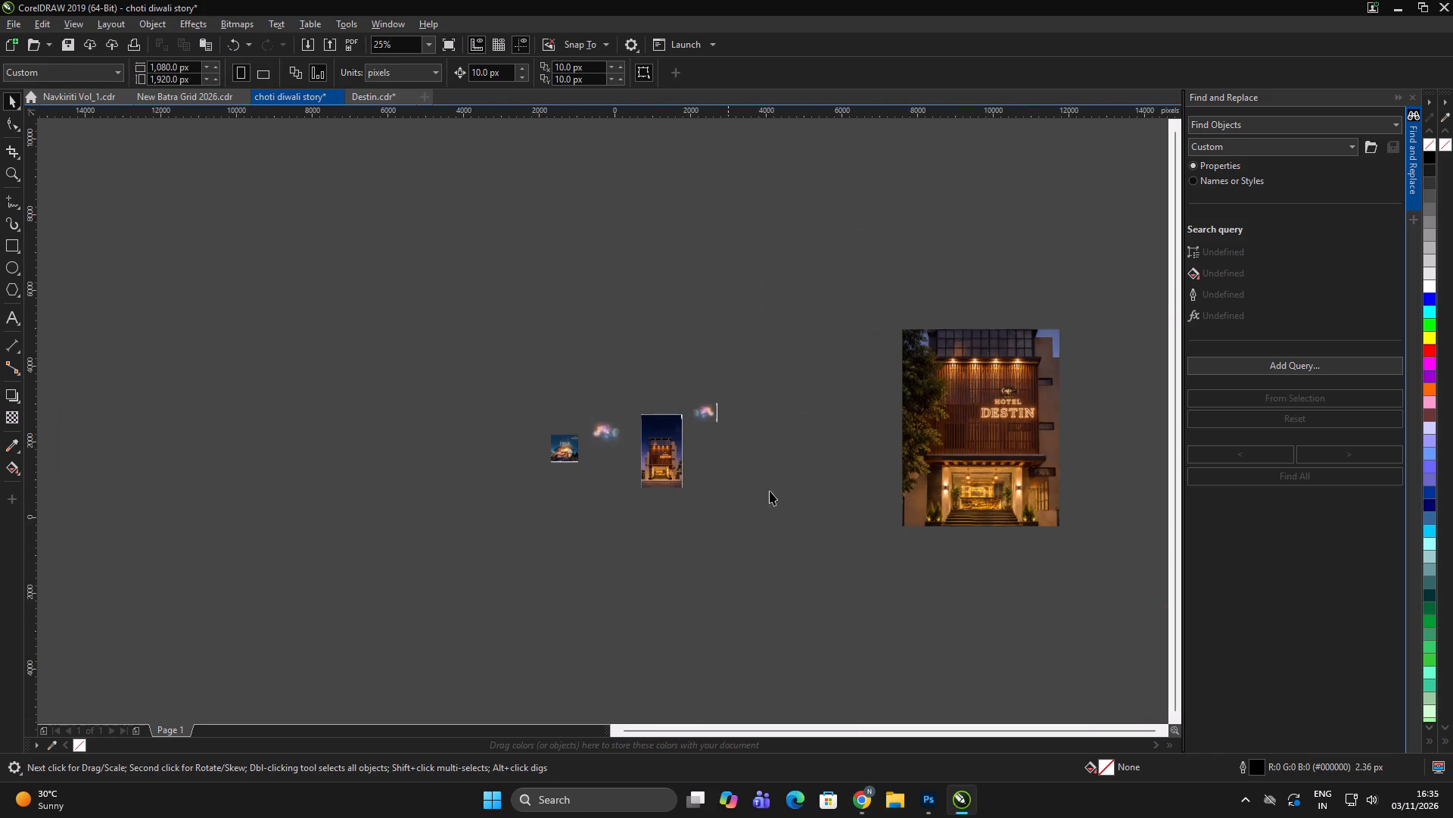
pyautogui.moveTo(779, 496); pyautogui.dragTo(768, 496)
pyautogui.scroll(3, 599, 454)
pyautogui.click(450, 445)
pyautogui.scroll(3, 413, 434)
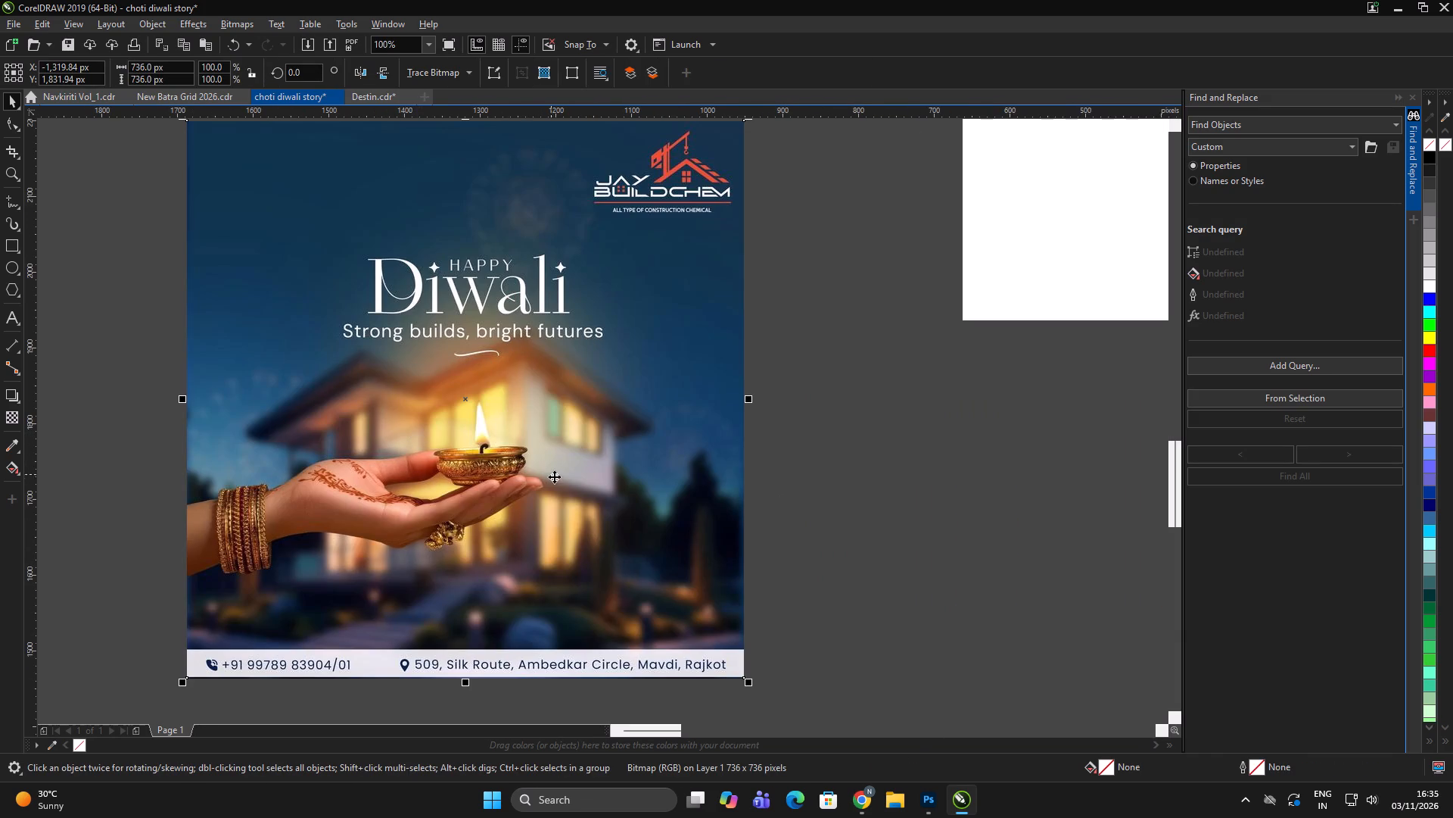
pyautogui.scroll(-3, 515, 443)
pyautogui.doubleClick(366, 499)
pyautogui.moveTo(372, 498); pyautogui.dragTo(392, 501)
pyautogui.scroll(1, 642, 476)
pyautogui.click(742, 443)
pyautogui.click(748, 443)
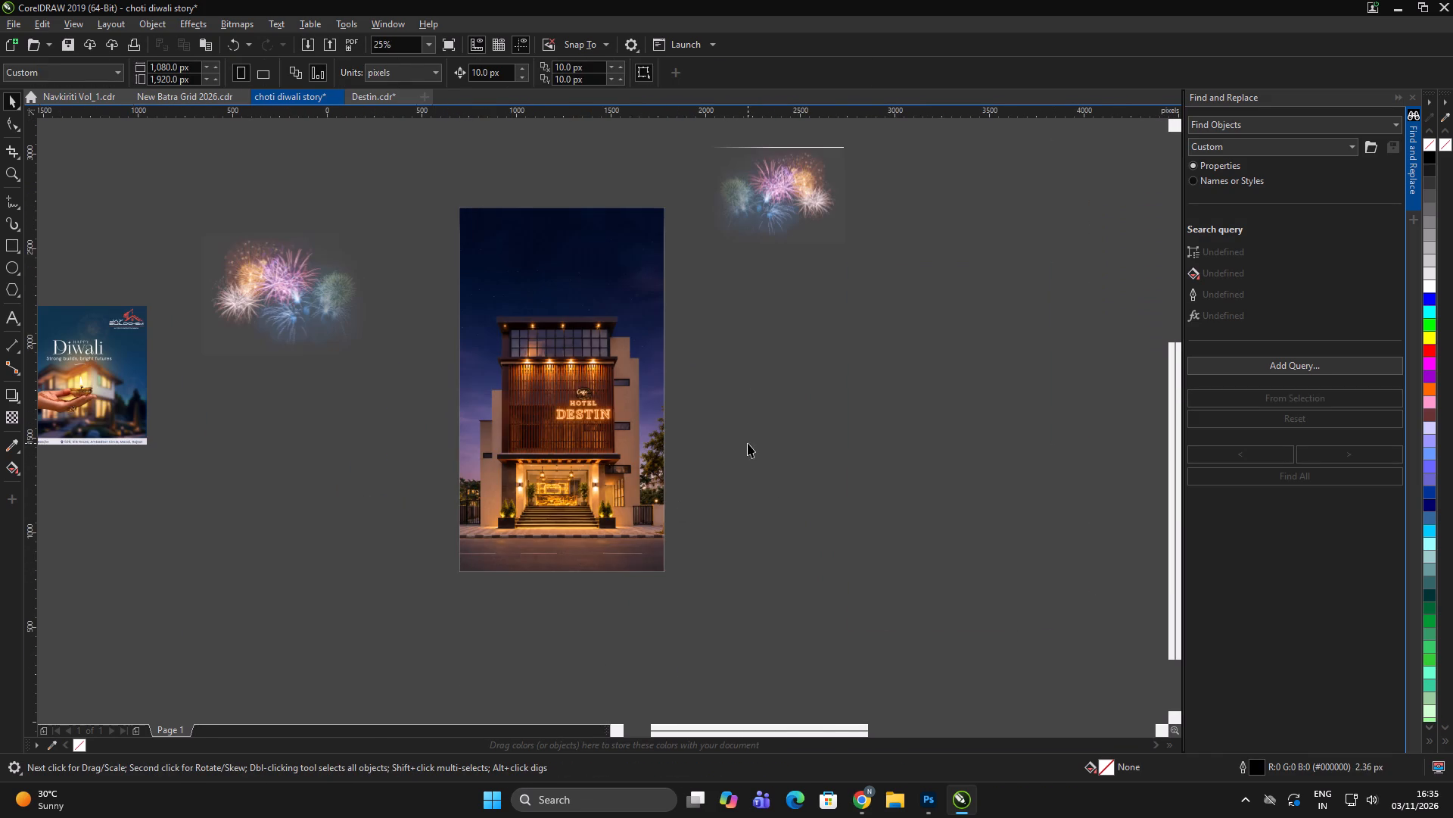
# Duplicate the facade frame directly to the page's right, extract the copy's contents and delete them.
pyautogui.click(589, 403)
pyautogui.click(750, 430)
pyautogui.click(761, 432)
pyautogui.click(609, 417)
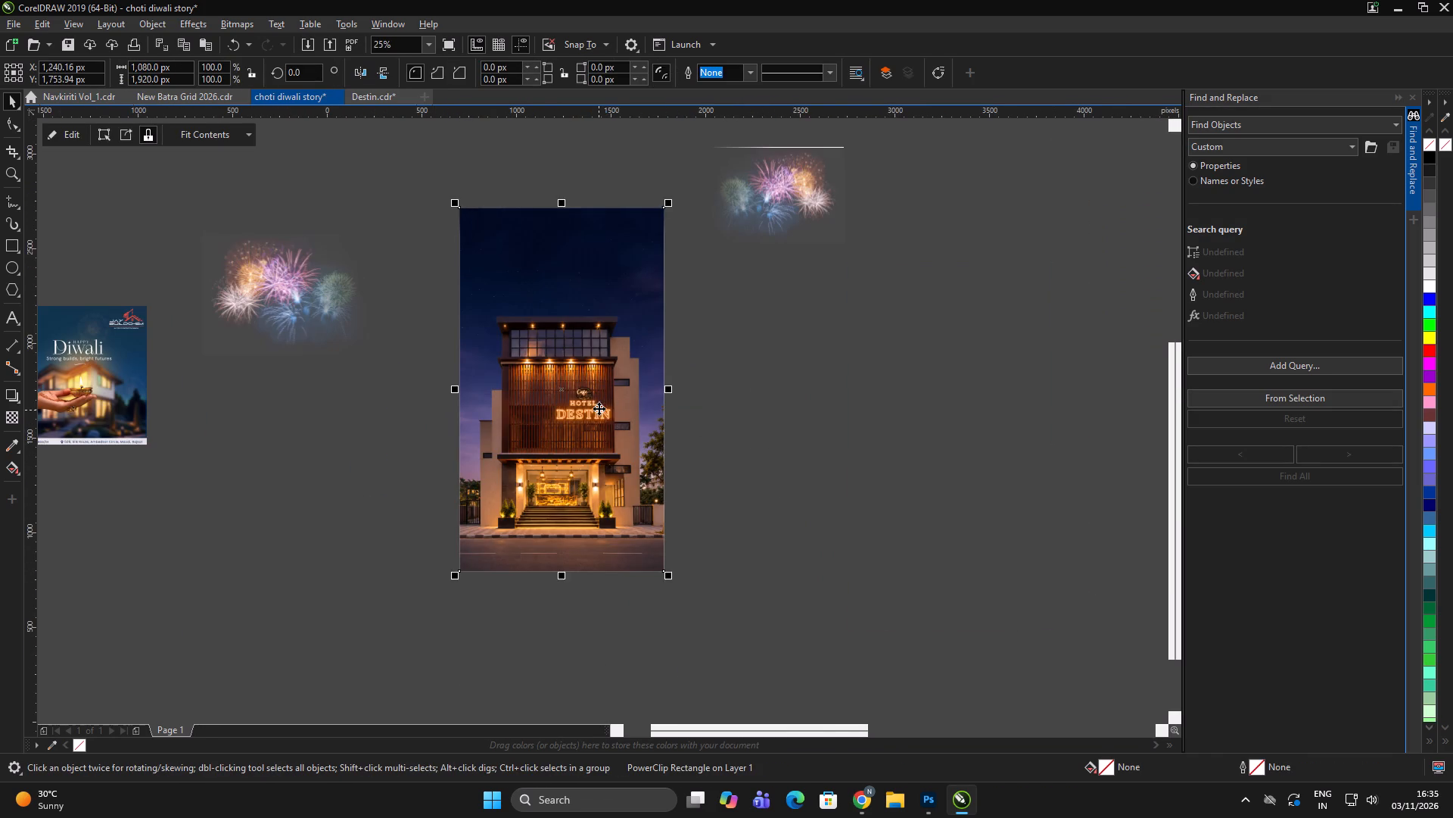
pyautogui.moveTo(599, 407); pyautogui.dragTo(811, 408)
pyautogui.keyDown('shift'); pyautogui.rightClick(811, 408); pyautogui.keyUp('shift')
pyautogui.click(979, 417)
pyautogui.click(857, 404)
pyautogui.click(132, 129)
pyautogui.press('Delete')
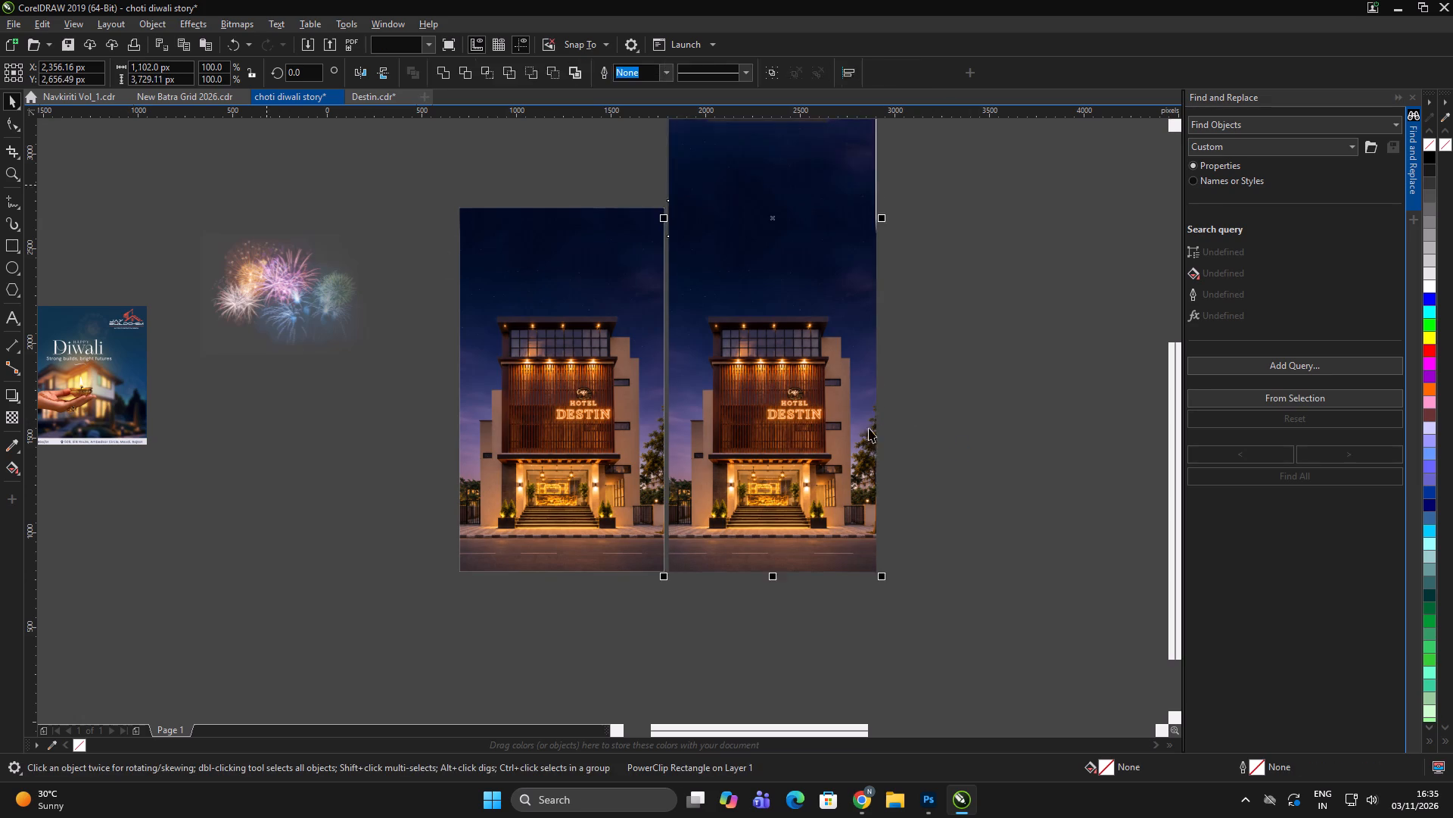
# Set the emptied copy's frame type to None to make it a plain rectangle, and select it.
pyautogui.doubleClick(971, 448)
pyautogui.click(972, 442)
pyautogui.click(729, 342)
pyautogui.rightClick(753, 290)
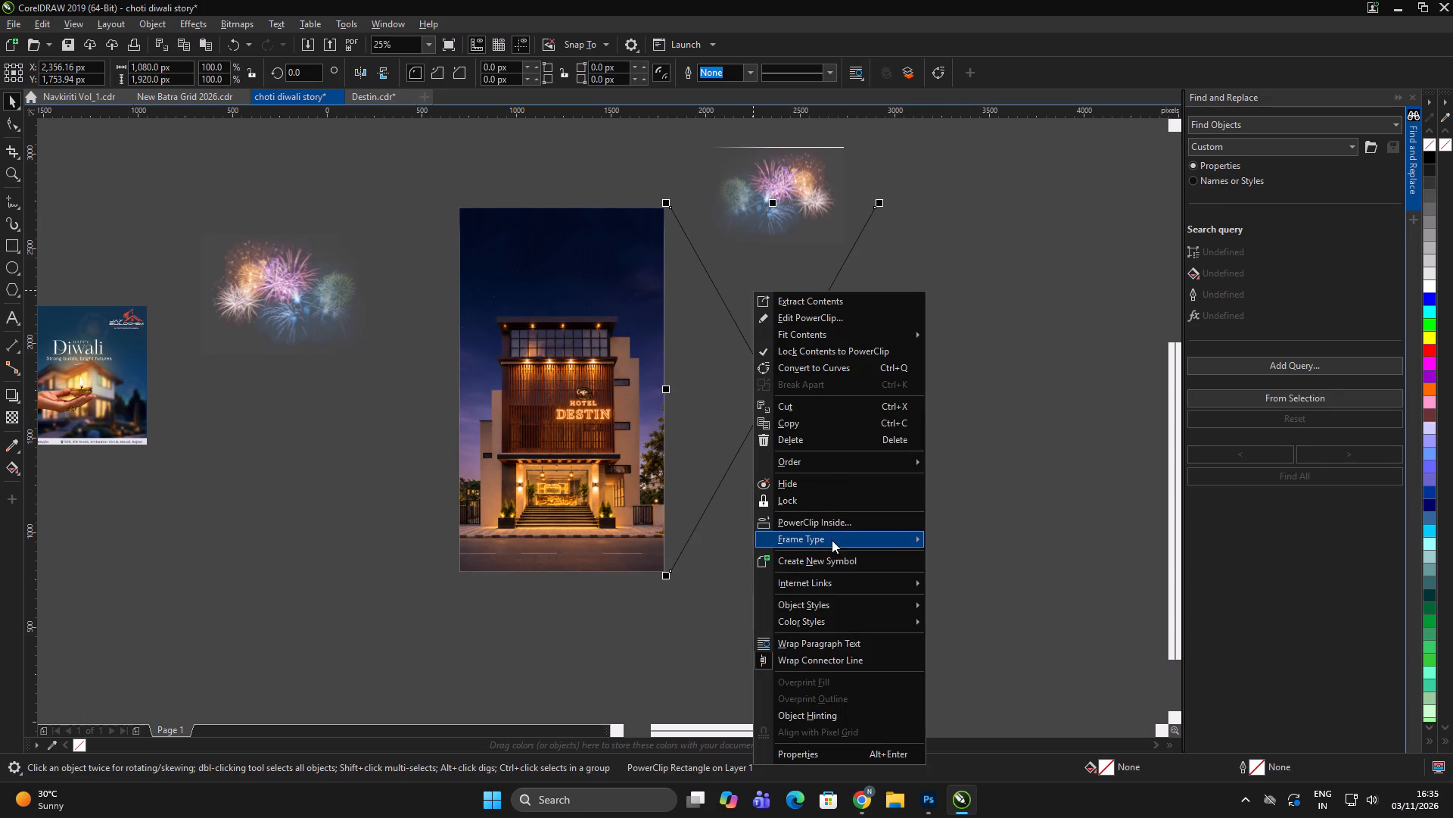
pyautogui.click(974, 585)
pyautogui.click(1037, 530)
pyautogui.click(1042, 527)
pyautogui.click(811, 417)
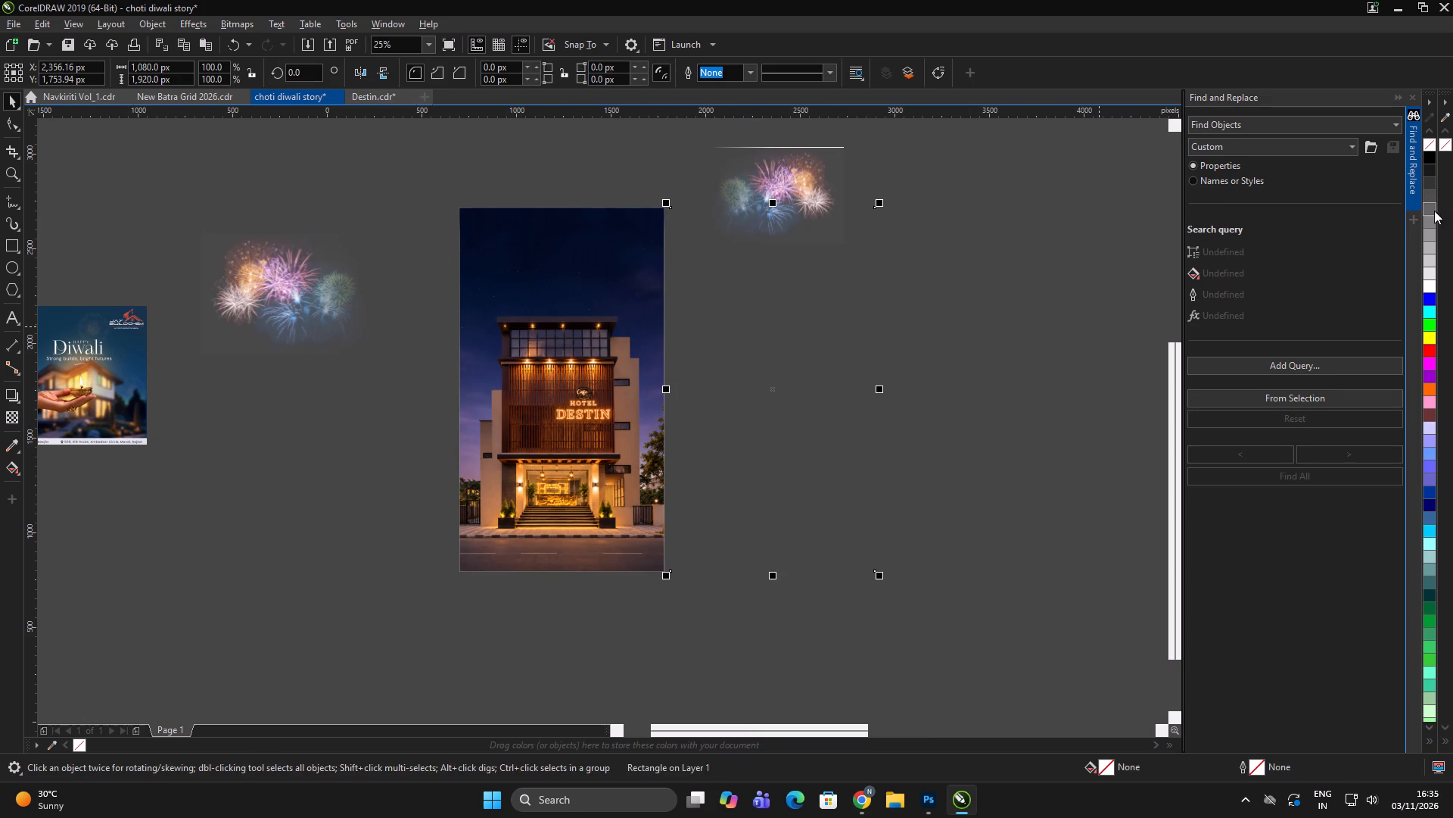
# Fill the empty rectangle beside the page with a medium grey.
pyautogui.click(1427, 208)
pyautogui.tripleClick(1055, 377)
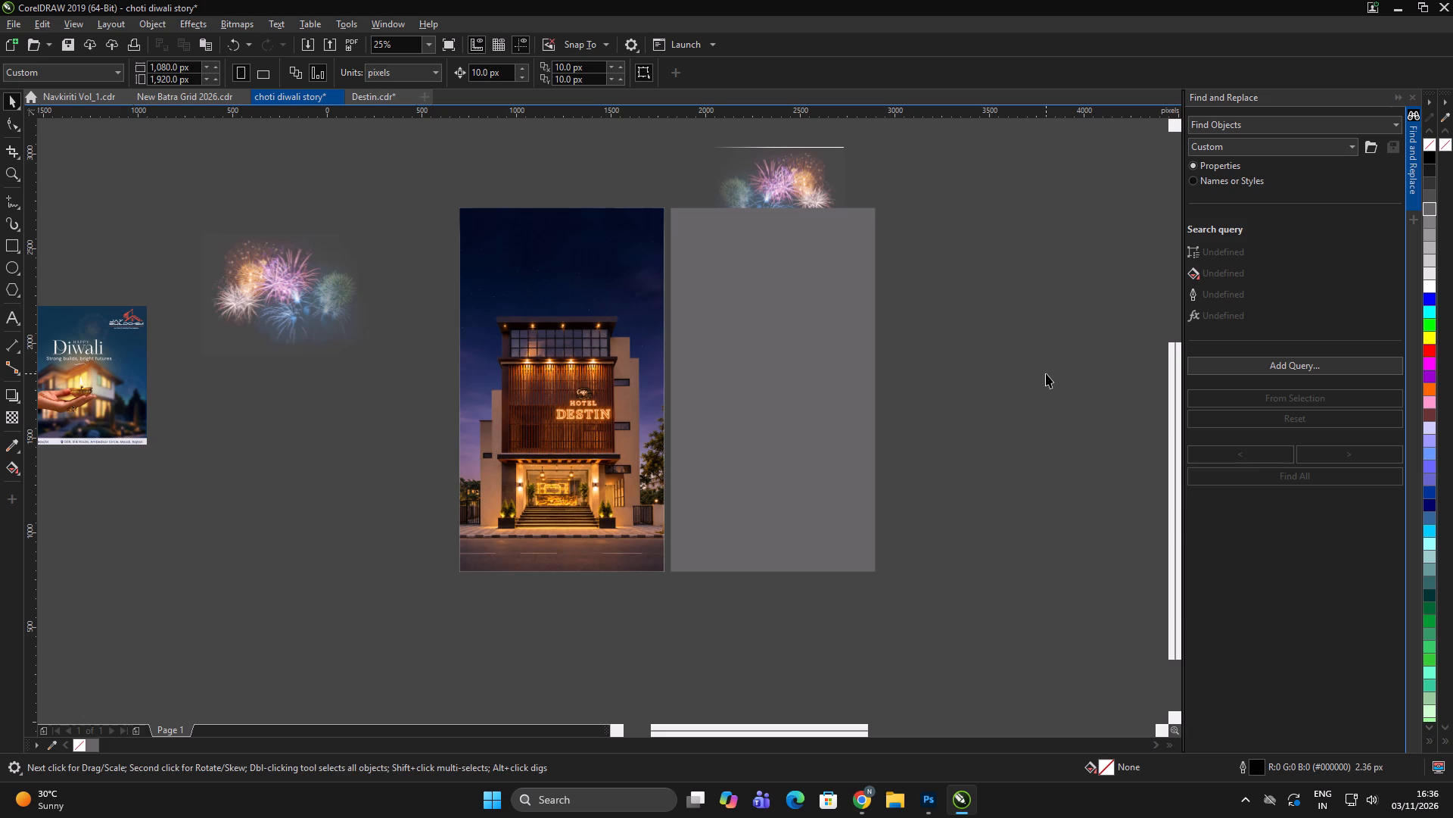
# Select the grey rectangle together with the hotel facade frame and align their centres horizontally.
pyautogui.click(926, 444)
pyautogui.moveTo(926, 444); pyautogui.dragTo(916, 451)
pyautogui.click(733, 448)
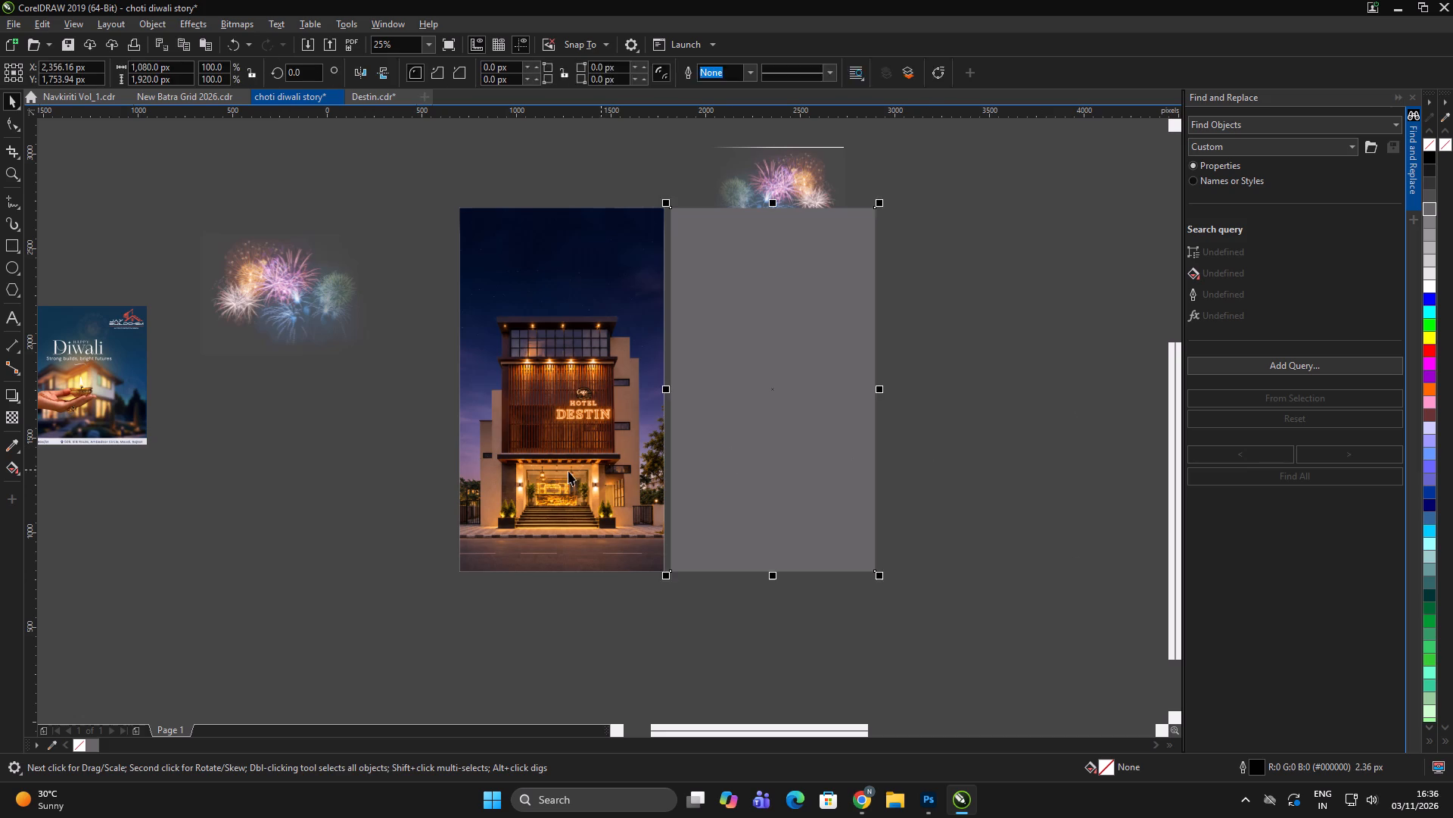
pyautogui.keyDown('shift'); pyautogui.click(558, 468); pyautogui.keyUp('shift')
pyautogui.press('c')
pyautogui.doubleClick(960, 378)
pyautogui.click(958, 370)
# Examine the hand holding the lit diya in the Jay Buildchem Happy Diwali reference post.
pyautogui.click(910, 367)
pyautogui.scroll(-1, 829, 367)
pyautogui.click(890, 401)
pyautogui.scroll(2, 528, 377)
pyautogui.click(524, 386)
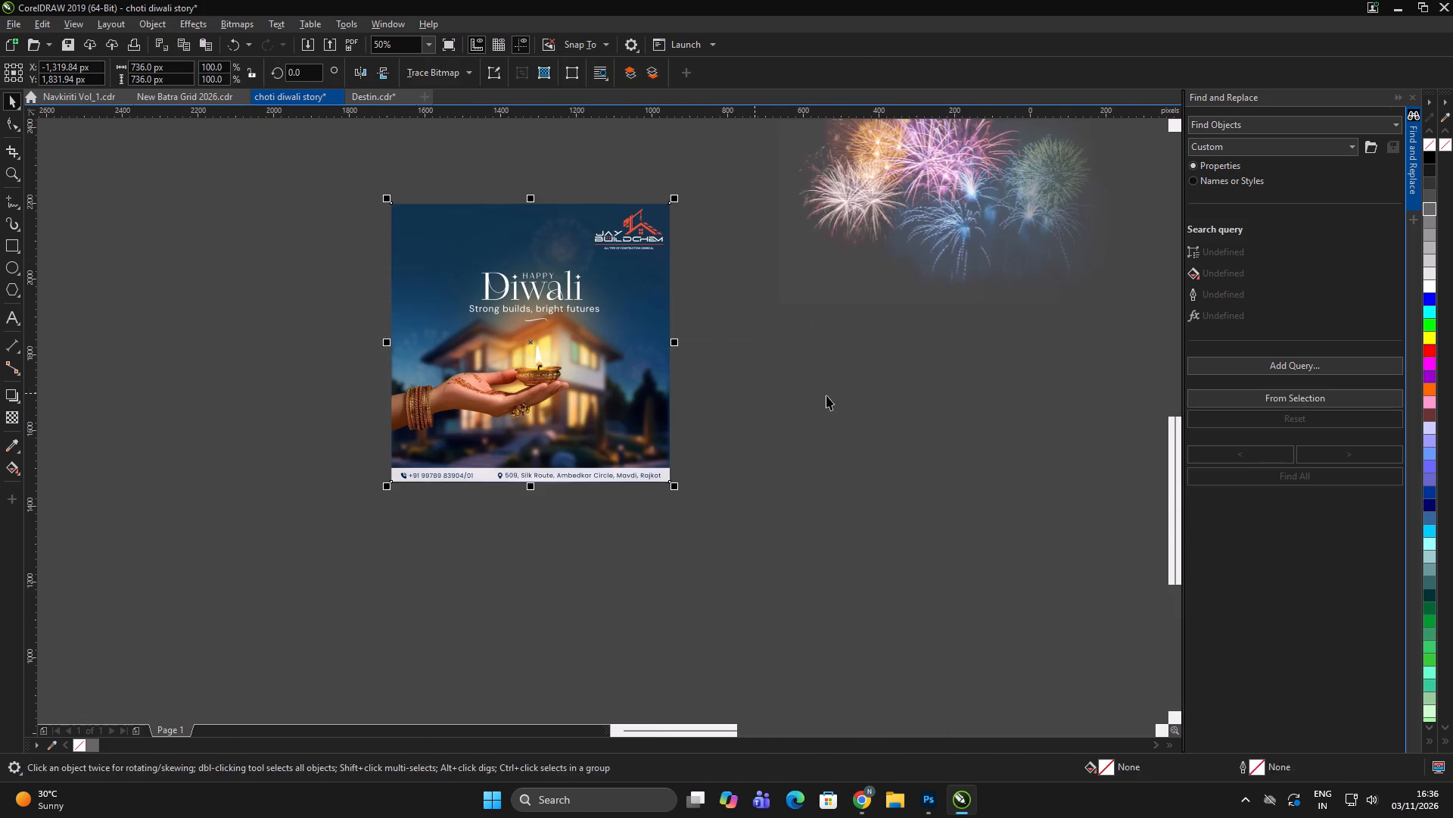
pyautogui.doubleClick(828, 395)
pyautogui.scroll(4, 466, 407)
pyautogui.scroll(-2, 491, 409)
pyautogui.doubleClick(985, 429)
pyautogui.click(535, 377)
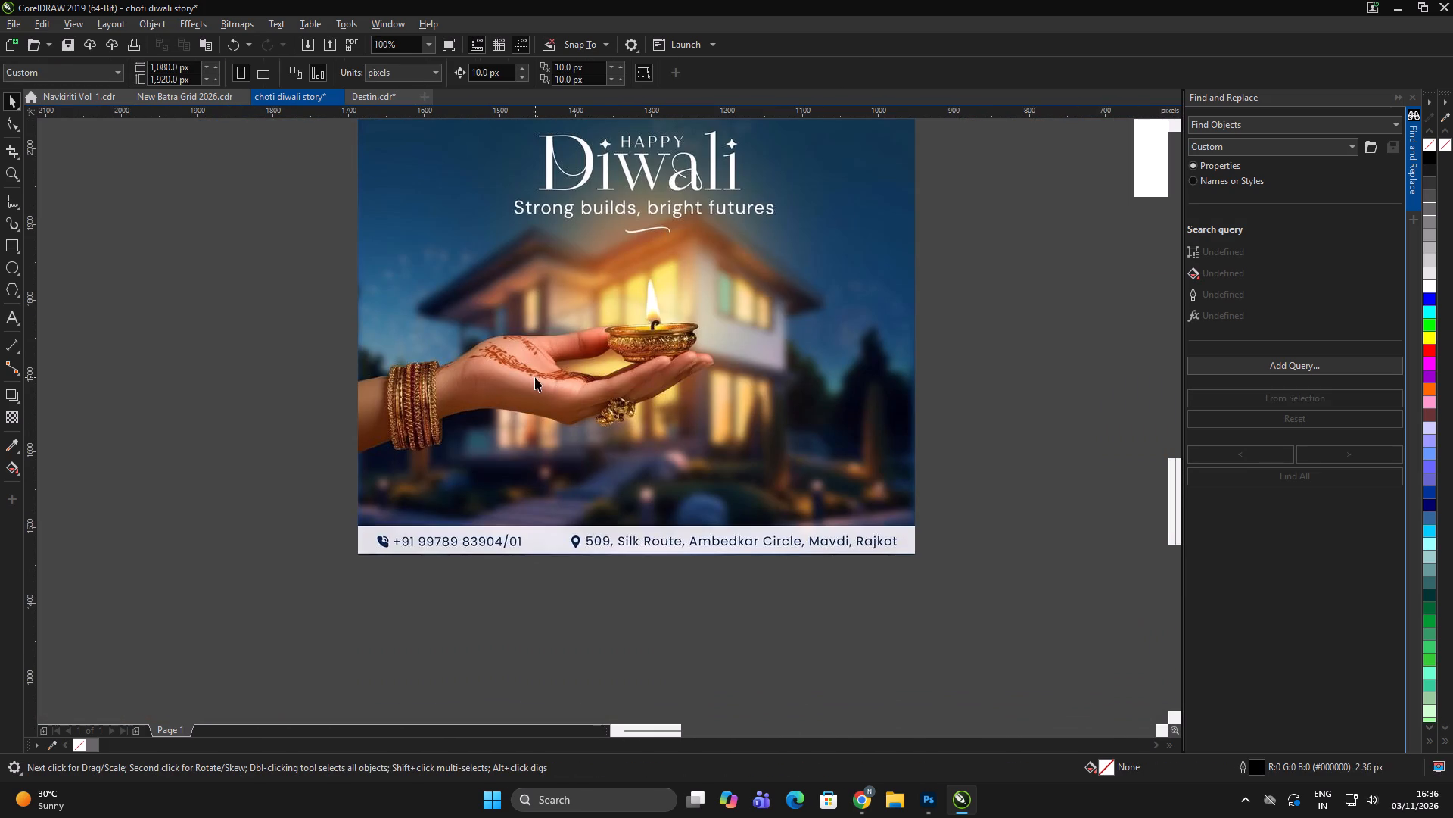
pyautogui.click(1250, 803)
pyautogui.doubleClick(1039, 551)
# Enlarge the Jay Buildchem reference post proportionally to about 1,488 x 1,488 px.
pyautogui.click(883, 460)
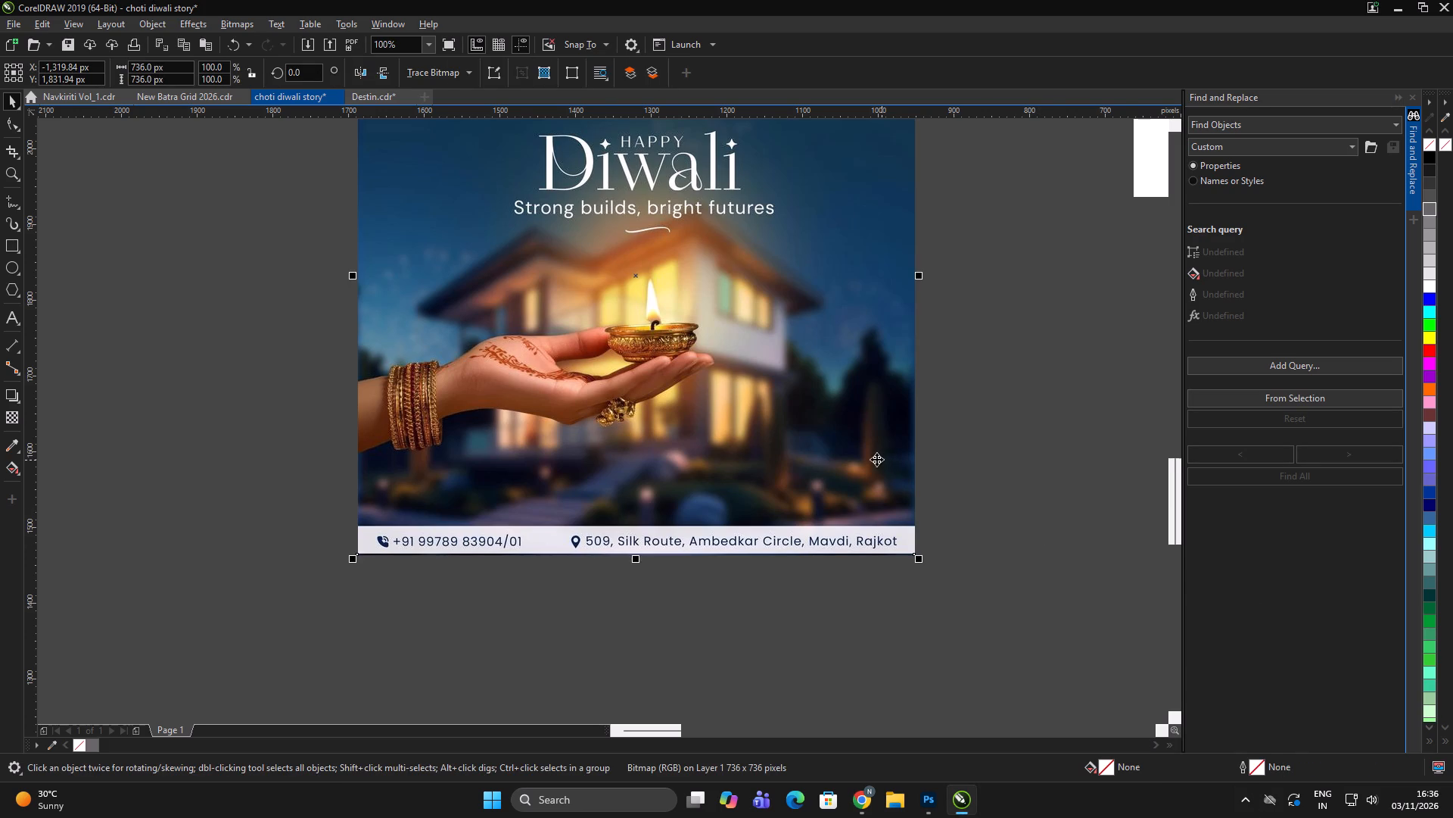
pyautogui.scroll(-1, 764, 427)
pyautogui.doubleClick(949, 443)
pyautogui.click(686, 443)
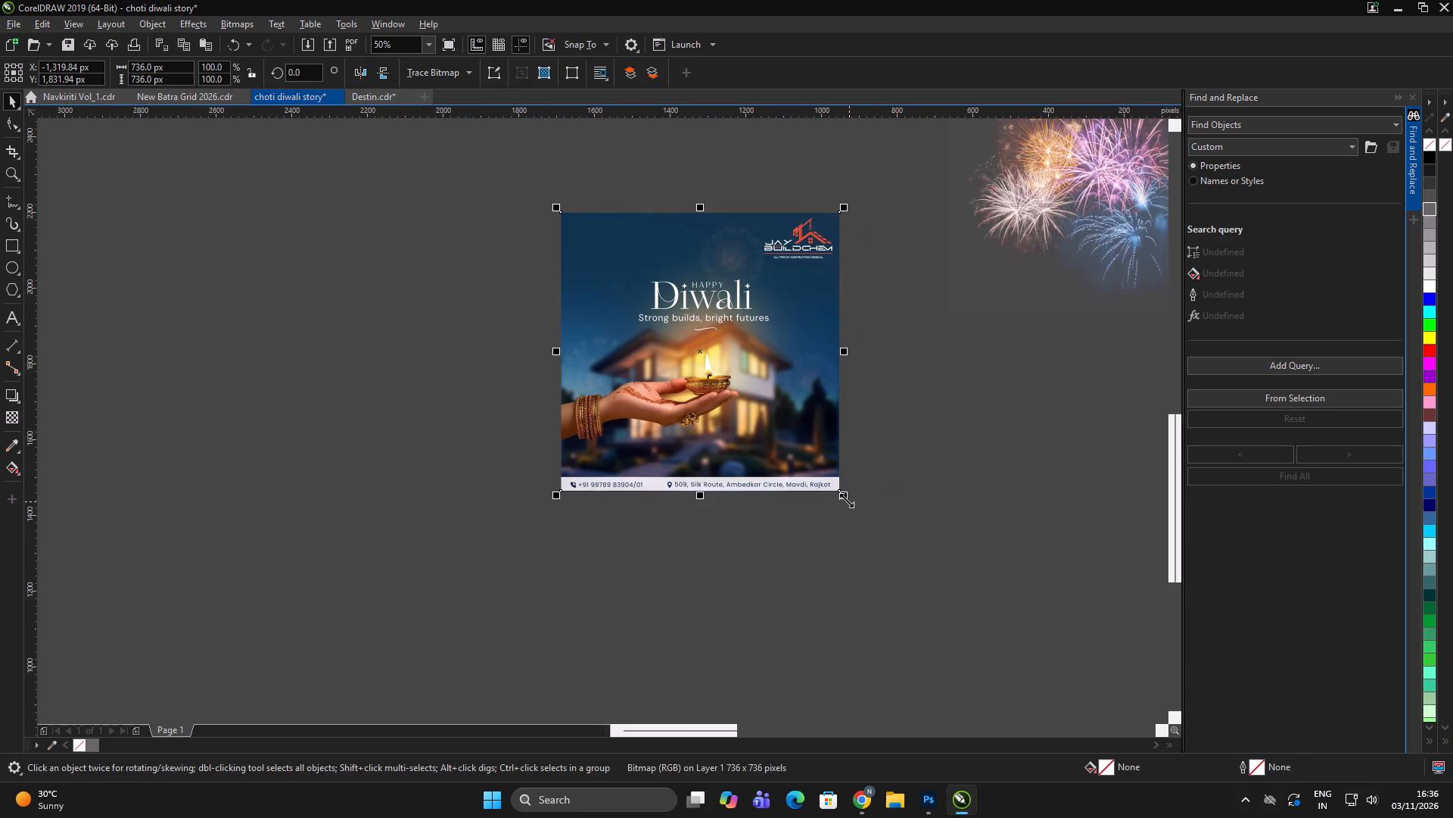
pyautogui.moveTo(845, 498); pyautogui.dragTo(994, 640)
pyautogui.doubleClick(1020, 624)
pyautogui.click(888, 570)
# Capture the hand-and-diya area of the reference post with Lightshot and save it as Screenshot_1 PNG on the Desktop.
pyautogui.click(1240, 804)
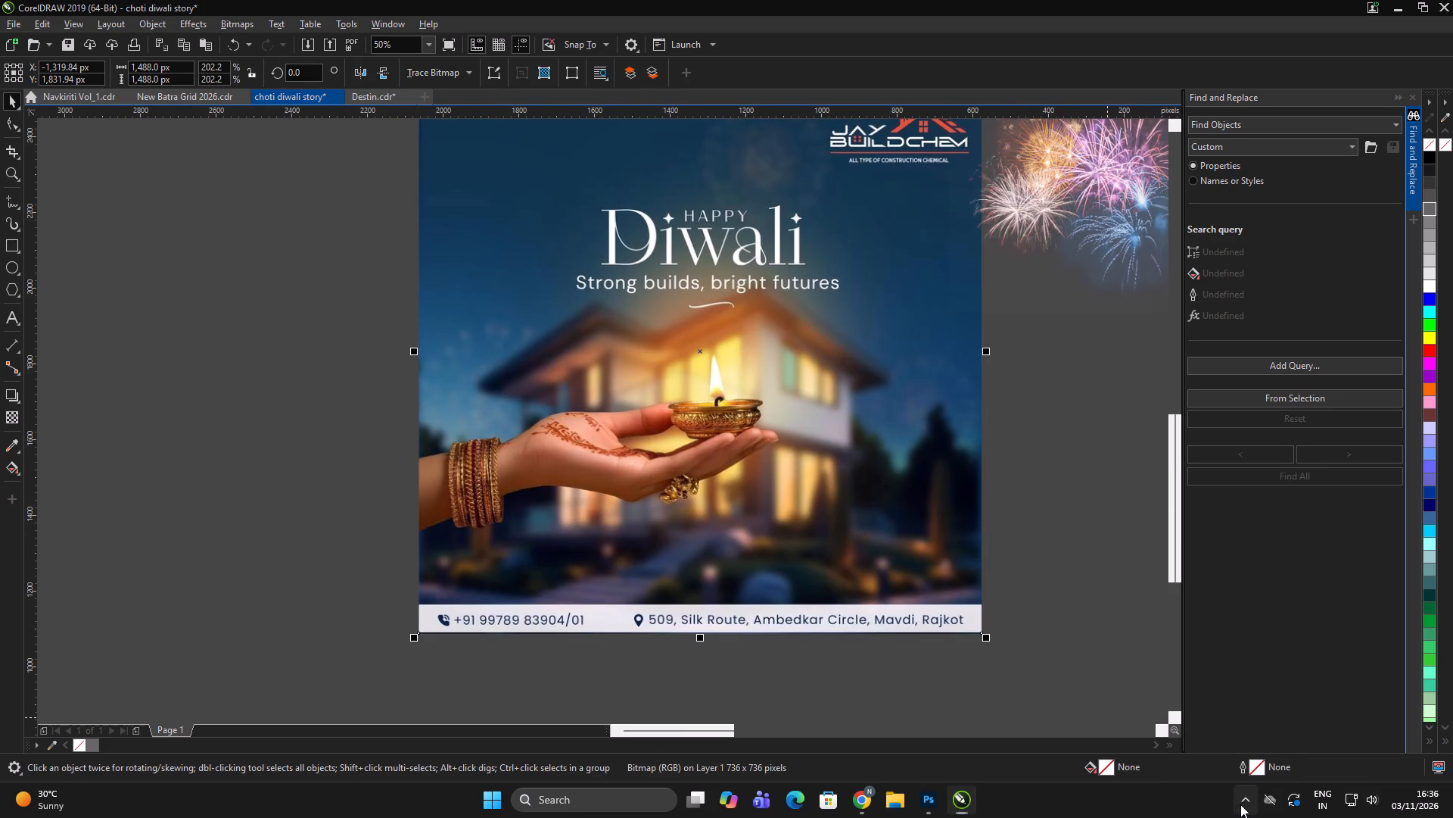
pyautogui.click(1216, 754)
pyautogui.moveTo(415, 315); pyautogui.dragTo(631, 583)
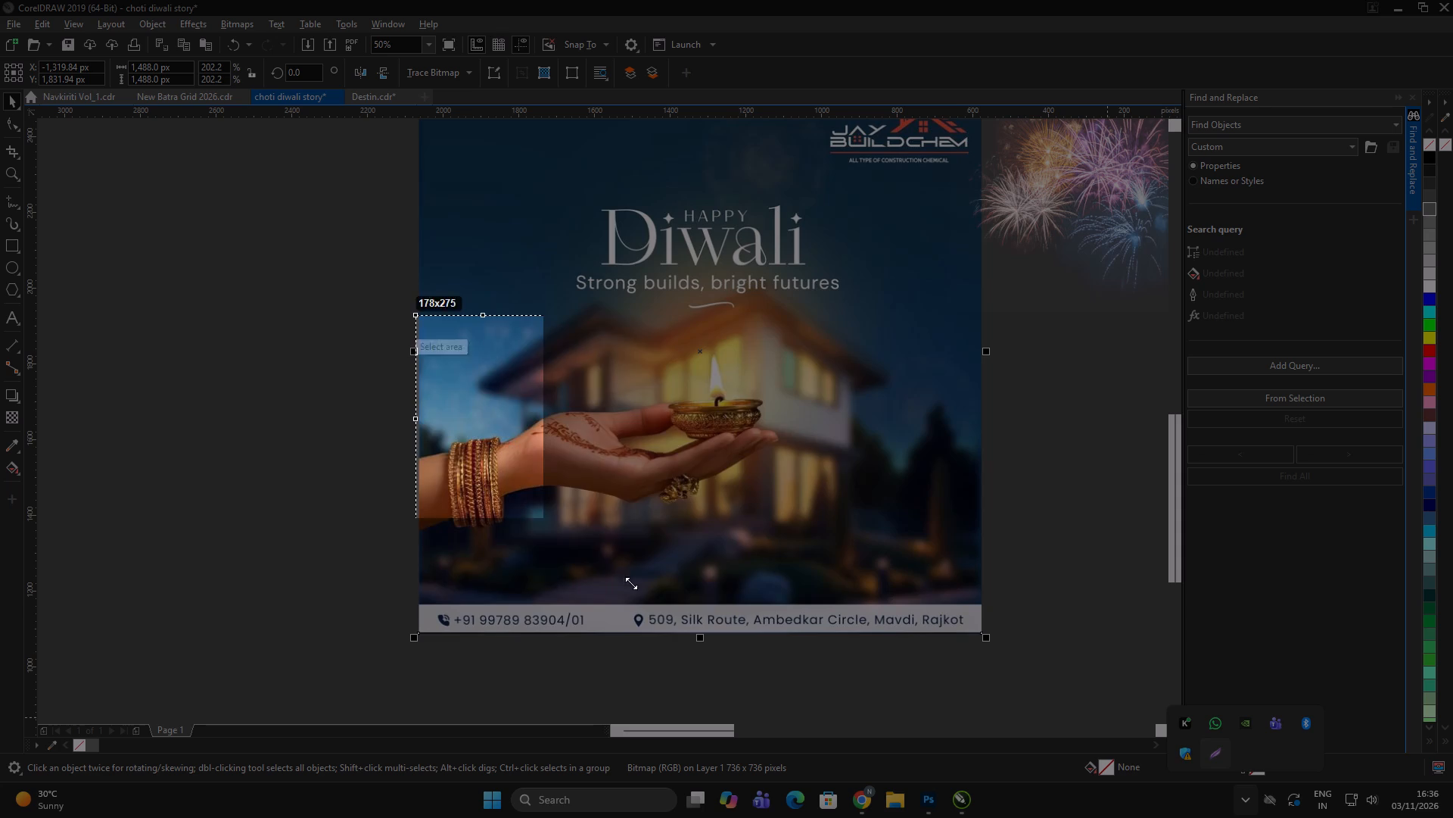
pyautogui.moveTo(631, 583); pyautogui.dragTo(839, 592)
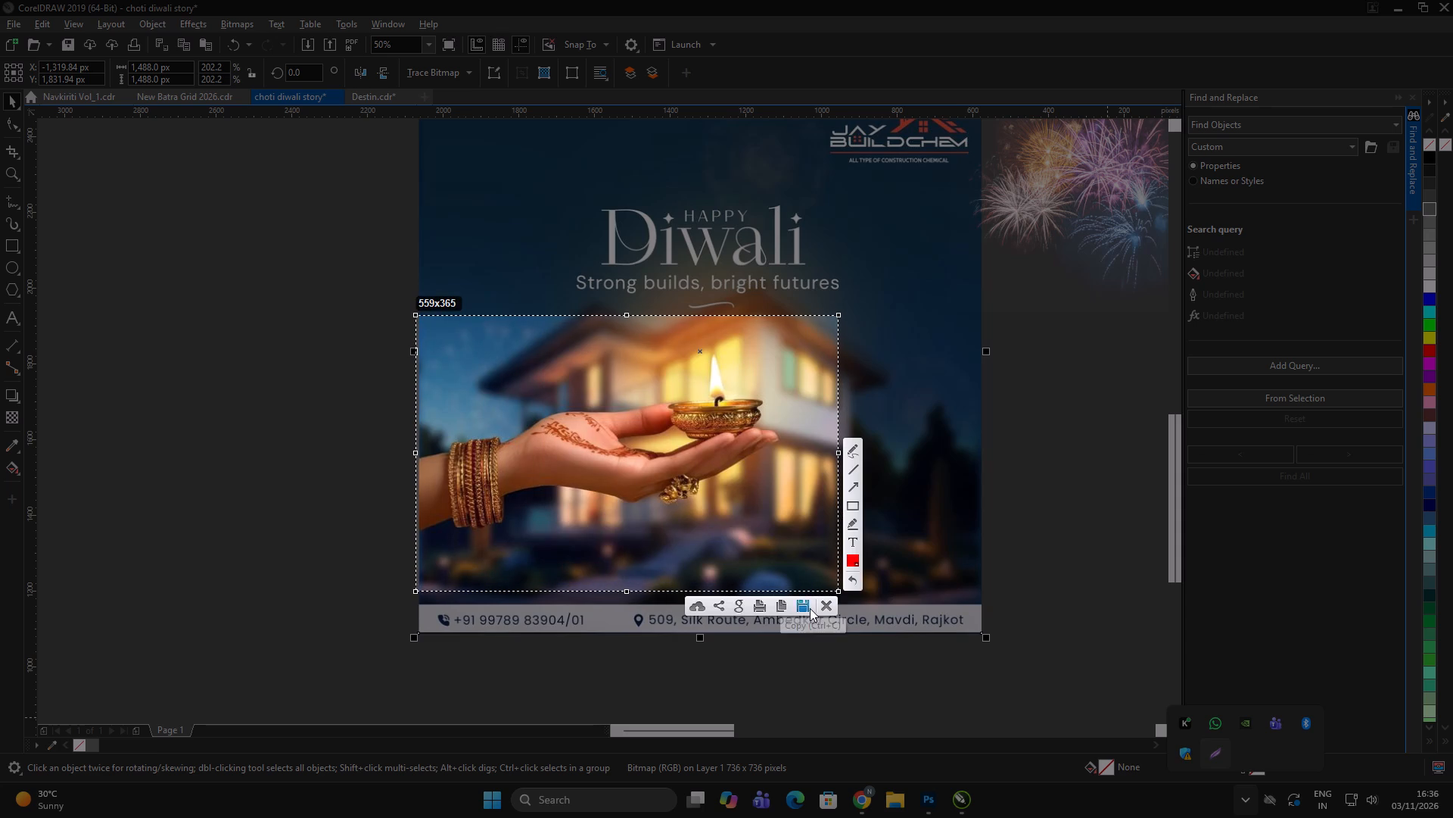
pyautogui.click(811, 608)
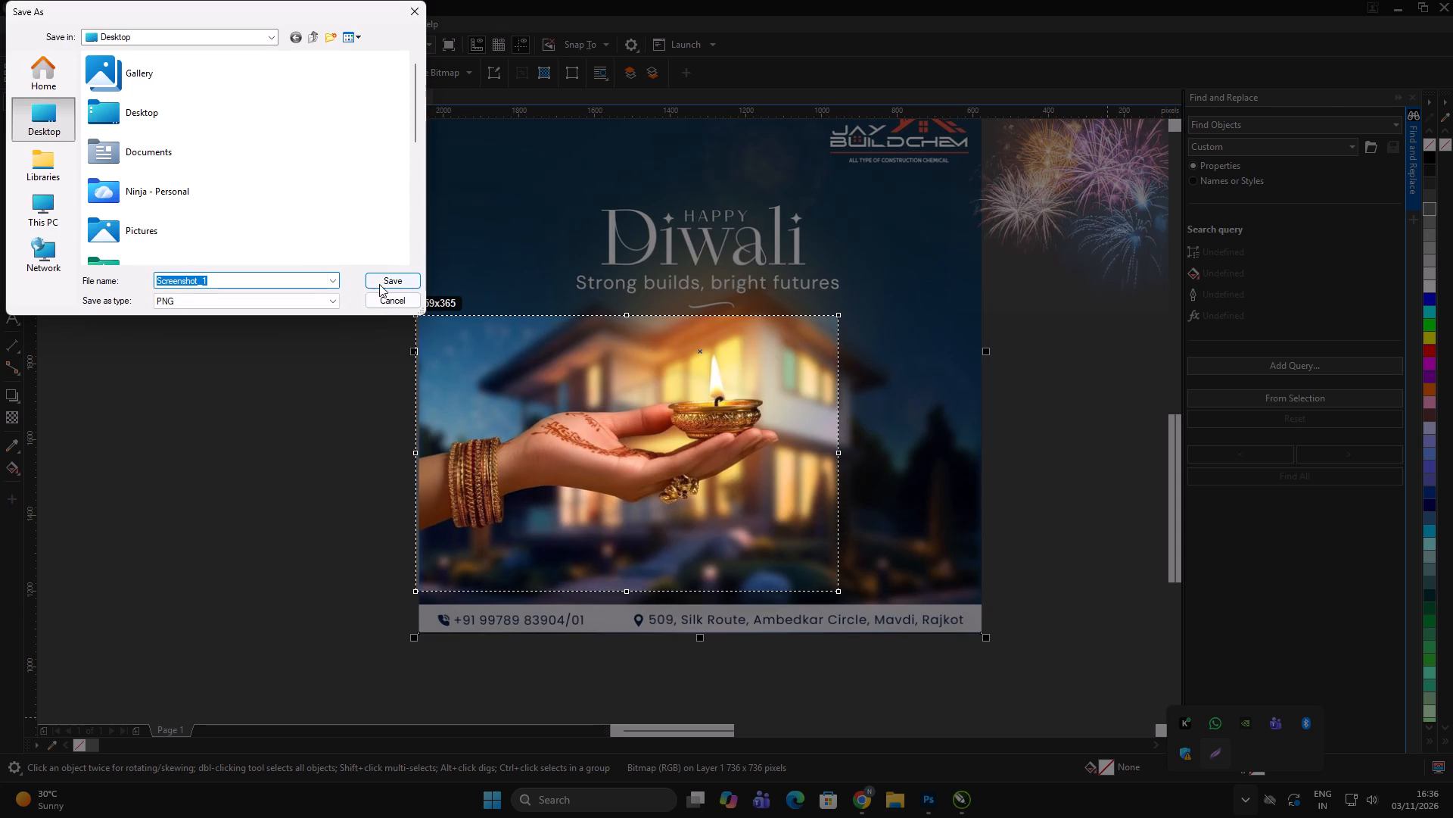
pyautogui.click(386, 279)
# Switch to Chrome and open Google's search-by-image upload in a new browser tab.
pyautogui.hotkey('alt', 'Tab')
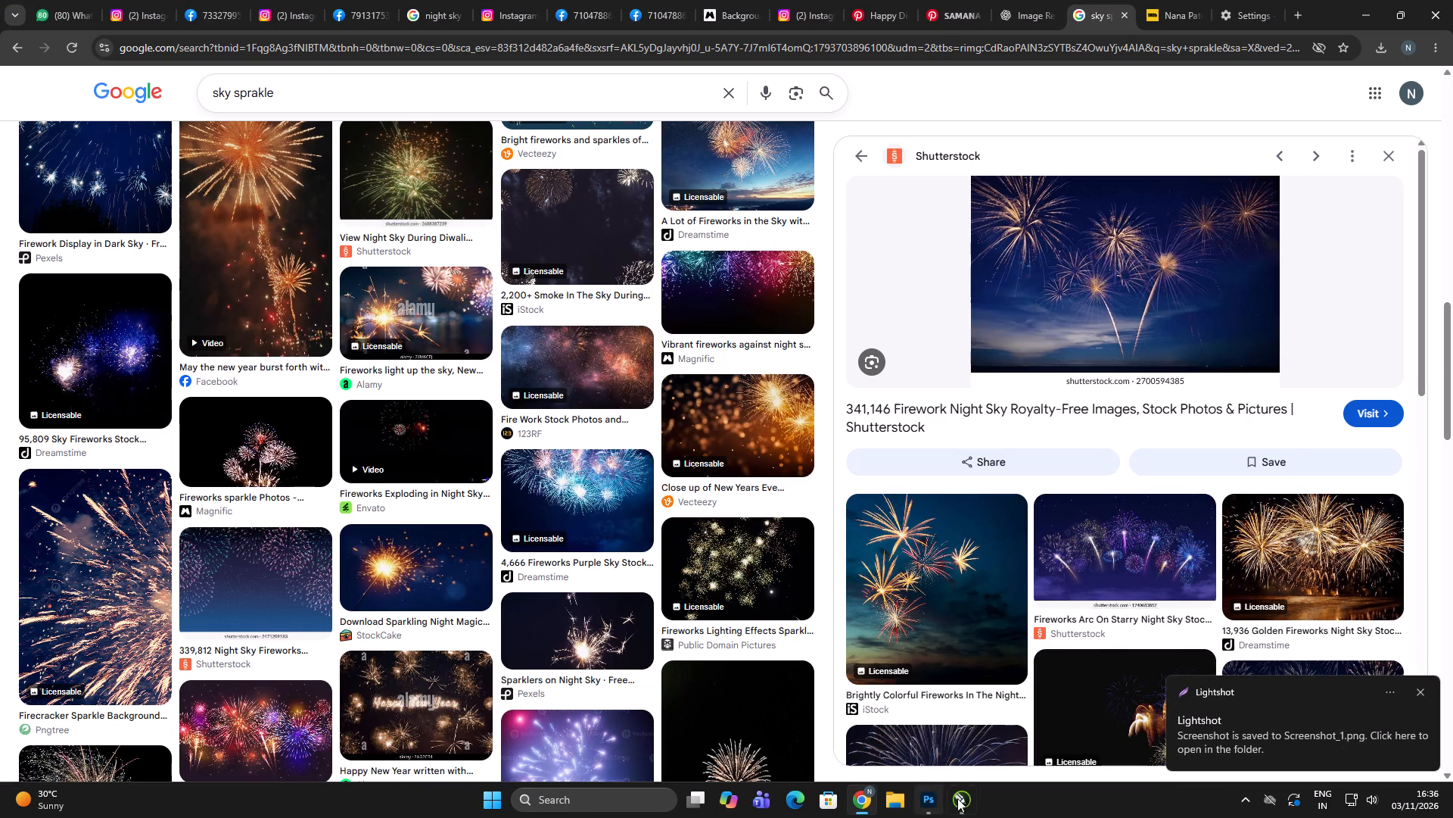
pyautogui.click(867, 795)
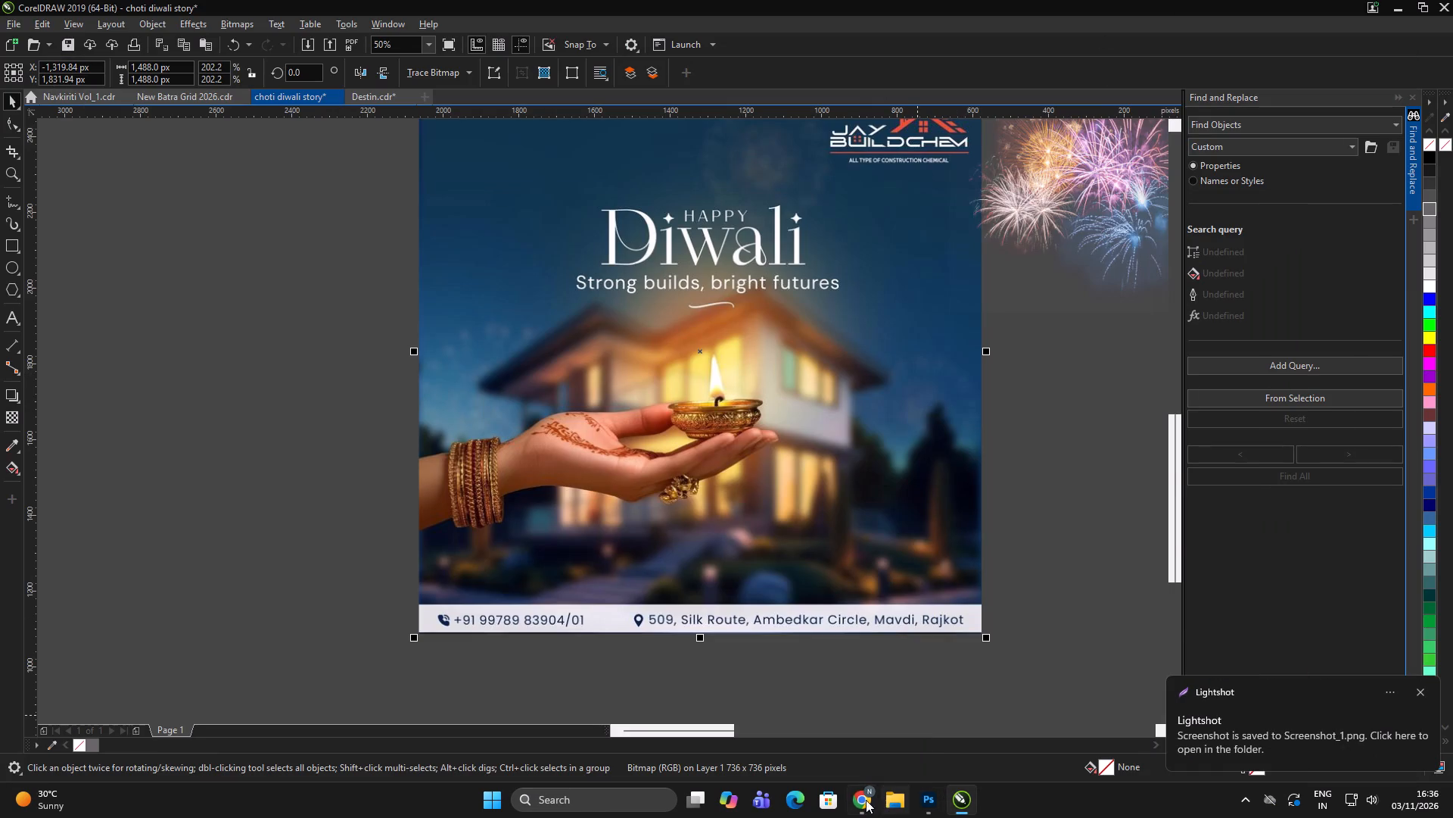
pyautogui.click(865, 799)
pyautogui.click(1240, 6)
pyautogui.click(1293, 12)
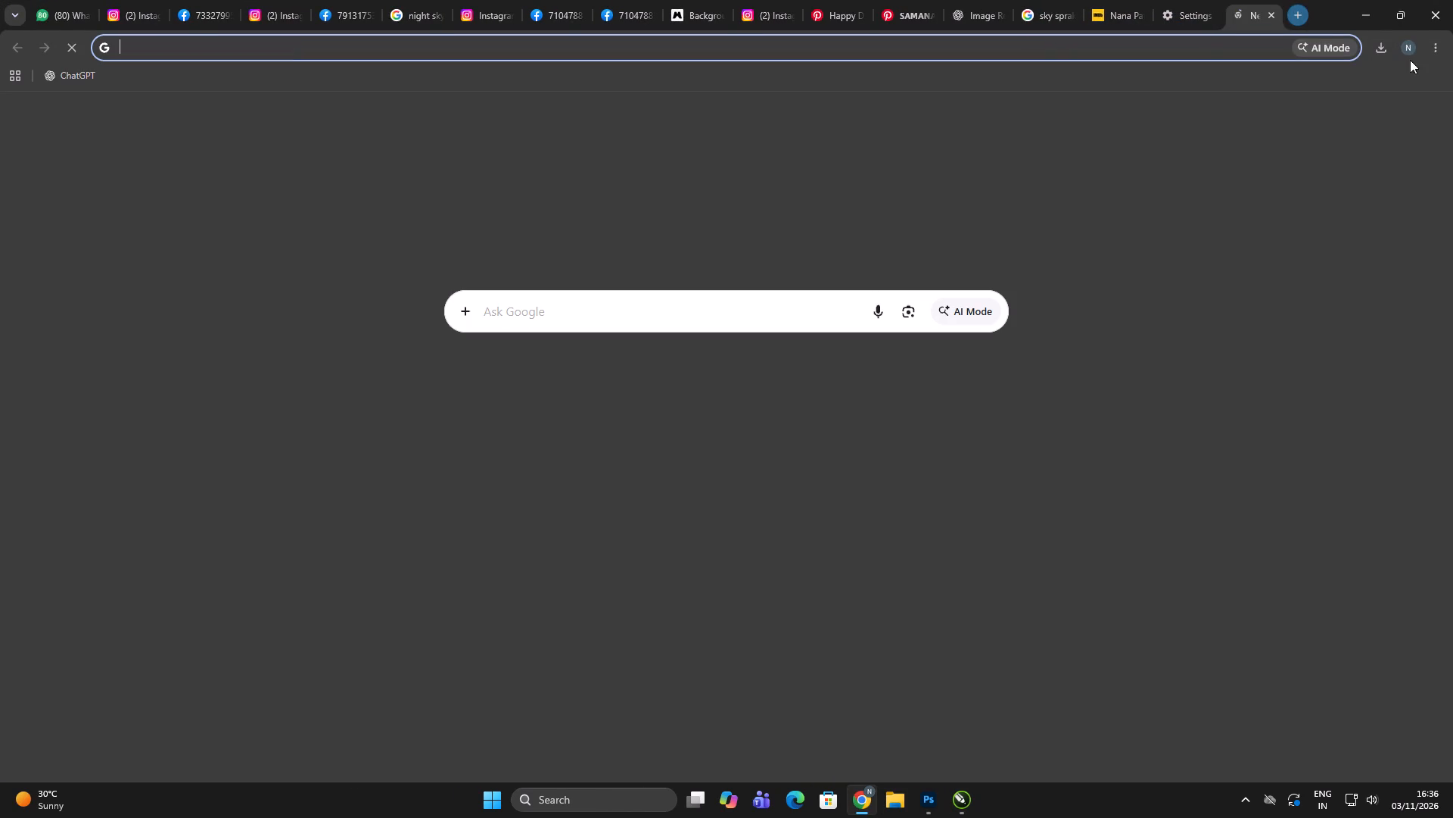
pyautogui.click(898, 307)
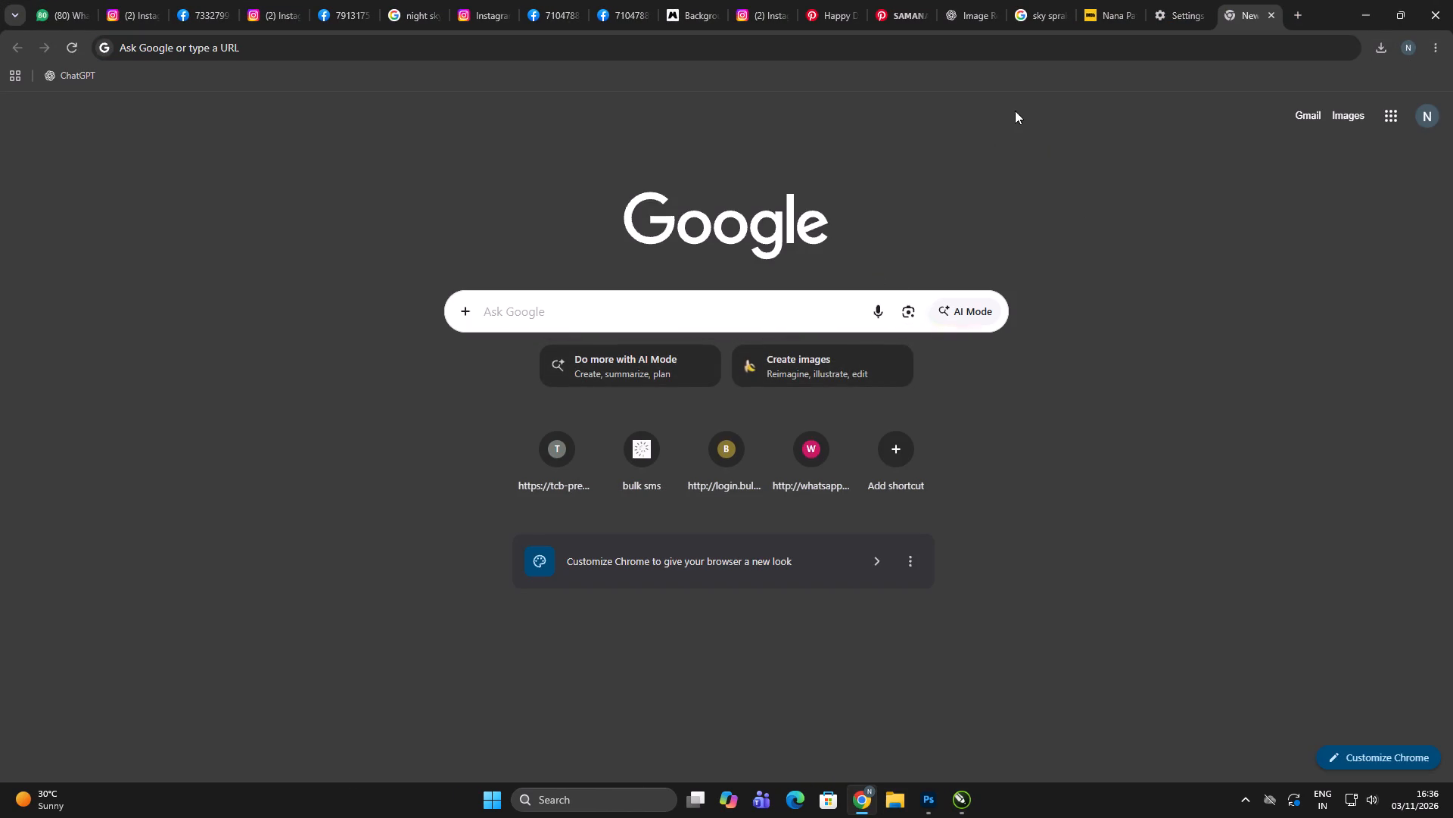
pyautogui.click(905, 314)
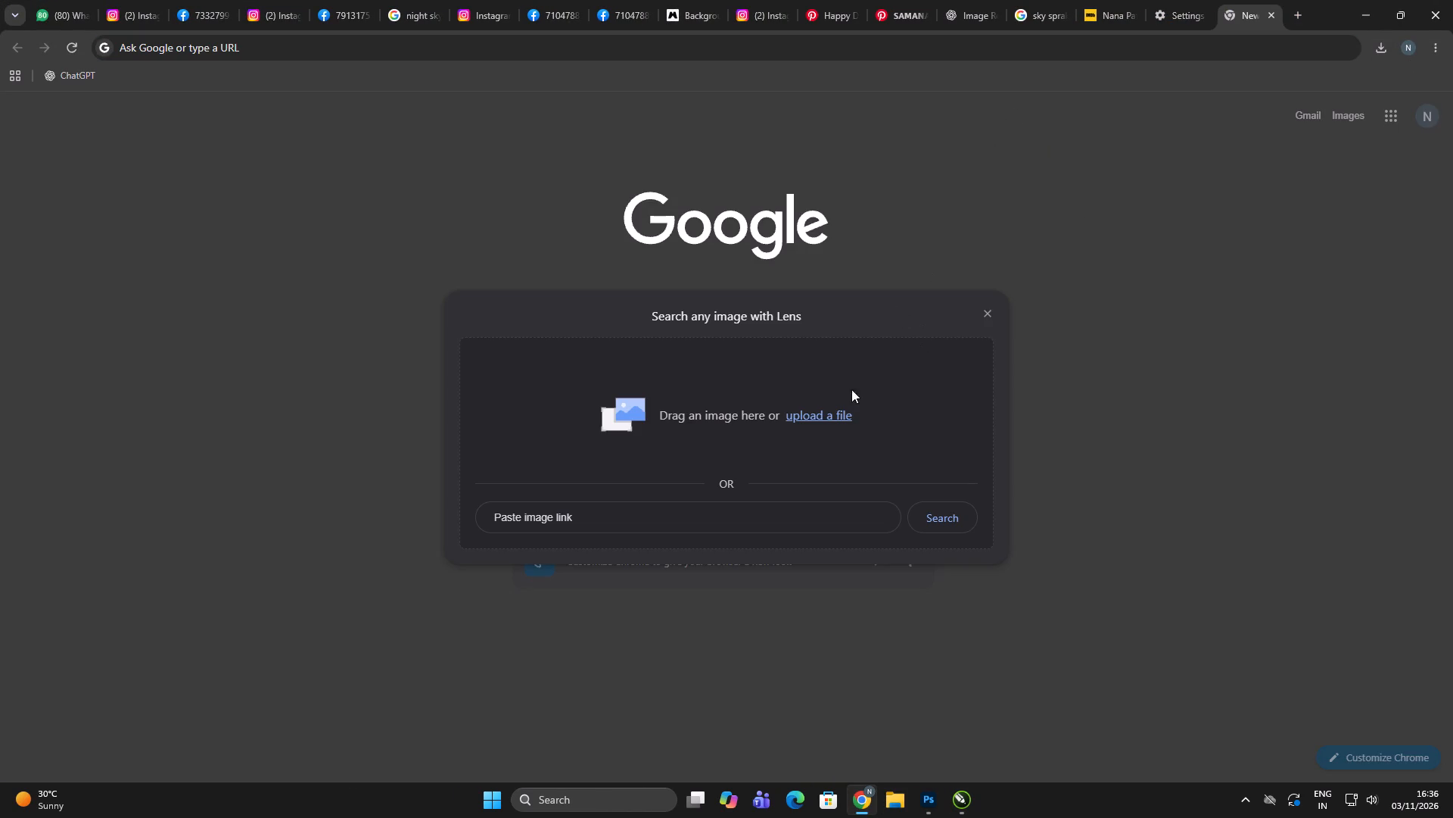
# Upload Screenshot_1 from the Desktop folder as the image to search for.
pyautogui.click(823, 414)
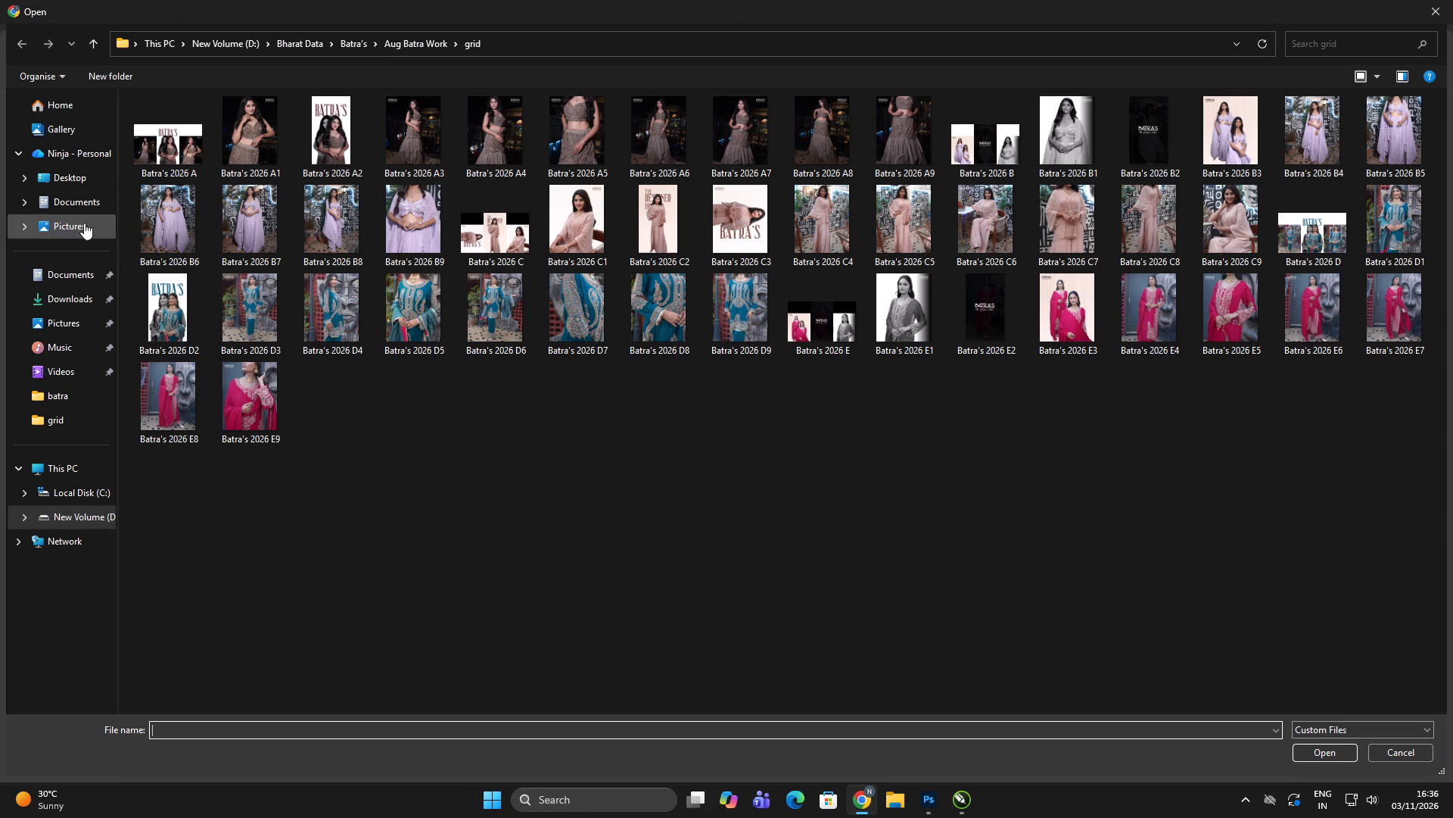
pyautogui.click(78, 297)
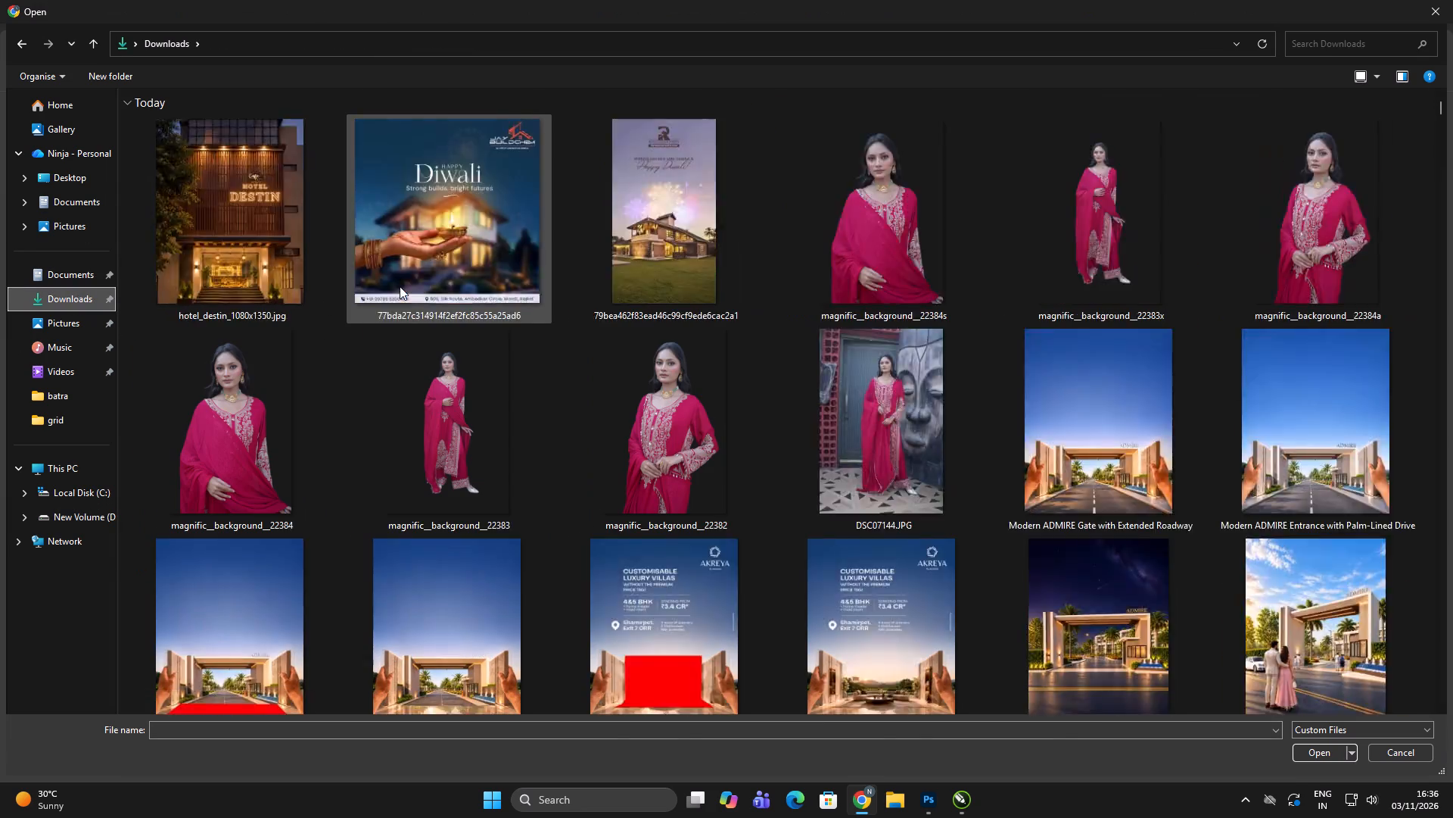
pyautogui.scroll(8, 145, 279)
pyautogui.click(71, 134)
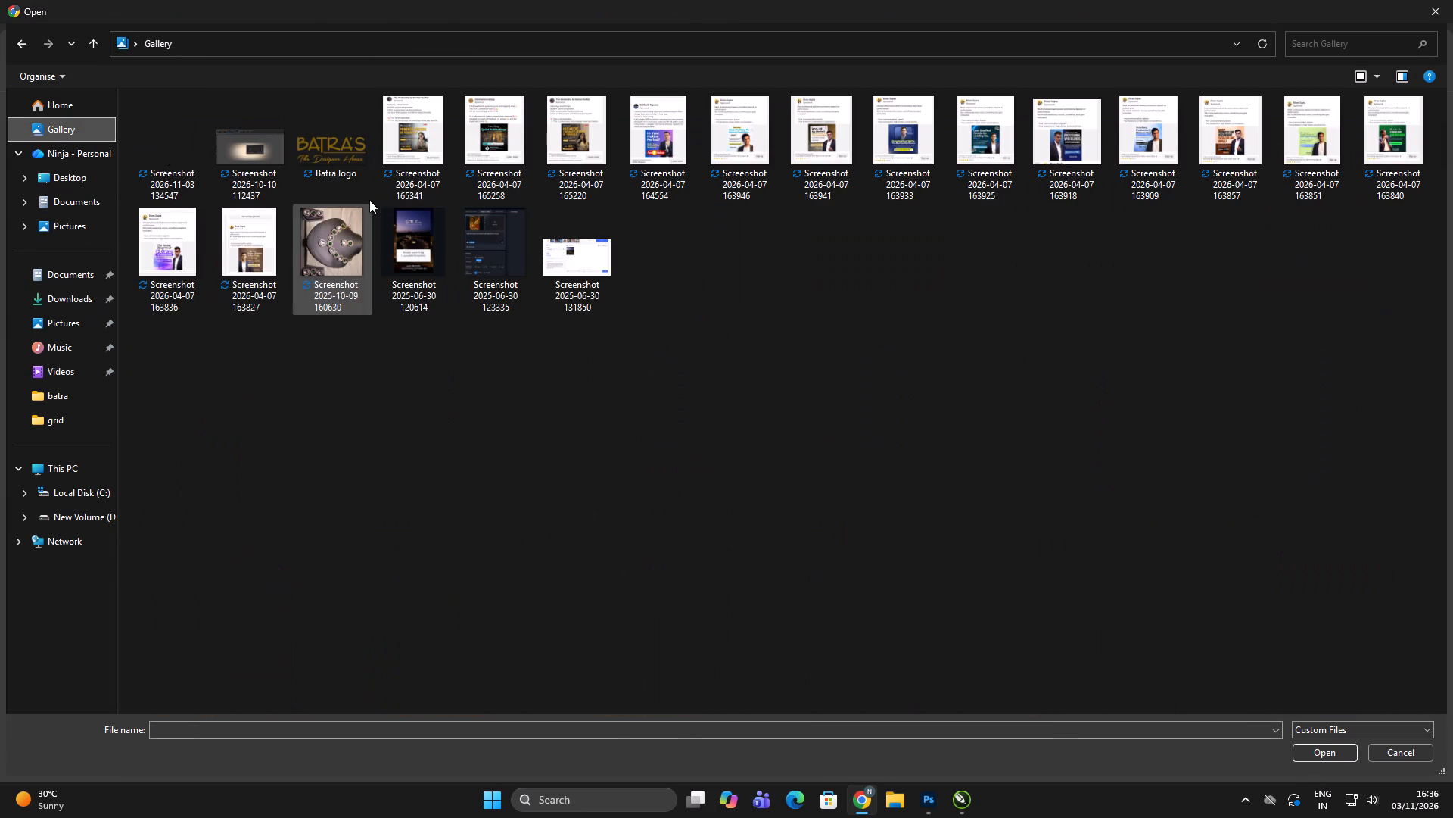
pyautogui.doubleClick(717, 481)
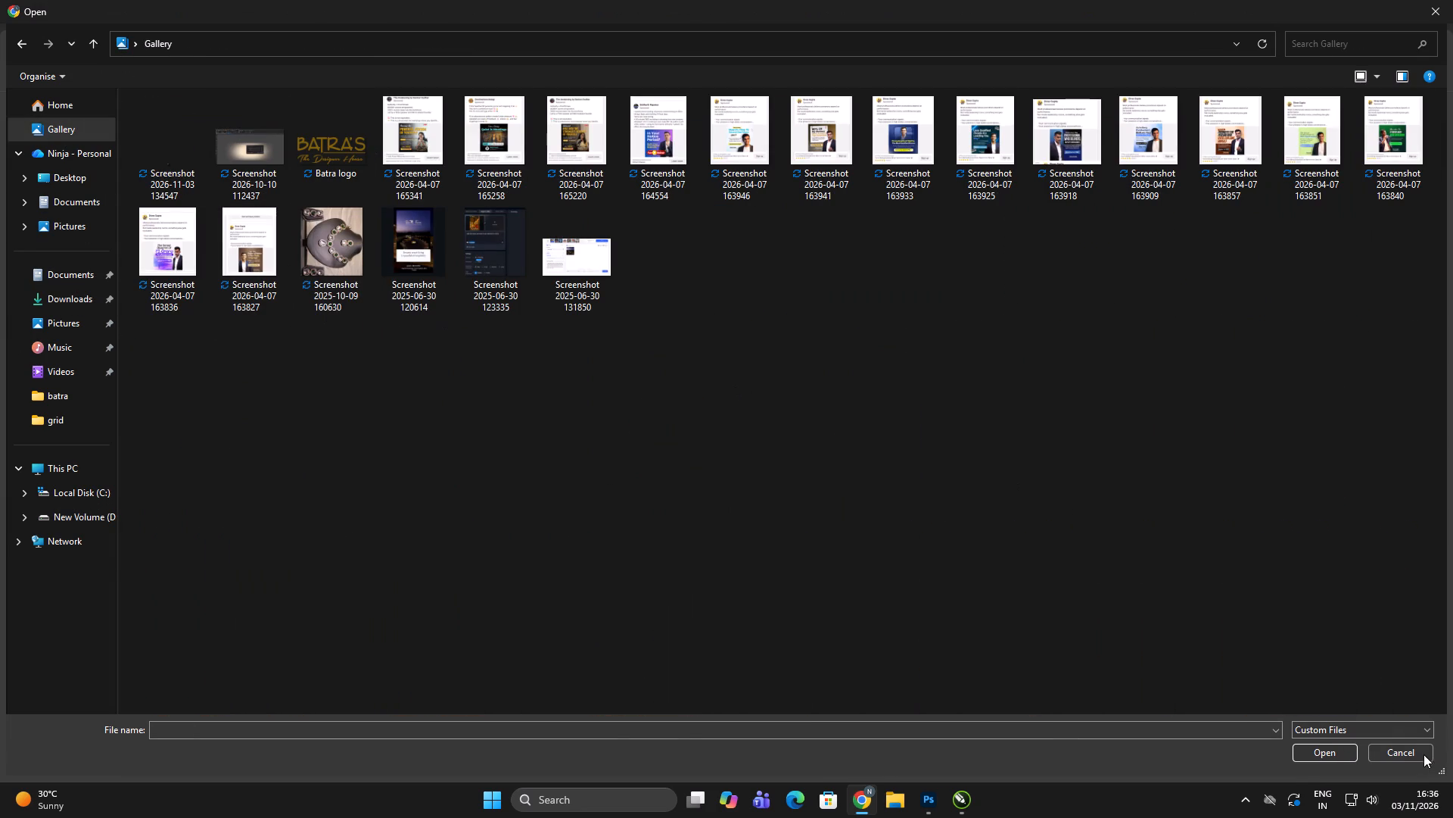
pyautogui.click(65, 159)
pyautogui.click(59, 175)
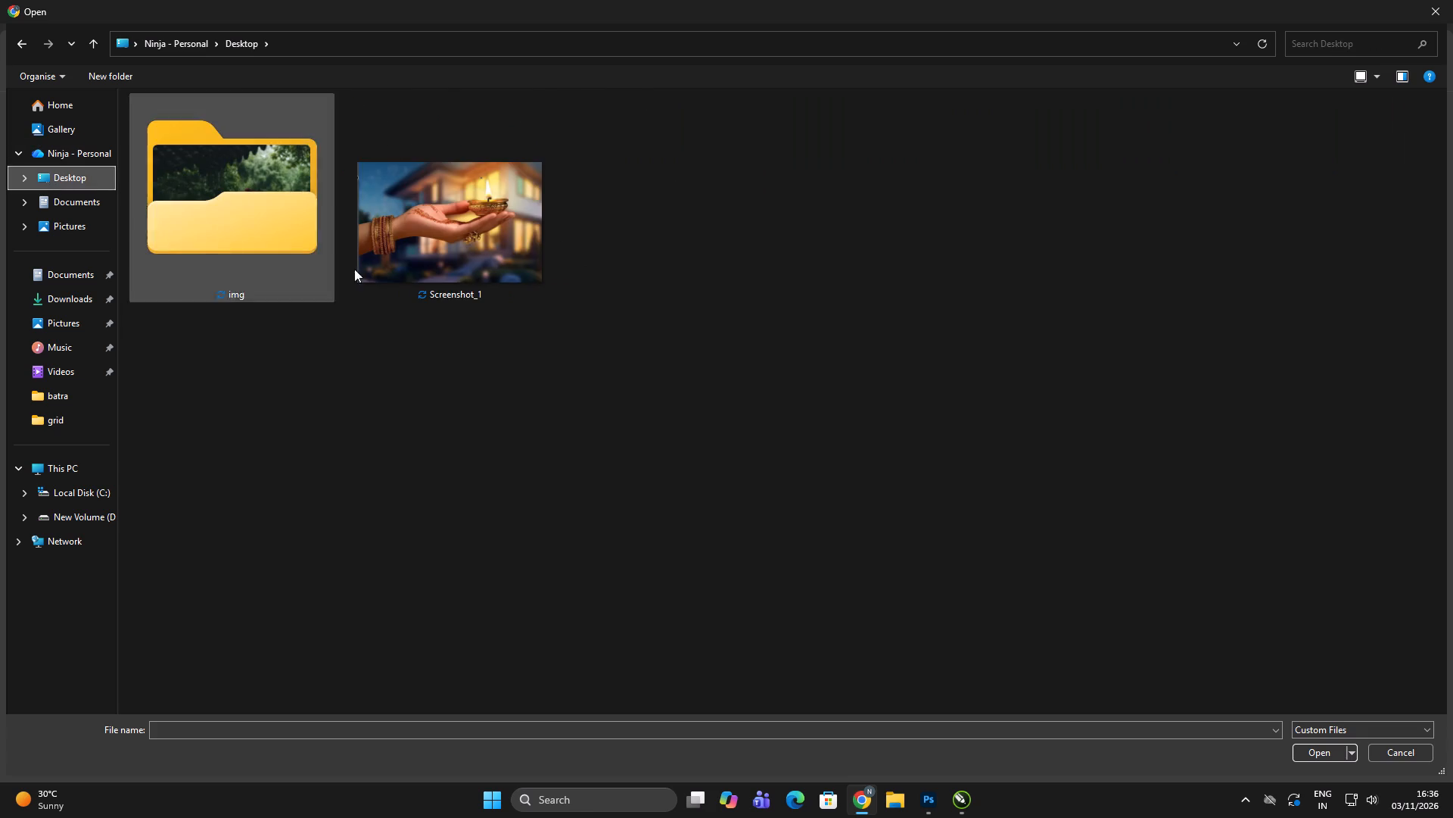
pyautogui.click(467, 238)
pyautogui.click(1302, 749)
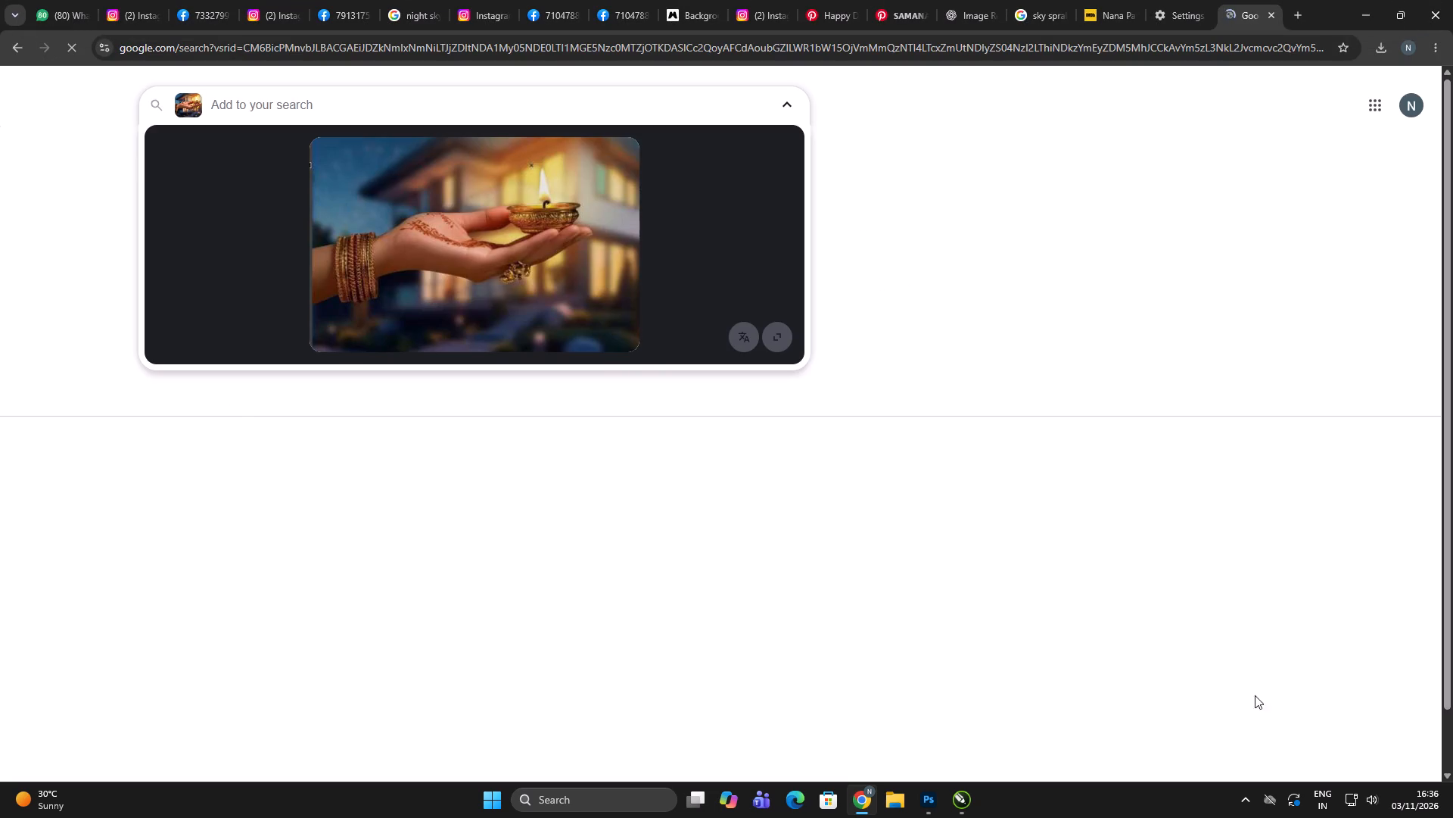
# Widen the Lens search region from the diya alone to cover the whole hand, bangles and lamp.
pyautogui.scroll(-2, 860, 396)
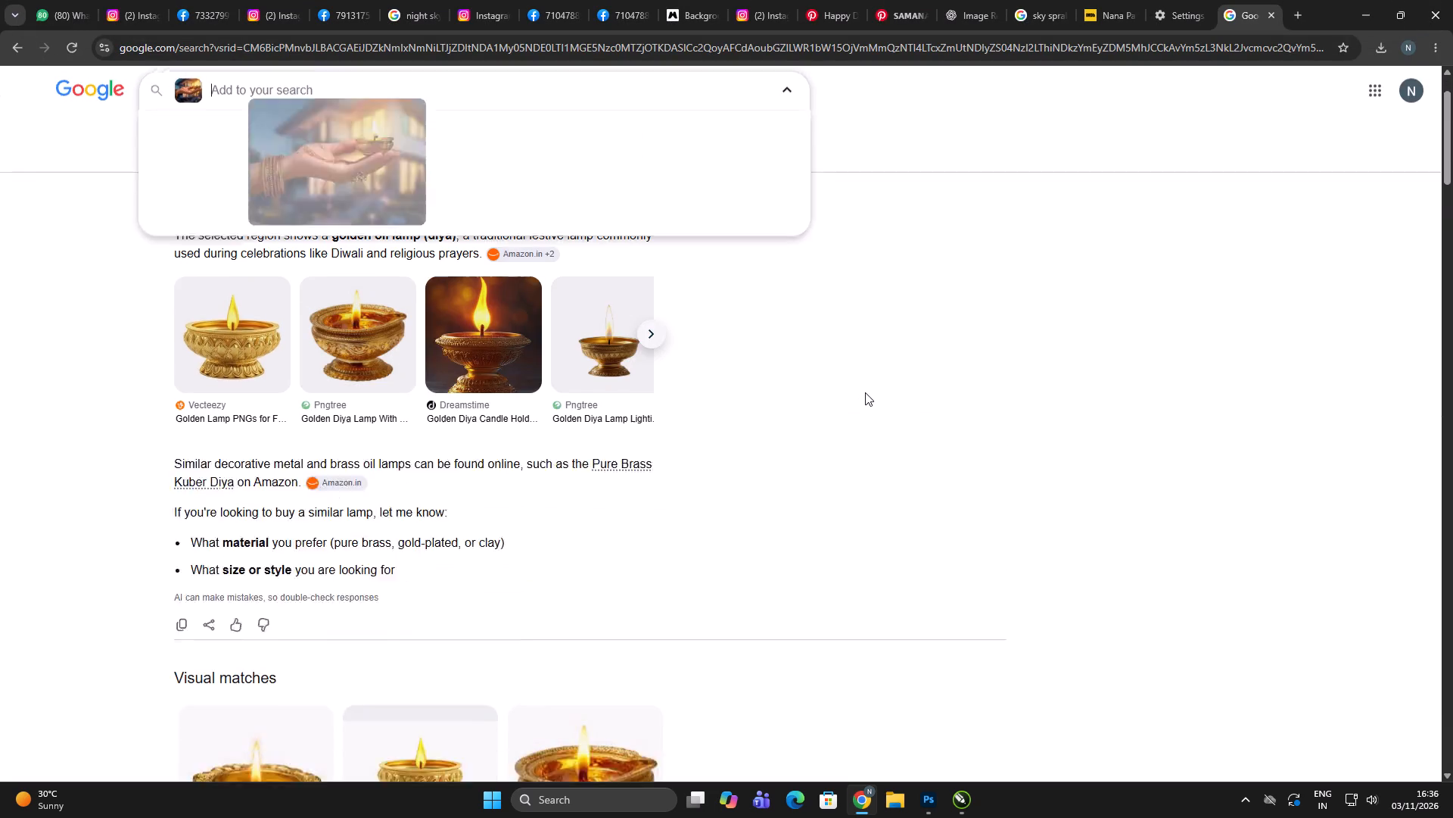
pyautogui.scroll(-1, 870, 387)
pyautogui.scroll(18, 870, 382)
pyautogui.click(191, 105)
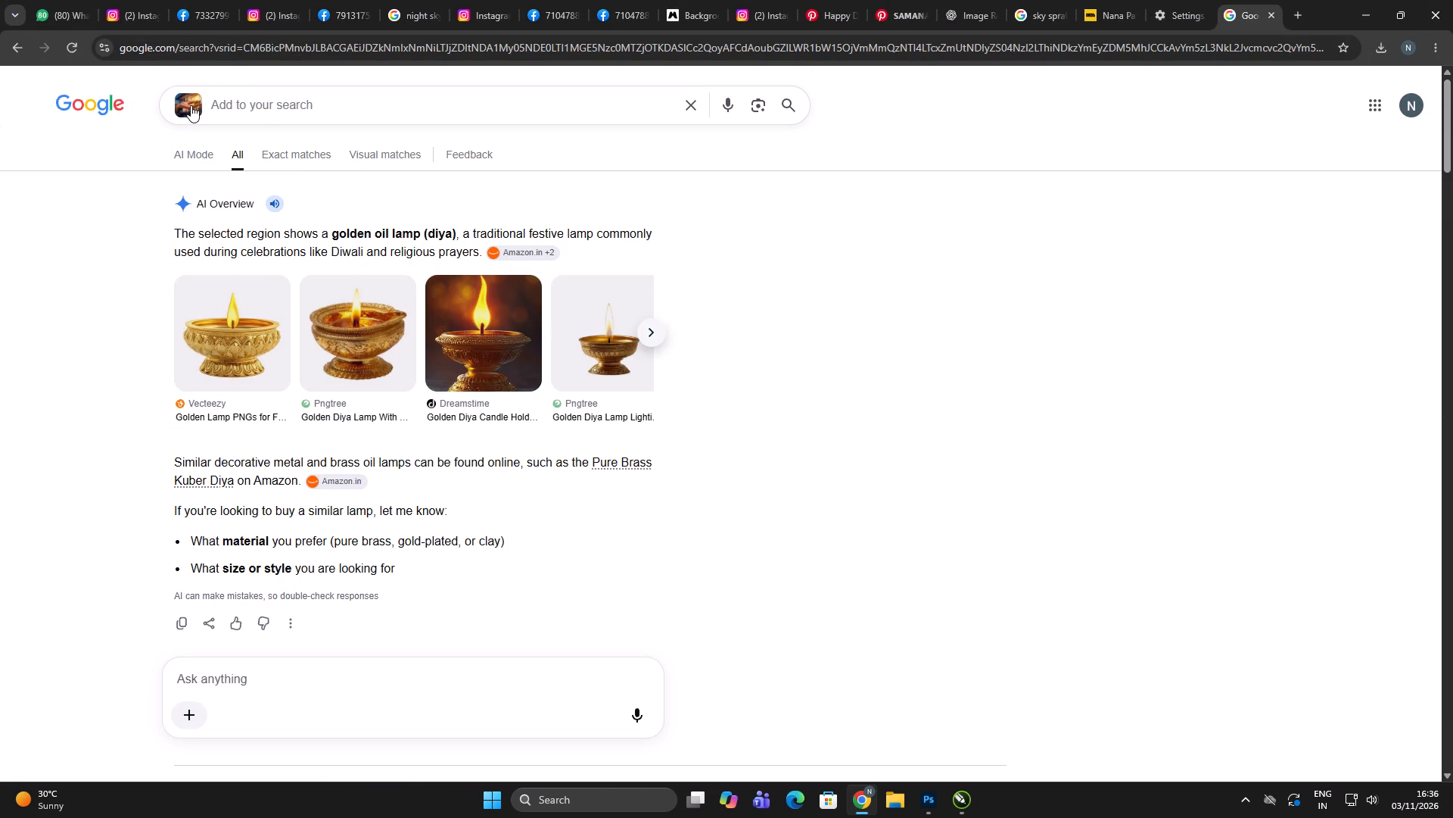
pyautogui.moveTo(515, 223); pyautogui.dragTo(297, 316)
pyautogui.moveTo(567, 170); pyautogui.dragTo(598, 151)
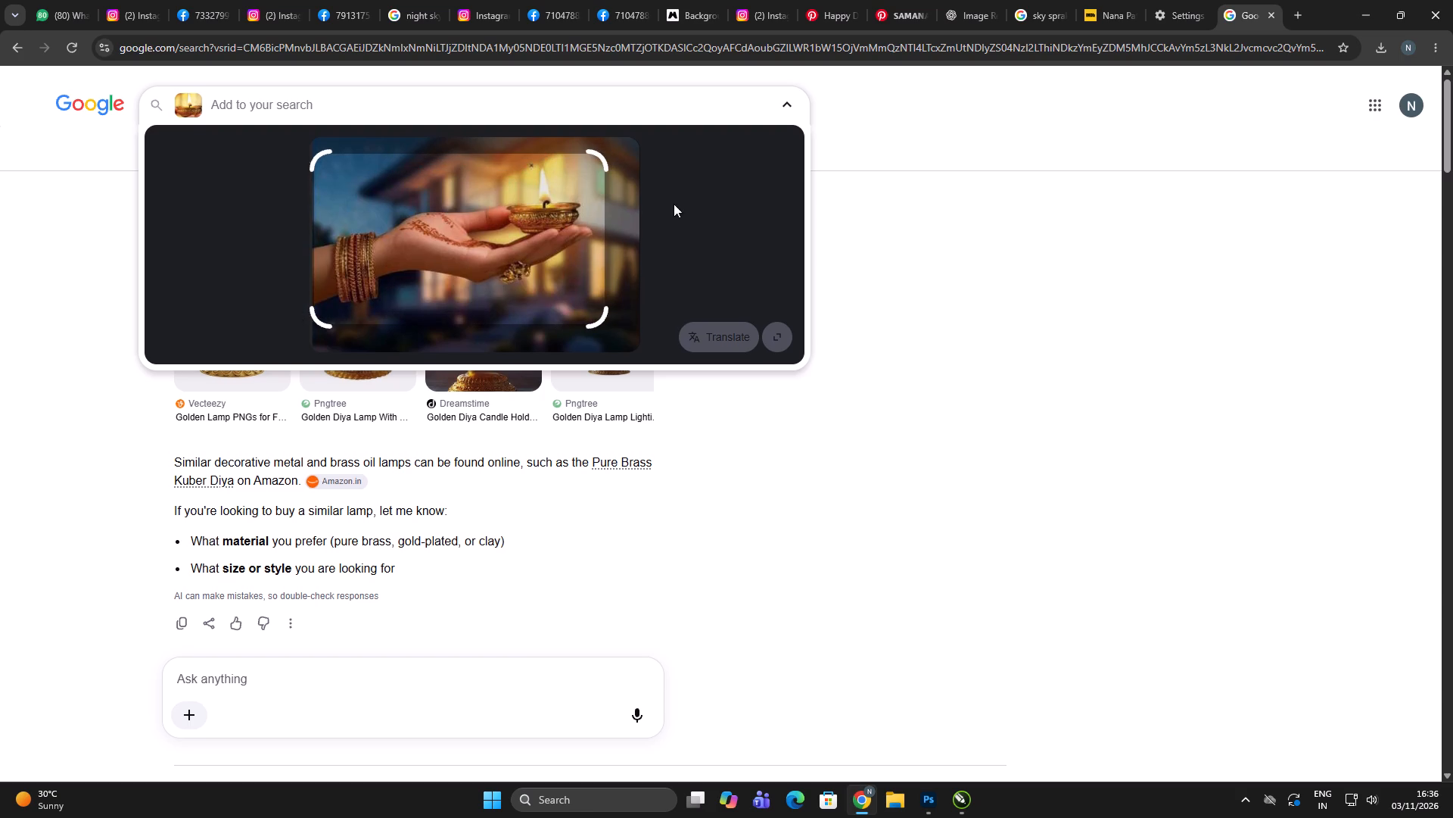
pyautogui.scroll(-10, 674, 204)
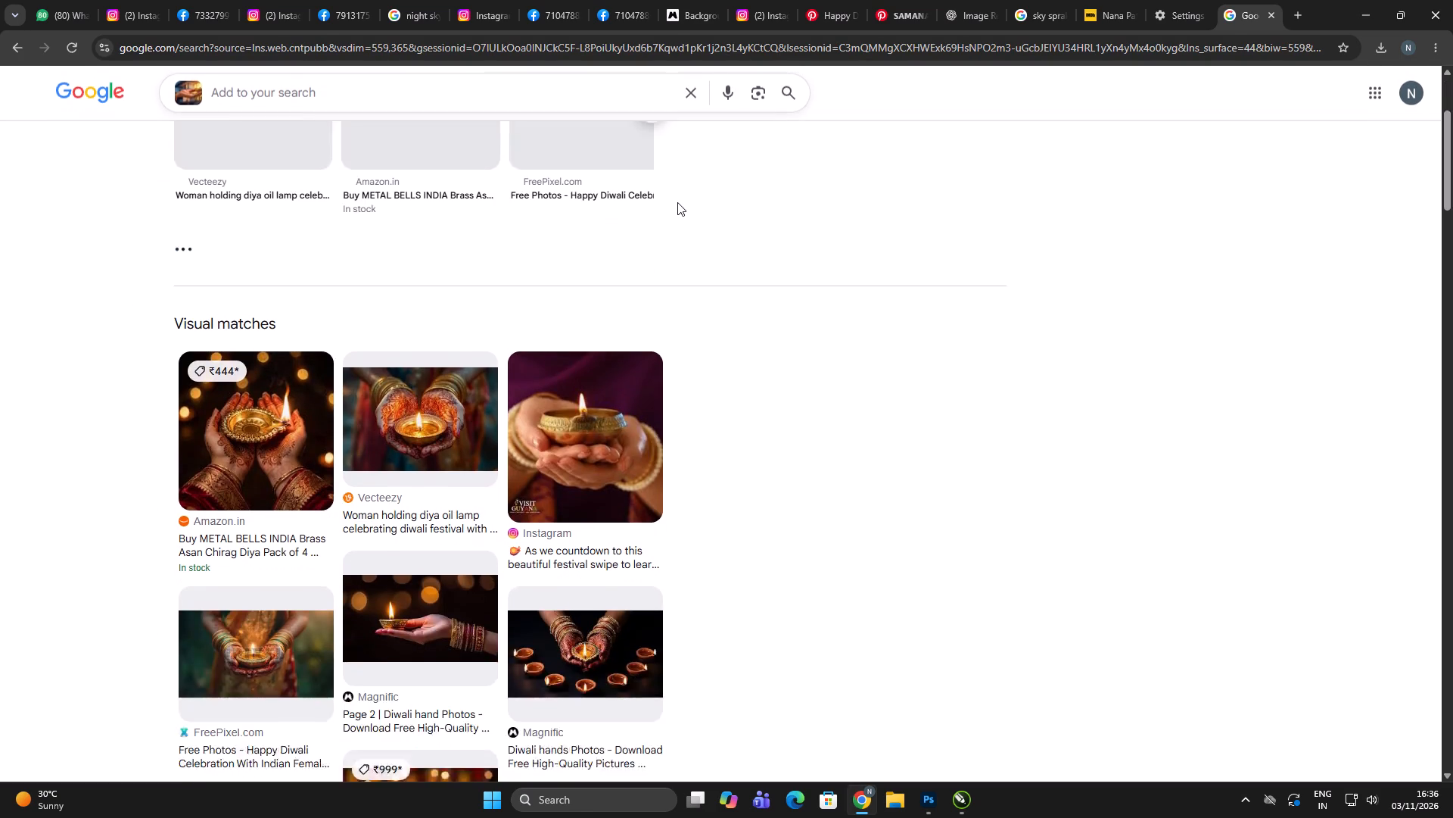
pyautogui.scroll(-7, 792, 280)
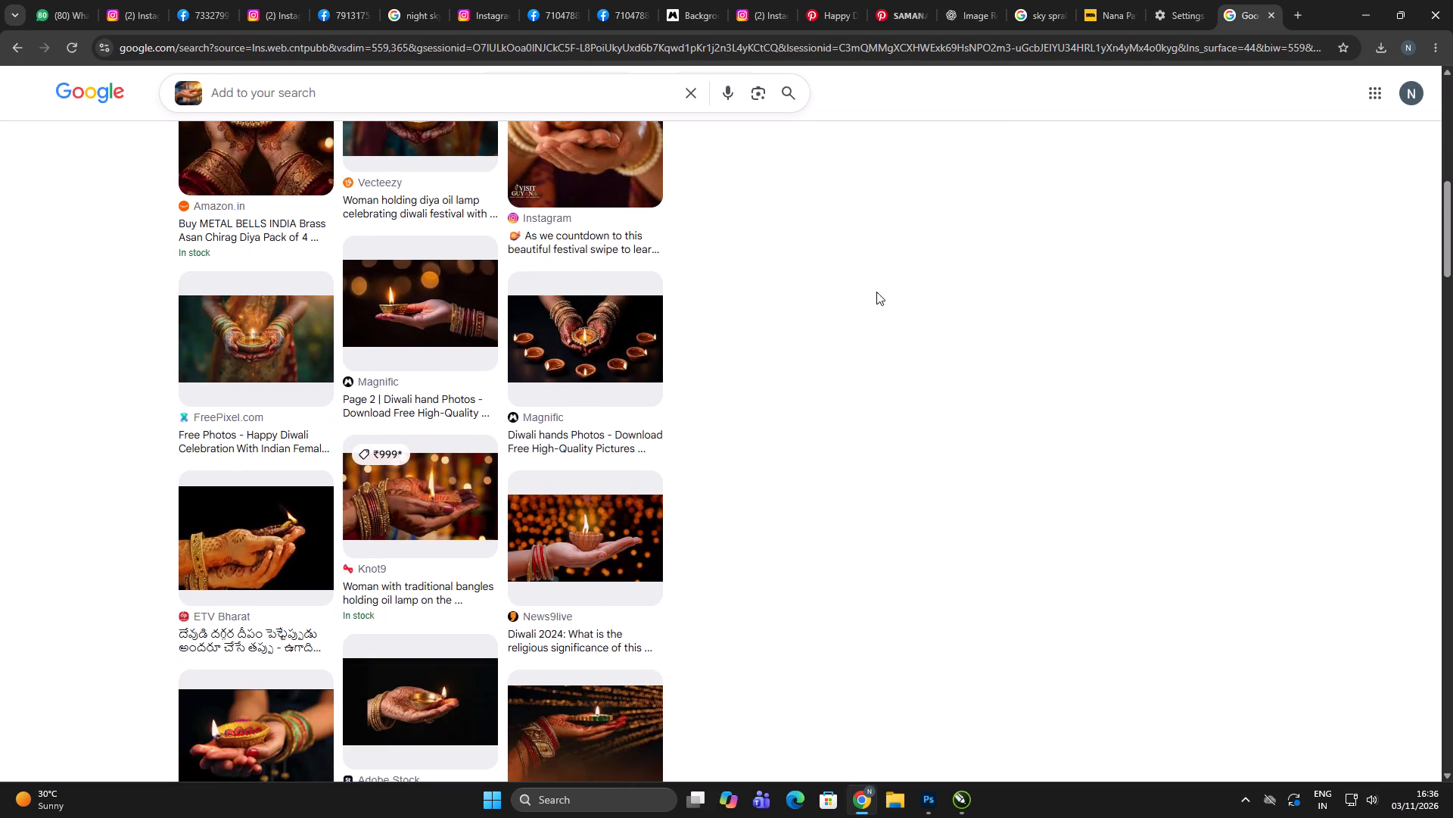
pyautogui.rightClick(380, 381)
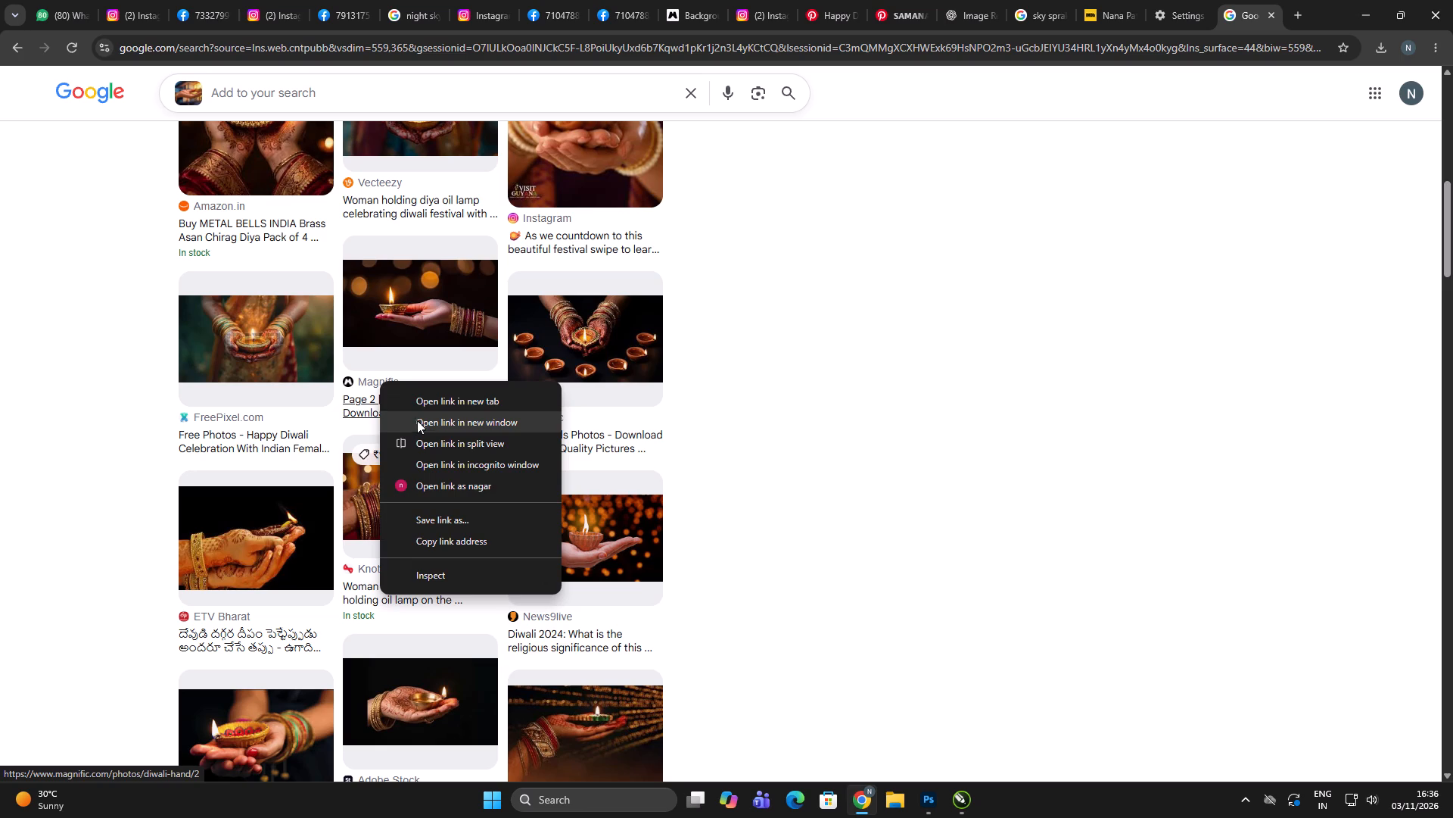
pyautogui.click(426, 404)
pyautogui.scroll(-4, 1120, 262)
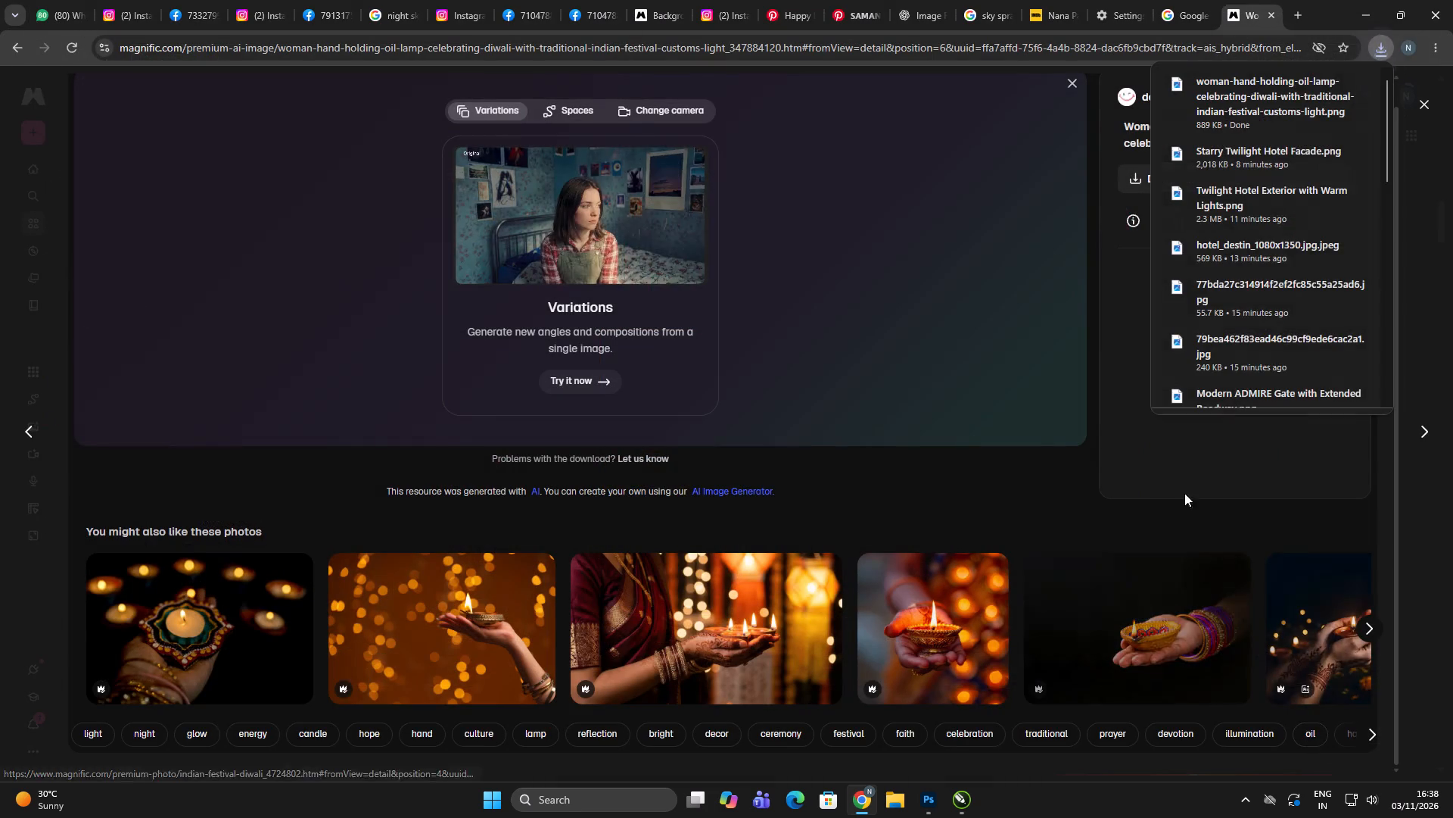
# Switch to the choti diwali story in CorelDRAW and move the grey rectangle off the hotel artwork, into the empty area to its right.
pyautogui.hotkey('alt', 'Tab')
pyautogui.doubleClick(1088, 573)
pyautogui.scroll(-4, 676, 430)
pyautogui.click(626, 436)
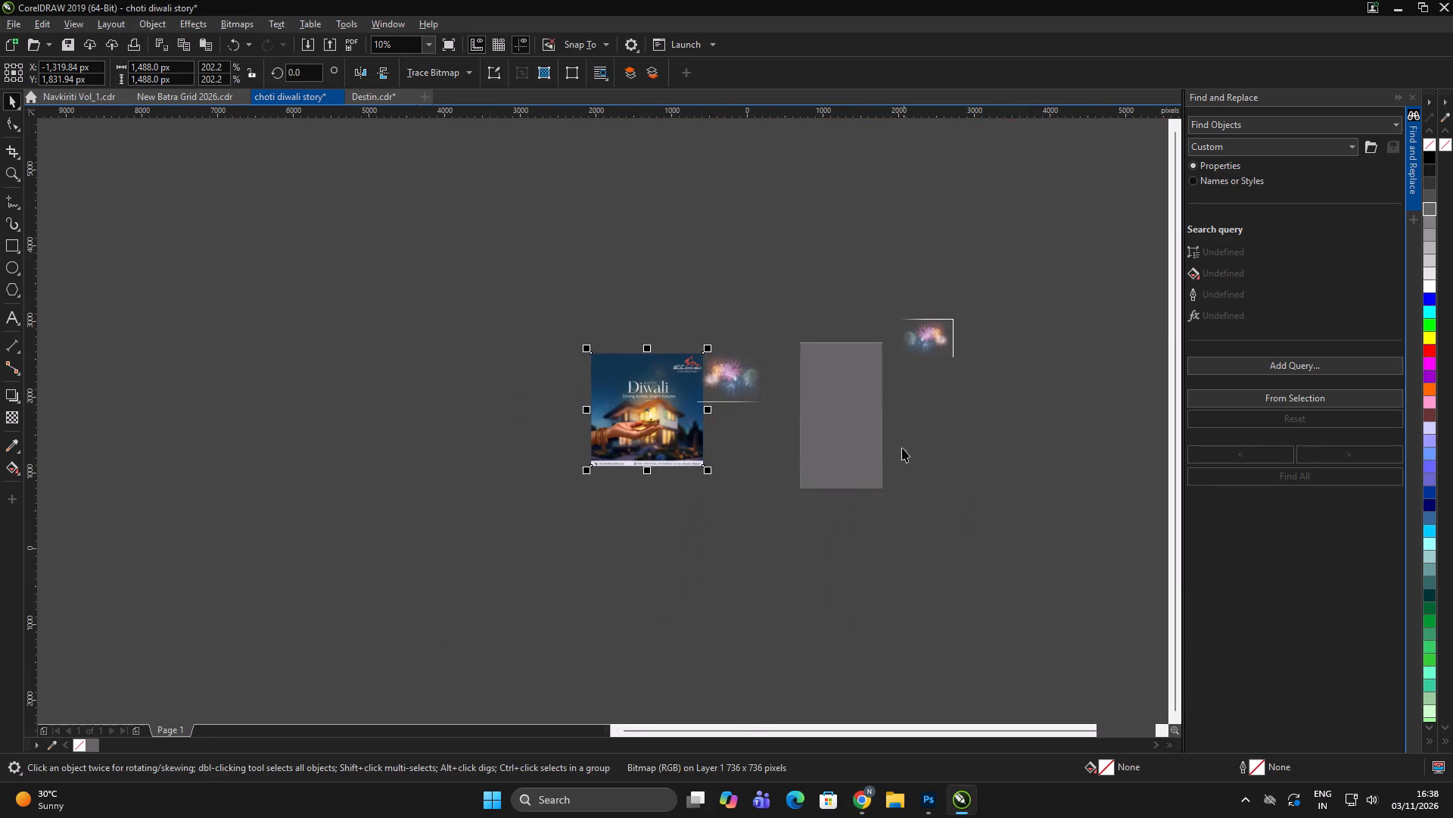
pyautogui.scroll(1, 893, 441)
pyautogui.click(941, 423)
pyautogui.click(949, 423)
pyautogui.moveTo(768, 426); pyautogui.dragTo(1115, 423)
pyautogui.click(952, 579)
pyautogui.click(960, 574)
pyautogui.click(960, 563)
pyautogui.press('Left')
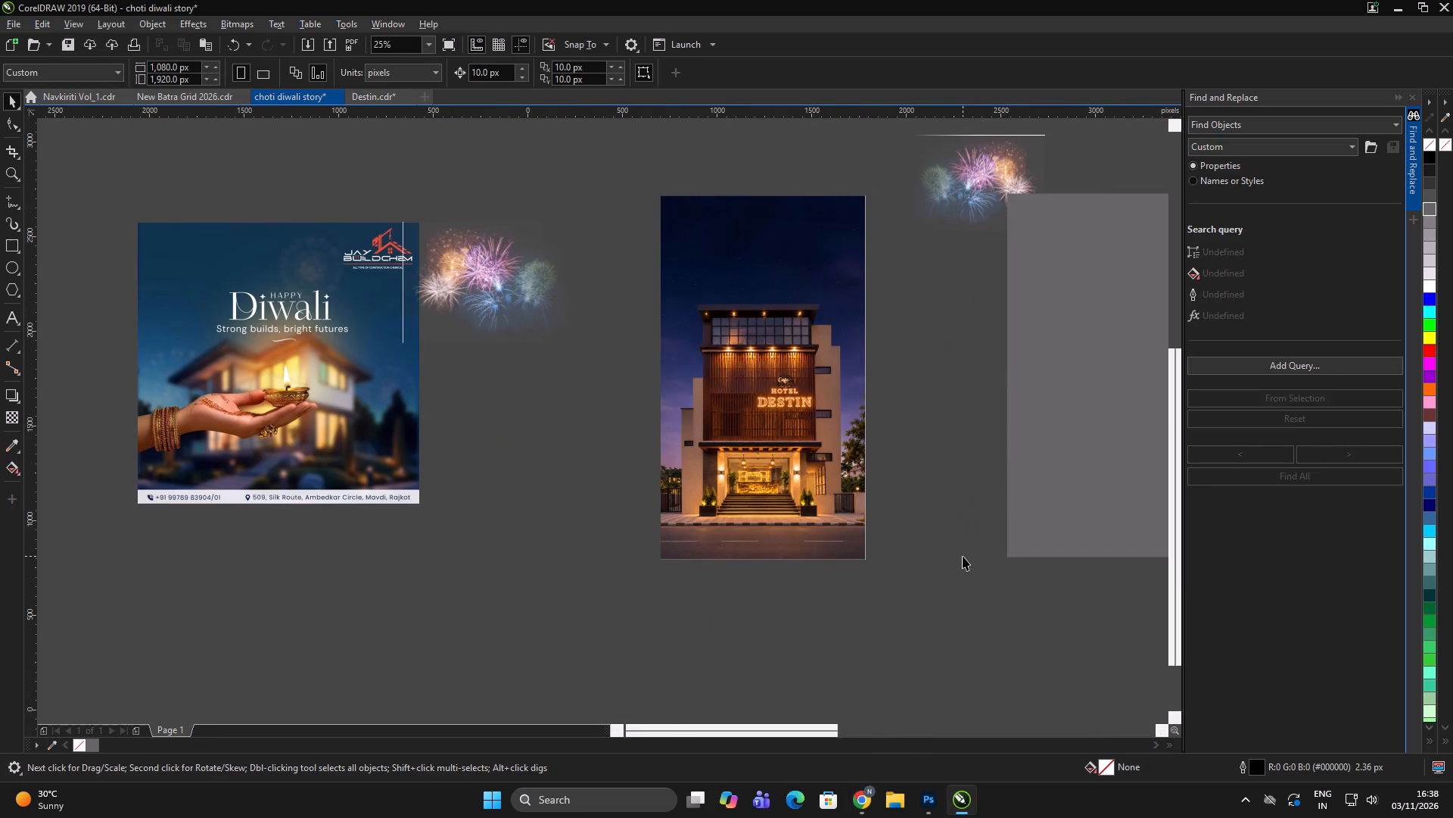
# Import the downloaded woman-hand-holding-oil-lamp PNG and place it over the hotel facade at about 1,212 x 679 px.
pyautogui.hotkey('ctrl', 'i')
pyautogui.click(535, 296)
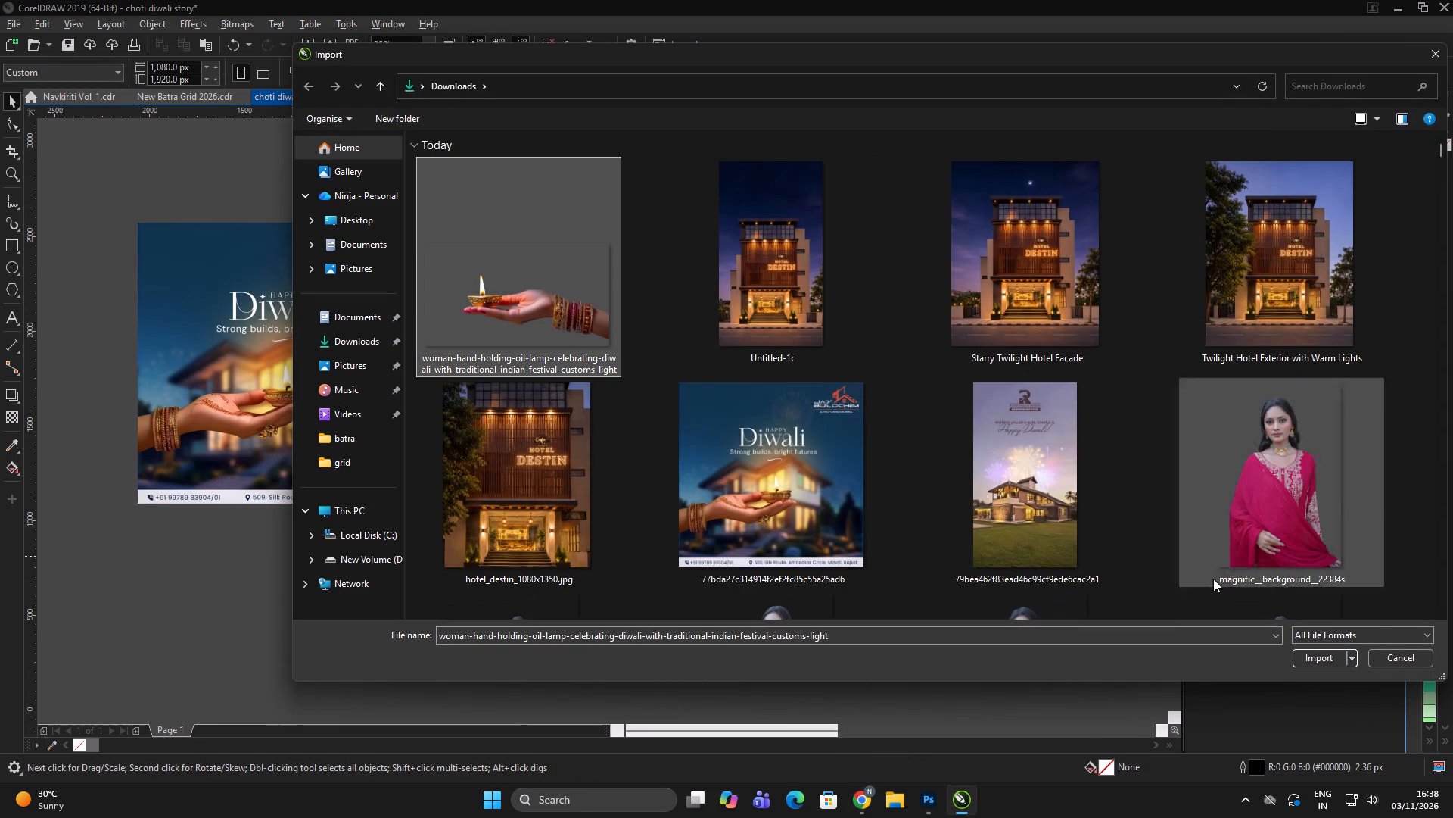
pyautogui.click(1318, 651)
pyautogui.moveTo(688, 357); pyautogui.dragTo(917, 501)
pyautogui.scroll(3, 826, 446)
pyautogui.moveTo(798, 433); pyautogui.dragTo(705, 345)
pyautogui.scroll(-3, 724, 357)
pyautogui.click(927, 464)
pyautogui.click(863, 375)
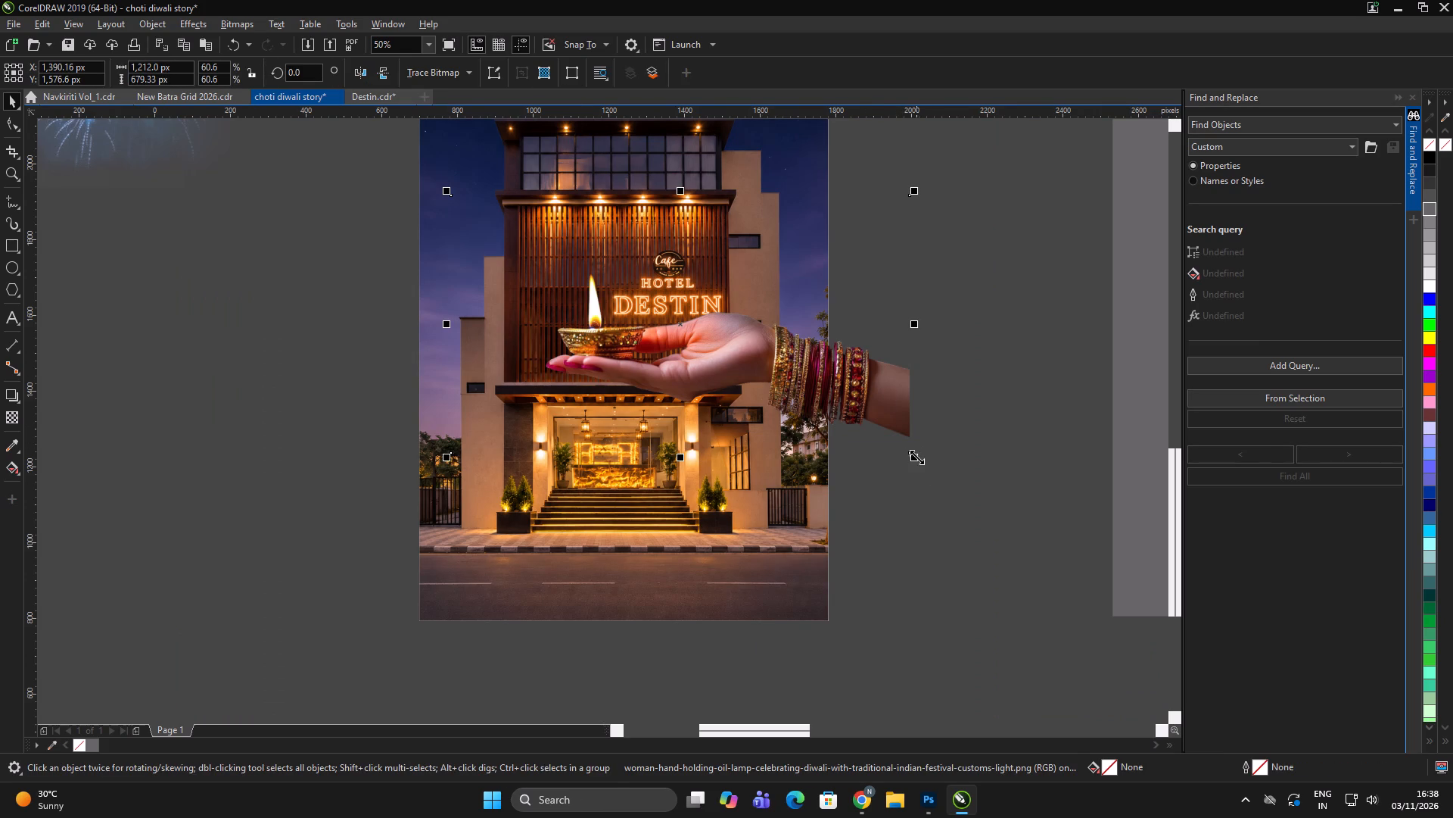
# Shrink the diya hand image to about 996 x 558 px and reposition it over the hotel's upper facade.
pyautogui.moveTo(916, 458); pyautogui.dragTo(831, 477)
pyautogui.moveTo(788, 342); pyautogui.dragTo(813, 392)
pyautogui.moveTo(797, 382); pyautogui.dragTo(800, 364)
pyautogui.moveTo(795, 371); pyautogui.dragTo(795, 370)
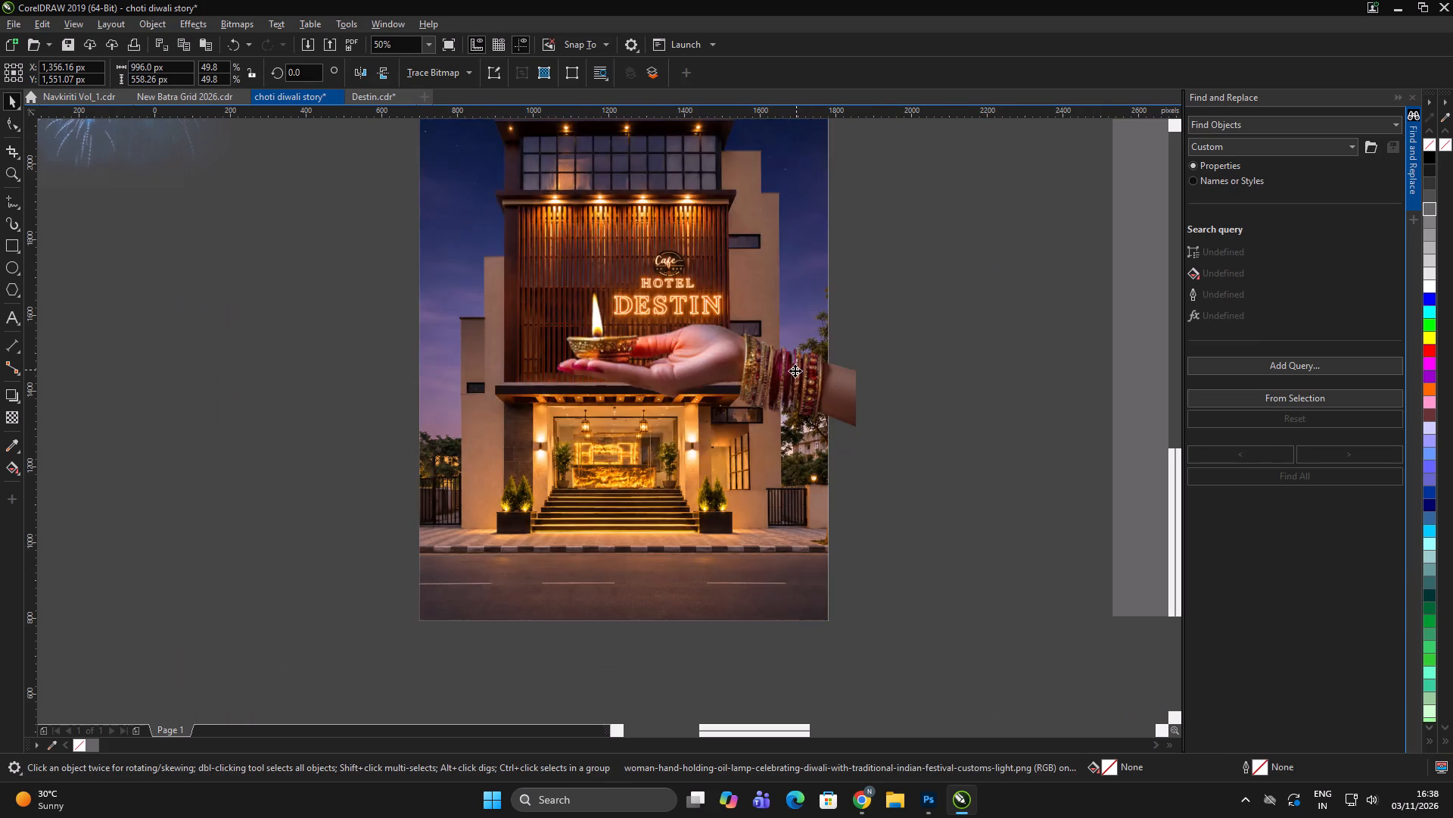
pyautogui.moveTo(795, 370); pyautogui.dragTo(786, 354)
pyautogui.moveTo(786, 357); pyautogui.dragTo(796, 351)
pyautogui.scroll(-1, 786, 345)
pyautogui.moveTo(786, 341); pyautogui.dragTo(786, 209)
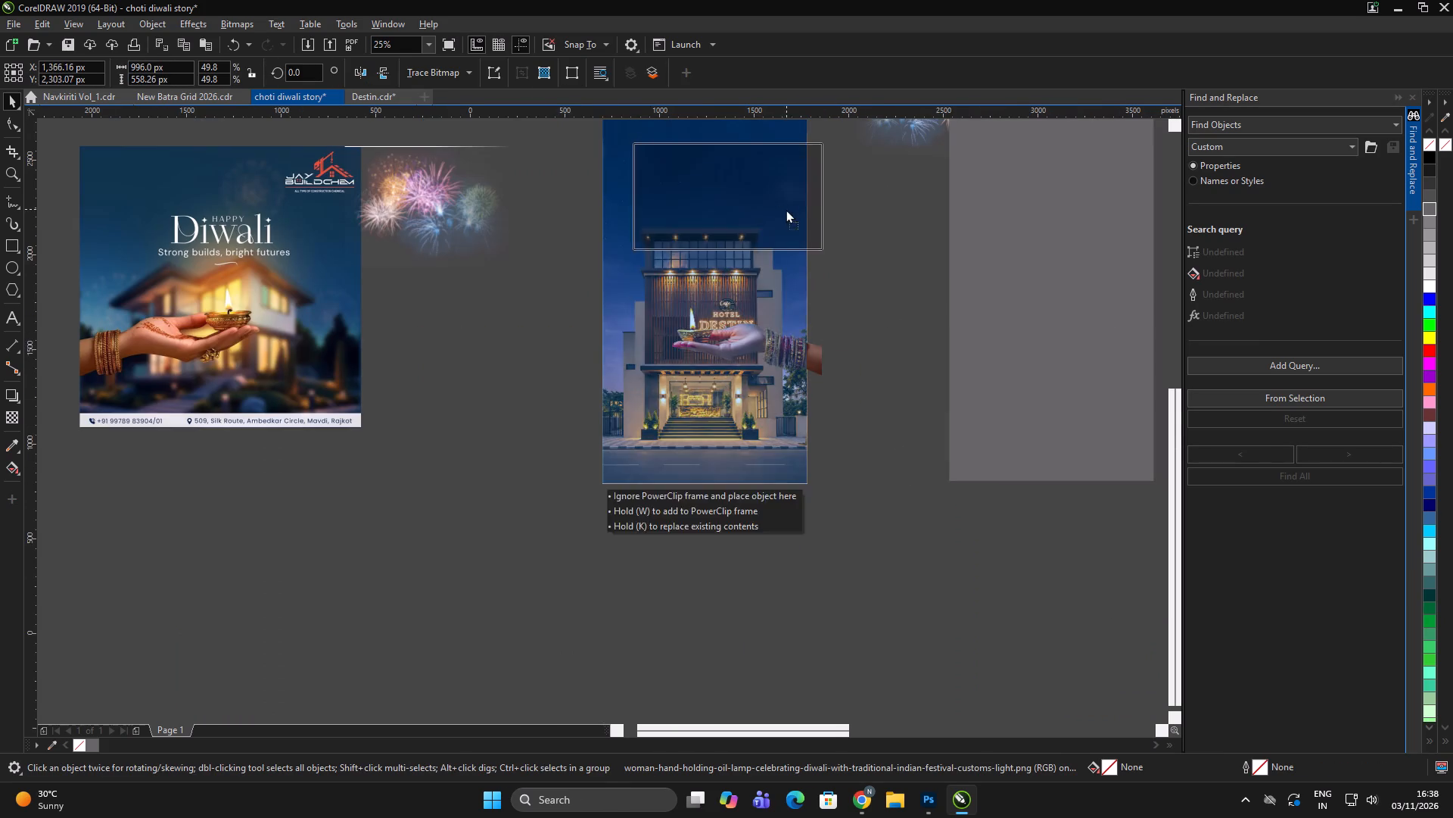
pyautogui.moveTo(786, 209); pyautogui.dragTo(785, 210)
pyautogui.scroll(1, 782, 223)
pyautogui.moveTo(785, 209); pyautogui.dragTo(779, 276)
pyautogui.moveTo(783, 273); pyautogui.dragTo(797, 396)
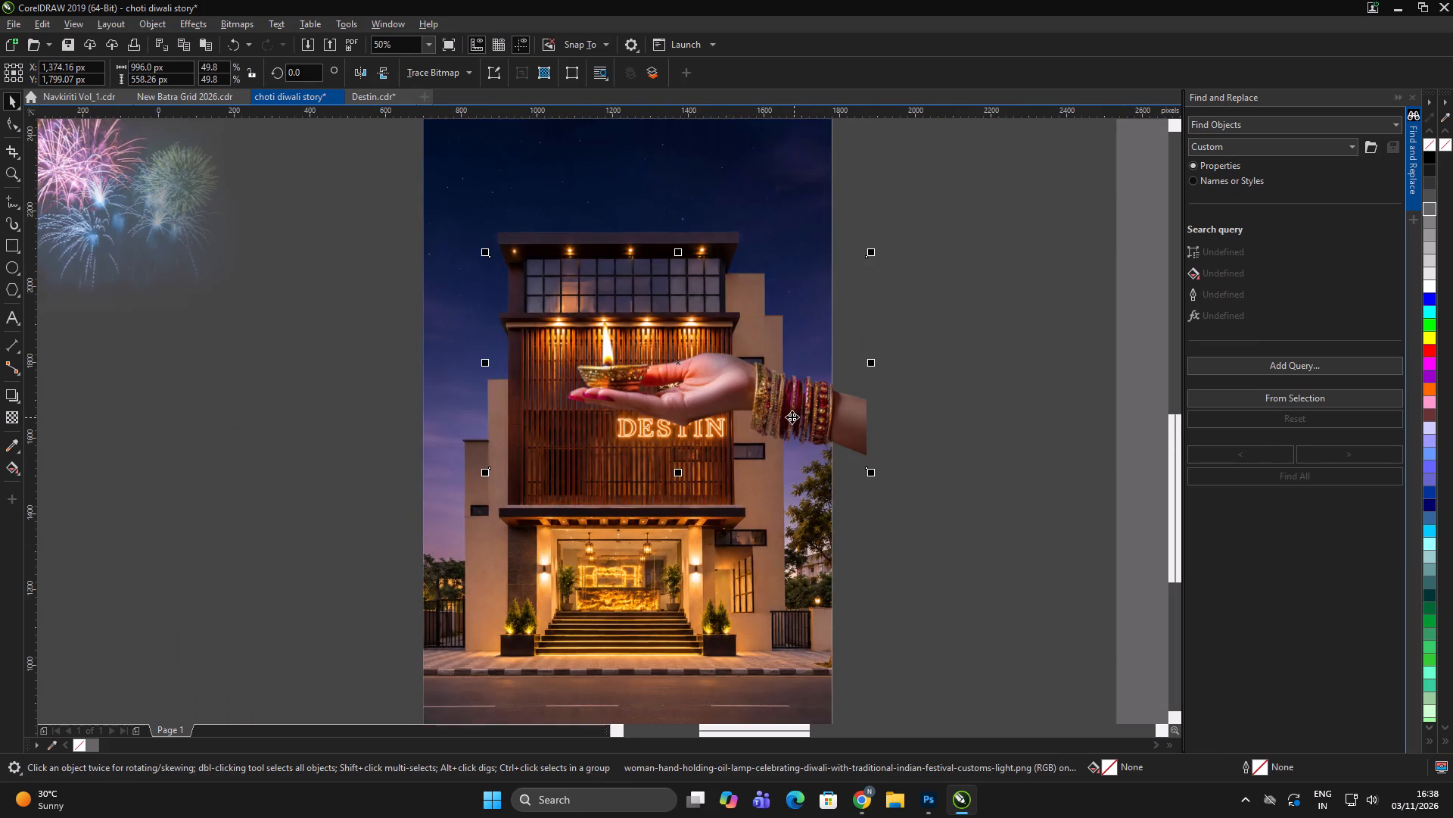
pyautogui.moveTo(784, 405); pyautogui.dragTo(784, 378)
# Open the hotel PowerClip's contents and enlarge both background images together to about 1,219 x 4,125 px, raising them to the frame's bottom edge.
pyautogui.scroll(-2, 754, 404)
pyautogui.click(857, 489)
pyautogui.click(859, 482)
pyautogui.keyDown('alt'); pyautogui.scroll(2, 779, 478); pyautogui.keyUp('alt')
pyautogui.keyDown('alt'); pyautogui.click(784, 522); pyautogui.keyUp('alt')
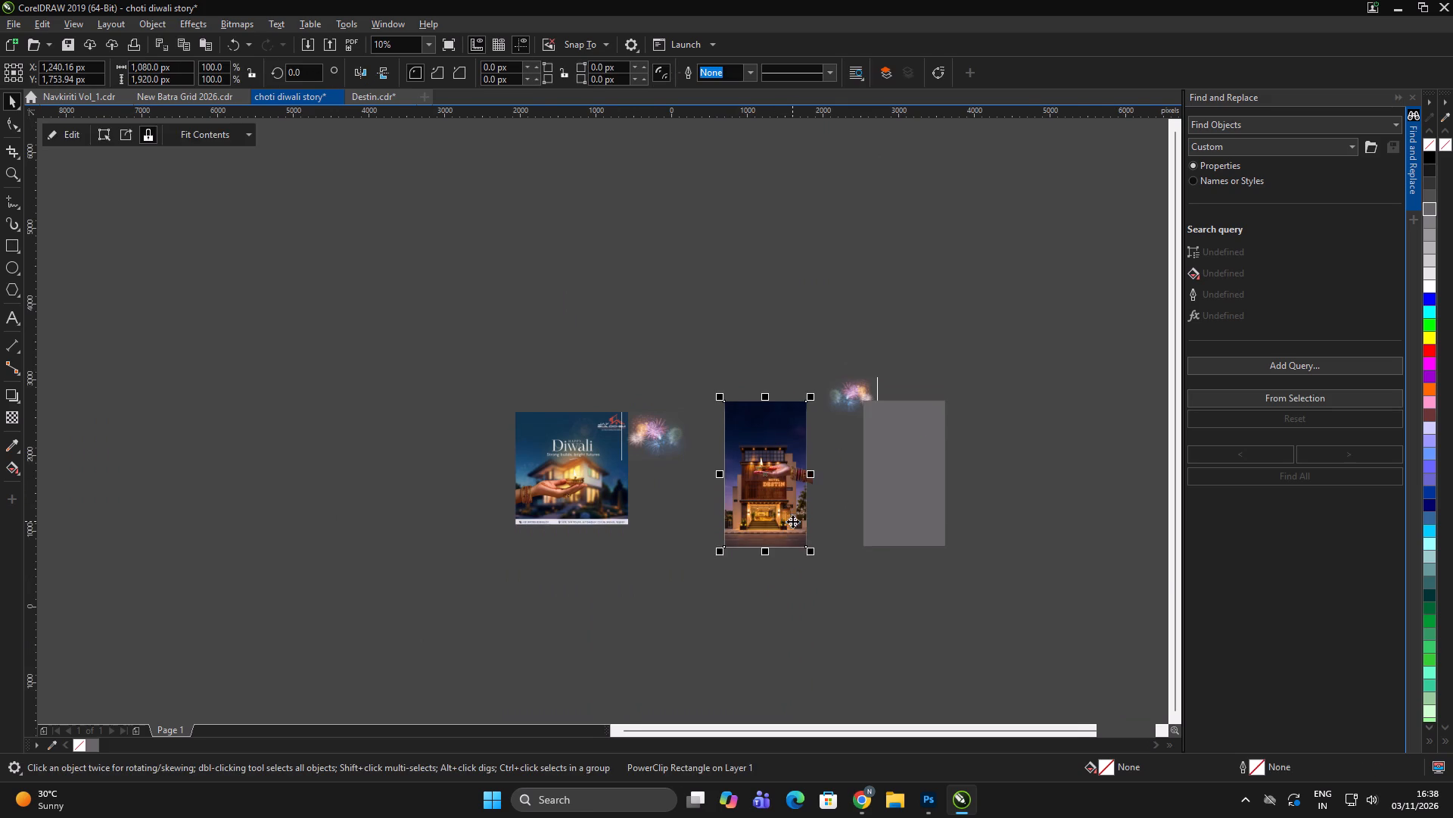
pyautogui.scroll(1, 793, 521)
pyautogui.click(926, 539)
pyautogui.doubleClick(764, 520)
pyautogui.click(764, 520)
pyautogui.keyDown('shift'); pyautogui.click(776, 158); pyautogui.keyUp('shift')
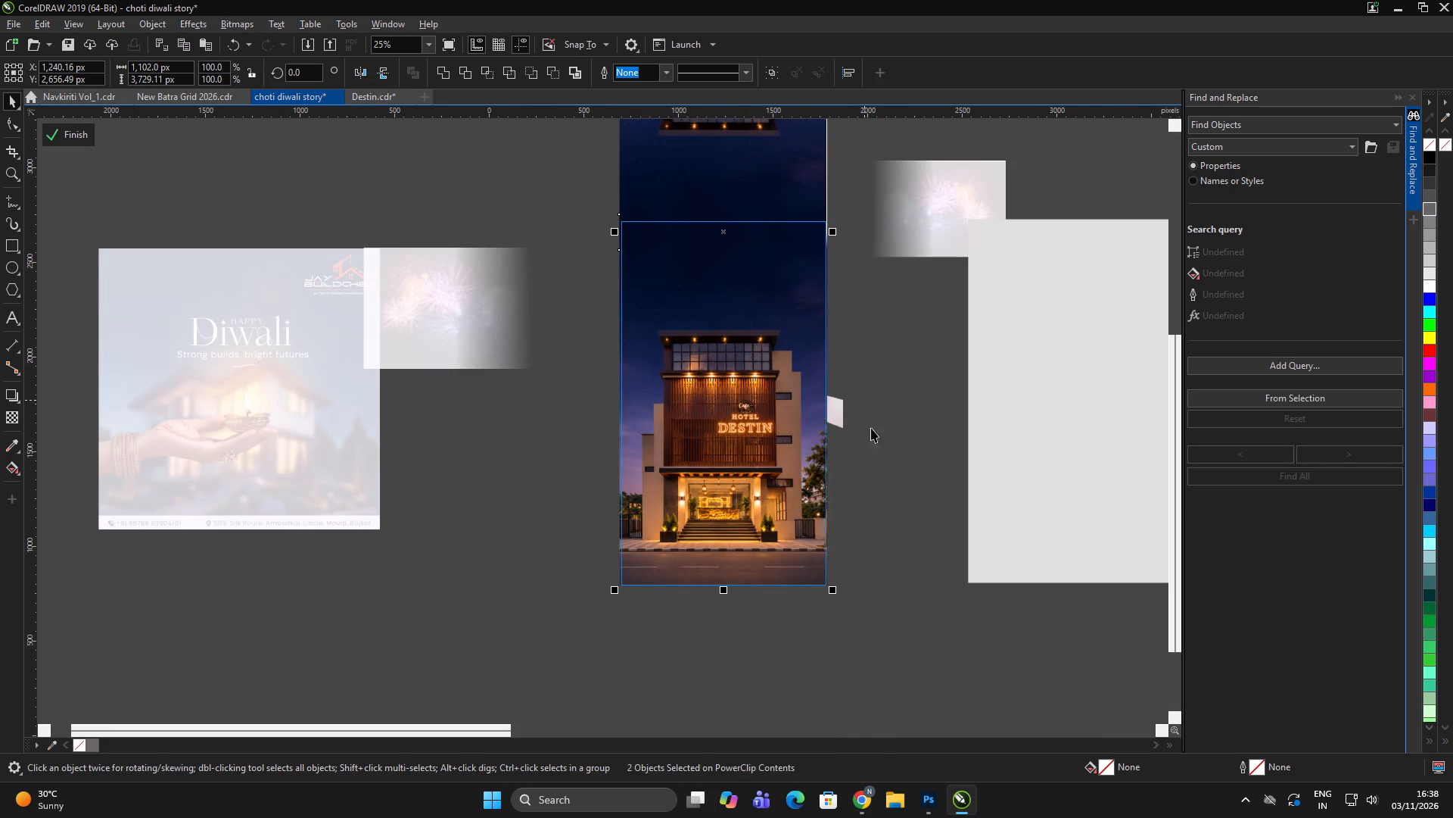
pyautogui.moveTo(838, 593); pyautogui.dragTo(856, 630)
pyautogui.moveTo(789, 536); pyautogui.dragTo(781, 501)
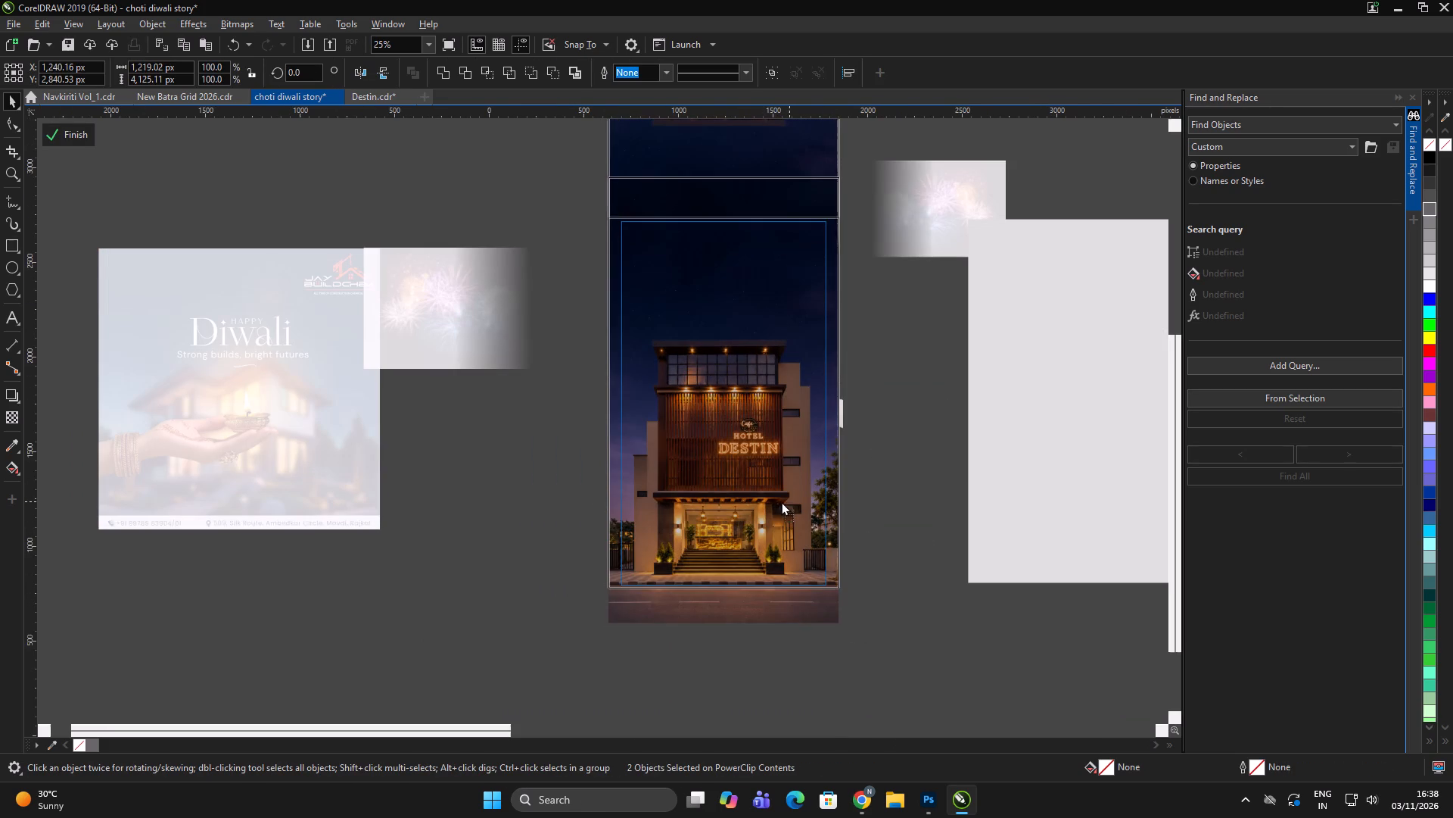
pyautogui.moveTo(781, 501); pyautogui.dragTo(783, 499)
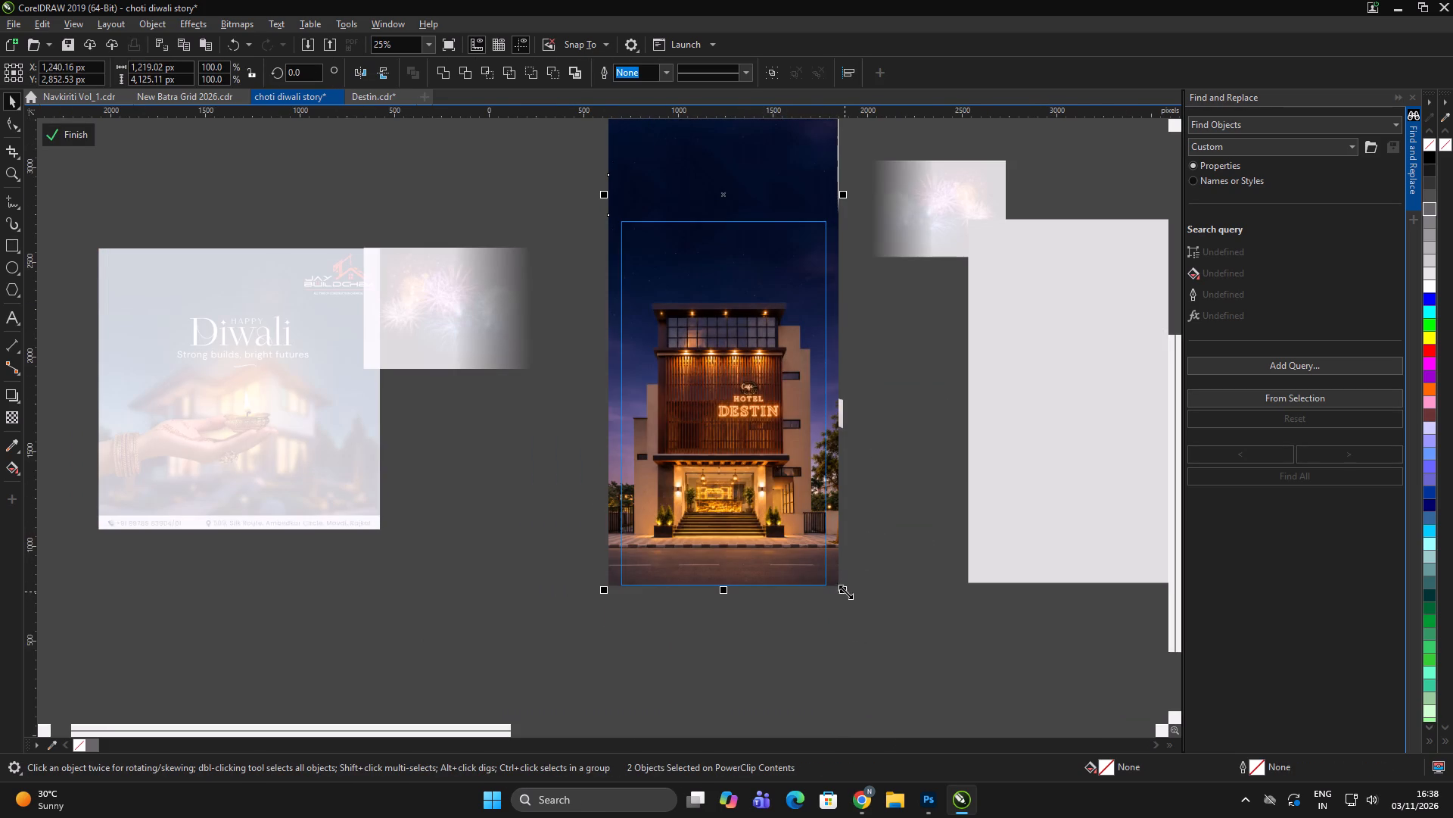
# Enlarge the hotel and sky images further past the frame's sides, realign them to its bottom edge, and finish editing the PowerClip.
pyautogui.moveTo(845, 592); pyautogui.dragTo(869, 626)
pyautogui.moveTo(798, 539); pyautogui.dragTo(795, 507)
pyautogui.doubleClick(931, 574)
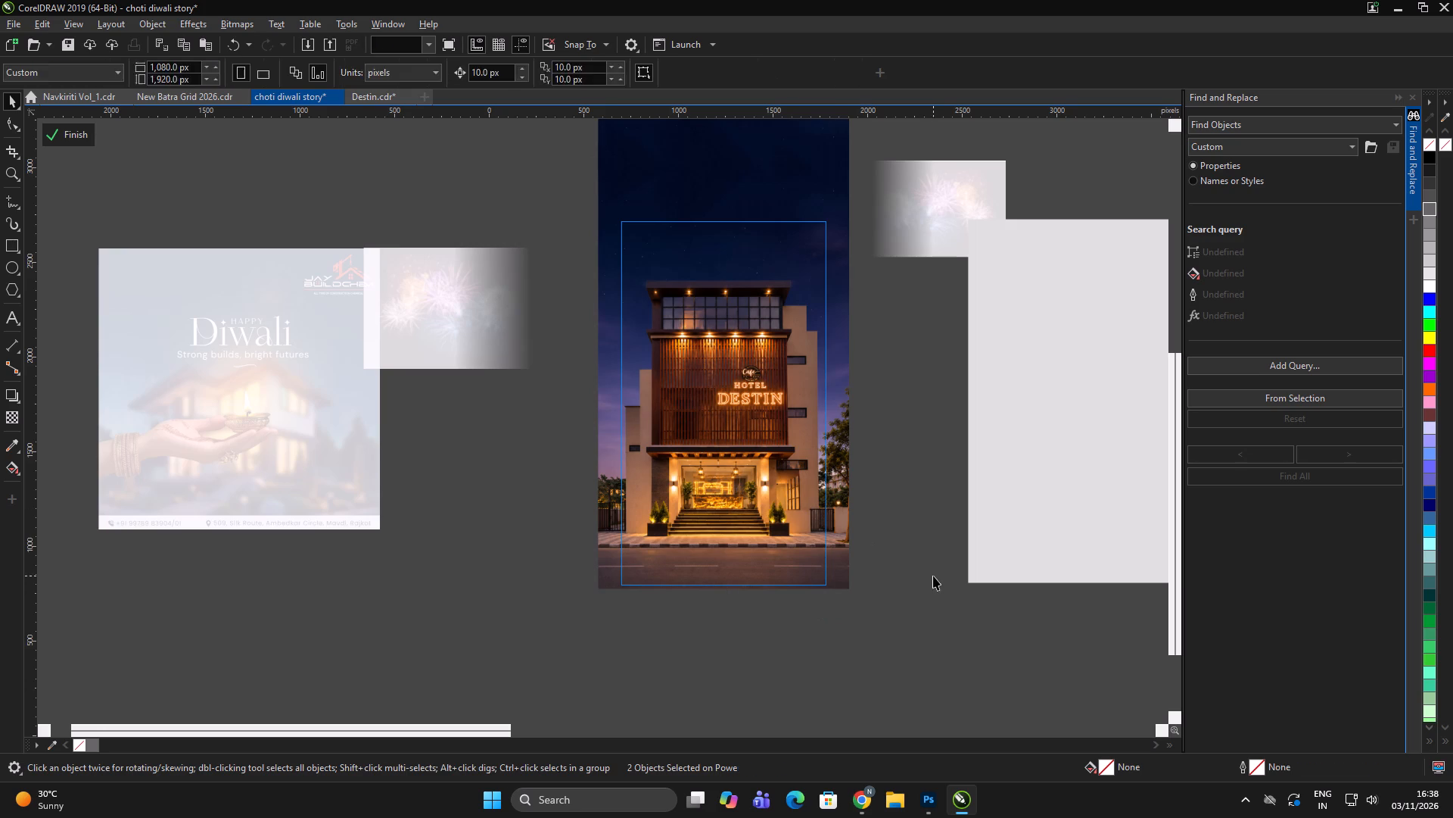
pyautogui.click(790, 536)
pyautogui.click(74, 140)
pyautogui.doubleClick(354, 546)
# Move the diya hand image off the hotel artwork into the empty area between it and the Jay Buildchem reference post.
pyautogui.scroll(1, 717, 439)
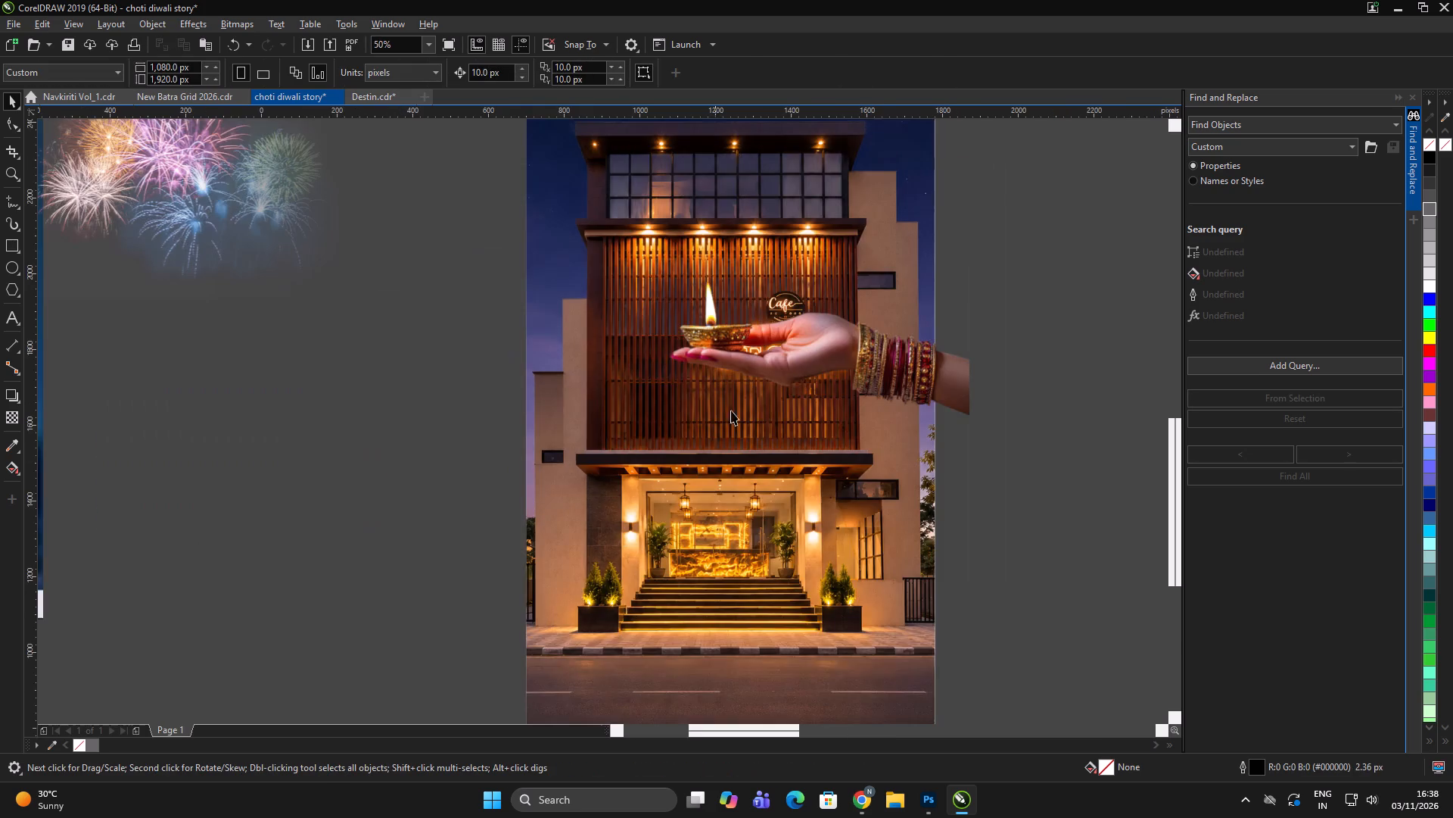
pyautogui.moveTo(839, 345); pyautogui.dragTo(613, 460)
pyautogui.scroll(-2, 564, 382)
pyautogui.moveTo(569, 402); pyautogui.dragTo(517, 414)
# Duplicate the hotel PowerClip artwork, placing the copy to the right of the original at about X 2,040 px.
pyautogui.click(588, 372)
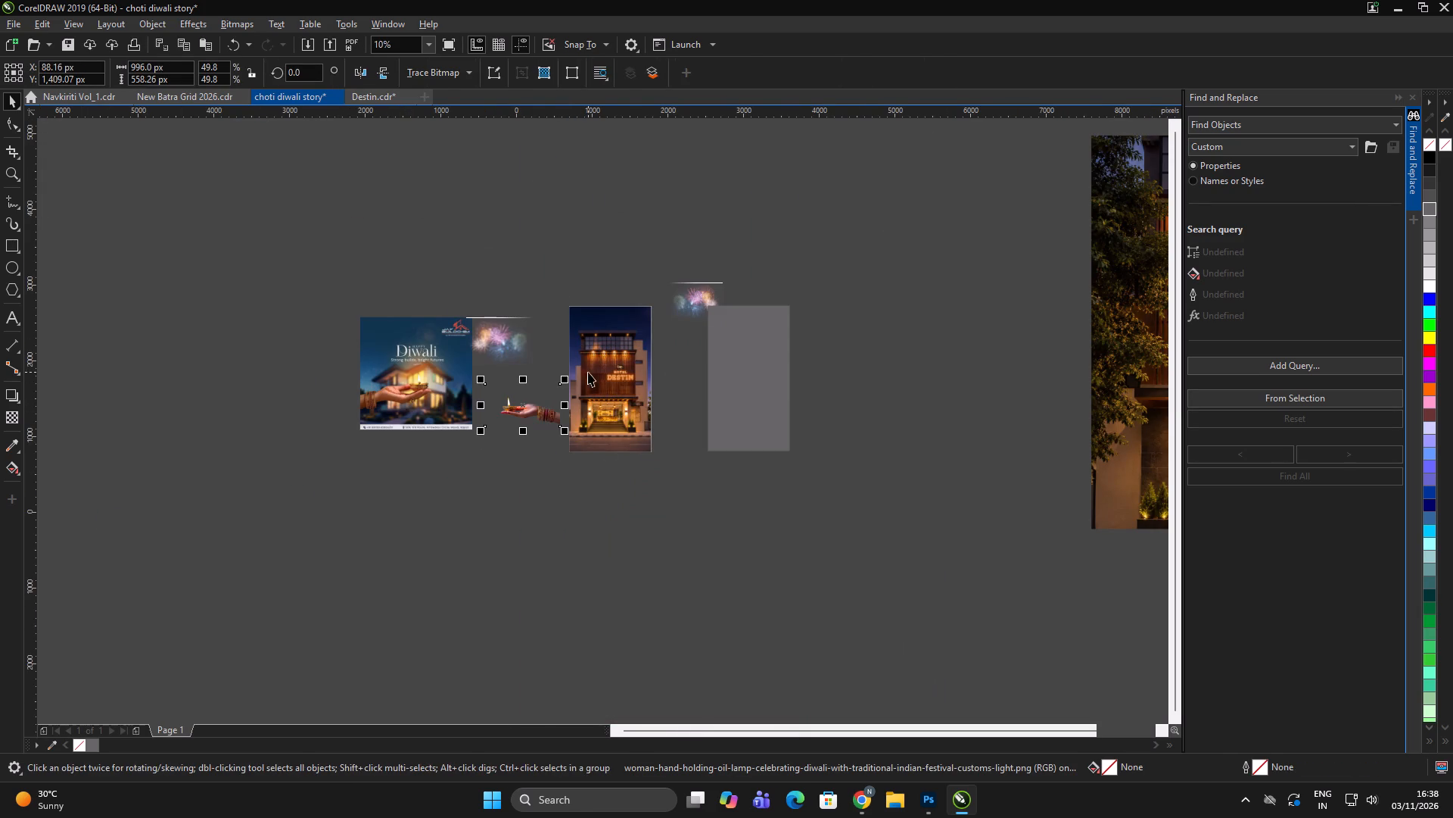
pyautogui.moveTo(596, 366); pyautogui.dragTo(657, 364)
pyautogui.keyDown('shift'); pyautogui.rightClick(657, 364); pyautogui.keyUp('shift')
pyautogui.scroll(2, 787, 362)
pyautogui.doubleClick(861, 369)
# Move the grey rectangle farther right of the hotel artwork, to about X 5,512 px.
pyautogui.scroll(-2, 769, 396)
pyautogui.moveTo(719, 398); pyautogui.dragTo(904, 404)
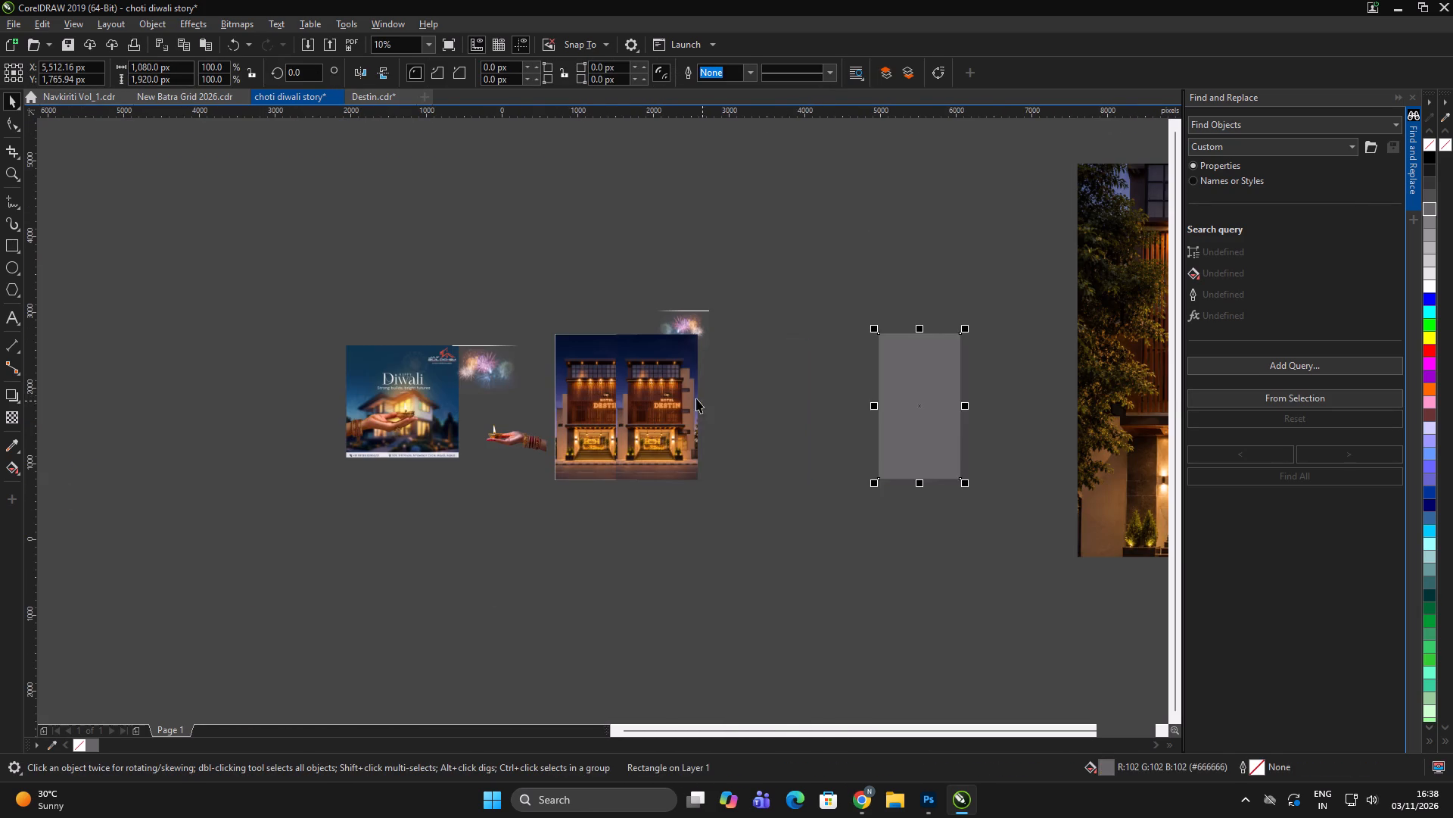
# Convert the duplicated hotel artwork to a 1080 x 1920 px RGB bitmap.
pyautogui.click(668, 395)
pyautogui.scroll(2, 683, 376)
pyautogui.click(238, 26)
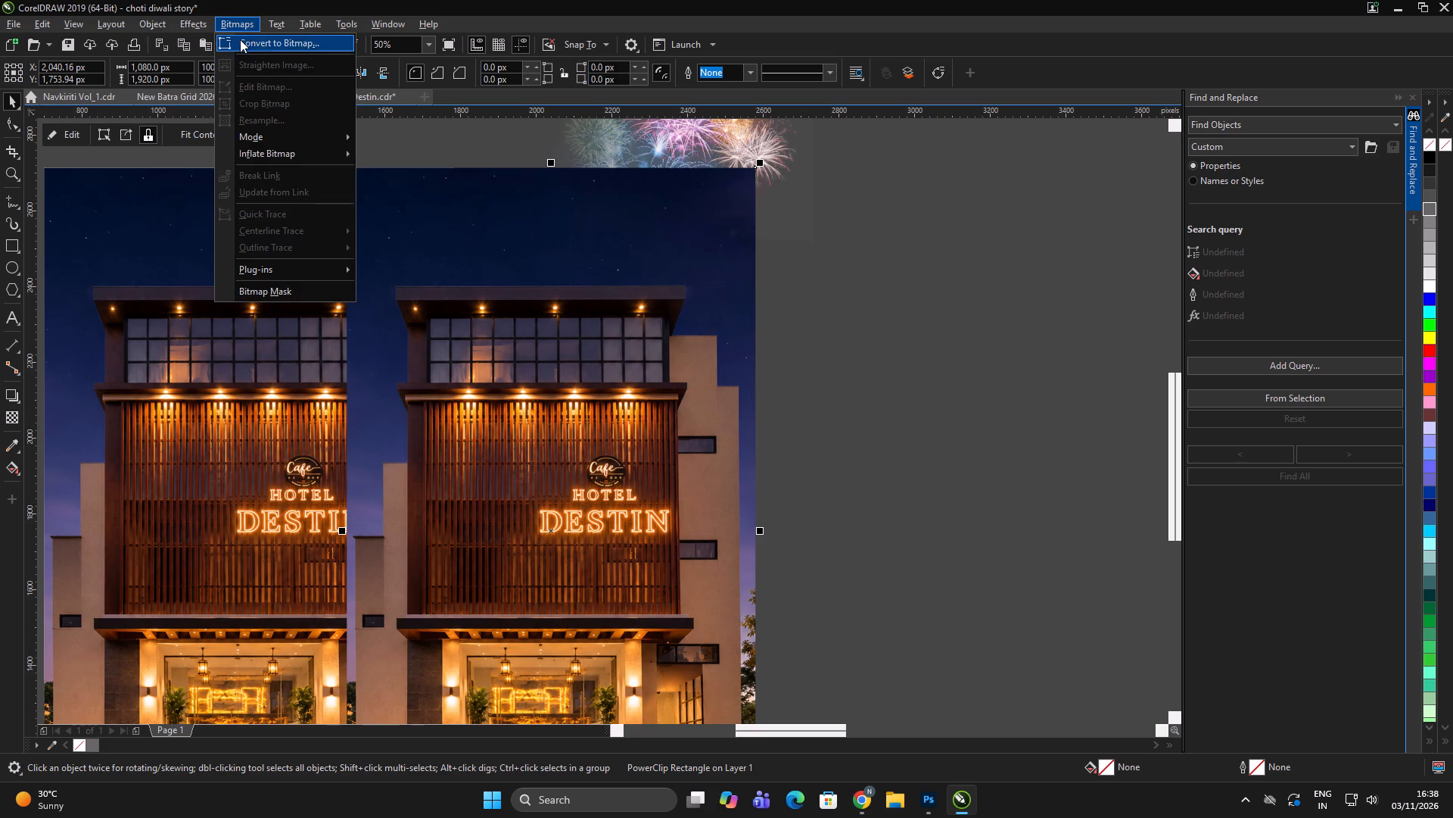
pyautogui.click(241, 41)
pyautogui.click(748, 480)
pyautogui.doubleClick(892, 445)
pyautogui.scroll(-2, 584, 306)
# Align the converted hotel bitmap exactly over the original hotel PowerClip artwork.
pyautogui.click(580, 303)
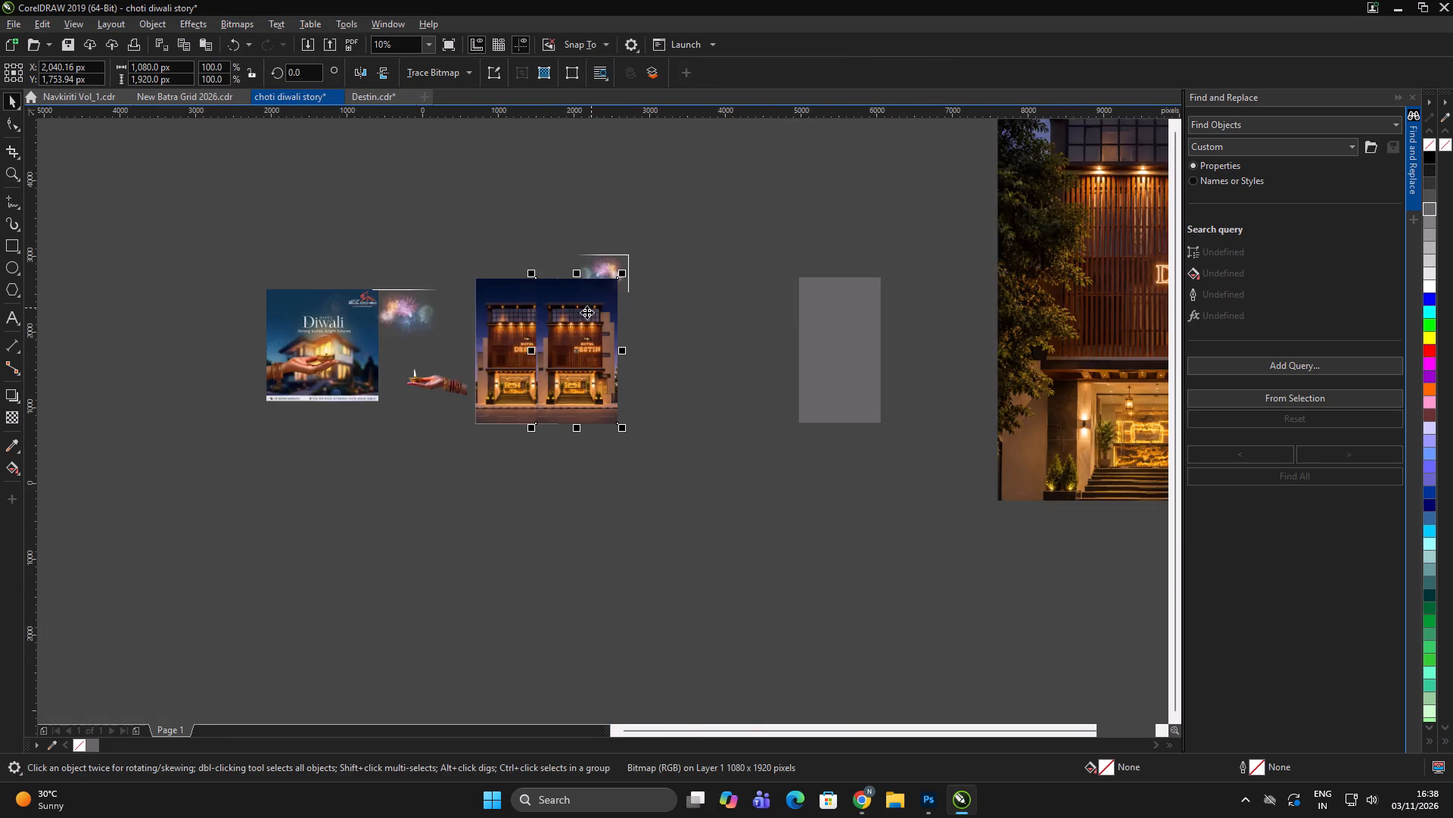
pyautogui.scroll(1, 584, 315)
pyautogui.moveTo(573, 326); pyautogui.dragTo(783, 332)
pyautogui.keyDown('shift'); pyautogui.click(444, 373); pyautogui.keyUp('shift')
pyautogui.press('c')
pyautogui.click(912, 376)
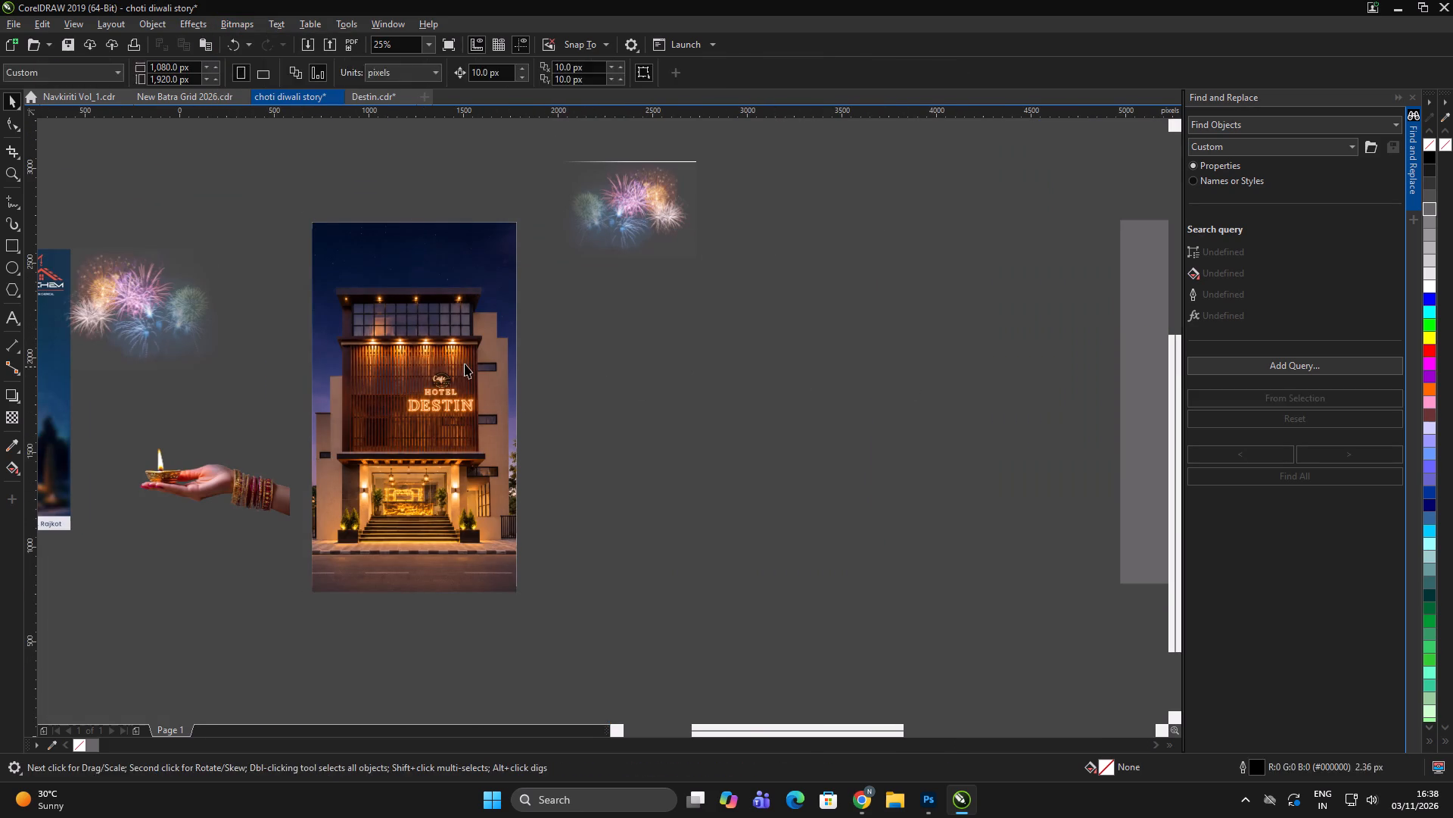
# Apply a Gaussian Blur with a 7.6-pixel radius to the hotel bitmap.
pyautogui.click(462, 364)
pyautogui.click(17, 411)
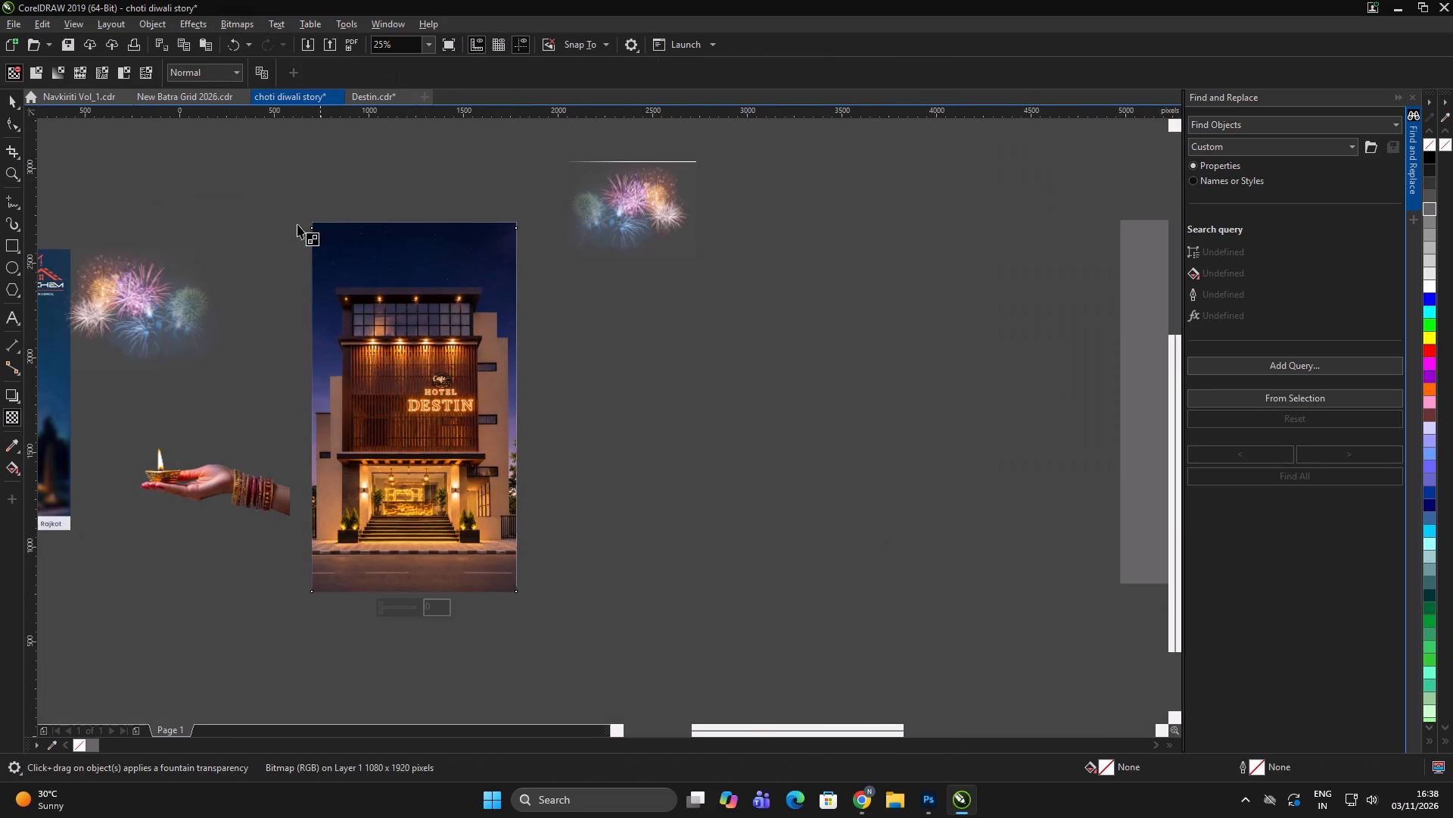
pyautogui.click(243, 27)
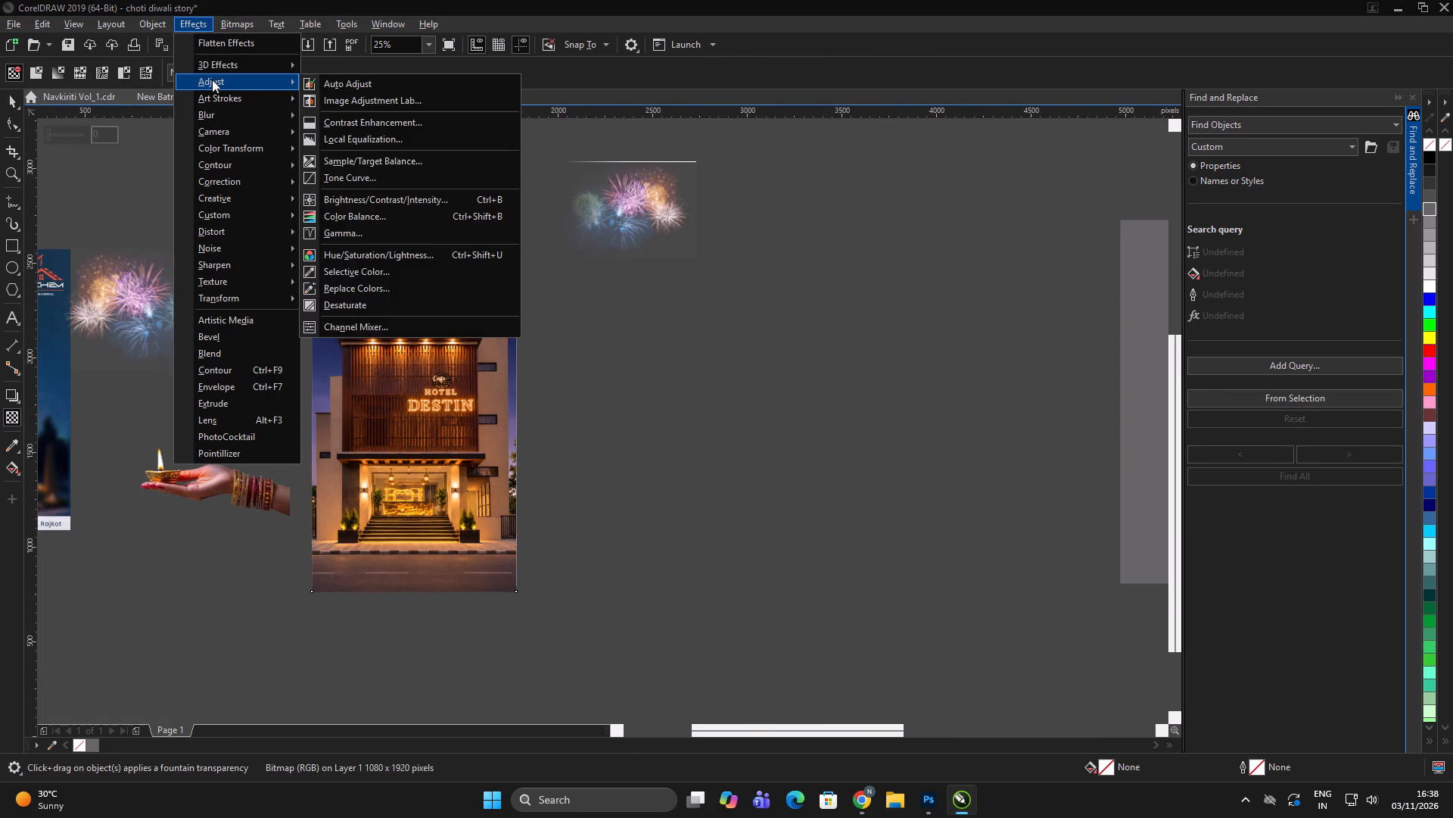
pyautogui.click(357, 136)
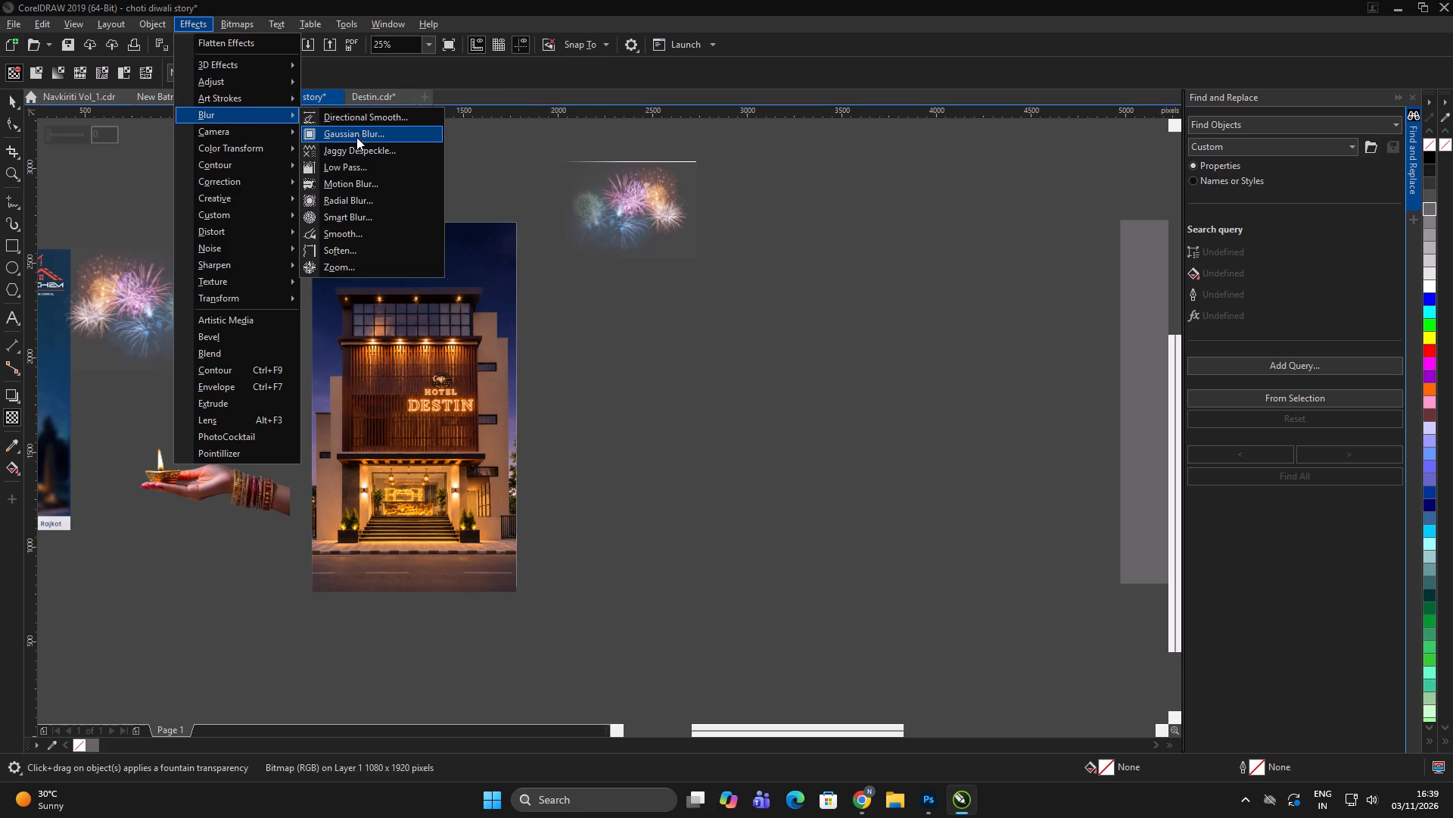
pyautogui.click(615, 384)
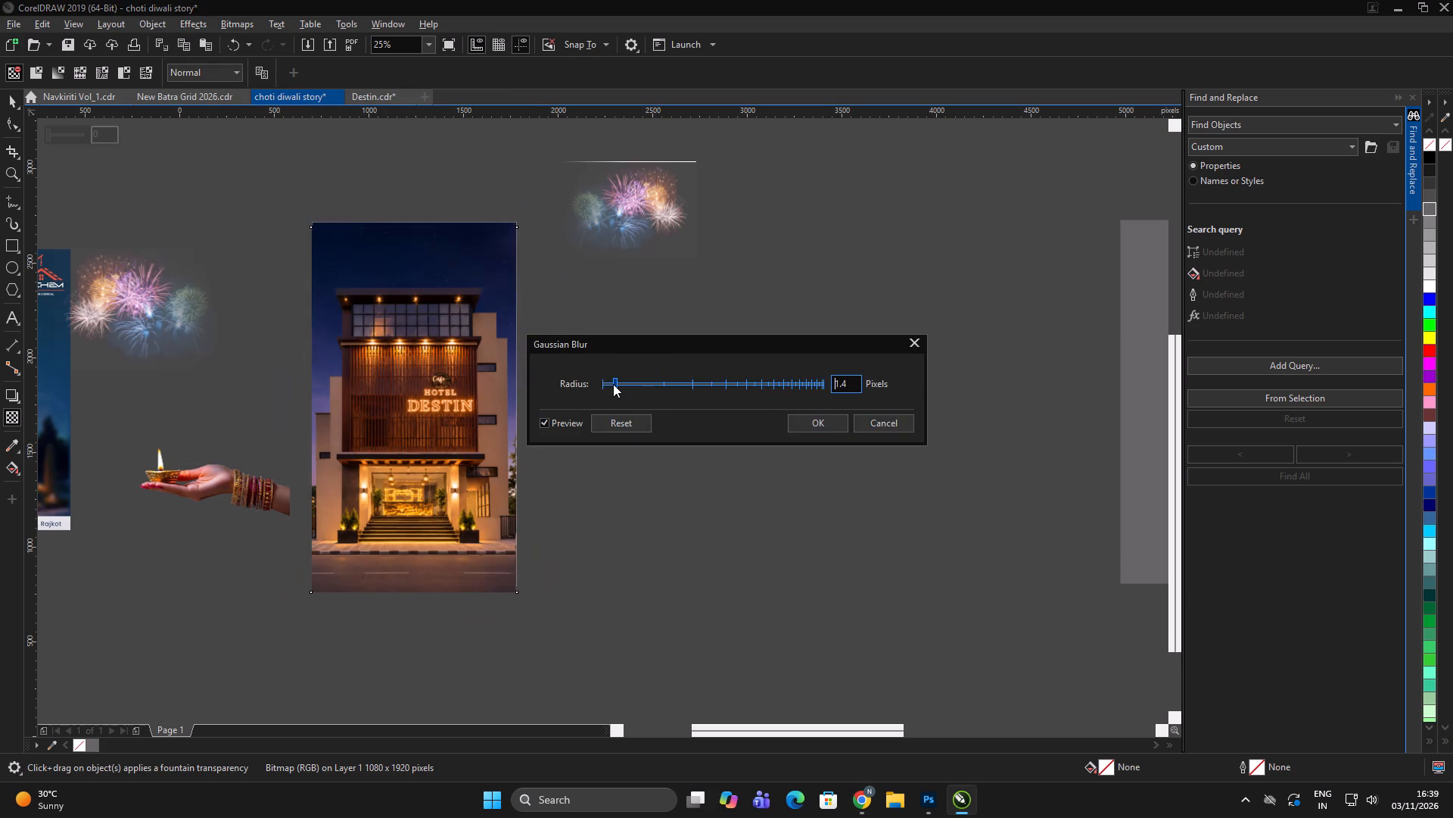
pyautogui.click(622, 382)
pyautogui.click(636, 382)
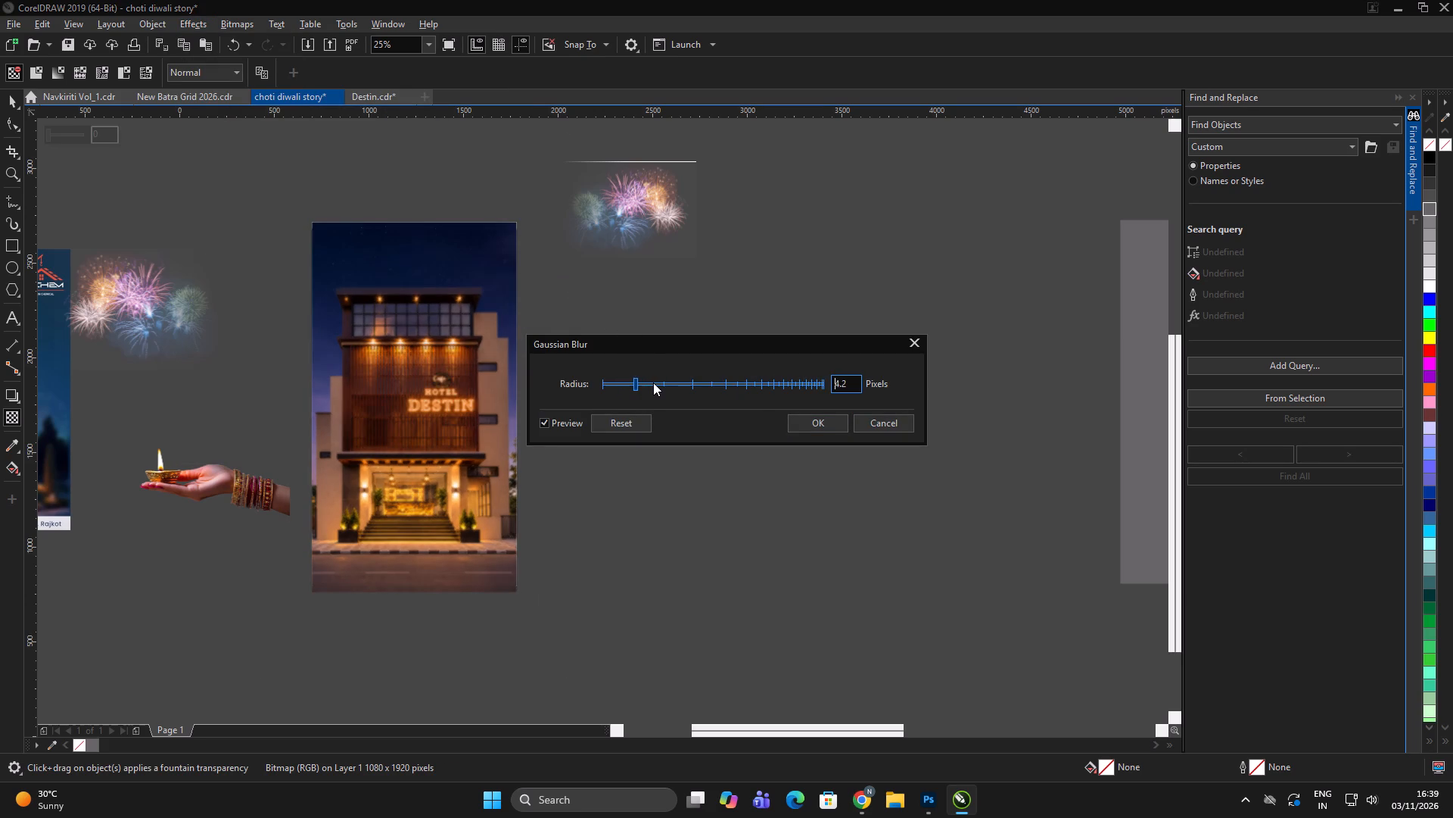
pyautogui.click(654, 382)
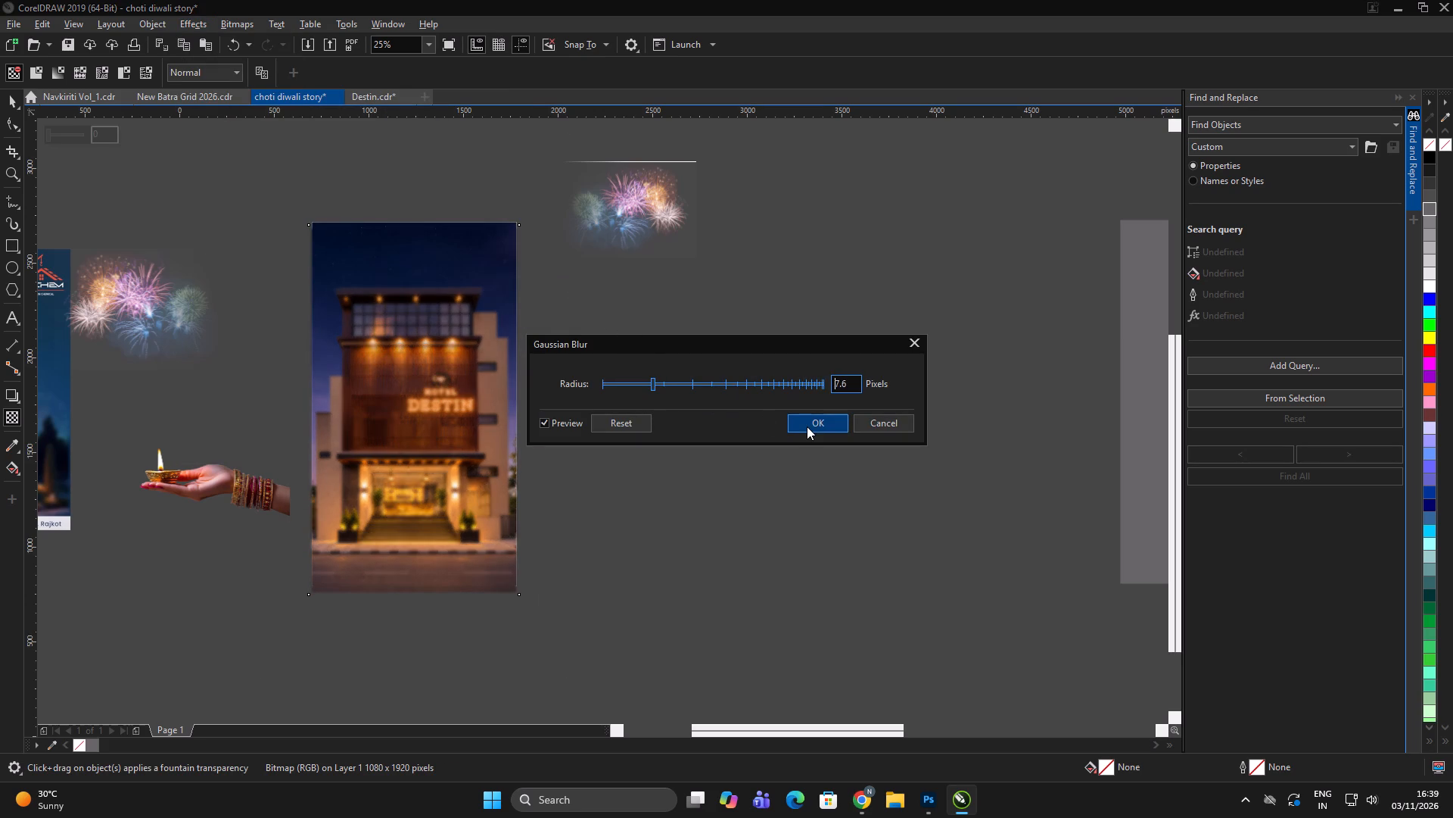
pyautogui.click(807, 426)
pyautogui.click(788, 422)
pyautogui.click(795, 419)
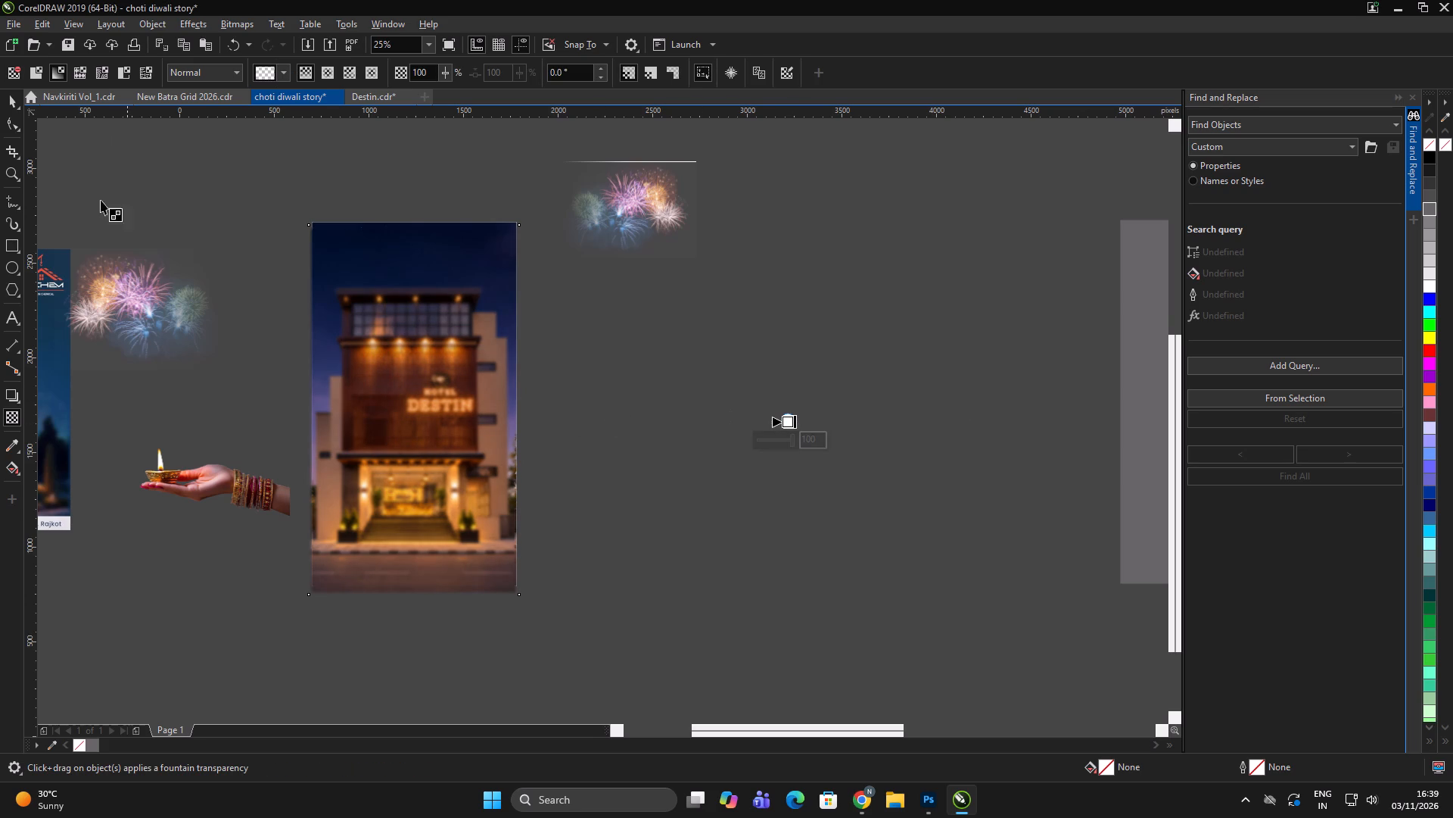
# Pull the blurred hotel bitmap off the original artwork and PowerClip it inside the original 1080 x 1920 px frame.
pyautogui.click(11, 98)
pyautogui.doubleClick(902, 404)
pyautogui.click(381, 374)
pyautogui.moveTo(389, 358); pyautogui.dragTo(774, 381)
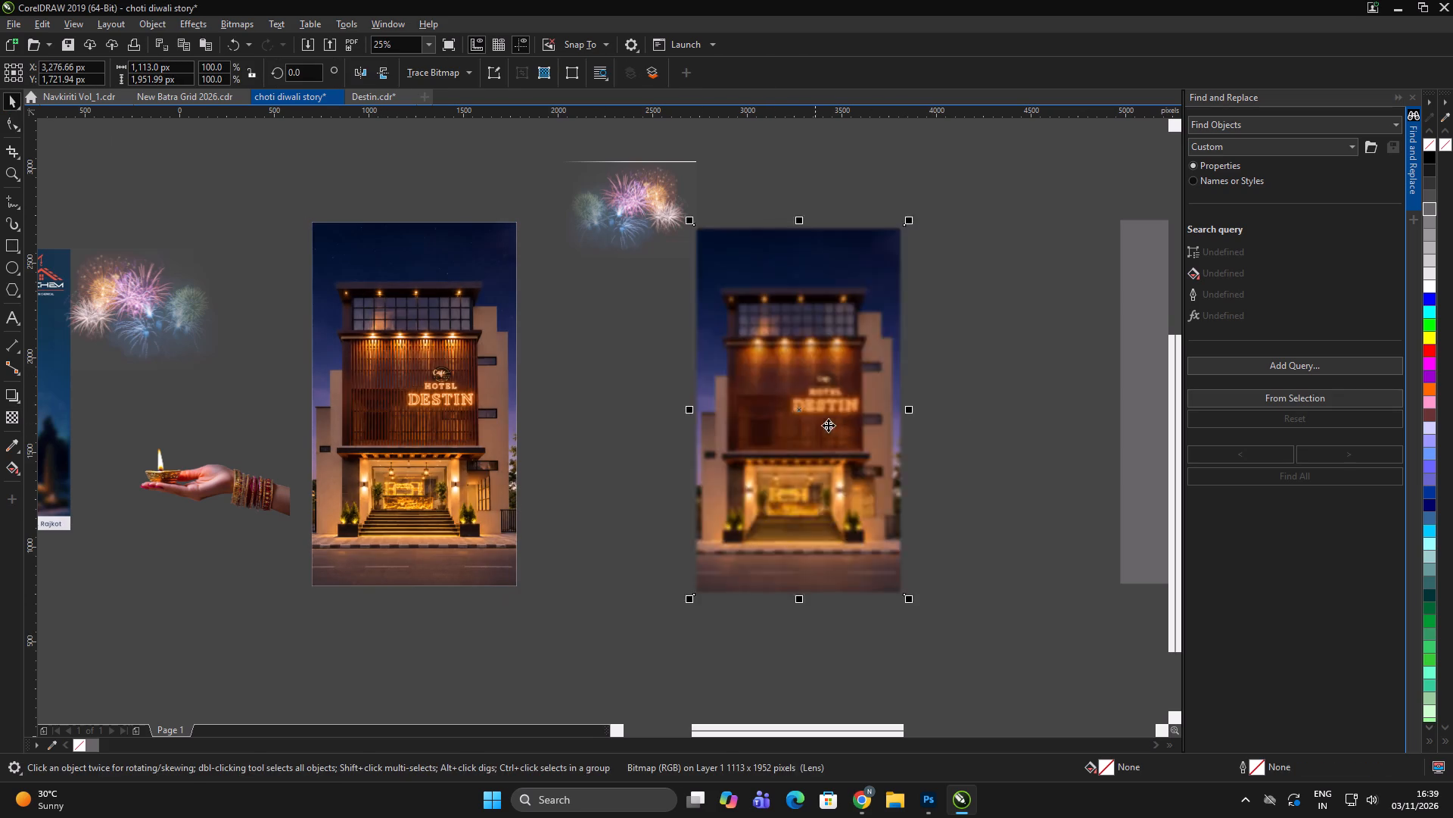
pyautogui.click(834, 428)
pyautogui.doubleClick(842, 432)
pyautogui.click(809, 408)
pyautogui.rightClick(810, 314)
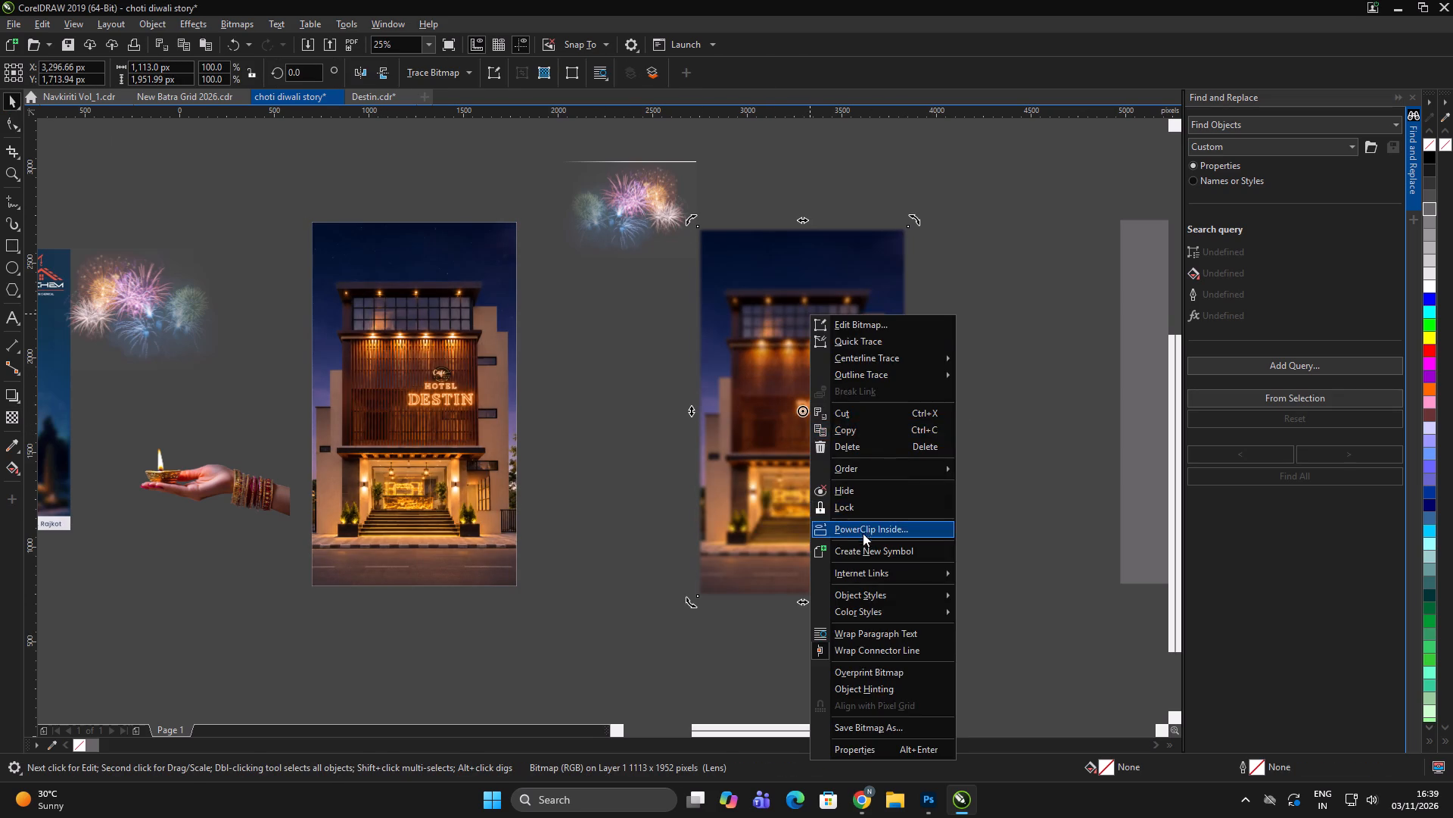
pyautogui.click(864, 529)
pyautogui.click(412, 273)
pyautogui.click(742, 364)
pyautogui.click(748, 365)
pyautogui.click(741, 375)
pyautogui.click(747, 374)
# Center the diya hand image horizontally and vertically on the blurred hotel artwork.
pyautogui.click(213, 478)
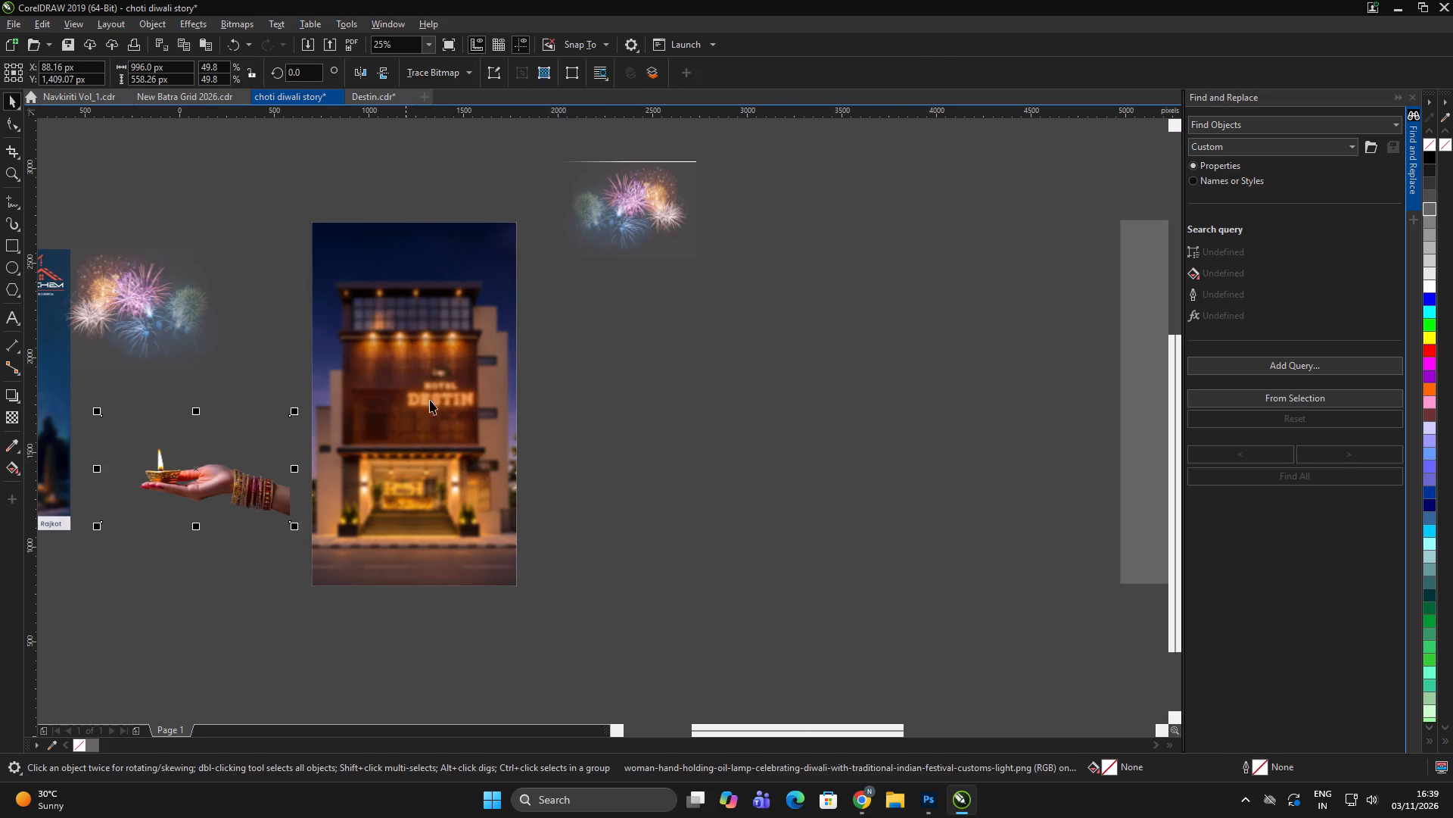
pyautogui.keyDown('shift'); pyautogui.click(443, 391); pyautogui.keyUp('shift')
pyautogui.press('e')
pyautogui.press('c')
pyautogui.click(783, 458)
pyautogui.moveTo(780, 458); pyautogui.dragTo(772, 459)
# Resize the diya hand to about 1,044 x 585 px and shift it so the wrist extends past the artwork's right edge.
pyautogui.scroll(1, 446, 451)
pyautogui.click(469, 413)
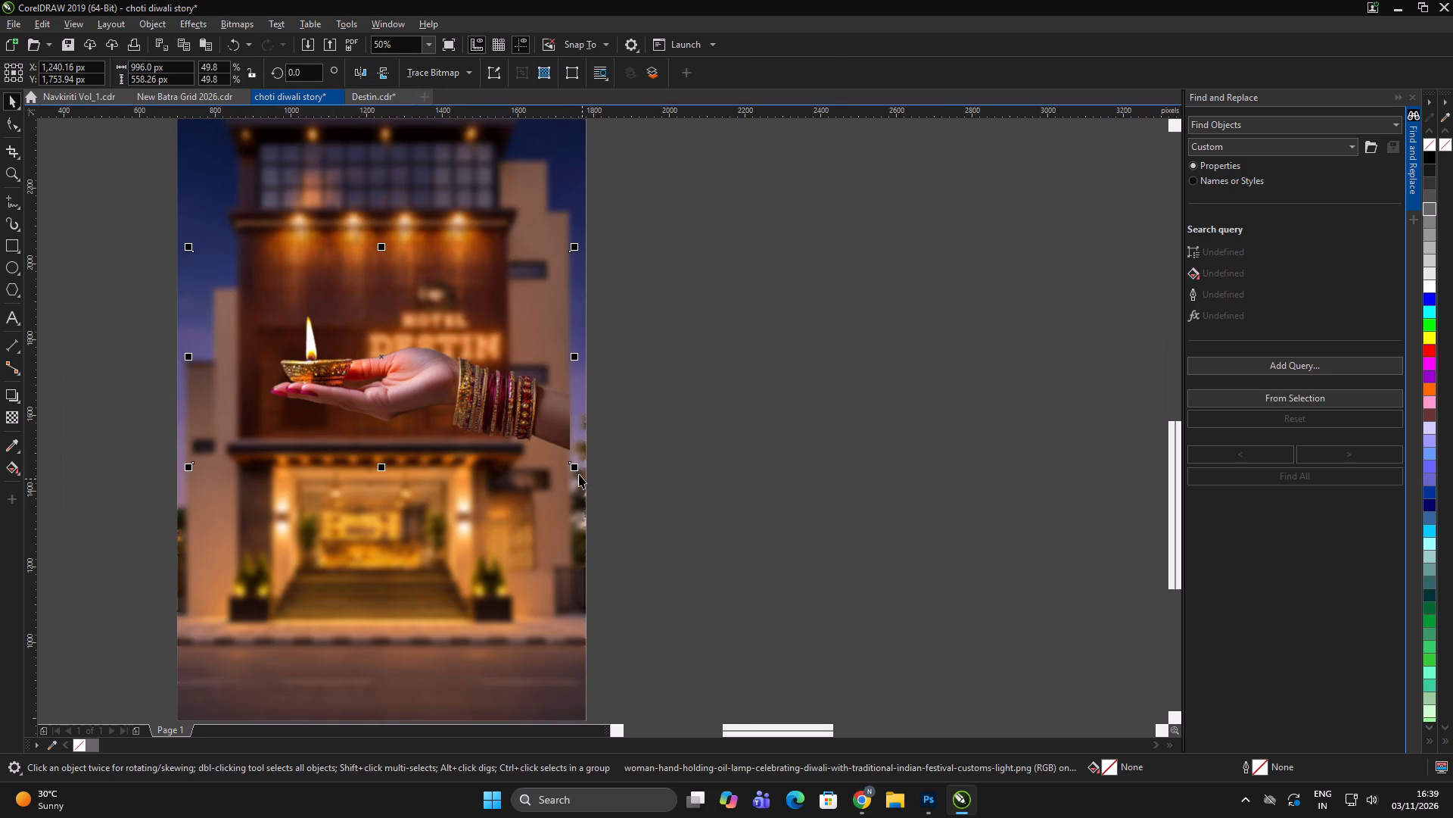
pyautogui.moveTo(578, 472); pyautogui.dragTo(599, 498)
pyautogui.click(571, 446)
pyautogui.doubleClick(760, 445)
pyautogui.scroll(-2, 575, 448)
pyautogui.doubleClick(644, 428)
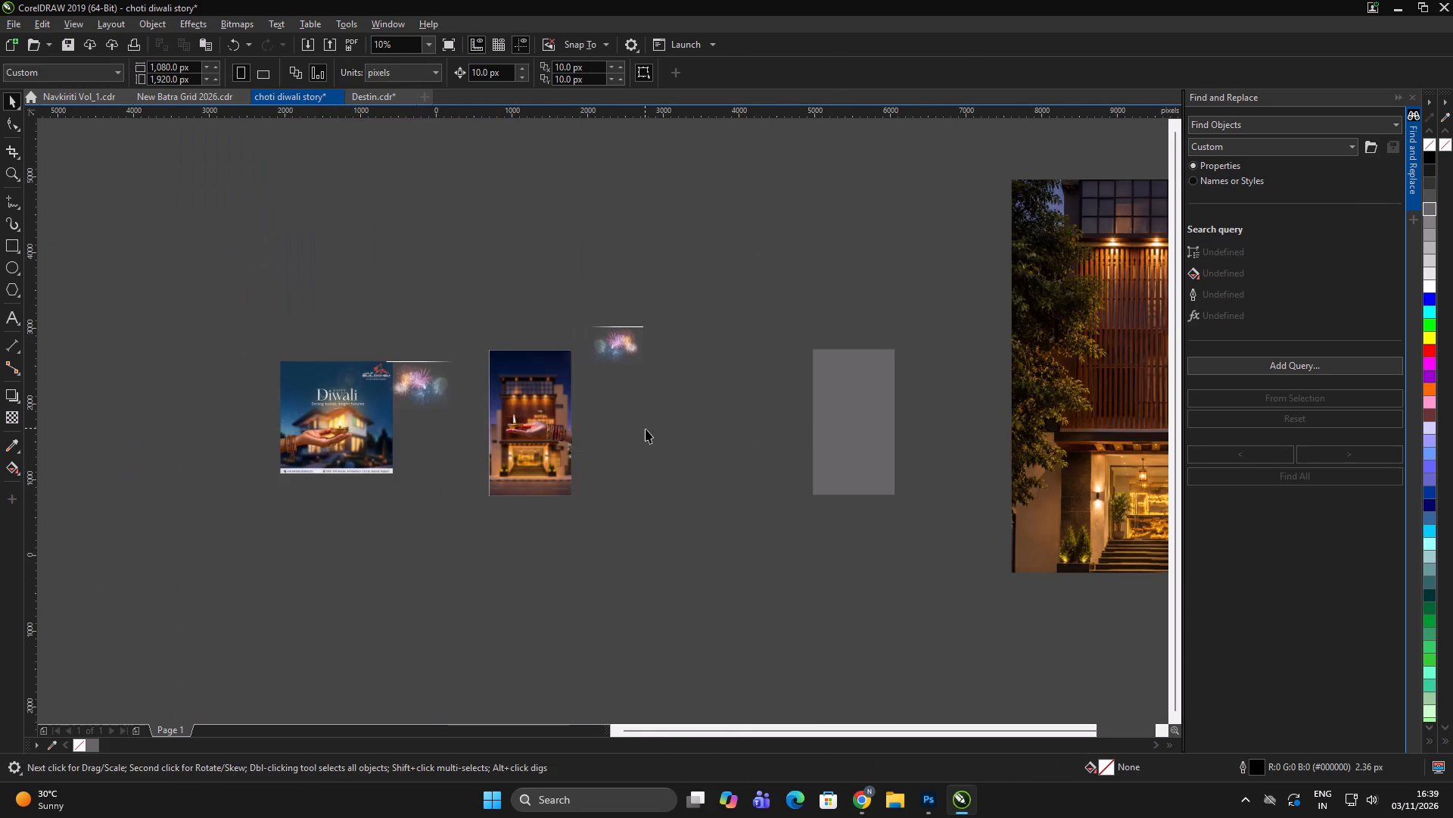
pyautogui.scroll(1, 543, 429)
pyautogui.click(538, 432)
pyautogui.scroll(1, 588, 430)
pyautogui.moveTo(530, 425); pyautogui.dragTo(552, 444)
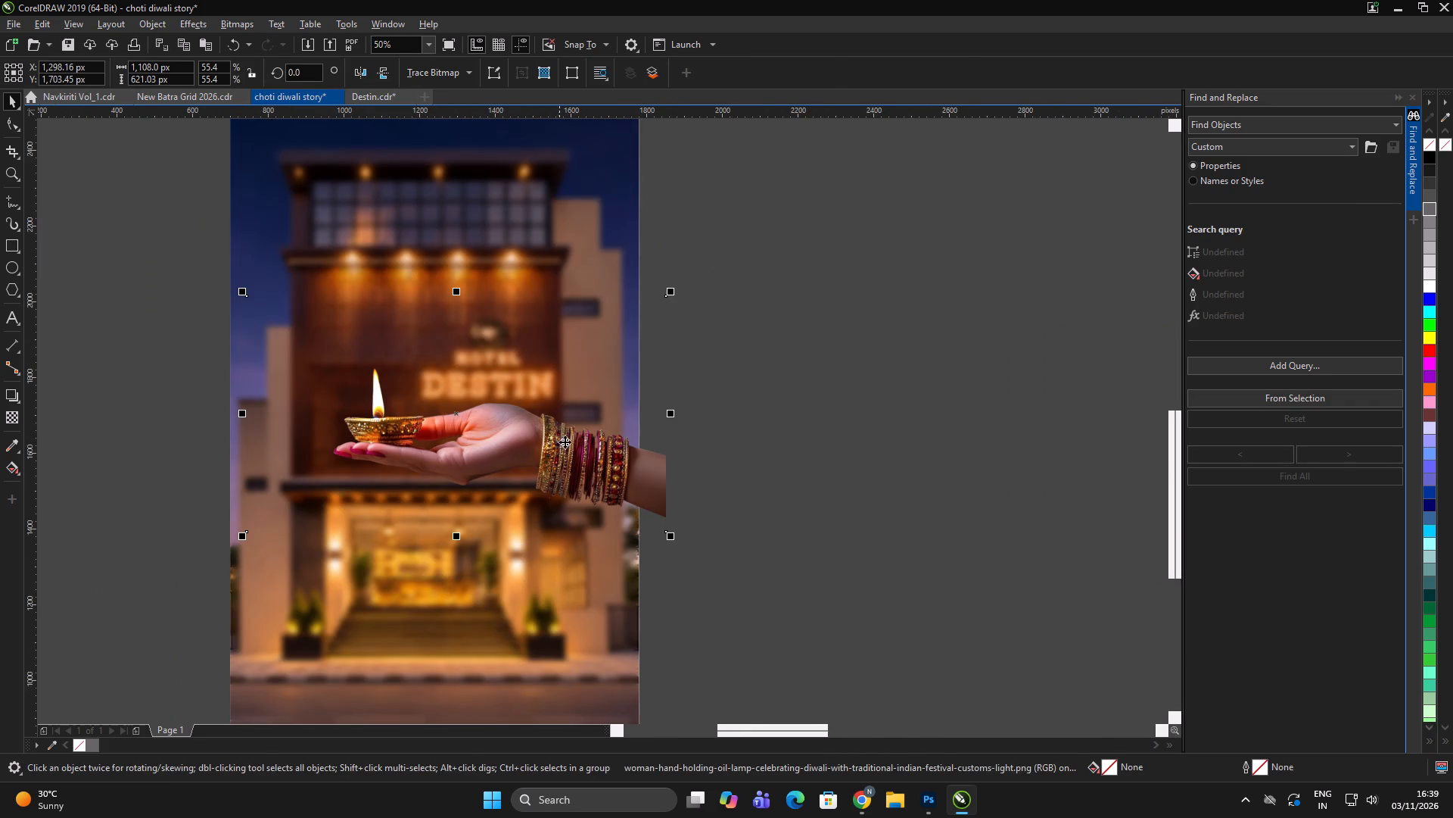
pyautogui.moveTo(670, 537); pyautogui.dragTo(658, 541)
pyautogui.tripleClick(758, 508)
# PowerClip the diya hand image inside the hotel story frame.
pyautogui.click(537, 445)
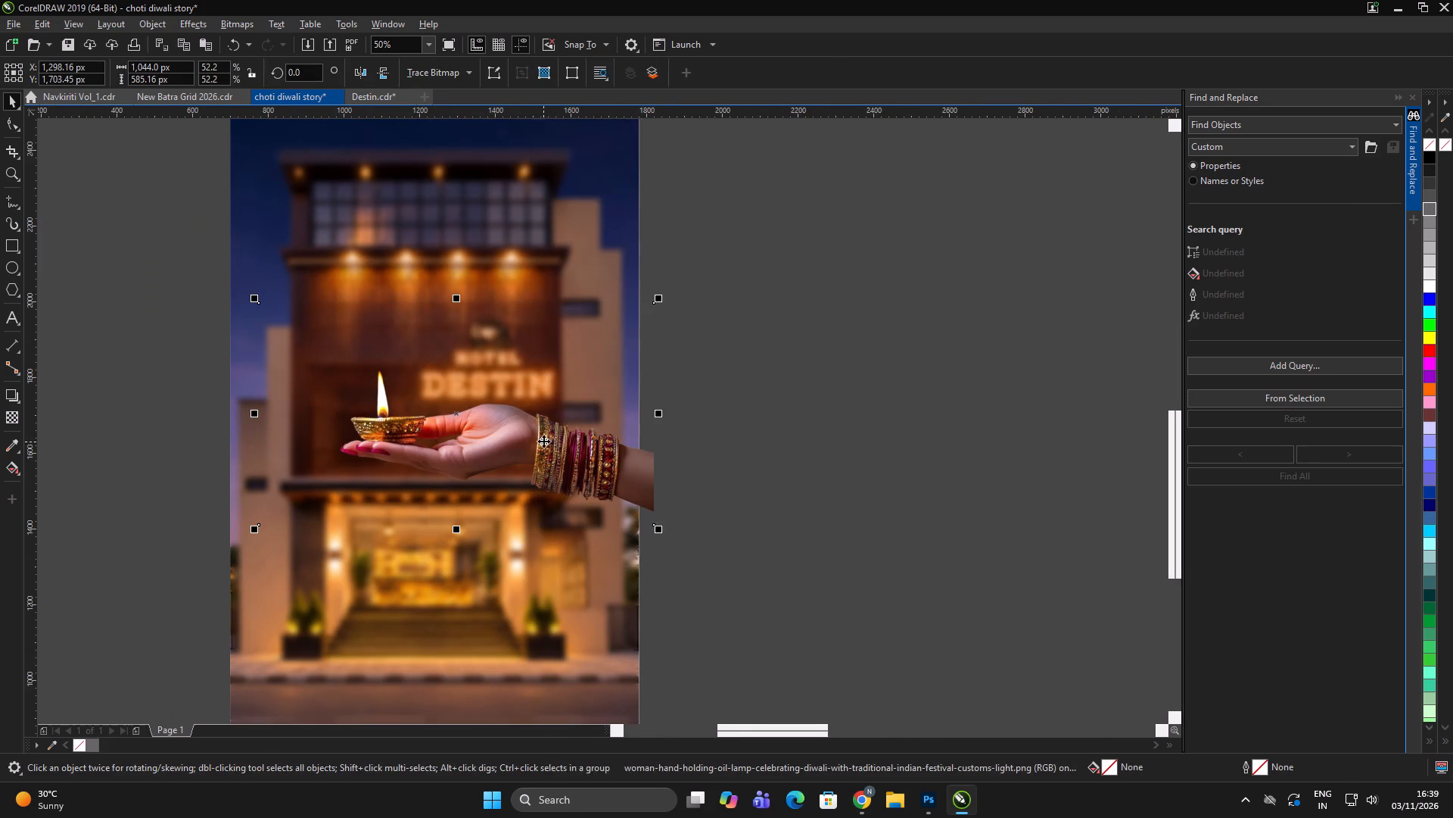
pyautogui.rightClick(544, 440)
pyautogui.click(604, 546)
pyautogui.click(452, 549)
pyautogui.doubleClick(868, 501)
pyautogui.scroll(-2, 614, 446)
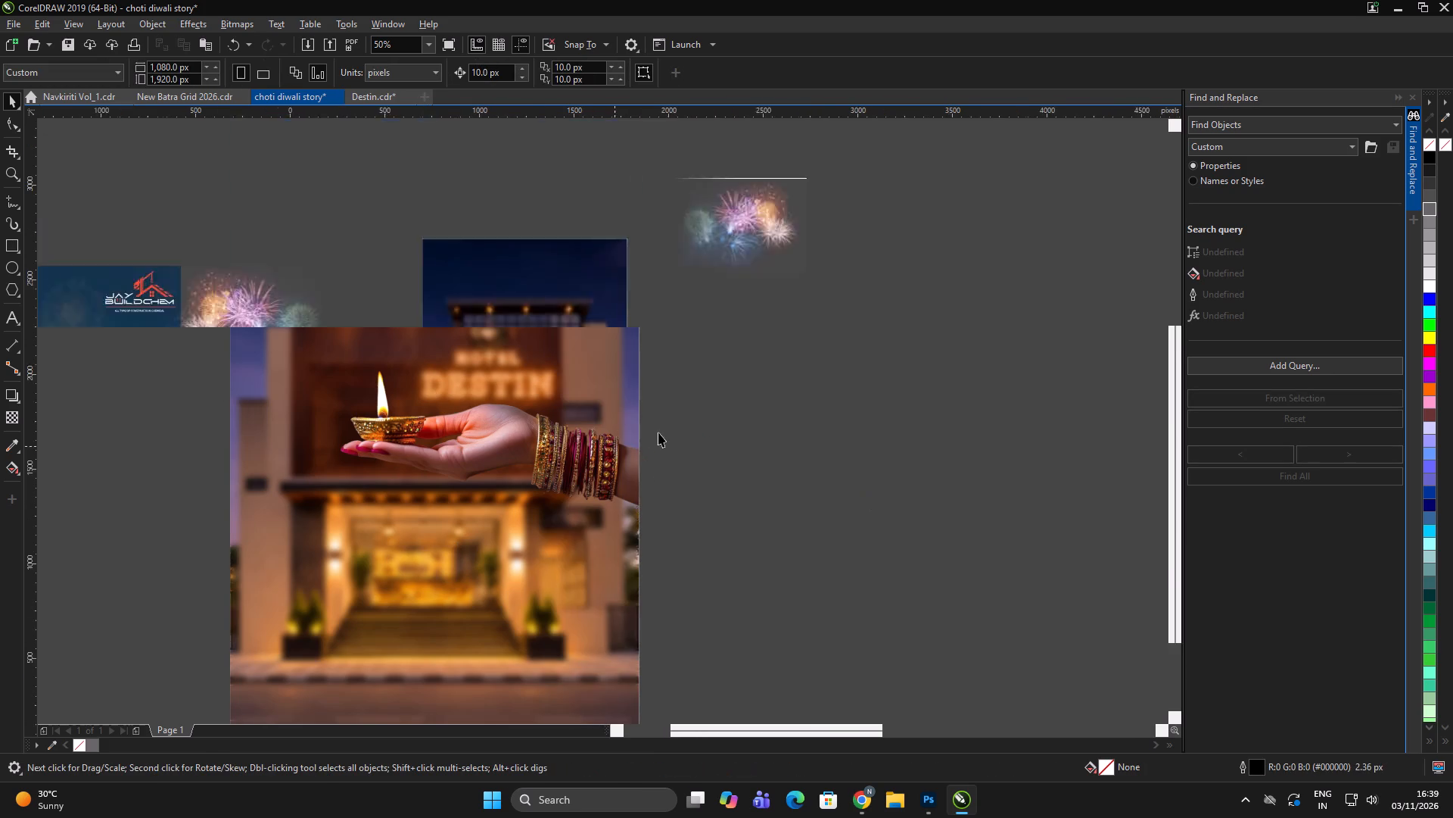
pyautogui.click(719, 426)
pyautogui.scroll(1, 623, 432)
pyautogui.click(762, 436)
pyautogui.keyDown('alt'); pyautogui.scroll(1, 670, 447); pyautogui.keyUp('alt')
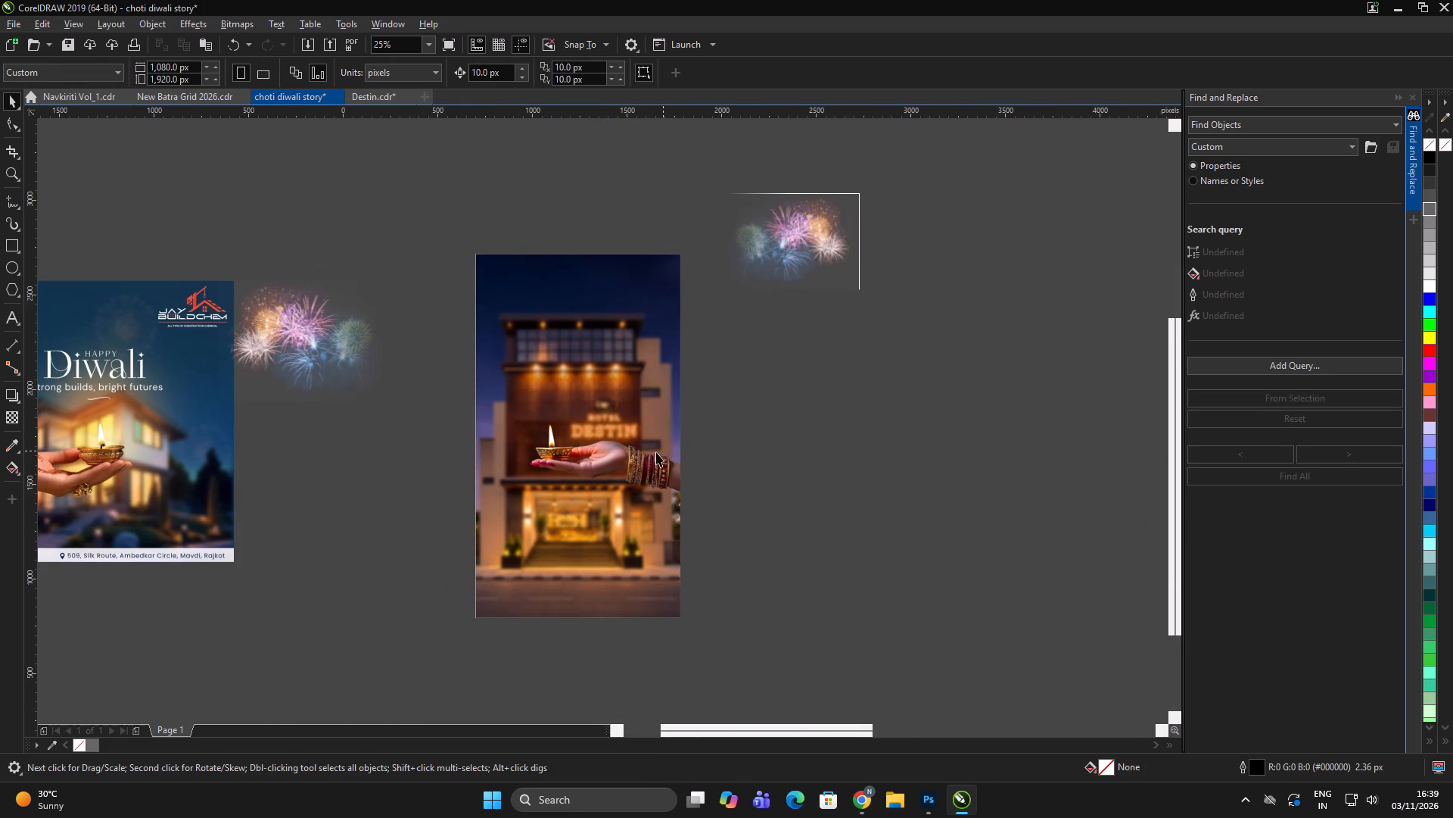
pyautogui.keyDown('alt'); pyautogui.click(627, 449); pyautogui.keyUp('alt')
pyautogui.scroll(1, 647, 465)
pyautogui.click(793, 548)
pyautogui.keyDown('alt'); pyautogui.click(689, 485); pyautogui.keyUp('alt')
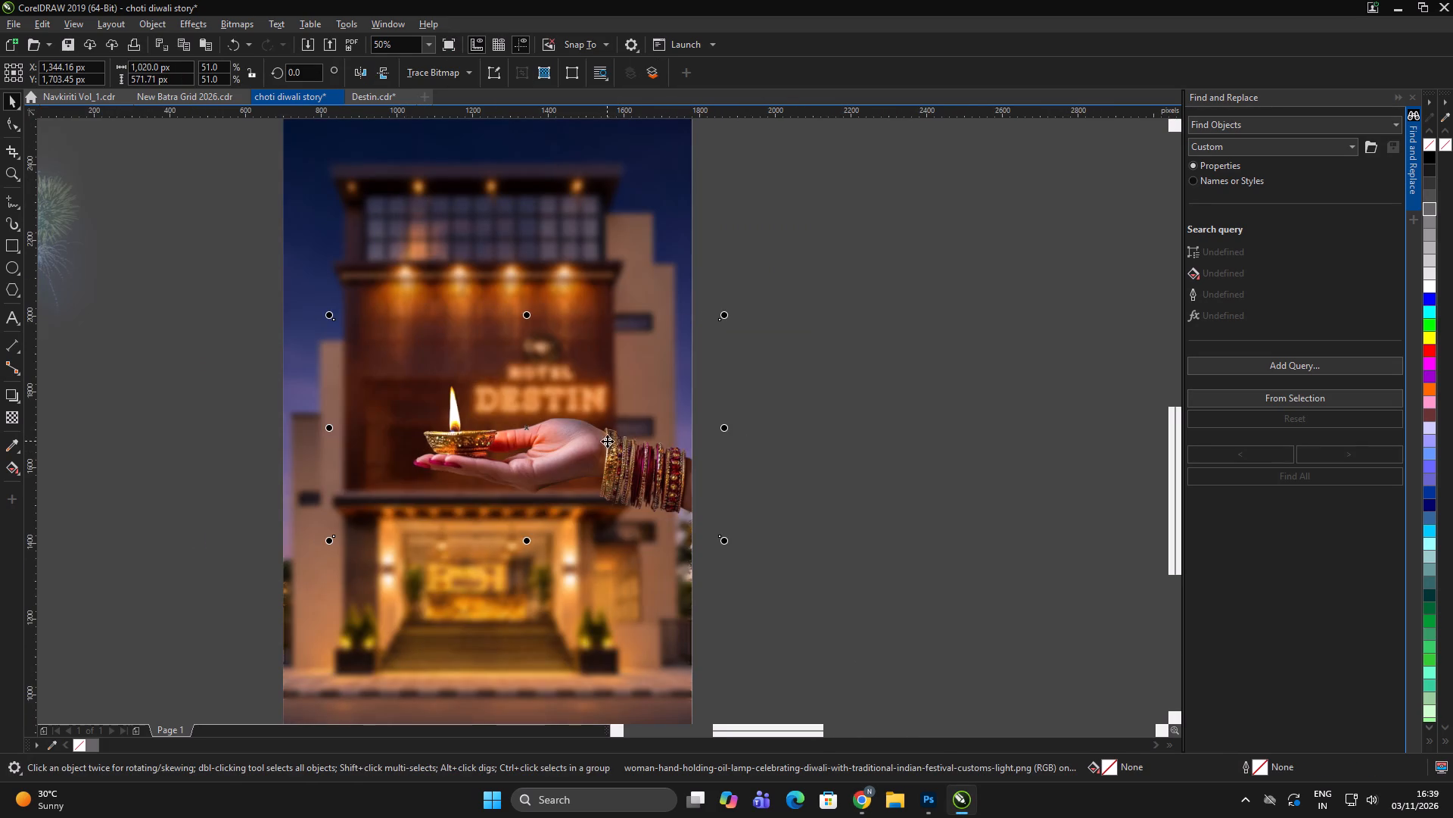
# Examine the diya hand's size and placement against the whole hotel story and the reference Diwali post.
pyautogui.scroll(-1, 743, 418)
pyautogui.click(960, 404)
pyautogui.click(966, 405)
pyautogui.click(954, 406)
pyautogui.click(828, 379)
pyautogui.click(832, 379)
pyautogui.doubleClick(839, 368)
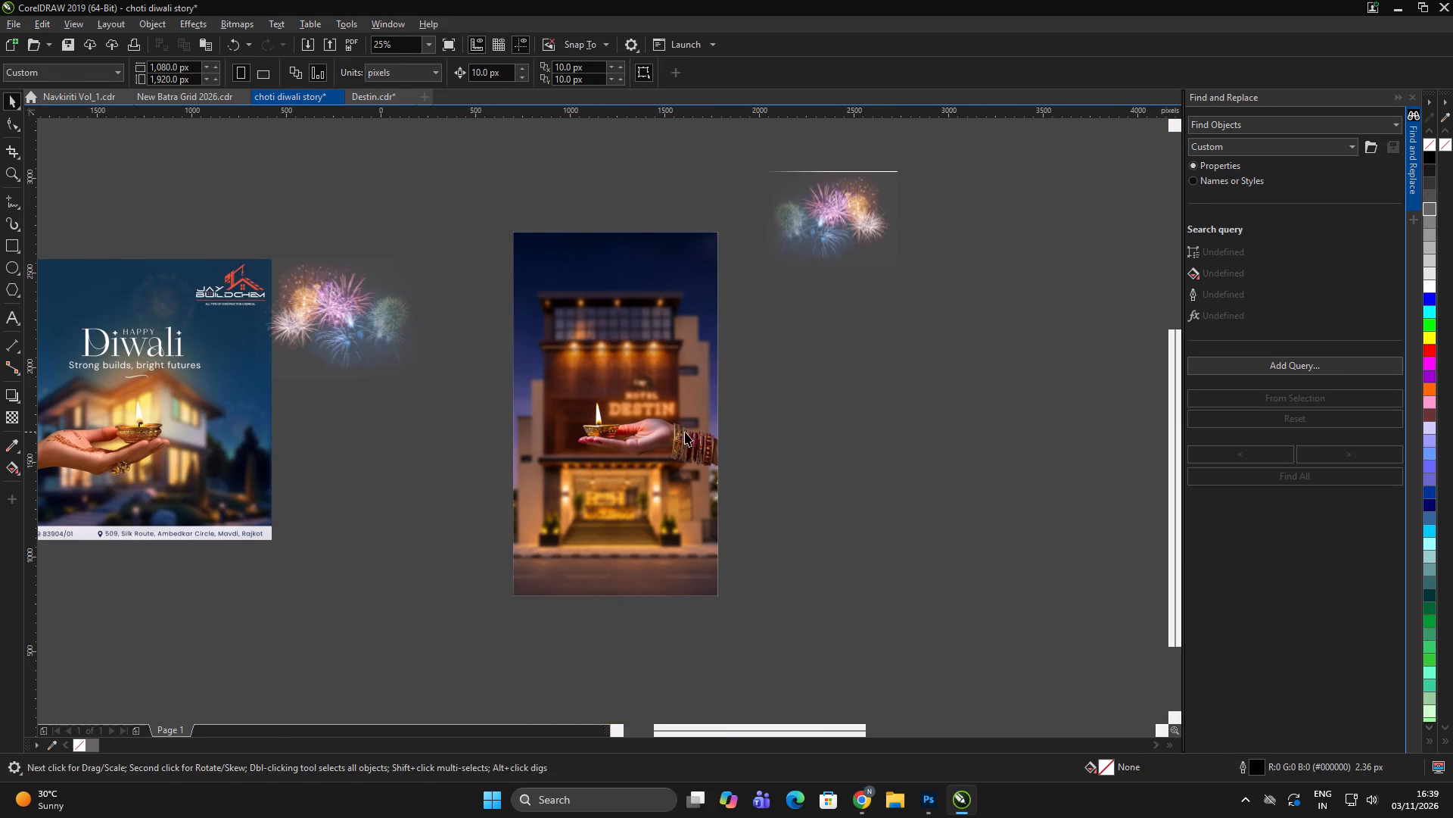
pyautogui.keyDown('alt'); pyautogui.click(658, 442); pyautogui.keyUp('alt')
pyautogui.scroll(1, 663, 432)
pyautogui.click(662, 433)
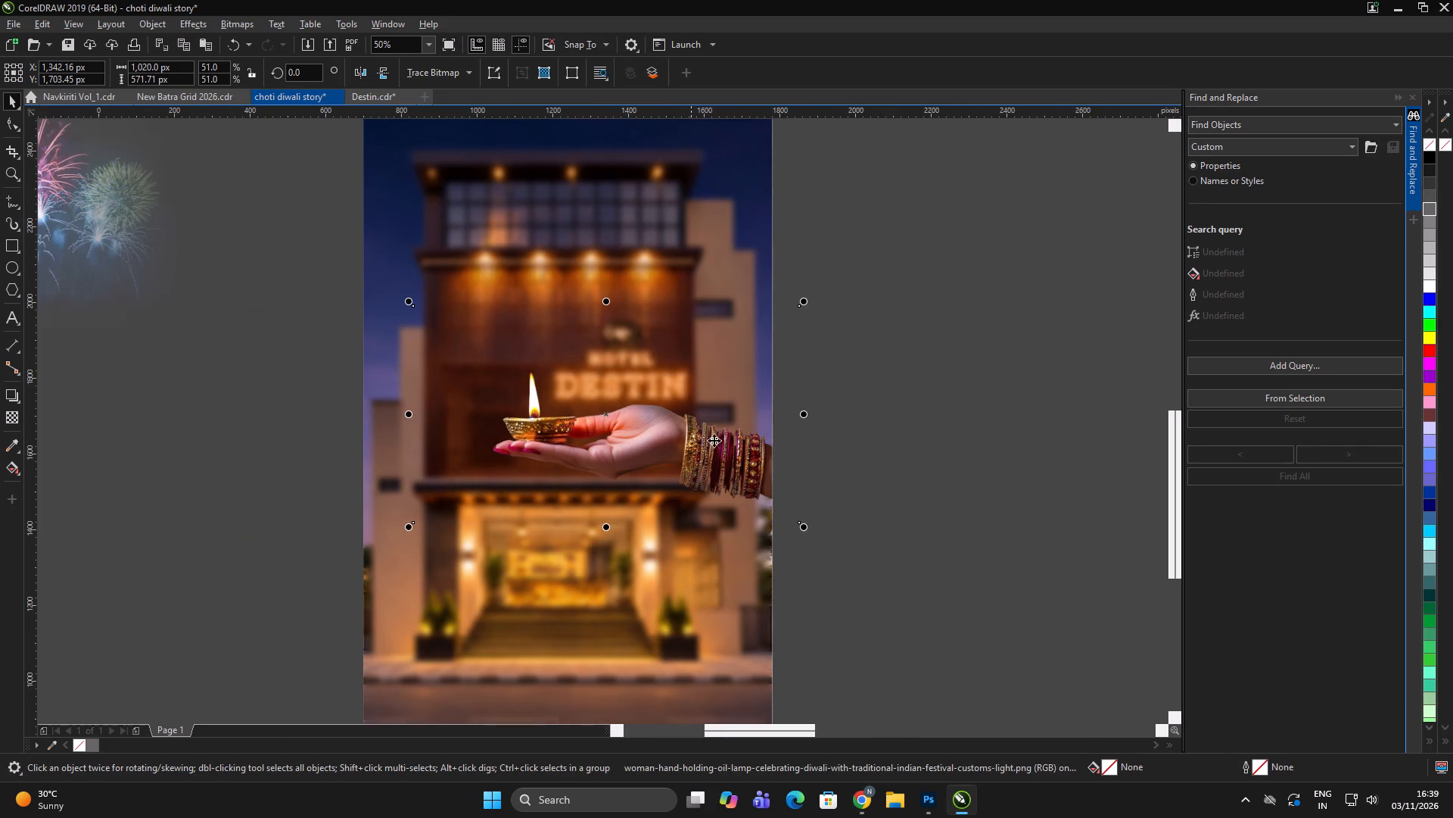
pyautogui.scroll(-2, 809, 423)
pyautogui.click(865, 422)
pyautogui.click(873, 419)
pyautogui.click(885, 415)
# Move the fireworks bitmap beside the Jay Buildchem post onto the hotel story's top-left corner and scale it to about 488 x 353 px.
pyautogui.scroll(1, 680, 384)
pyautogui.click(672, 388)
pyautogui.moveTo(664, 386); pyautogui.dragTo(929, 299)
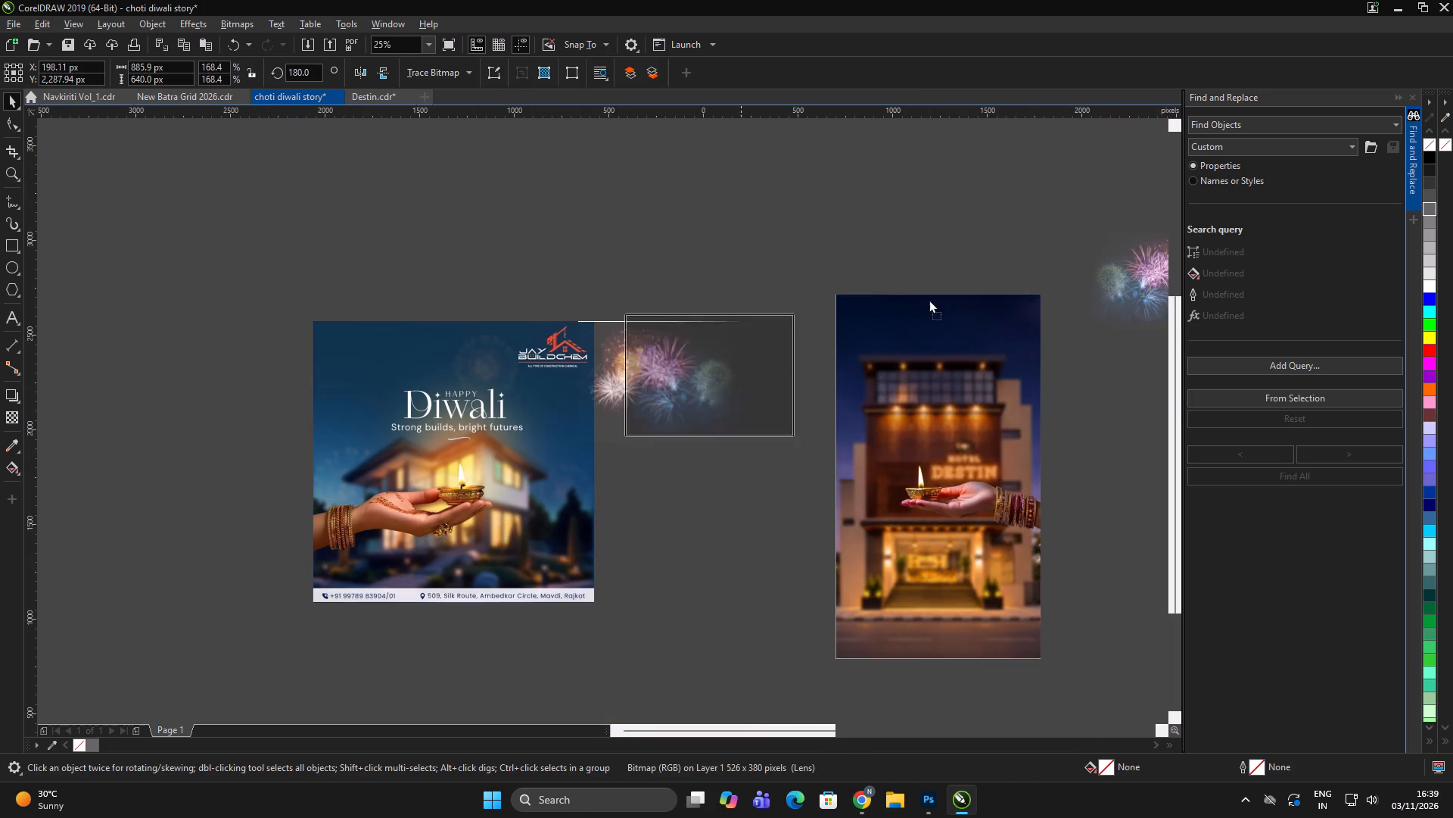
pyautogui.moveTo(929, 299); pyautogui.dragTo(959, 311)
pyautogui.scroll(1, 982, 327)
pyautogui.moveTo(970, 283); pyautogui.dragTo(923, 273)
pyautogui.moveTo(1063, 414); pyautogui.dragTo(1044, 423)
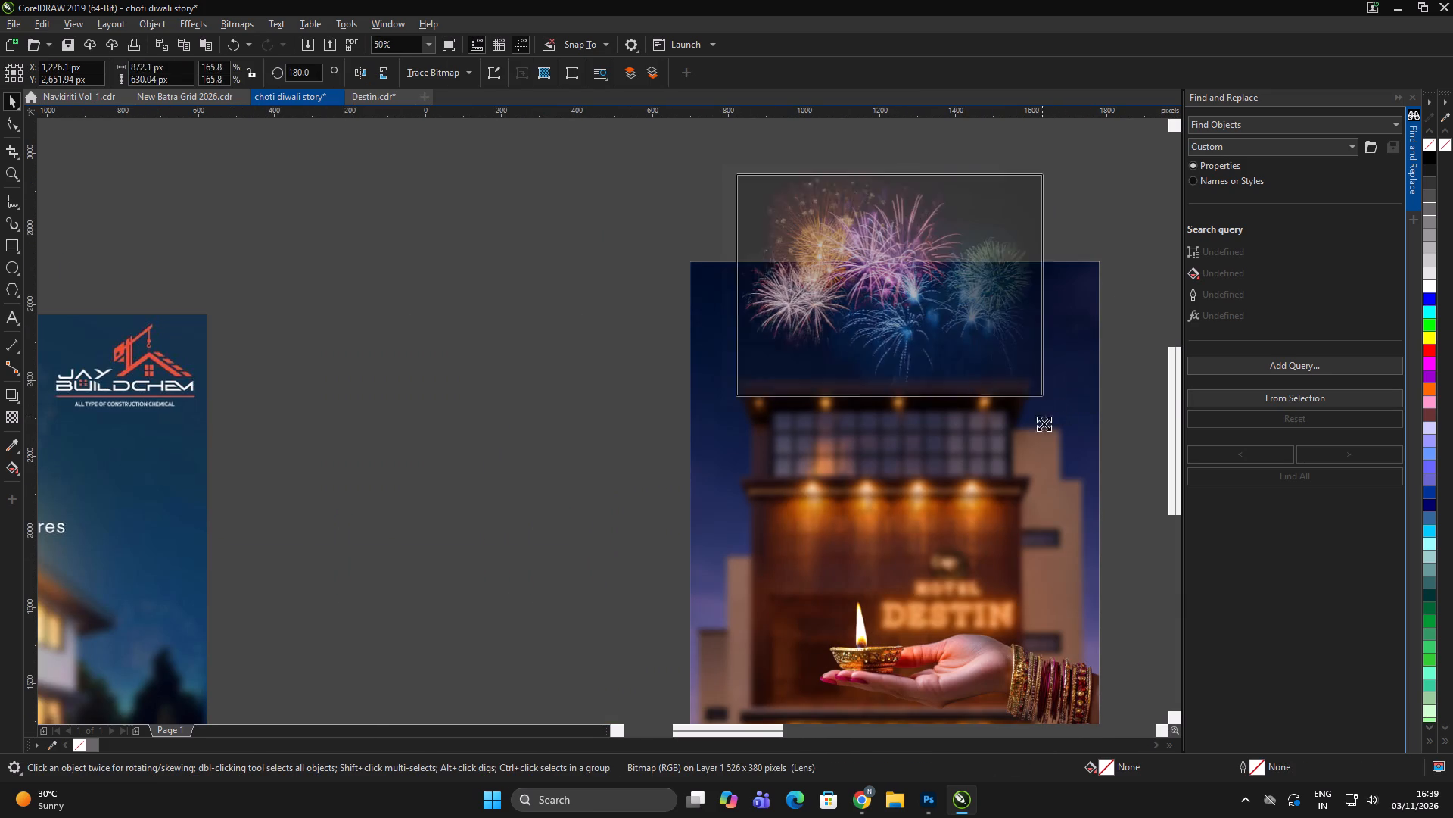
pyautogui.moveTo(1044, 423); pyautogui.dragTo(988, 437)
pyautogui.moveTo(904, 292); pyautogui.dragTo(796, 292)
pyautogui.scroll(1, 819, 295)
pyautogui.moveTo(798, 290); pyautogui.dragTo(675, 291)
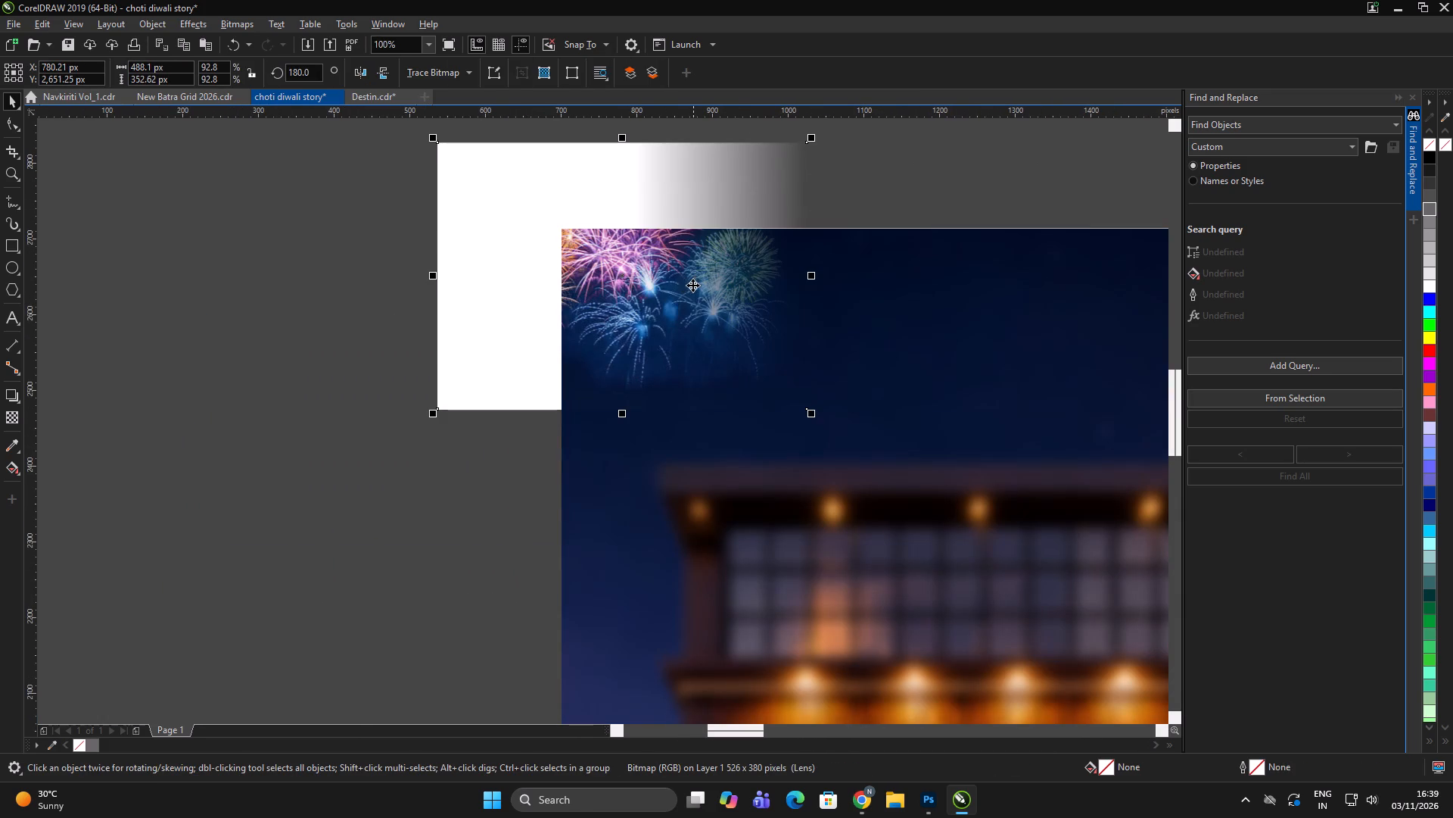
# PowerClip the fireworks bitmap inside the hotel story frame.
pyautogui.scroll(-1, 710, 273)
pyautogui.rightClick(689, 254)
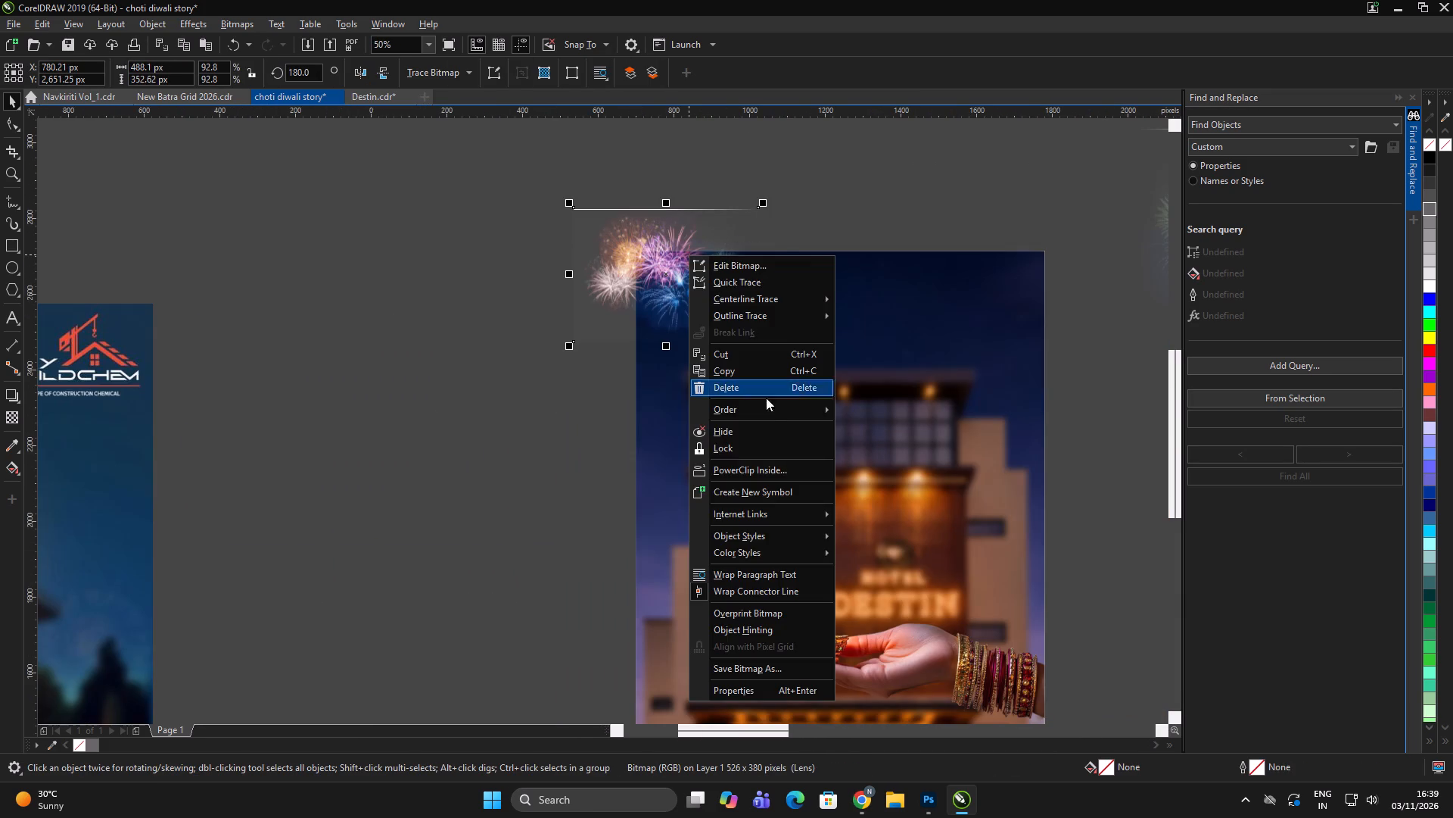
pyautogui.click(765, 470)
pyautogui.click(825, 295)
pyautogui.click(807, 160)
pyautogui.click(814, 157)
# Enlarge the clipped fireworks to about 628 x 454 px and reposition them at about X 708, Y 2,656 px.
pyautogui.keyDown('alt'); pyautogui.click(719, 269); pyautogui.keyUp('alt')
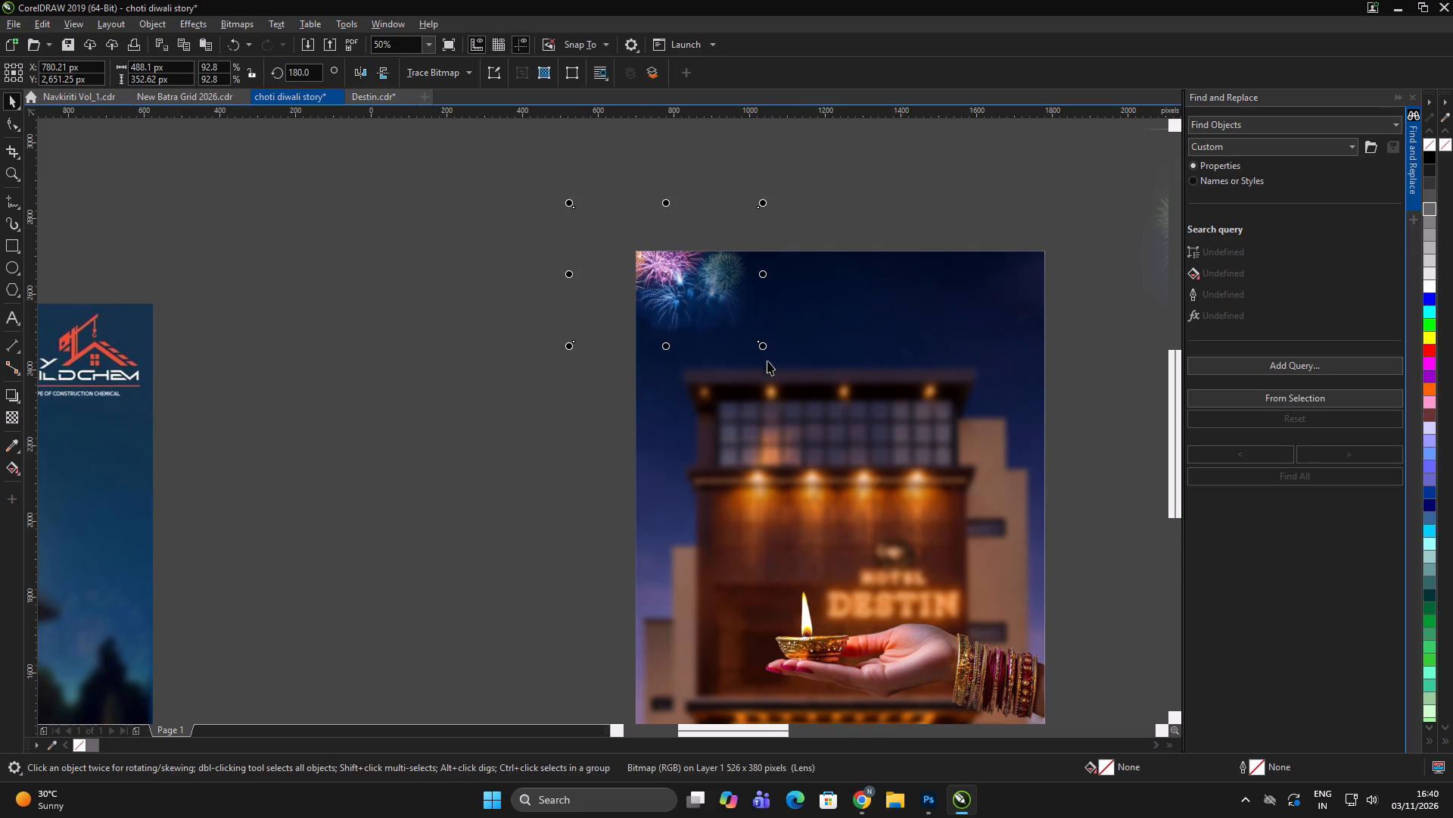
pyautogui.moveTo(761, 351); pyautogui.dragTo(788, 379)
pyautogui.moveTo(729, 311); pyautogui.dragTo(618, 278)
pyautogui.moveTo(646, 268); pyautogui.dragTo(674, 299)
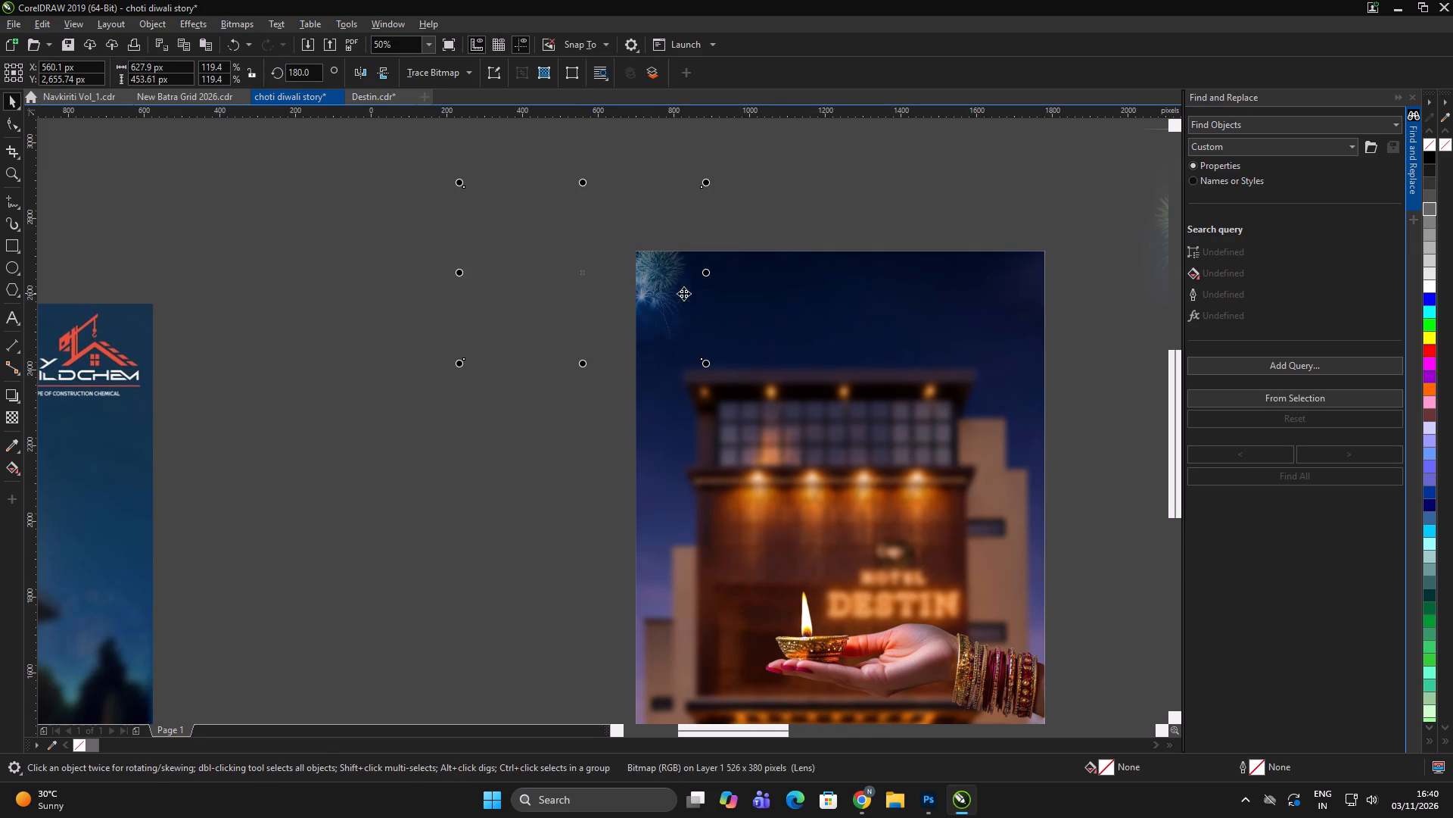
pyautogui.moveTo(667, 280); pyautogui.dragTo(723, 286)
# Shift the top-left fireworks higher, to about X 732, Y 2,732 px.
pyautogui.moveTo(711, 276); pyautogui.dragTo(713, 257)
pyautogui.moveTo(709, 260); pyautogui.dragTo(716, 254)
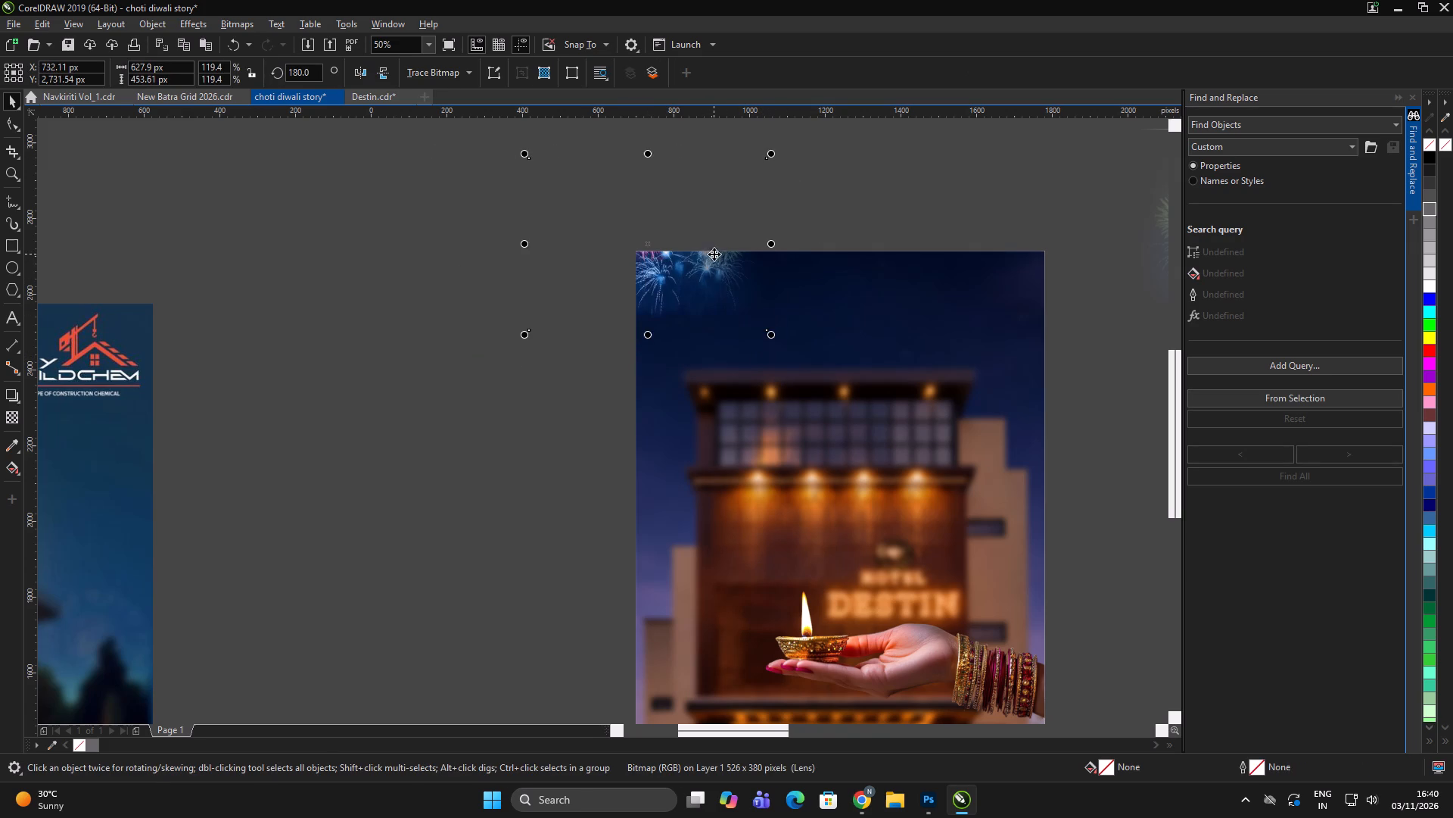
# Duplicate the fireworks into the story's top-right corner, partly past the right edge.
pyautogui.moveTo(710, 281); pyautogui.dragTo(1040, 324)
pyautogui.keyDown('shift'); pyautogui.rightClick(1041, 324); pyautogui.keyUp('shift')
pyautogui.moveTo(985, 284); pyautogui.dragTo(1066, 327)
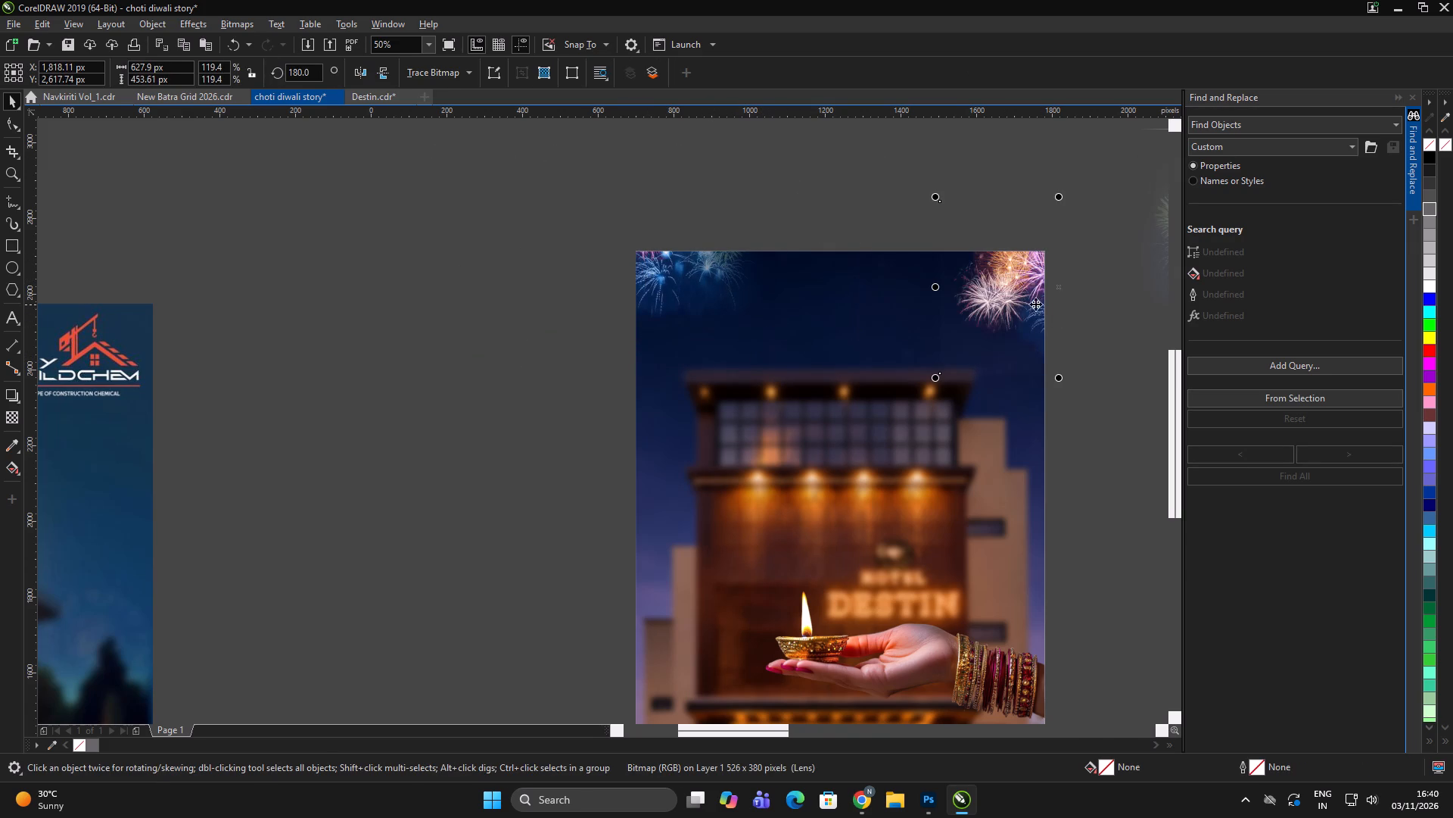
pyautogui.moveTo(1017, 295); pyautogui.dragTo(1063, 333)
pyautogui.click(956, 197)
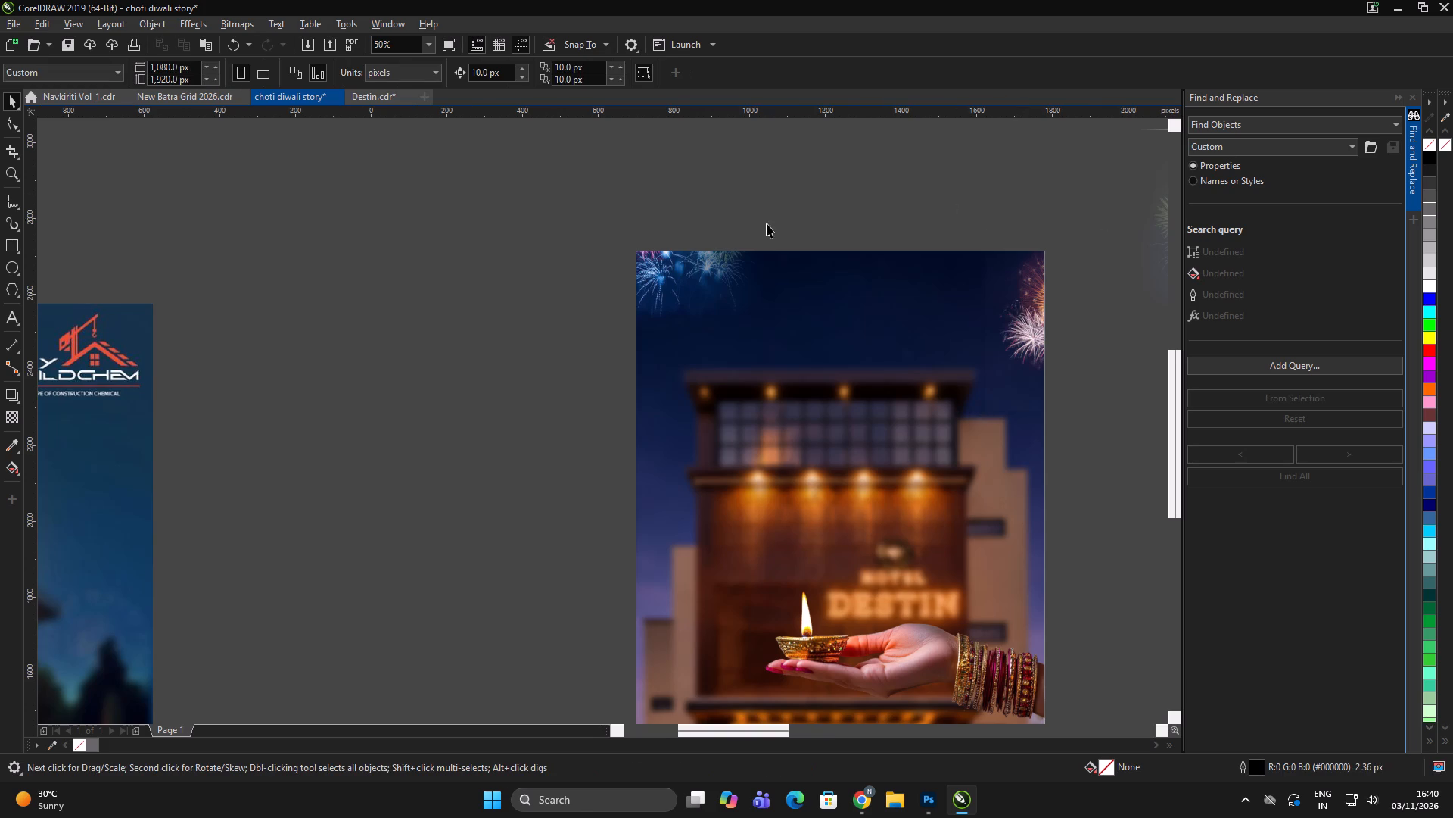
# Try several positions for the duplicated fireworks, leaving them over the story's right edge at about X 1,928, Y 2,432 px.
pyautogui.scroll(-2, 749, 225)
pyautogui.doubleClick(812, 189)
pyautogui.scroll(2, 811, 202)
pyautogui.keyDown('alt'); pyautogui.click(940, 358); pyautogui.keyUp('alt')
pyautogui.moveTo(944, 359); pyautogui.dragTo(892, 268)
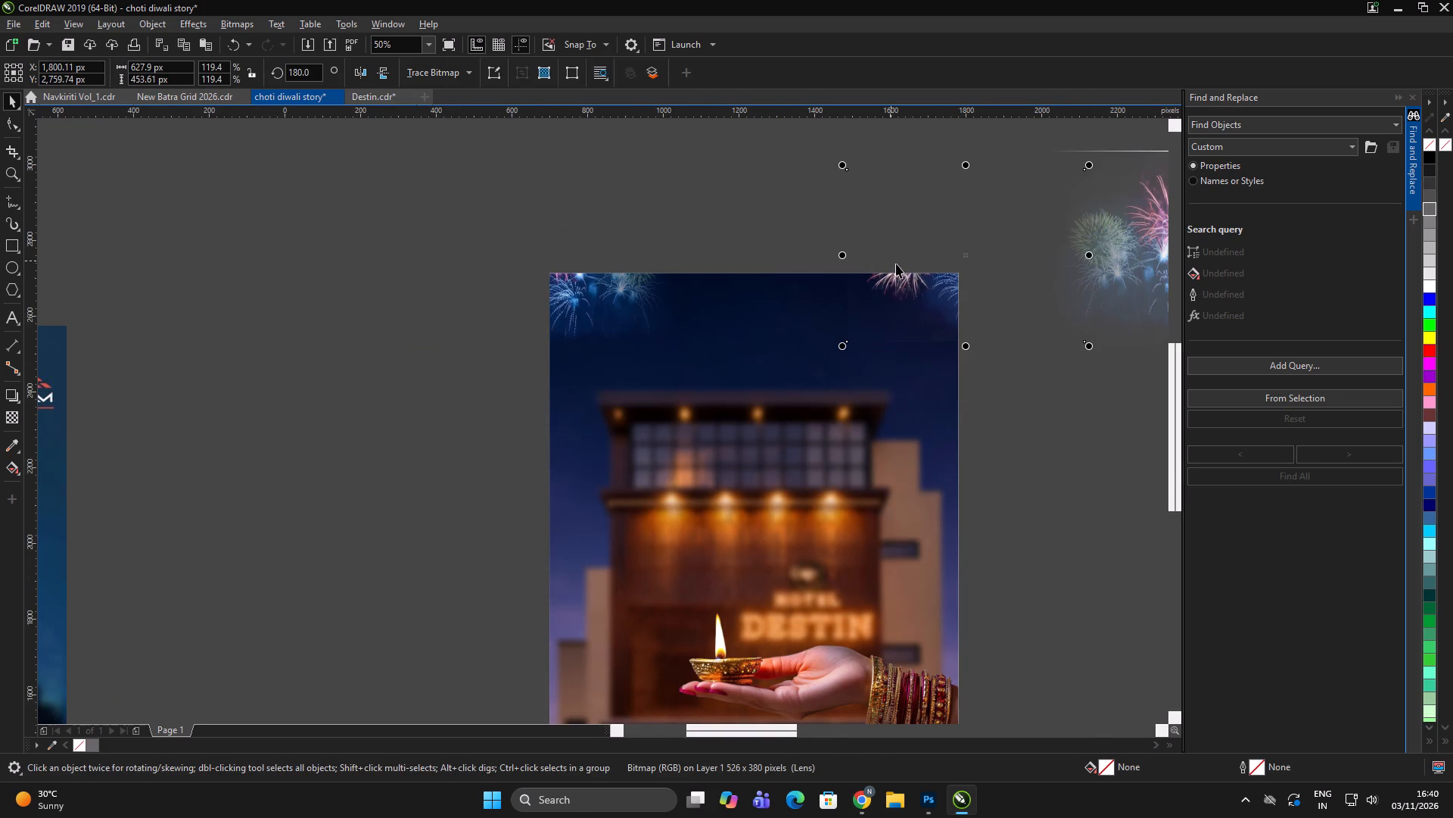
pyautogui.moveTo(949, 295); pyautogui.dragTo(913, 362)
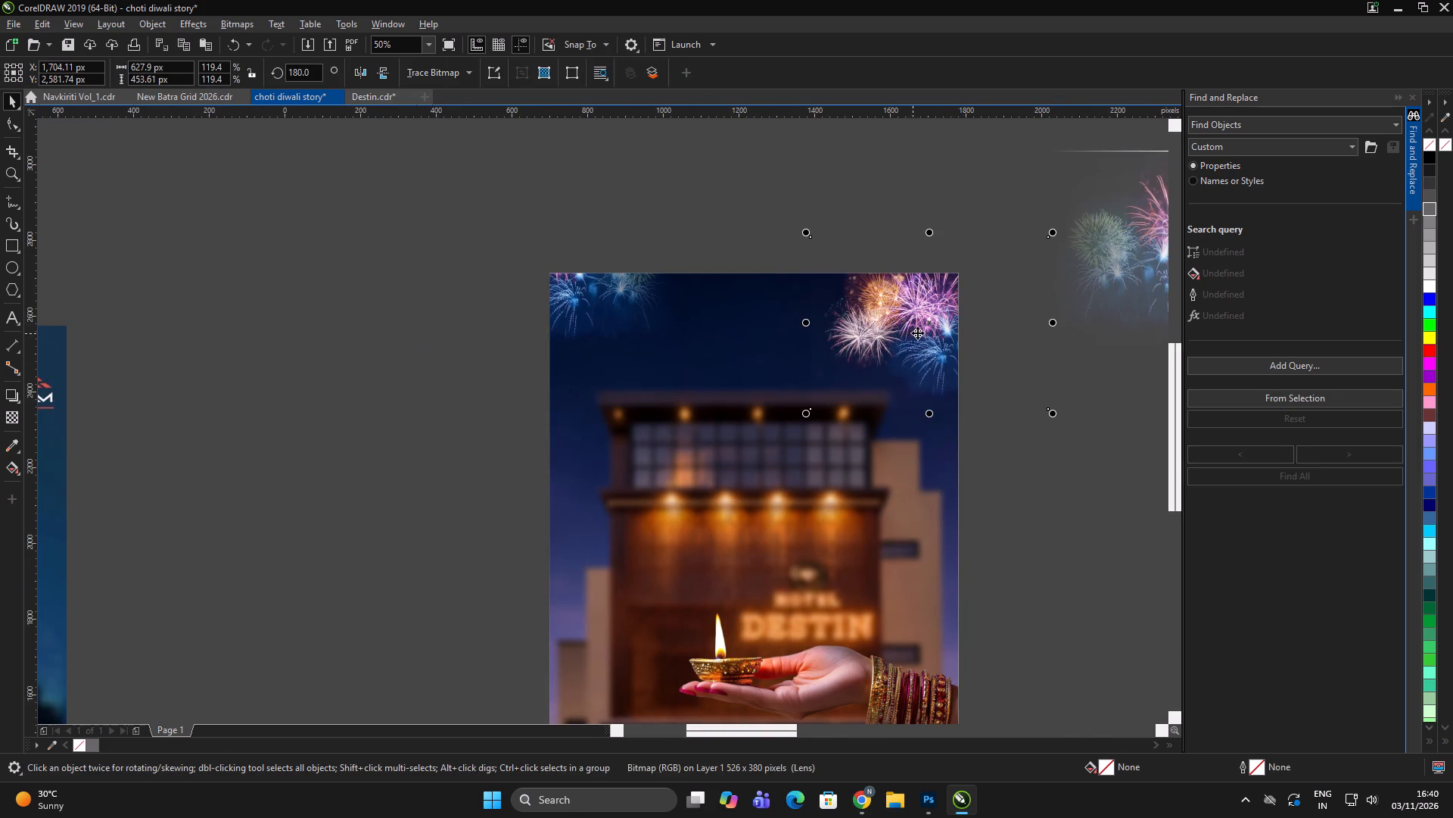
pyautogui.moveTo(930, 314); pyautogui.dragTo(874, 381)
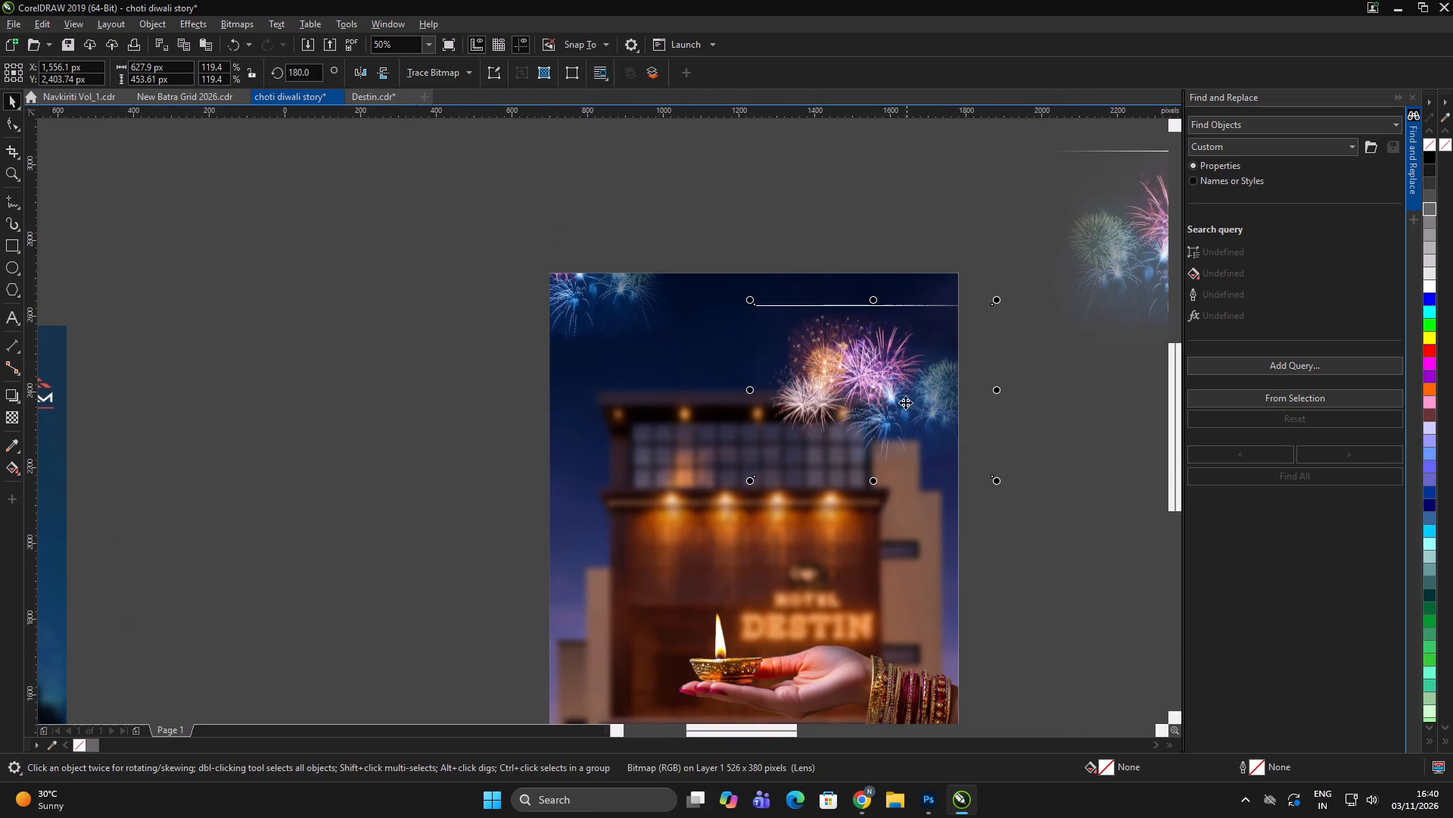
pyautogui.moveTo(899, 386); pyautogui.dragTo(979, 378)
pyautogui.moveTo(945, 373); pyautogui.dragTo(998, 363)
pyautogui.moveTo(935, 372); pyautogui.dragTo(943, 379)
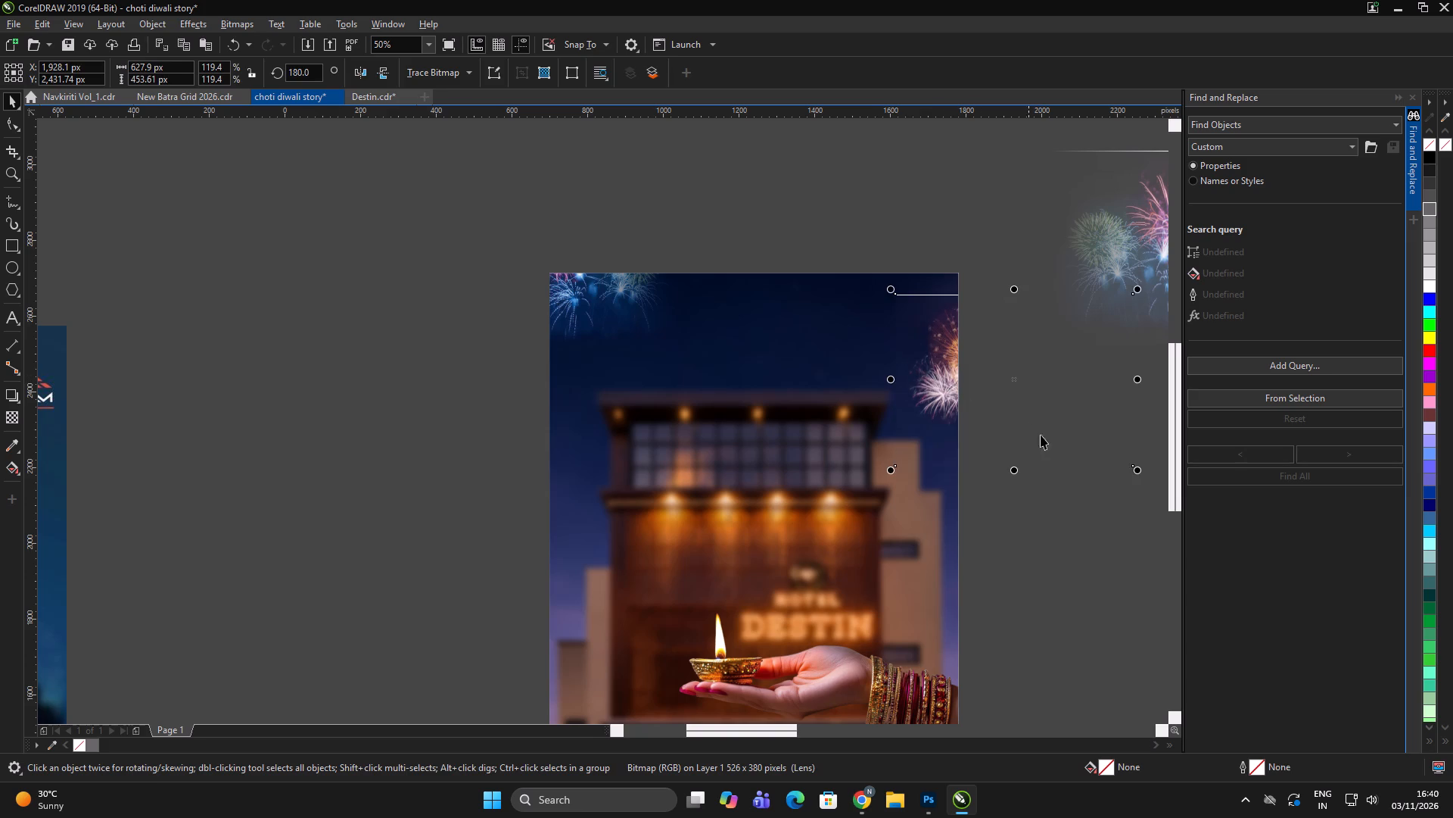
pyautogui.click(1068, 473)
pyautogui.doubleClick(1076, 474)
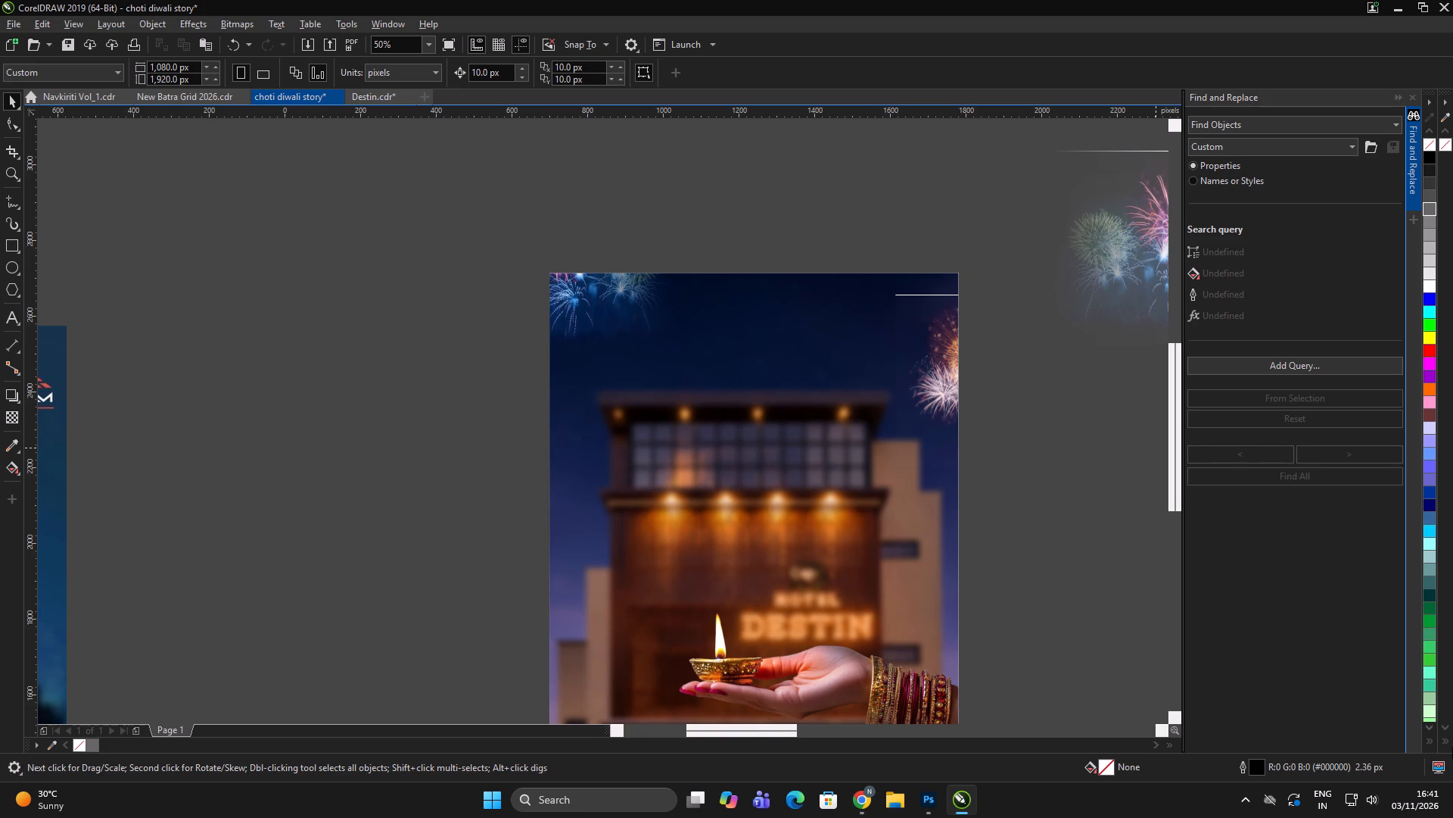
# Examine the hotel story's overall composition with the fireworks and diya hand beside the reference Diwali post.
pyautogui.scroll(-3, 901, 429)
pyautogui.scroll(1, 875, 456)
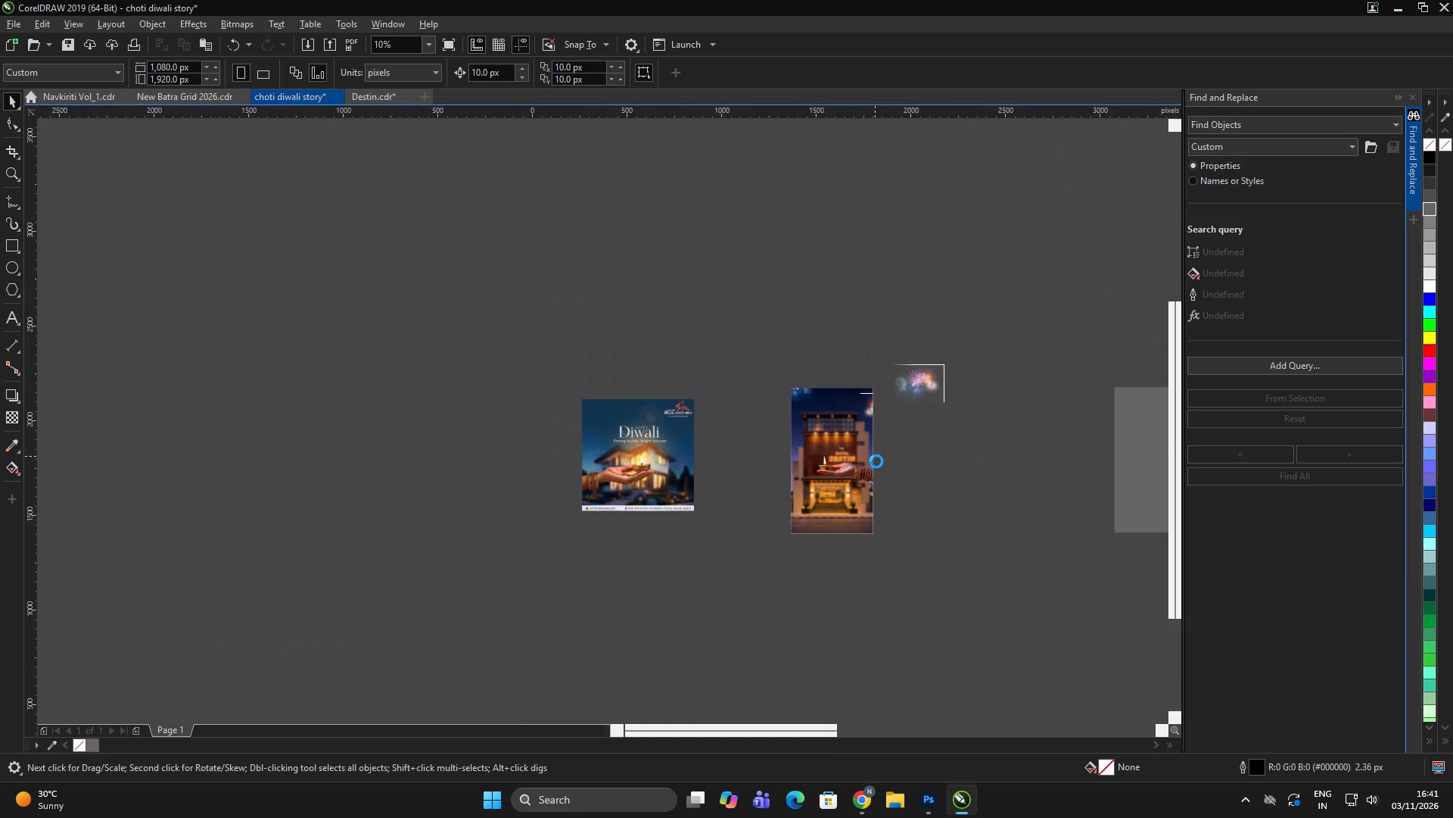
pyautogui.scroll(1, 876, 461)
pyautogui.doubleClick(1021, 483)
pyautogui.click(764, 512)
pyautogui.scroll(-3, 887, 490)
pyautogui.doubleClick(916, 481)
pyautogui.scroll(1, 879, 483)
pyautogui.click(979, 490)
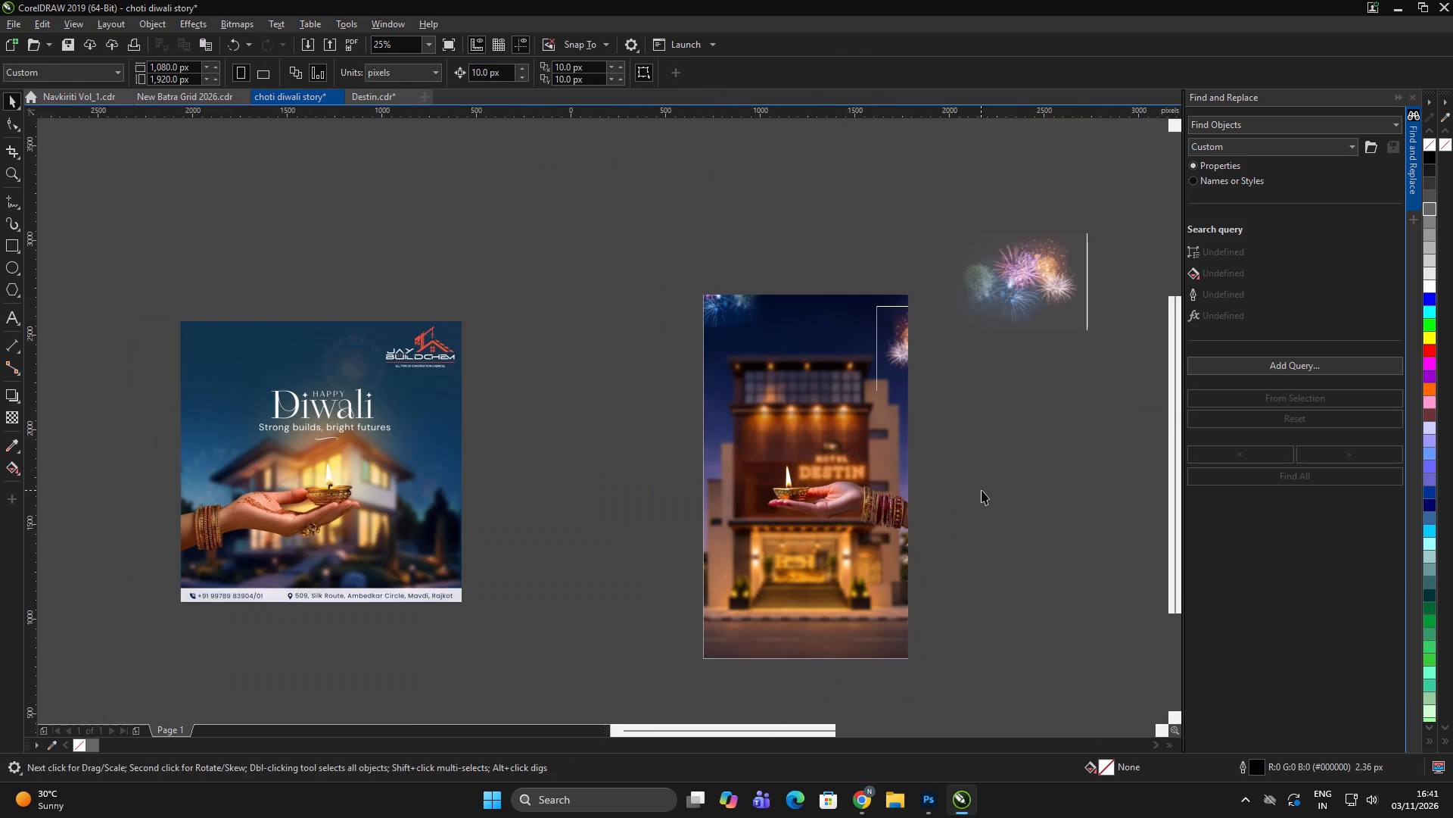
pyautogui.click(985, 489)
pyautogui.click(857, 514)
pyautogui.doubleClick(1023, 520)
pyautogui.click(891, 507)
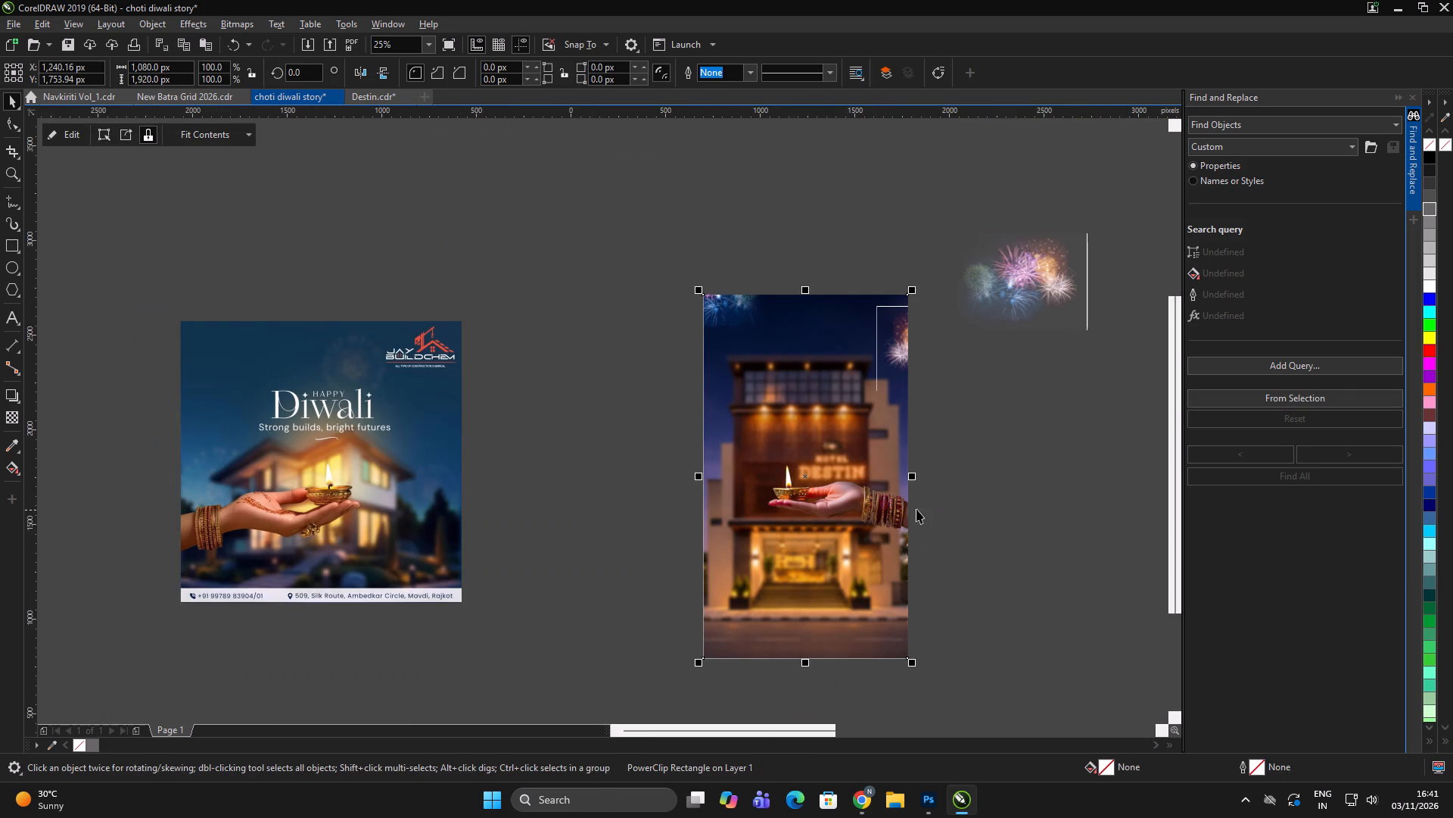
pyautogui.doubleClick(988, 504)
pyautogui.doubleClick(994, 503)
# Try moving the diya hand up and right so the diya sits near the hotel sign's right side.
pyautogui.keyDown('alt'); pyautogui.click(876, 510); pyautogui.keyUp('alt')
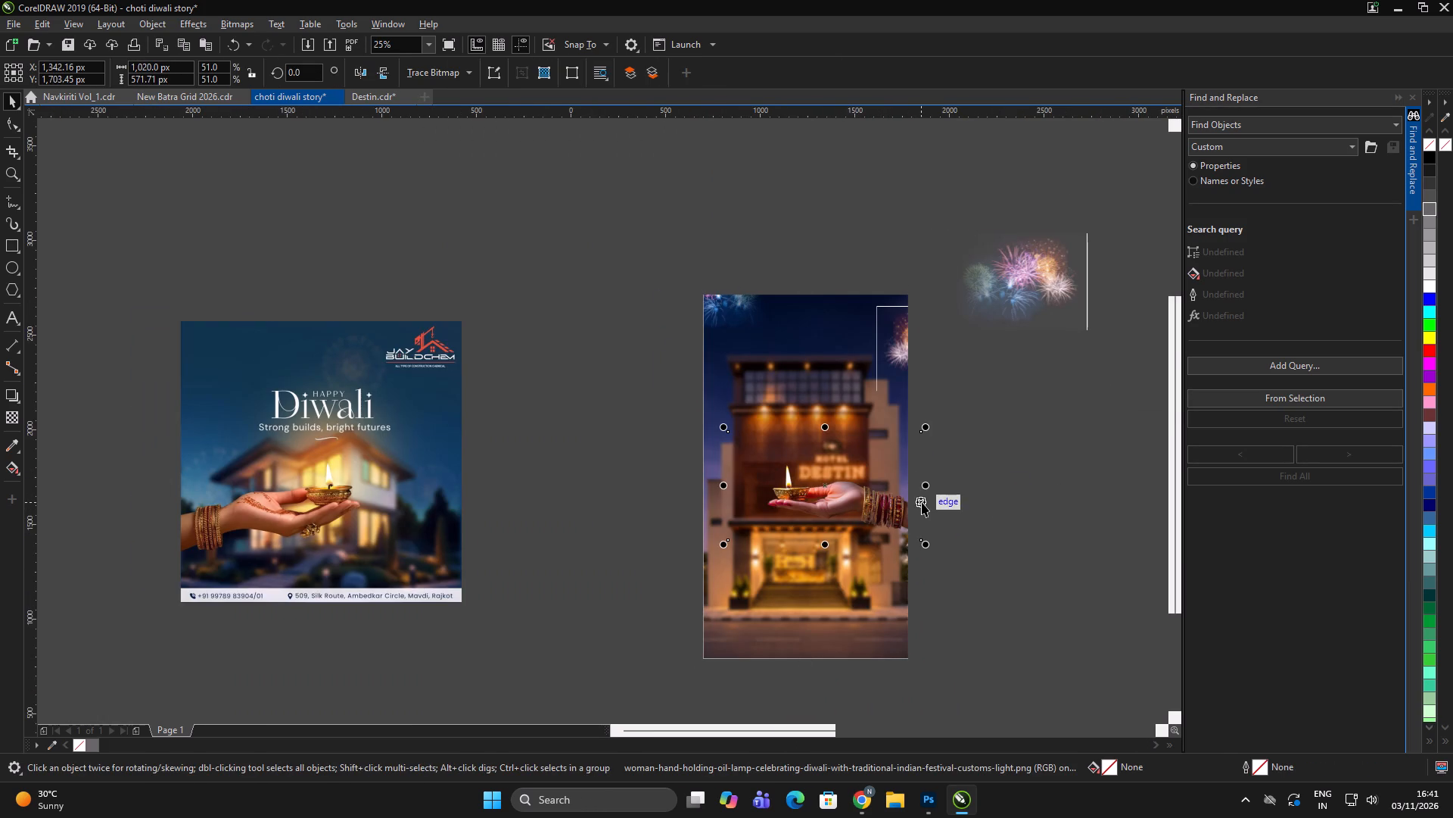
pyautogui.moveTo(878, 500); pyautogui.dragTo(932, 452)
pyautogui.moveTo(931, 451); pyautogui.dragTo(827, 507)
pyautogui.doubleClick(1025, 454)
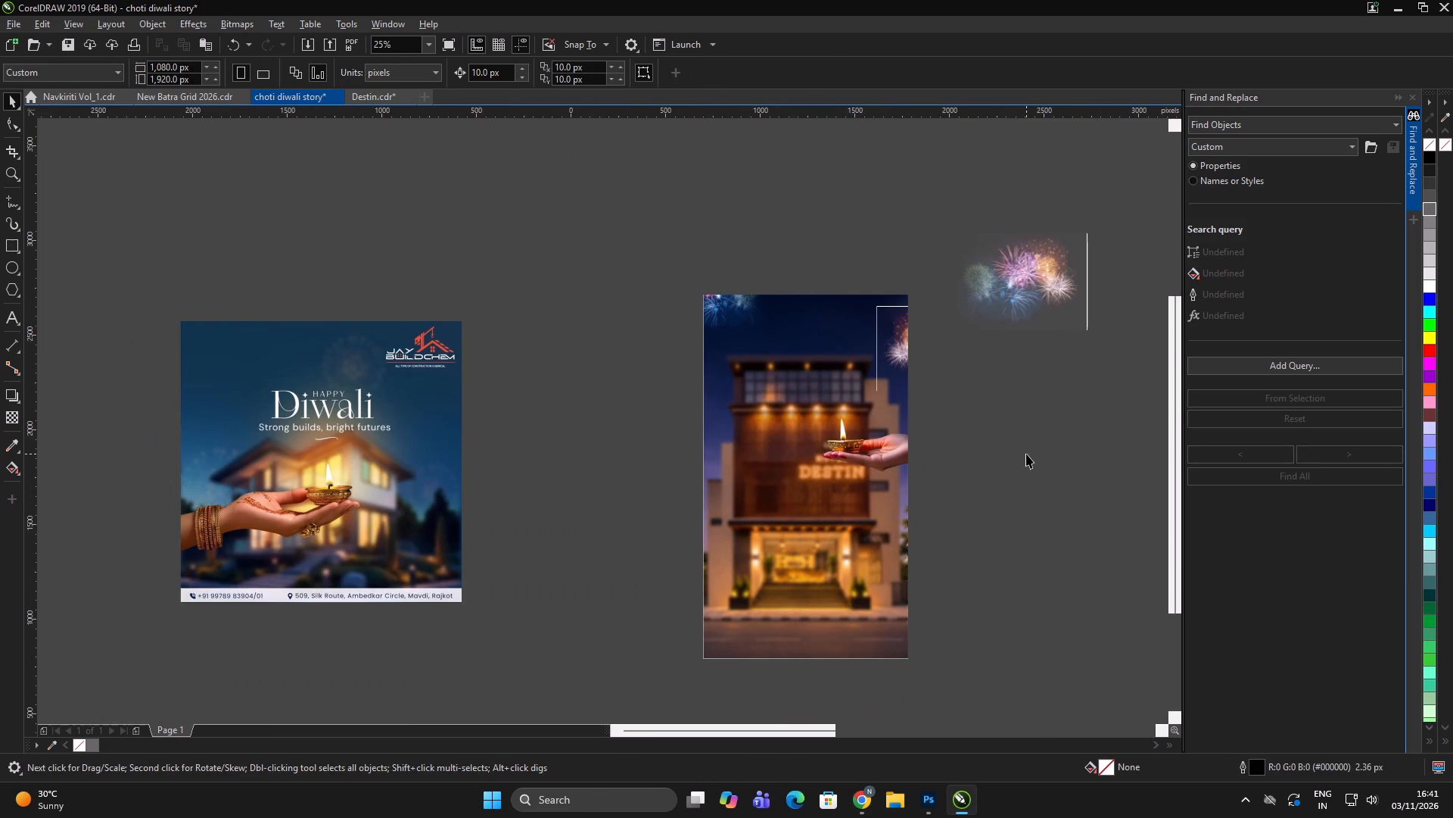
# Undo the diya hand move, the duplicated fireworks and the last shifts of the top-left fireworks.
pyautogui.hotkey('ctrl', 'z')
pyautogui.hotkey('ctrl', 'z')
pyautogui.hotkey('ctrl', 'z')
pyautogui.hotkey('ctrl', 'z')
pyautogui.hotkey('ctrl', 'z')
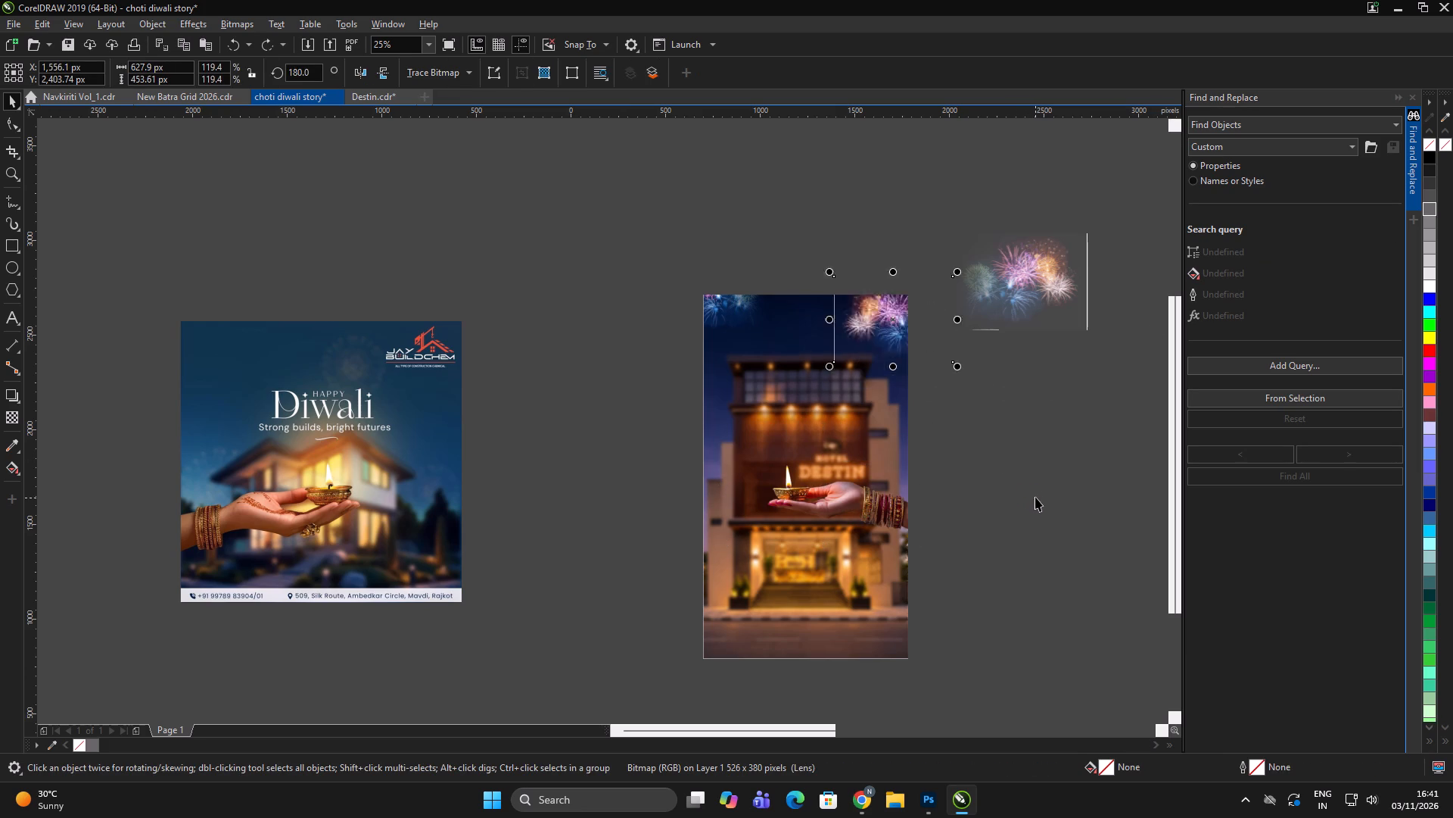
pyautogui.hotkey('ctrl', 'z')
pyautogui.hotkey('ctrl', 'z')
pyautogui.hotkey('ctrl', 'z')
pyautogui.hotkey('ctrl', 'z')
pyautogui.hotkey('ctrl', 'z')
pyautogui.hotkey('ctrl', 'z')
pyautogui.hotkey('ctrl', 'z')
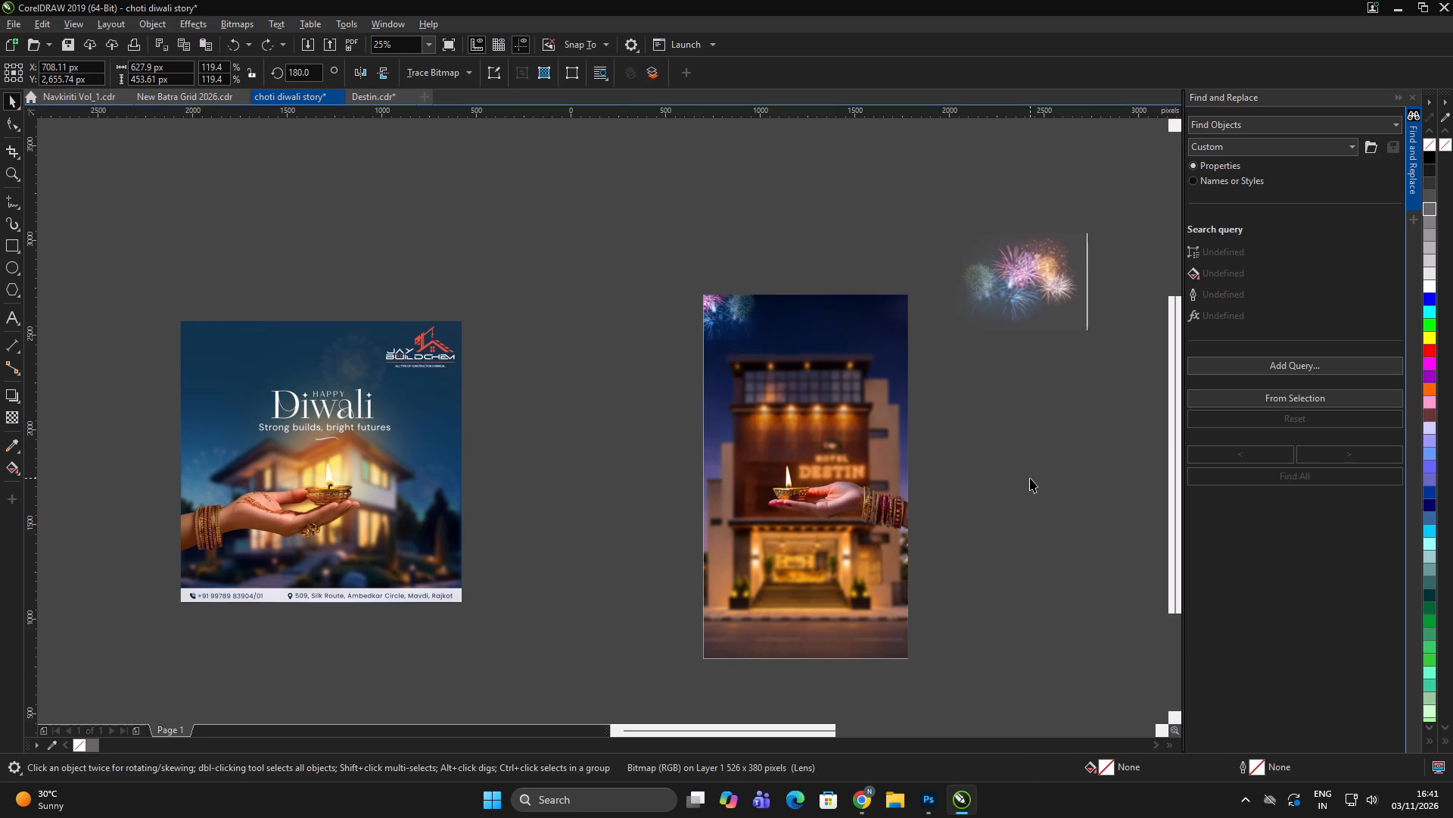
# Open the hotel story's PowerClip contents for editing and delete the diya hand image.
pyautogui.keyDown('ctrl'); pyautogui.tripleClick(1030, 478); pyautogui.keyUp('ctrl')
pyautogui.click(898, 492)
pyautogui.doubleClick(1081, 476)
pyautogui.tripleClick(893, 509)
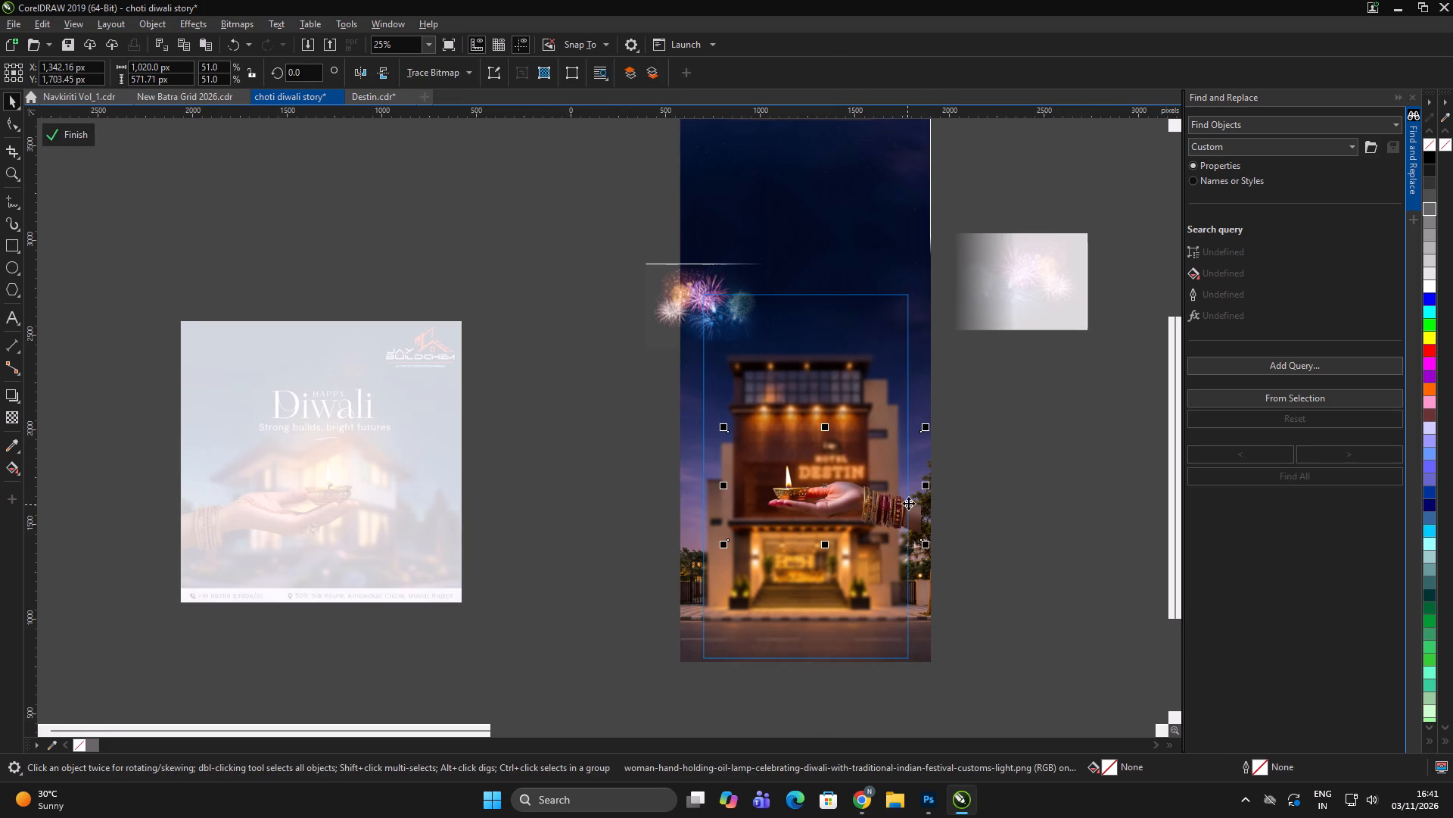
pyautogui.press('Delete')
# Delete the blurred hotel image lying over the sharp hotel images in the PowerClip contents.
pyautogui.click(1042, 486)
pyautogui.click(829, 478)
pyautogui.press('Delete')
pyautogui.doubleClick(1052, 472)
pyautogui.doubleClick(1060, 470)
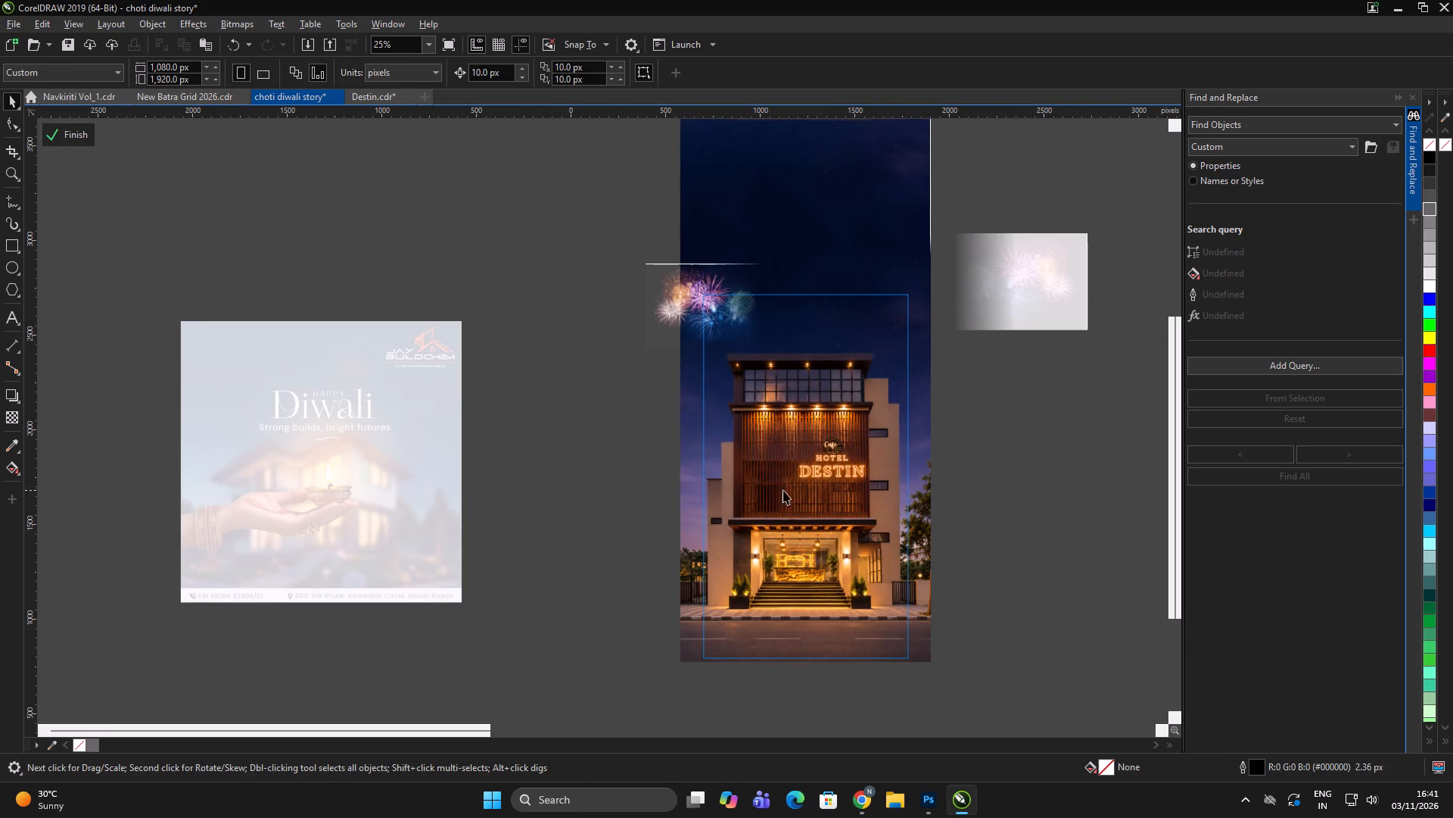
# Scale the sharp hotel image and its mirrored copy above together to about 1,136 x 3,844 px.
pyautogui.click(781, 481)
pyautogui.keyDown('shift'); pyautogui.click(870, 197); pyautogui.keyUp('shift')
pyautogui.click(1012, 626)
pyautogui.click(842, 578)
pyautogui.scroll(-1, 783, 576)
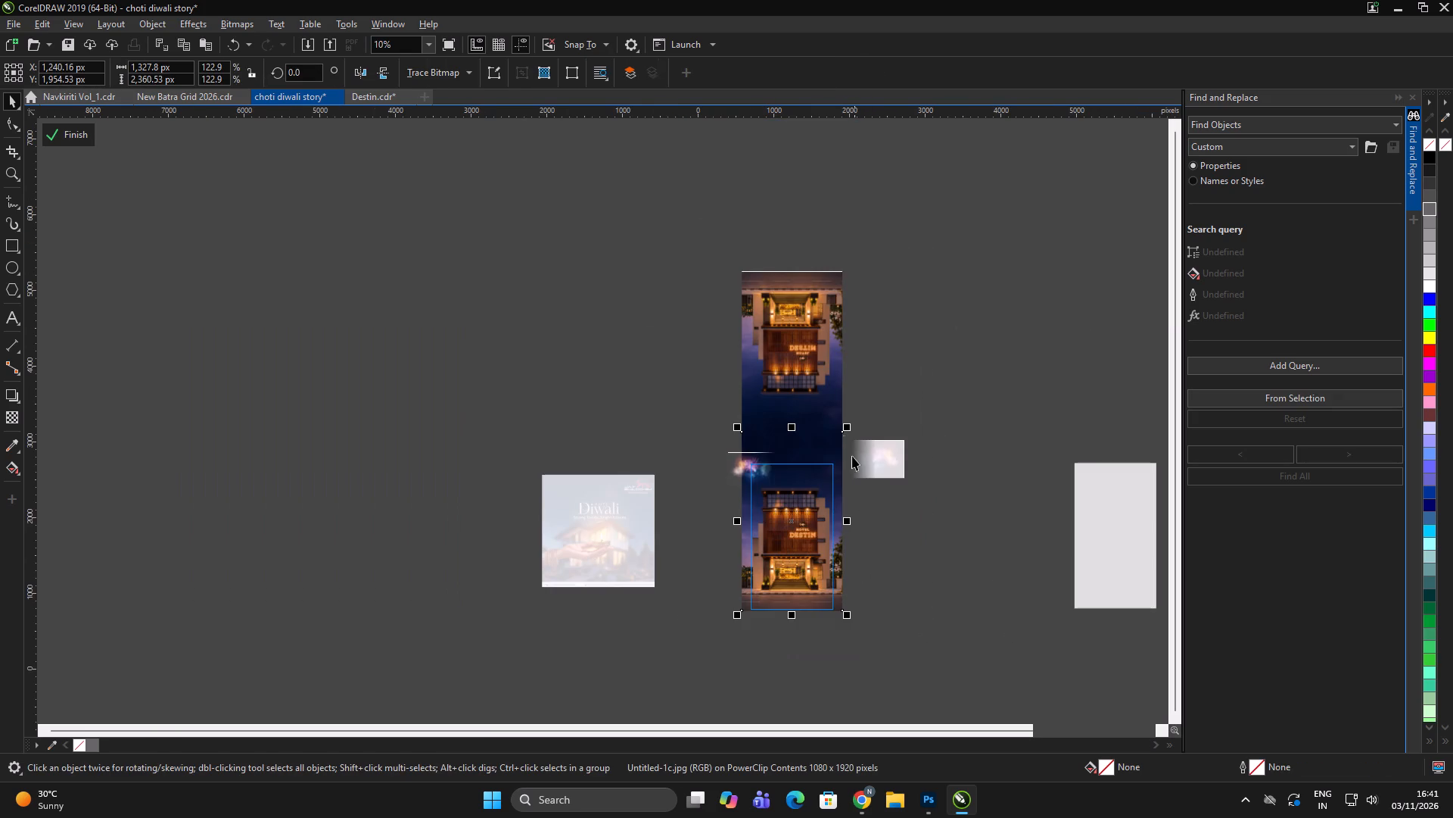
pyautogui.keyDown('shift'); pyautogui.click(815, 355); pyautogui.keyUp('shift')
pyautogui.moveTo(849, 262); pyautogui.dragTo(846, 273)
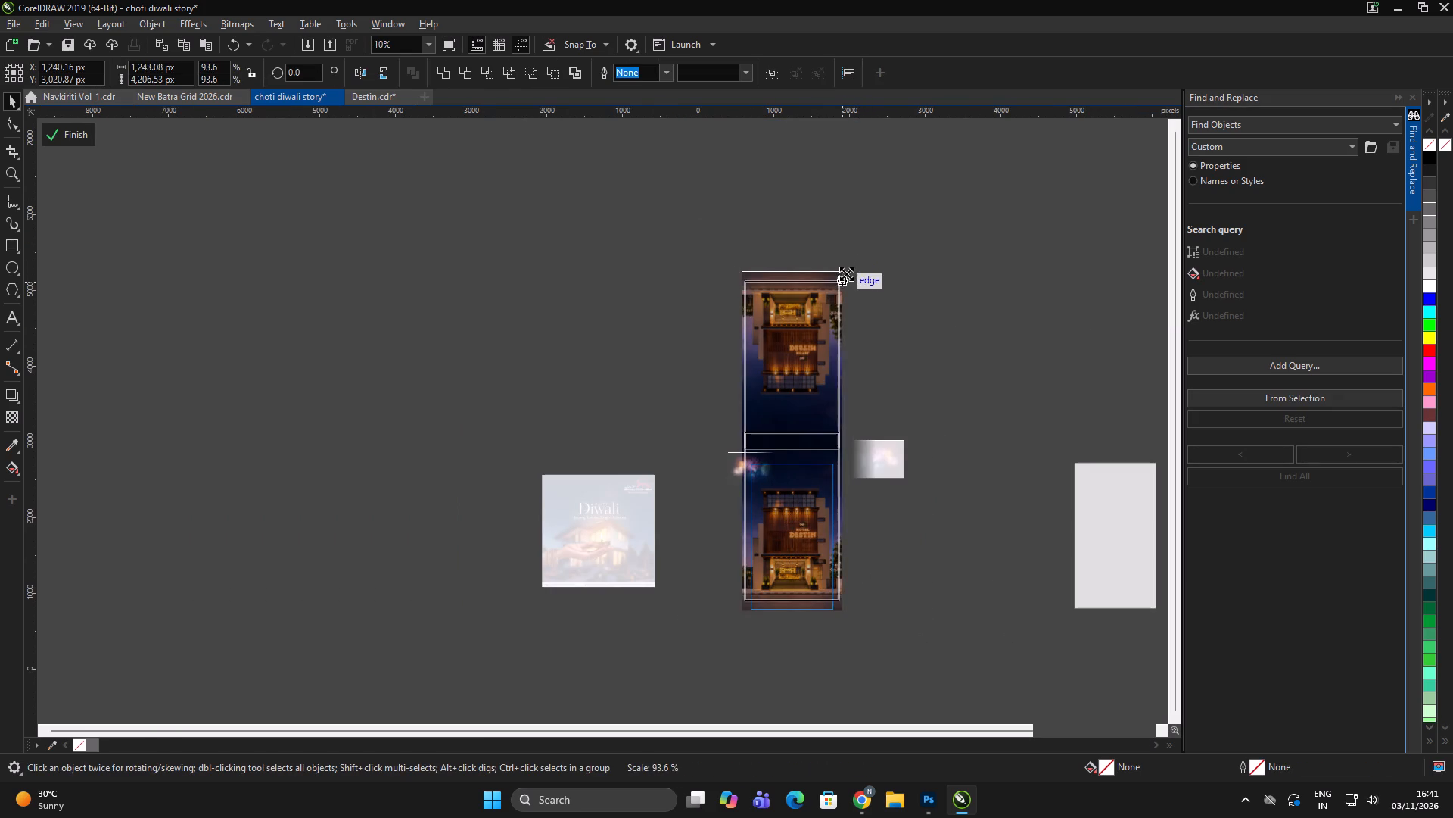
pyautogui.moveTo(846, 273); pyautogui.dragTo(842, 282)
pyautogui.scroll(1, 803, 581)
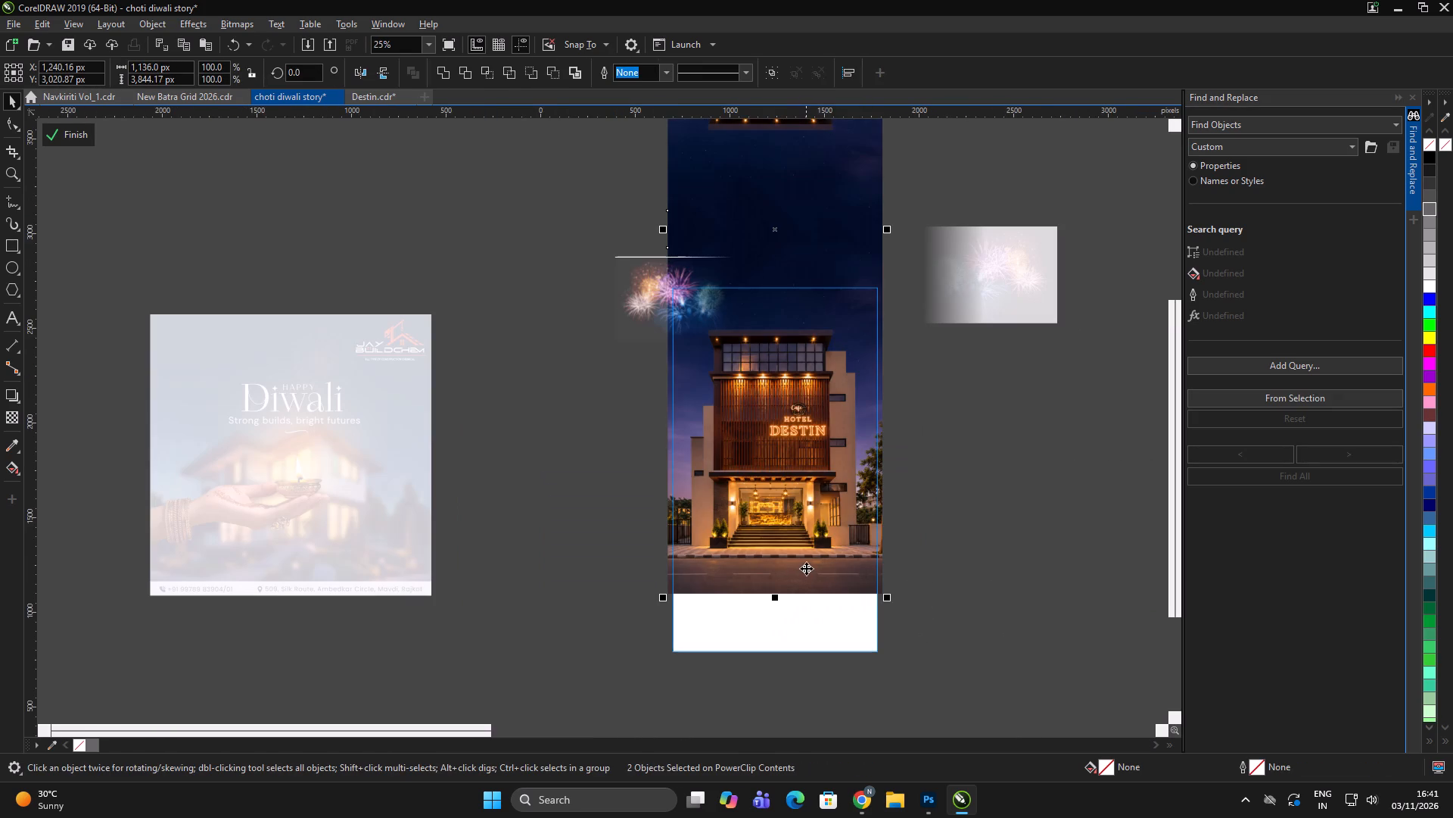
# Nudge the hotel image and its mirrored copy down to cover the story's bottom edge, and finish editing the PowerClip.
pyautogui.press('Down')
pyautogui.press('Down')
pyautogui.press('Down')
pyautogui.press('Down')
pyautogui.press('Down')
pyautogui.press('Down')
pyautogui.press('Down')
pyautogui.press('Down')
pyautogui.press('Down')
pyautogui.press('Down')
pyautogui.press('Down')
pyautogui.press('Down')
pyautogui.press('Down')
pyautogui.press('Down')
pyautogui.press('Down')
pyautogui.press('Down')
pyautogui.press('Down')
pyautogui.press('Down')
pyautogui.press('Down')
pyautogui.press('Down')
pyautogui.press('Down')
pyautogui.press('Down')
pyautogui.press('Down')
pyautogui.press('Down')
pyautogui.press('Down')
pyautogui.press('Down')
pyautogui.press('Down')
pyautogui.press('Down')
pyautogui.press('Down')
pyautogui.press('Down')
pyautogui.press('Down')
pyautogui.press('Down')
pyautogui.press('Down')
pyautogui.press('Down')
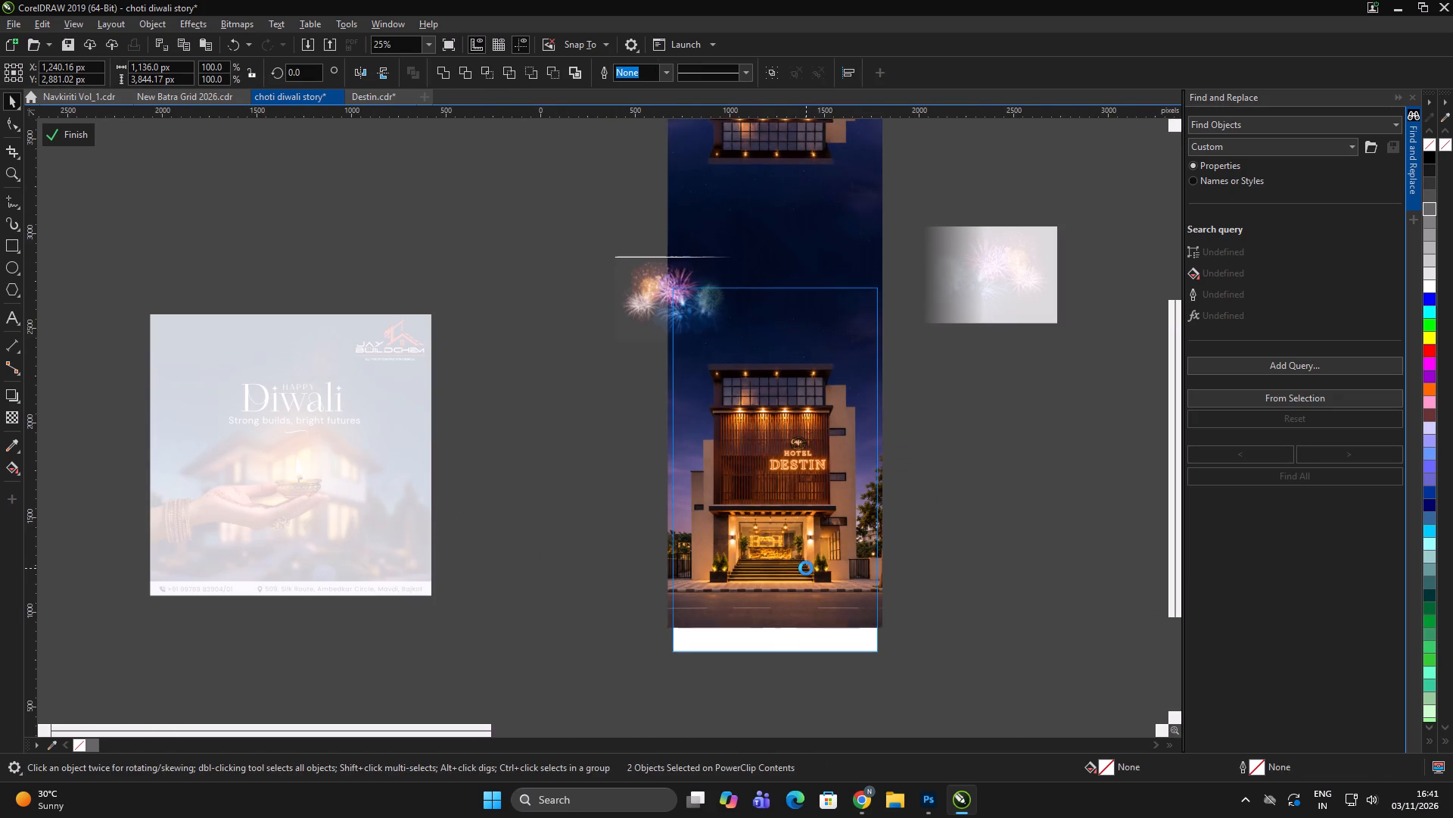
pyautogui.press('Down')
pyautogui.press('Down')
pyautogui.tripleClick(1063, 533)
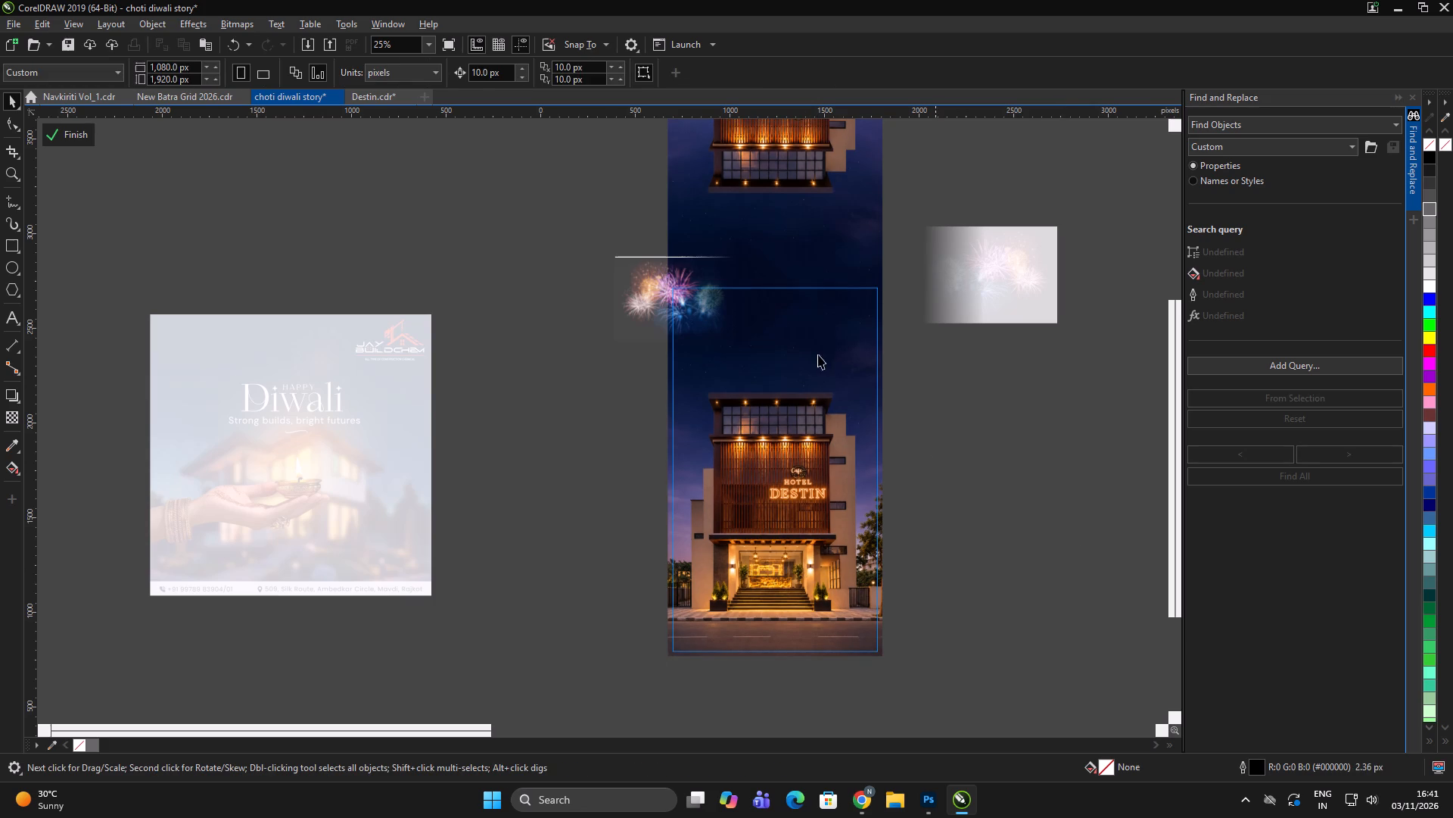
pyautogui.click(73, 135)
pyautogui.doubleClick(369, 246)
pyautogui.click(969, 442)
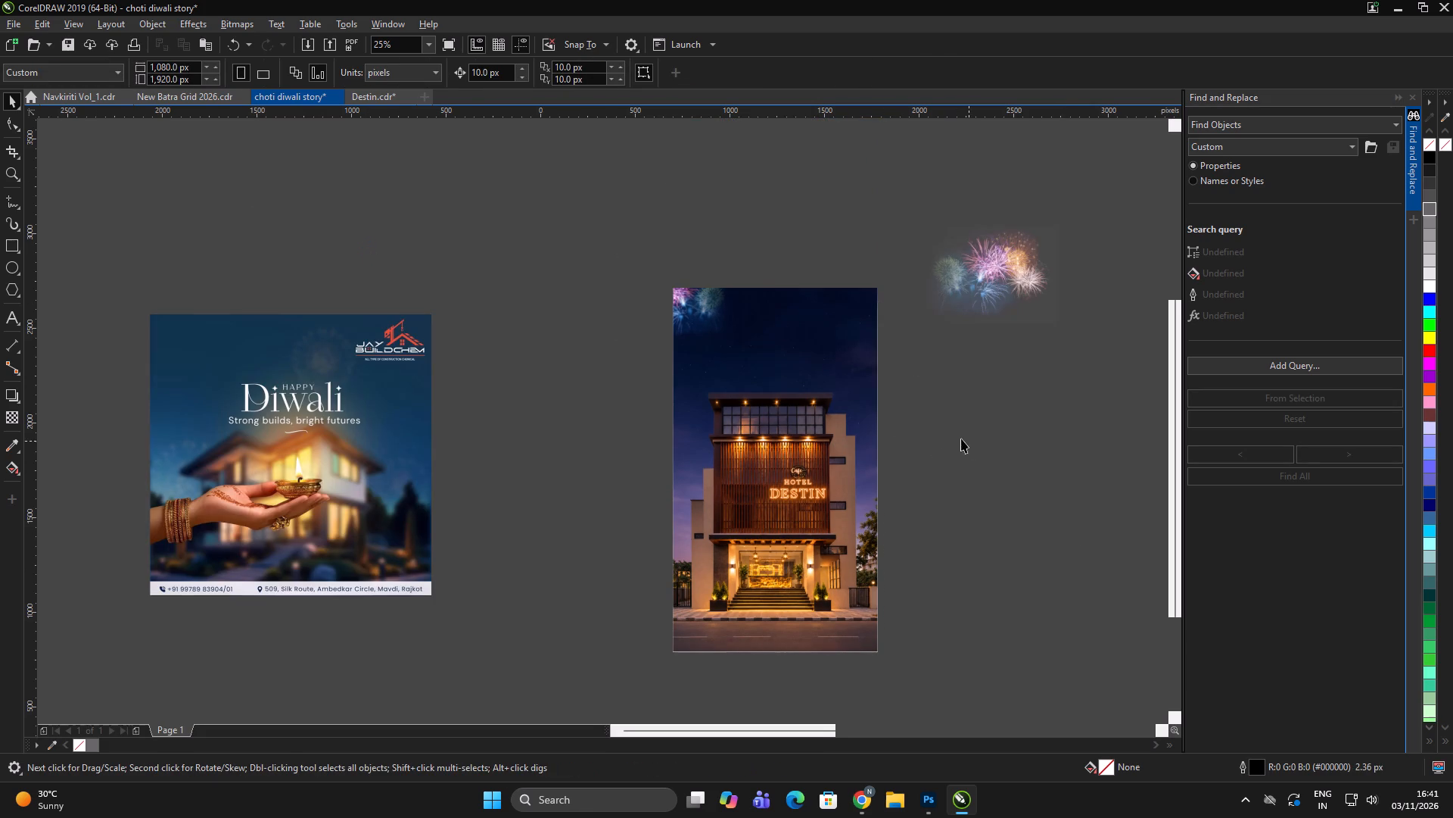
# Take the fireworks out of the story's upper left corner and place them outside the frame, above and to its left.
pyautogui.keyDown('alt'); pyautogui.click(677, 308); pyautogui.keyUp('alt')
pyautogui.hotkey('ctrl', 'x')
pyautogui.click(541, 287)
pyautogui.hotkey('ctrl', 'v')
pyautogui.click(1090, 535)
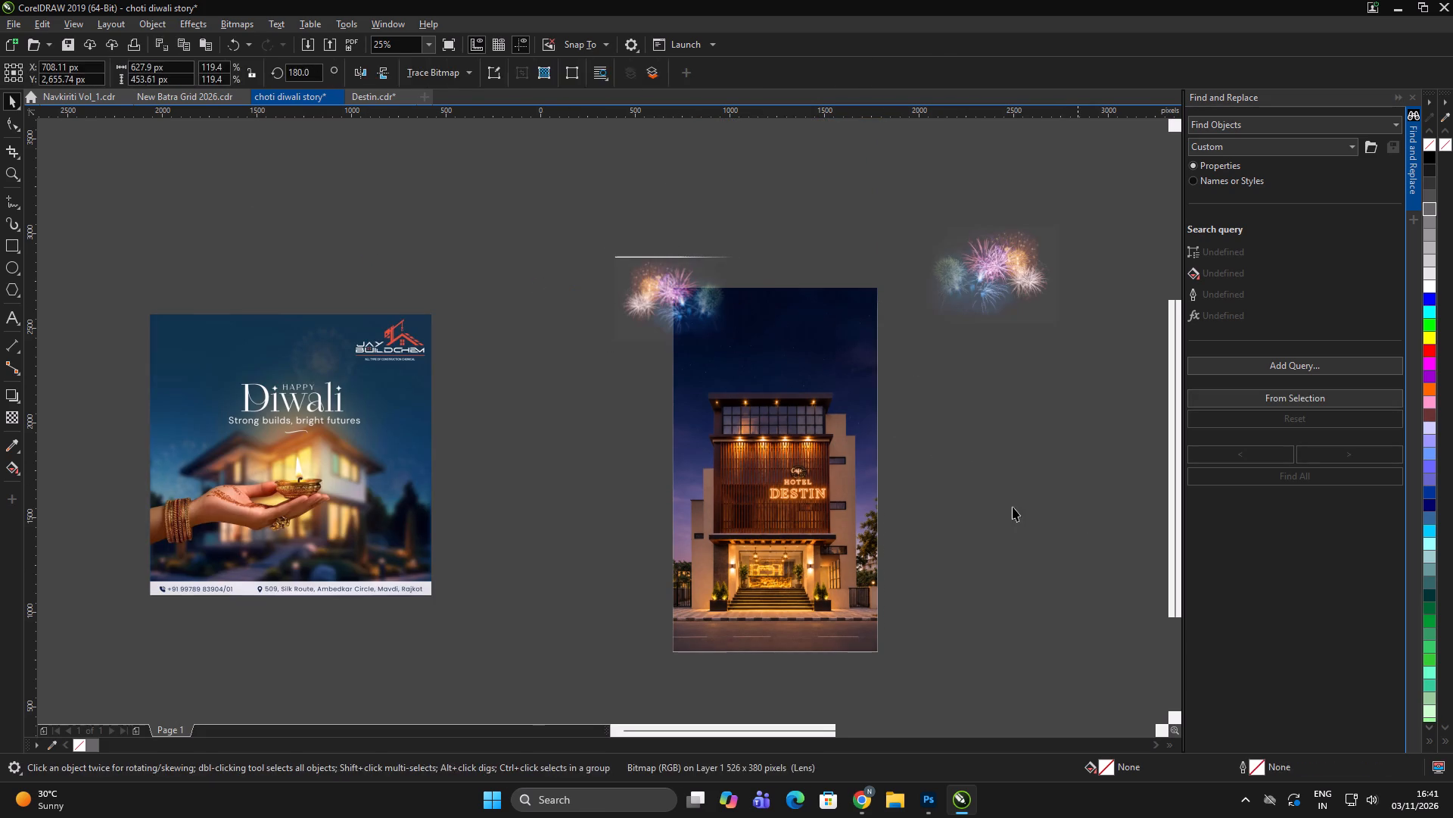
pyautogui.moveTo(675, 298); pyautogui.dragTo(509, 256)
pyautogui.click(587, 220)
pyautogui.click(633, 215)
pyautogui.click(658, 211)
pyautogui.click(711, 233)
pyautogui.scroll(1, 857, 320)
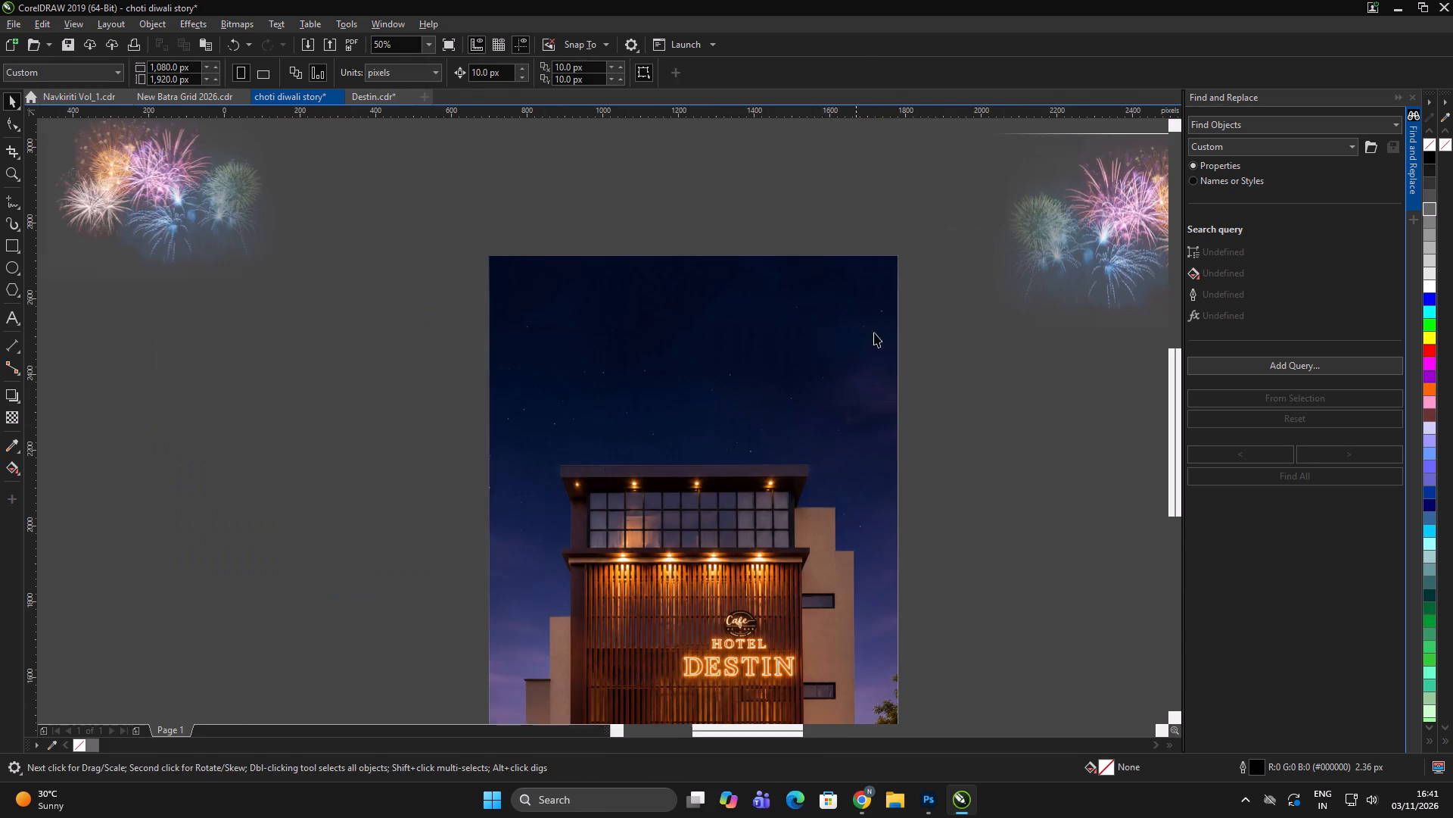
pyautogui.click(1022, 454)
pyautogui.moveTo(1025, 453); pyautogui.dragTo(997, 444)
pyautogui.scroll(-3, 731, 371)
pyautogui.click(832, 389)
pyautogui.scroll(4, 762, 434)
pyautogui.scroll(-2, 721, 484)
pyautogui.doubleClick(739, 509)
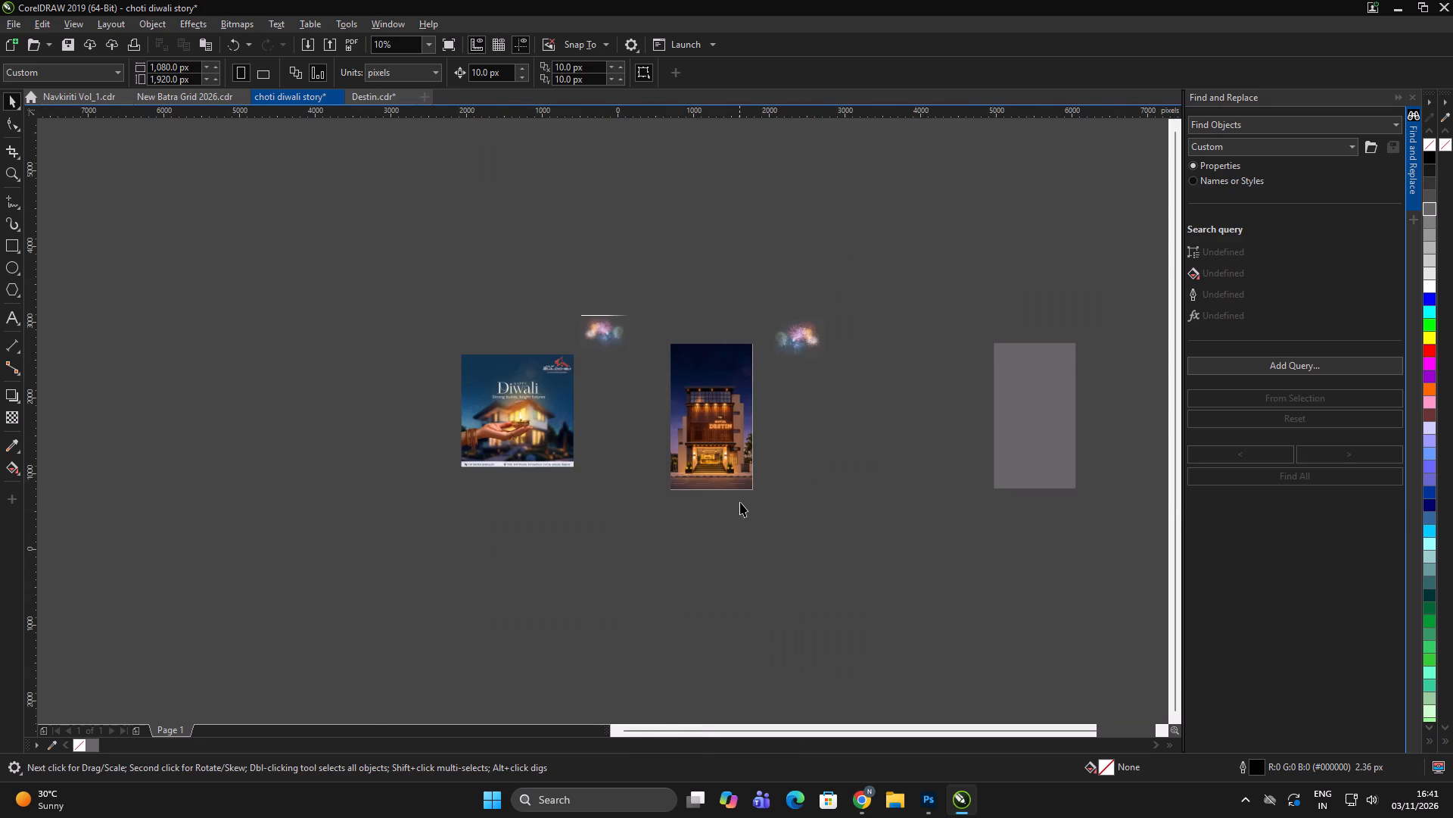
# Move the other fireworks image up and closer to the story's upper right corner, keeping it outside the frame.
pyautogui.scroll(1, 805, 332)
pyautogui.click(793, 339)
pyautogui.moveTo(795, 343); pyautogui.dragTo(555, 326)
pyautogui.scroll(1, 670, 364)
pyautogui.moveTo(533, 322); pyautogui.dragTo(956, 256)
pyautogui.scroll(-2, 1013, 303)
pyautogui.doubleClick(1005, 432)
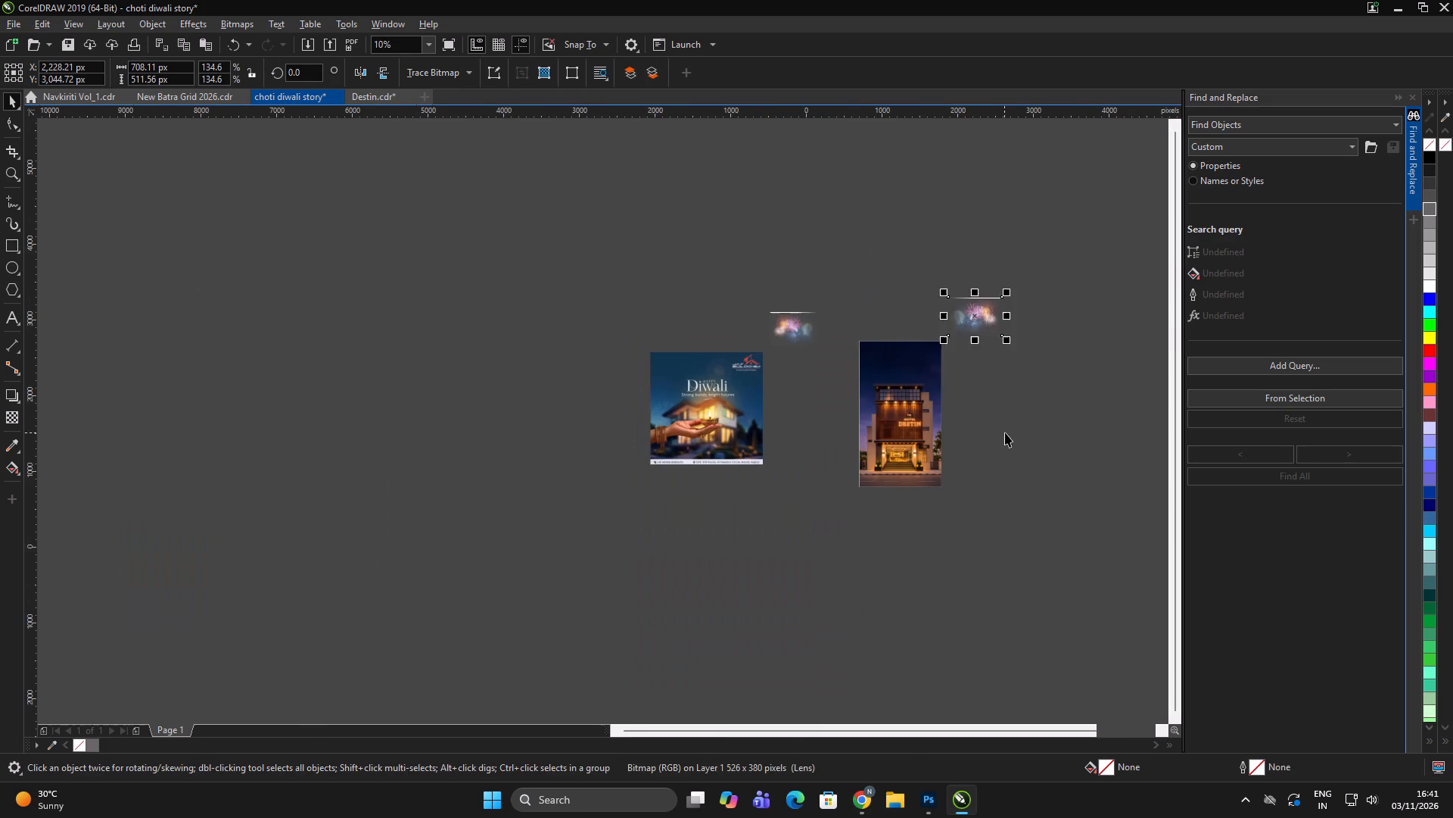
pyautogui.click(1011, 429)
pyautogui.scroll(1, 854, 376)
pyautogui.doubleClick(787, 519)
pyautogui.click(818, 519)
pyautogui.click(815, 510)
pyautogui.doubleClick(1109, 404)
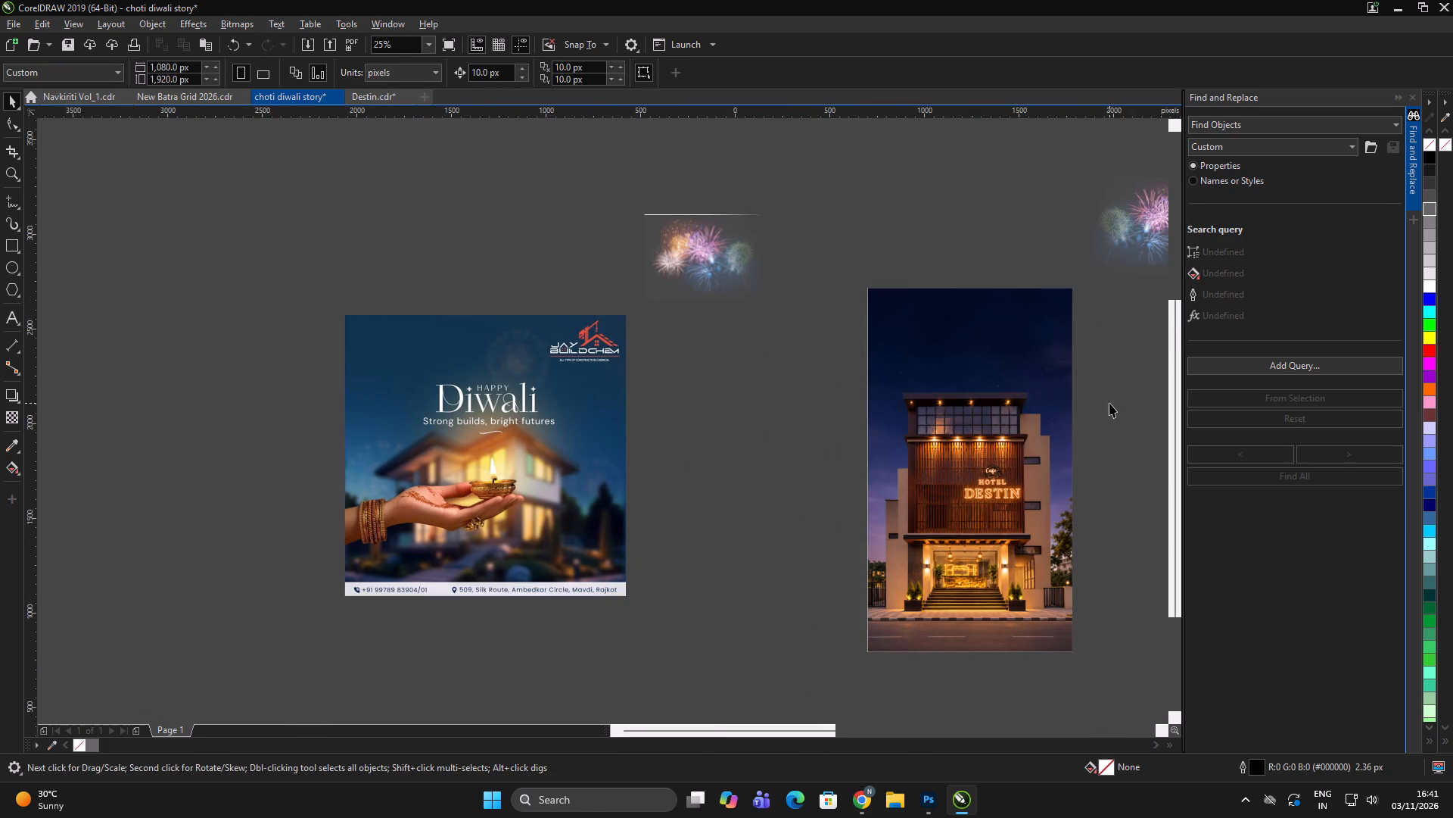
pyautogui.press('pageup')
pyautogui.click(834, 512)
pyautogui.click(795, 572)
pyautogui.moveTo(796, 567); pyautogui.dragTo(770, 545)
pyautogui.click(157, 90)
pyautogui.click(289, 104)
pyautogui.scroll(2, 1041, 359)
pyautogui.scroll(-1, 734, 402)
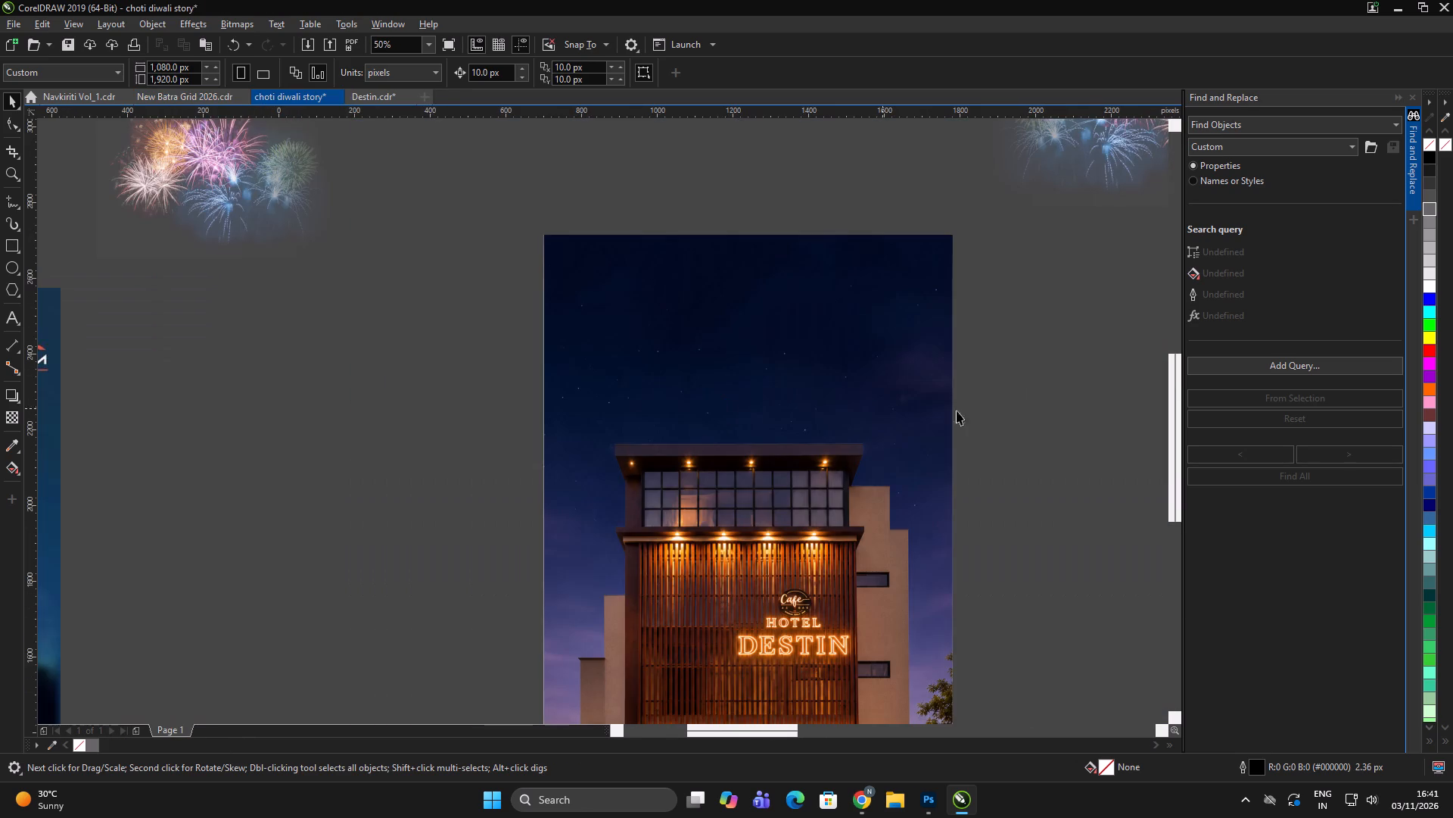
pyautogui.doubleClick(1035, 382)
# Switch the document's display mode to Enhanced.
pyautogui.scroll(4, 565, 413)
pyautogui.scroll(7, 416, 470)
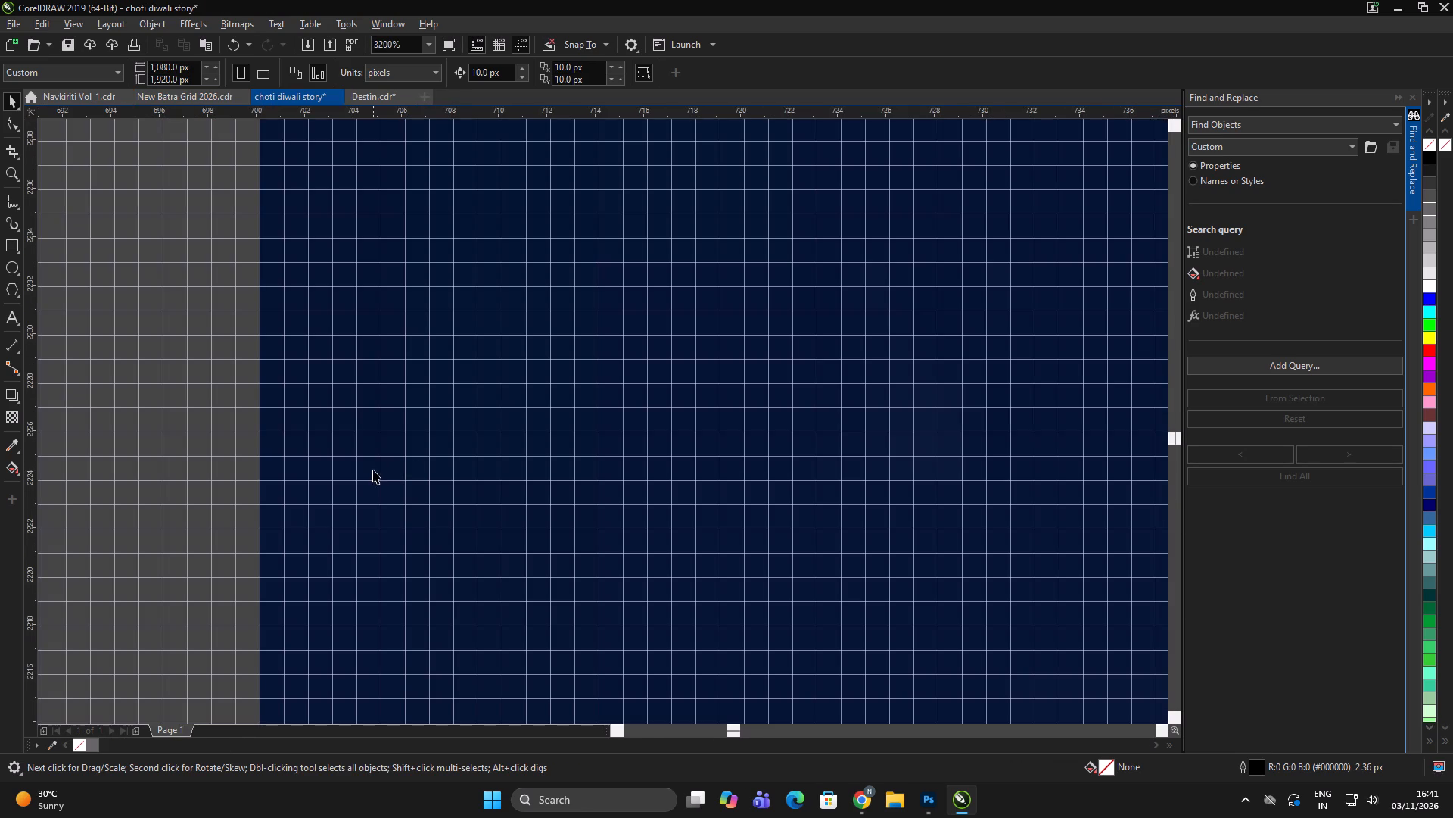
pyautogui.scroll(-6, 490, 430)
pyautogui.doubleClick(357, 416)
pyautogui.click(104, 17)
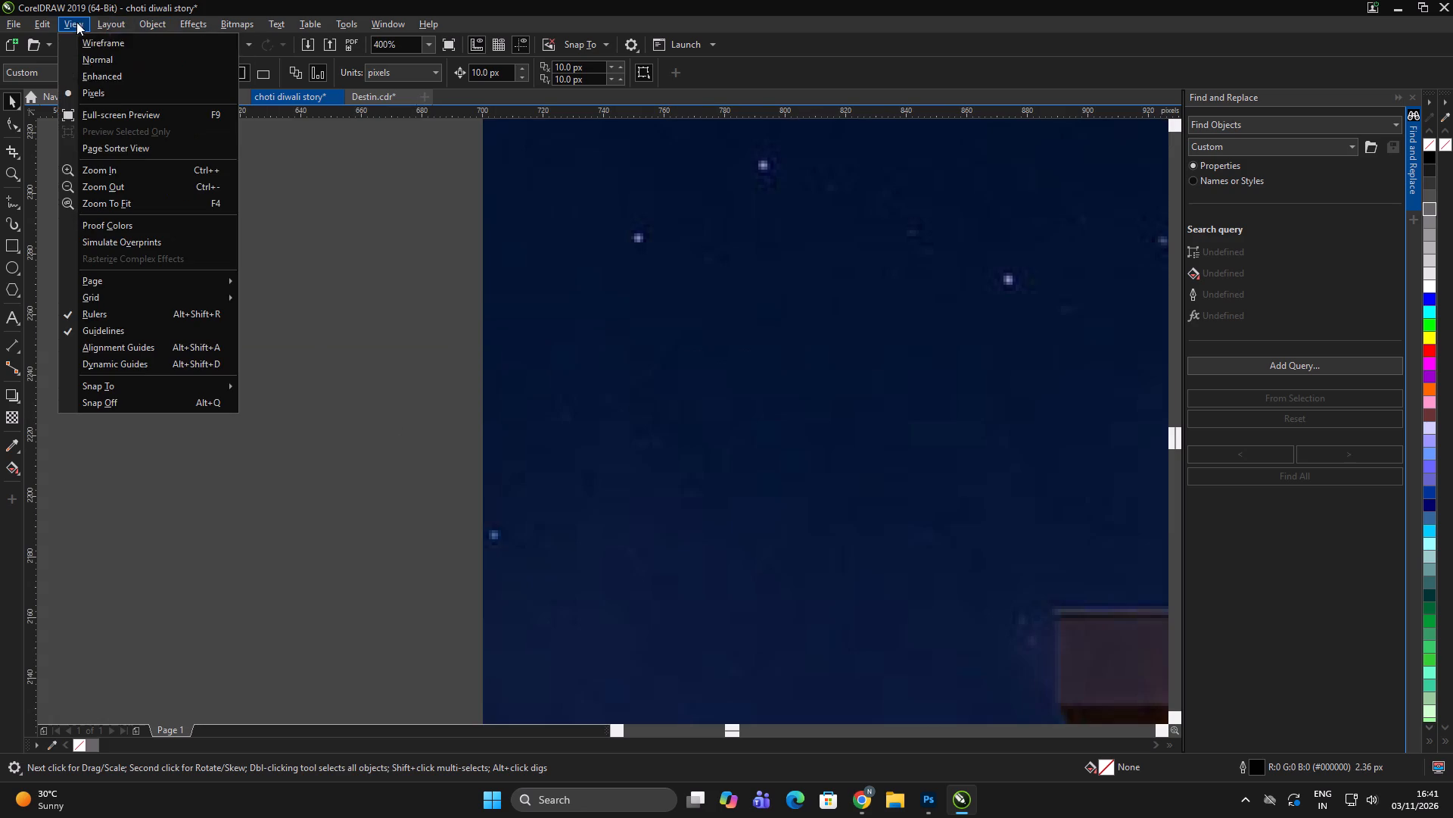
pyautogui.click(90, 76)
pyautogui.click(221, 305)
pyautogui.scroll(-3, 450, 390)
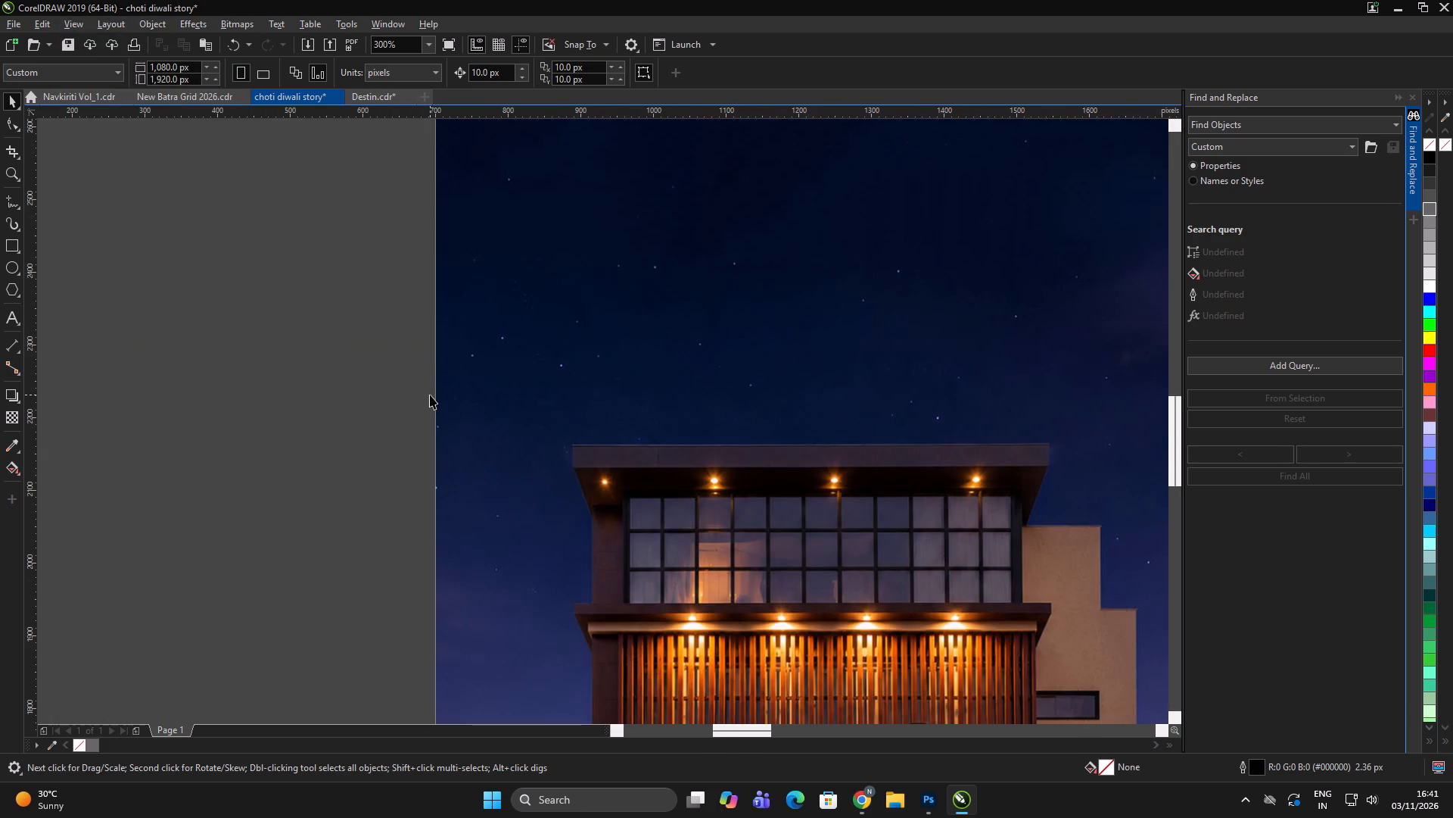
pyautogui.scroll(-3, 561, 411)
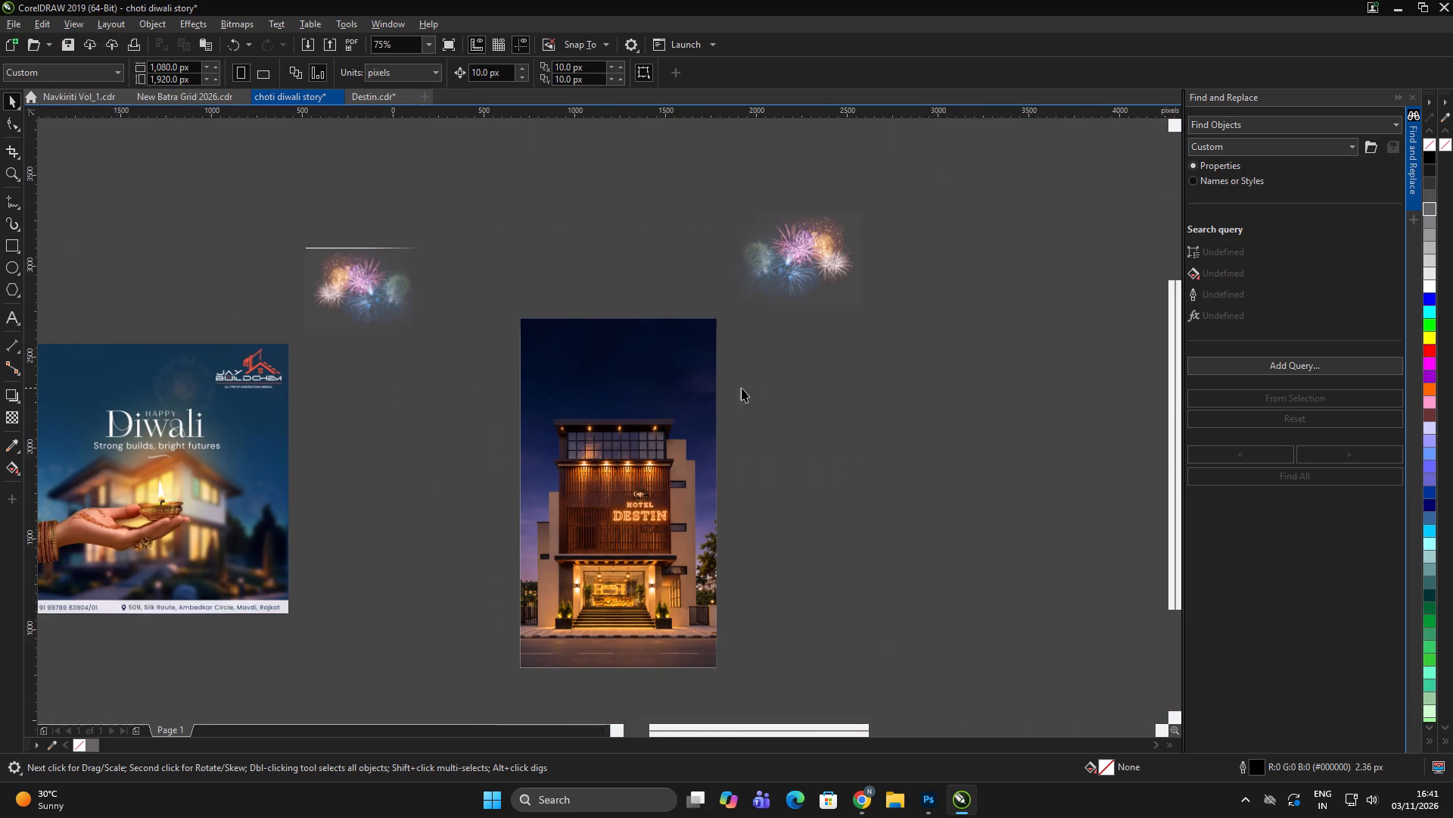
pyautogui.click(820, 448)
pyautogui.doubleClick(531, 289)
pyautogui.click(536, 288)
# Copy the round Destin logo from page 1 of Destin.cdr and paste it into the choti diwali story document.
pyautogui.click(369, 99)
pyautogui.scroll(2, 711, 426)
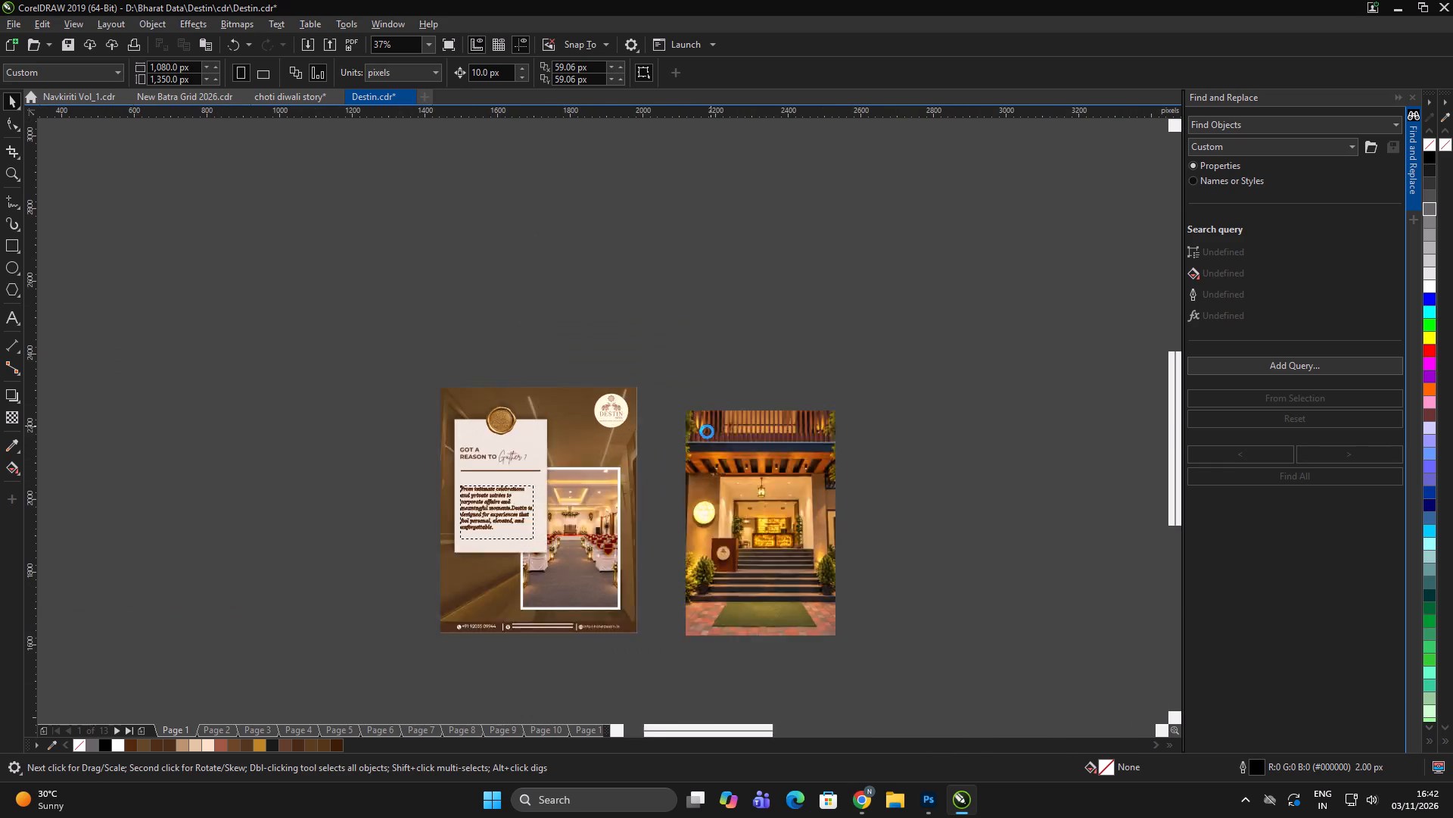
pyautogui.moveTo(629, 270); pyautogui.dragTo(462, 464)
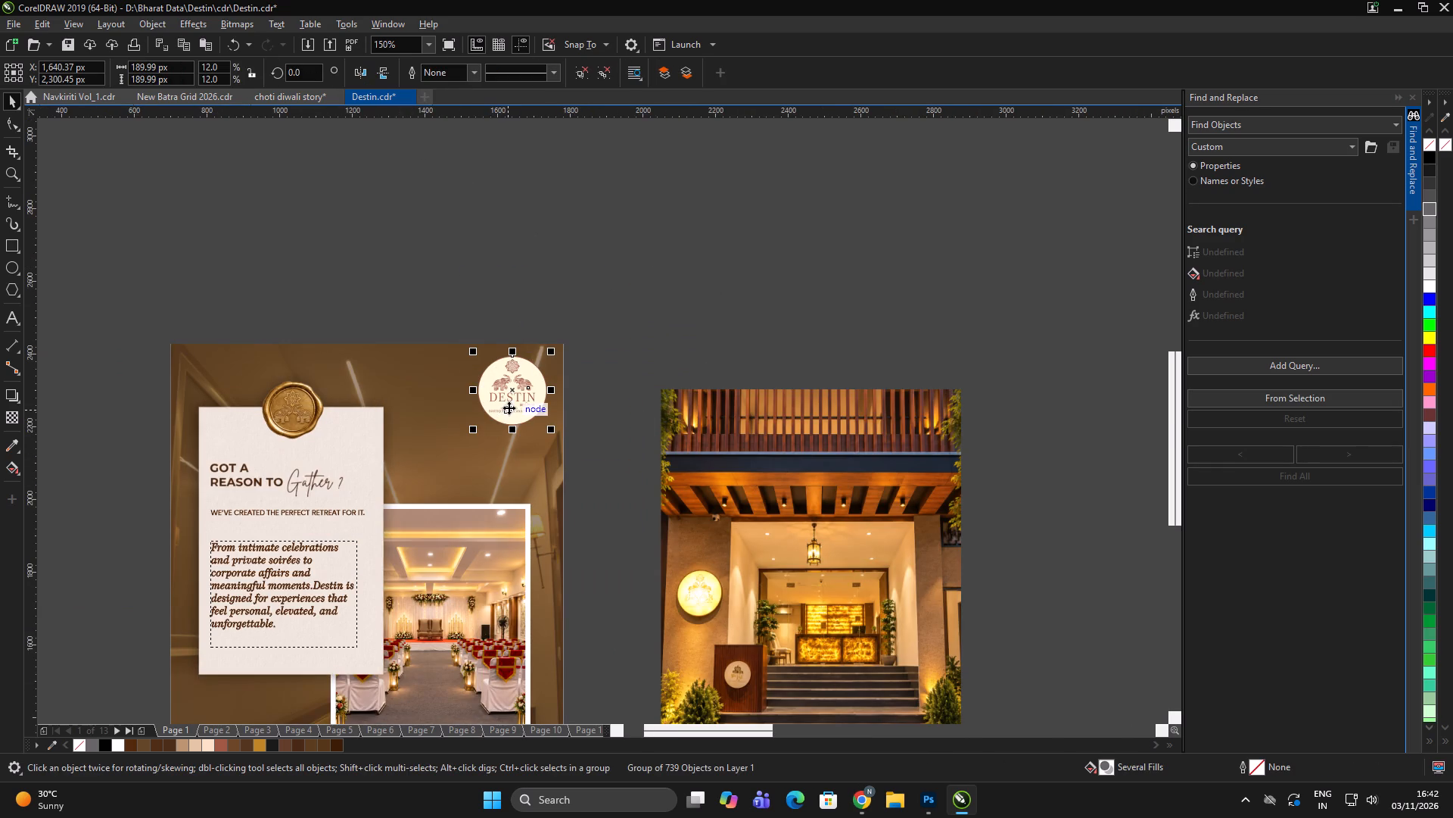
pyautogui.hotkey('ctrl', 'g')
pyautogui.doubleClick(605, 320)
pyautogui.moveTo(610, 319); pyautogui.dragTo(413, 456)
pyautogui.hotkey('ctrl', 'c')
pyautogui.keyDown('ctrl'); pyautogui.doubleClick(590, 276); pyautogui.keyUp('ctrl')
pyautogui.click(300, 97)
pyautogui.hotkey('ctrl', 'v')
# Move the Destin logo into the sky near the story's top edge and centre it horizontally on the story.
pyautogui.scroll(1, 693, 400)
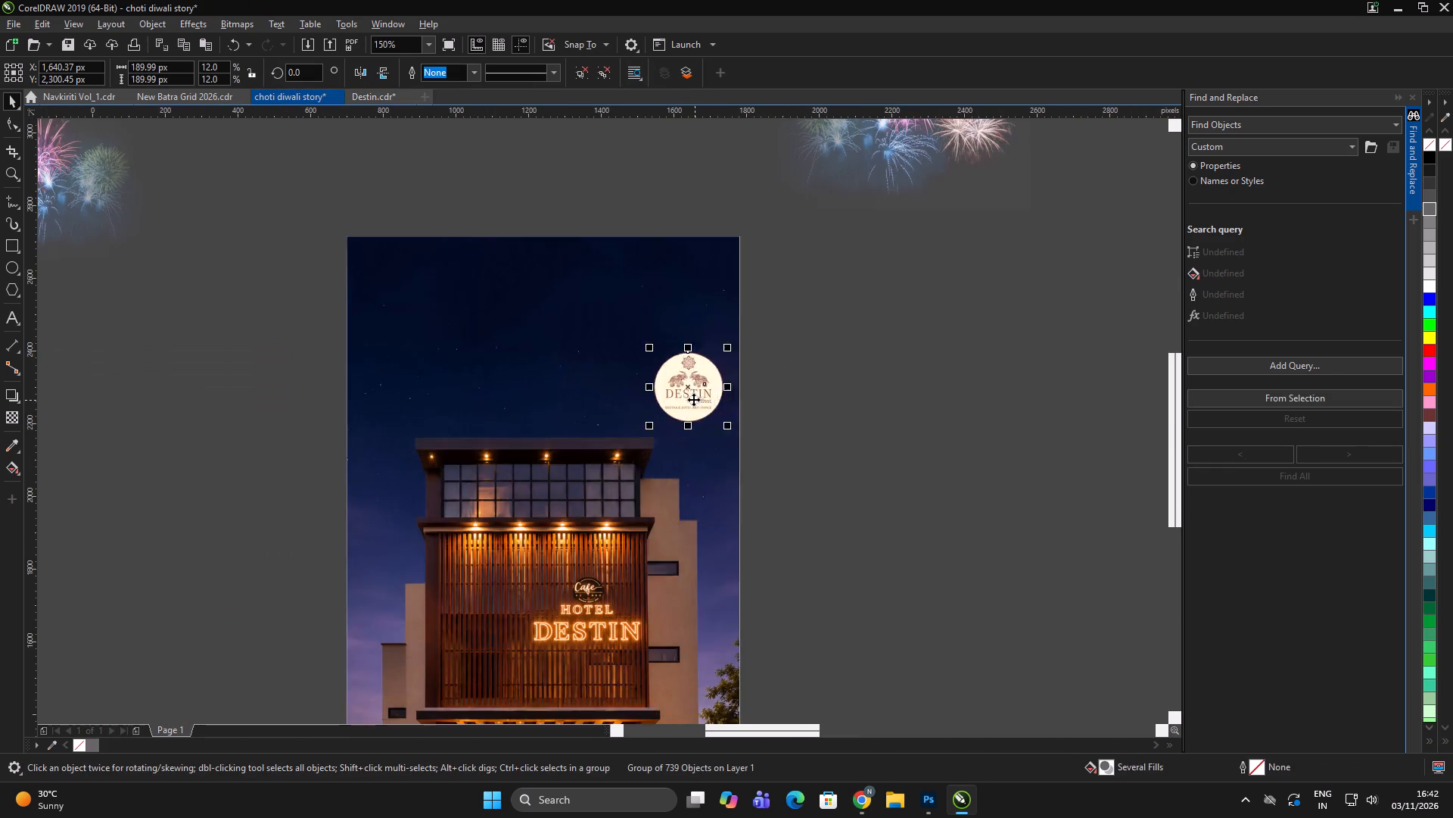
pyautogui.moveTo(691, 391); pyautogui.dragTo(536, 303)
pyautogui.keyDown('shift'); pyautogui.click(689, 338); pyautogui.keyUp('shift')
pyautogui.press('c')
pyautogui.click(897, 336)
pyautogui.doubleClick(901, 336)
pyautogui.scroll(-2, 721, 329)
pyautogui.click(801, 311)
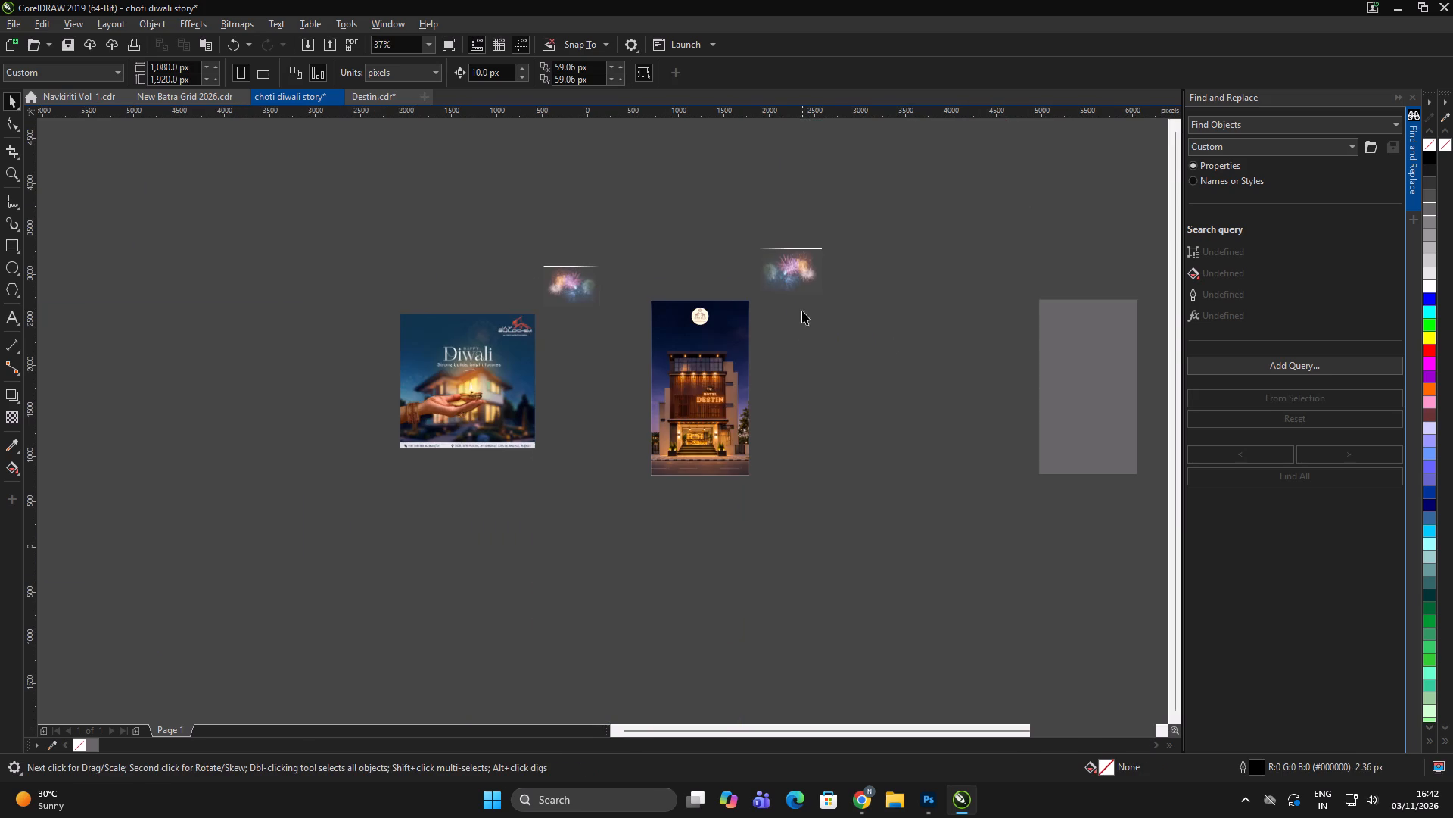
# Move the sharp hotel image down inside the story frame to about Y 1,675 px.
pyautogui.keyDown('alt'); pyautogui.click(714, 409); pyautogui.keyUp('alt')
pyautogui.scroll(2, 720, 399)
pyautogui.moveTo(725, 381); pyautogui.dragTo(720, 419)
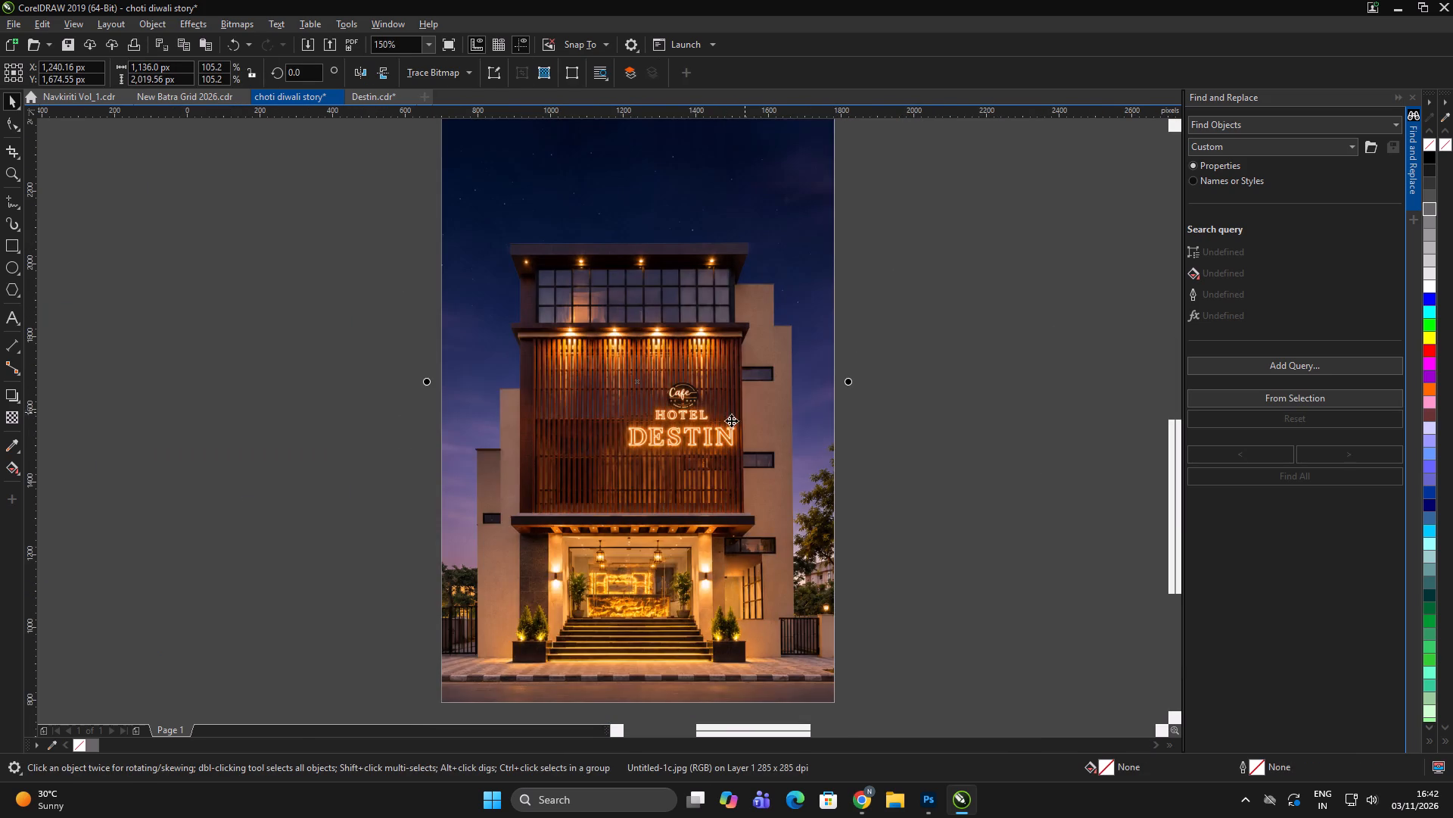
pyautogui.scroll(-2, 723, 425)
pyautogui.scroll(2, 723, 343)
pyautogui.scroll(2, 702, 267)
pyautogui.scroll(-3, 677, 333)
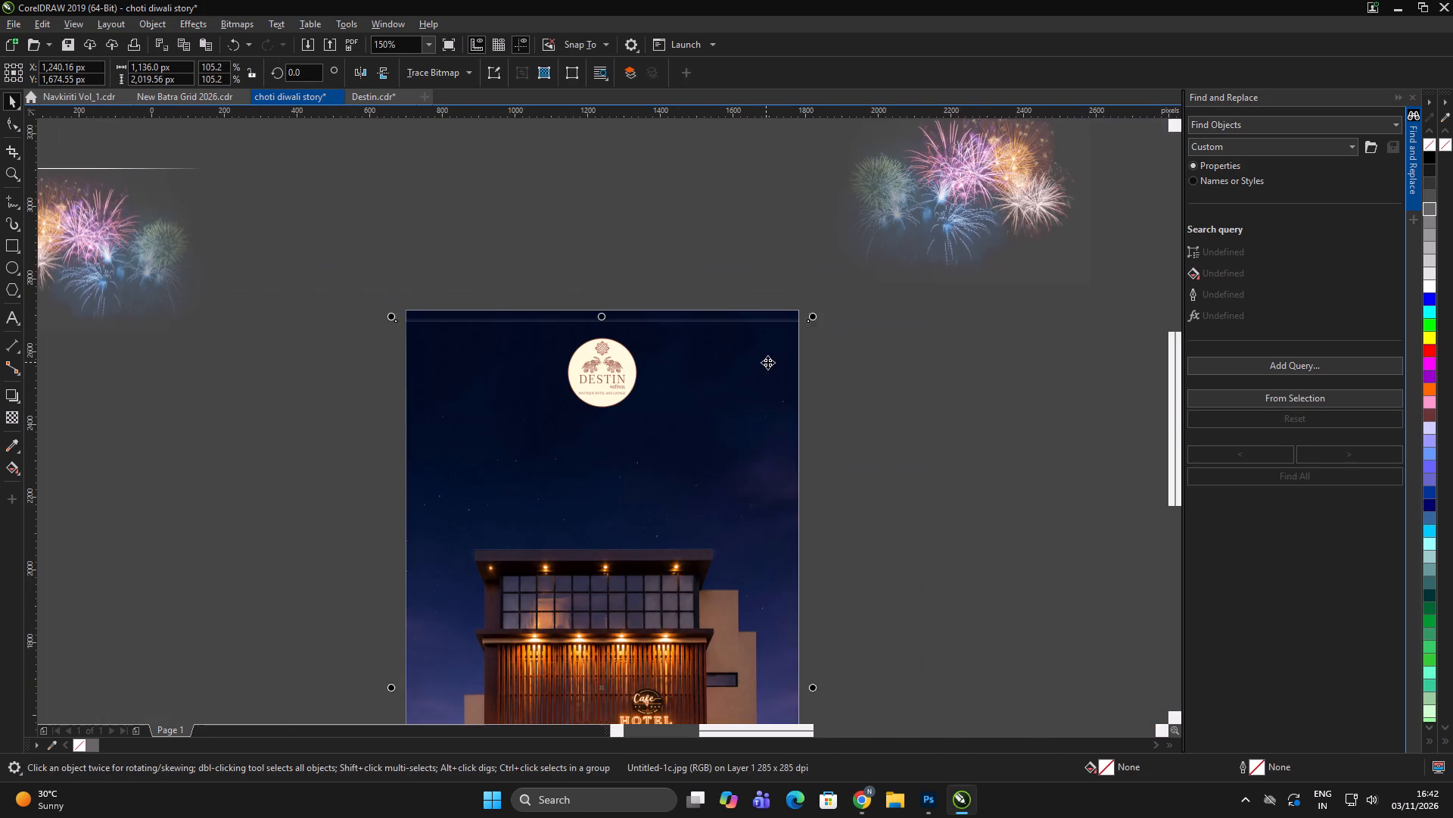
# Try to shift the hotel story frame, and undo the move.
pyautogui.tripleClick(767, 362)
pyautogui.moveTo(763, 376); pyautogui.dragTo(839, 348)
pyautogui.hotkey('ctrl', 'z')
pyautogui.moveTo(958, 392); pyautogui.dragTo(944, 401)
# Open the story's PowerClip contents and move the sharp hotel image further down to about Y 1,606 px.
pyautogui.doubleClick(715, 426)
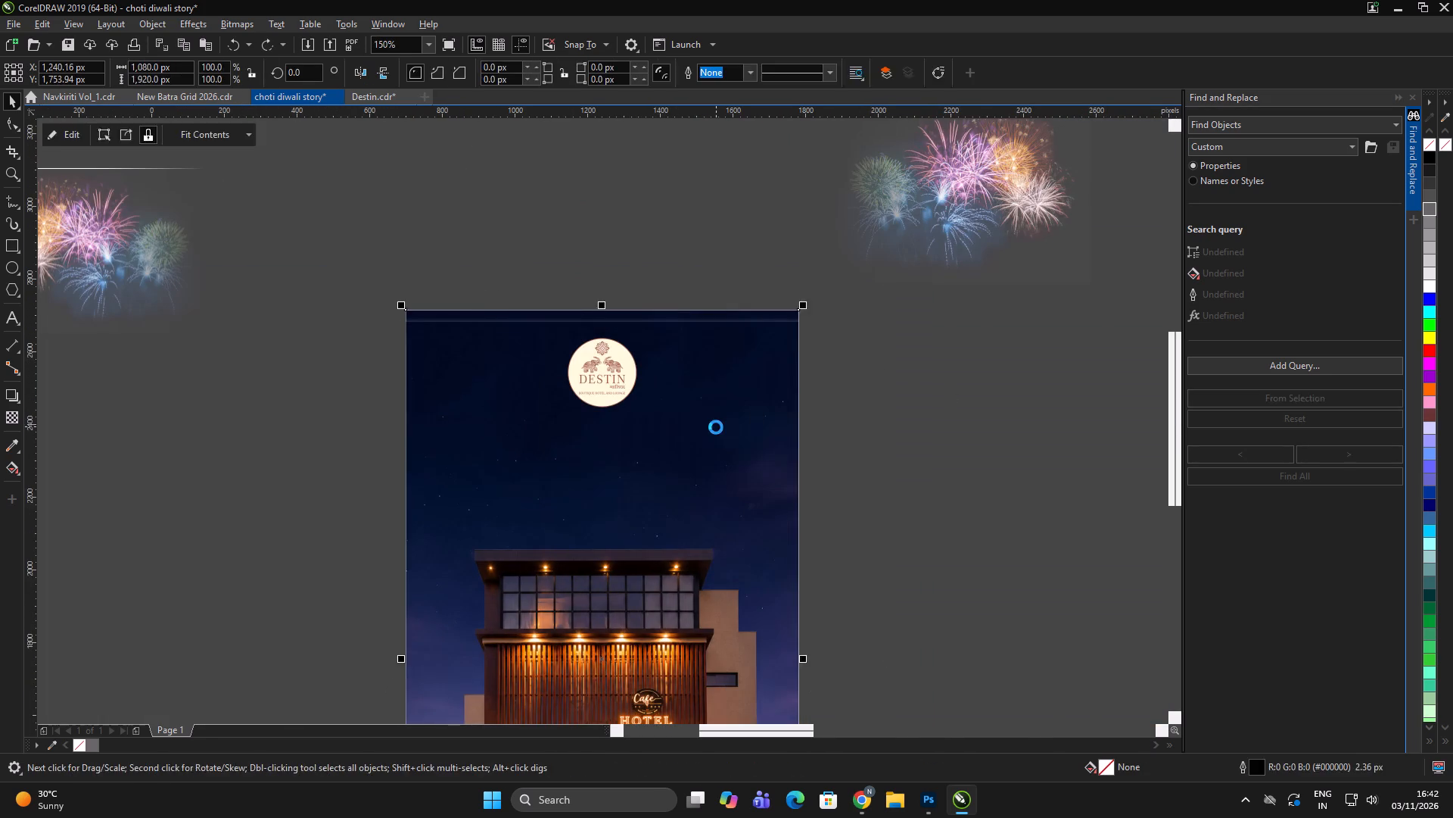
pyautogui.click(716, 429)
pyautogui.moveTo(731, 381); pyautogui.dragTo(726, 406)
pyautogui.scroll(-2, 680, 327)
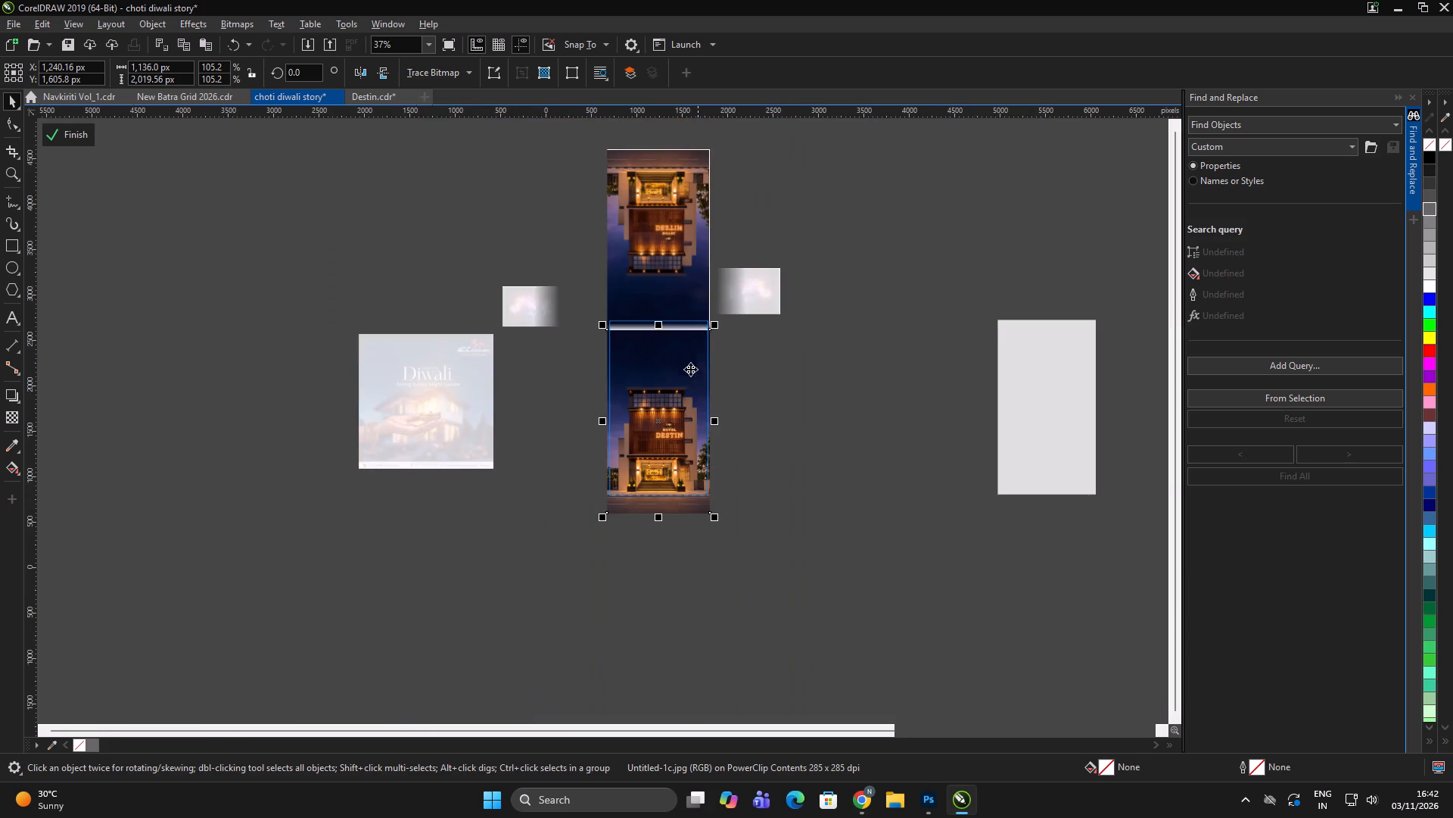
# Scale the sharp hotel image down to about the story frame's width and finish editing the PowerClip.
pyautogui.scroll(2, 711, 502)
pyautogui.moveTo(717, 551); pyautogui.dragTo(716, 554)
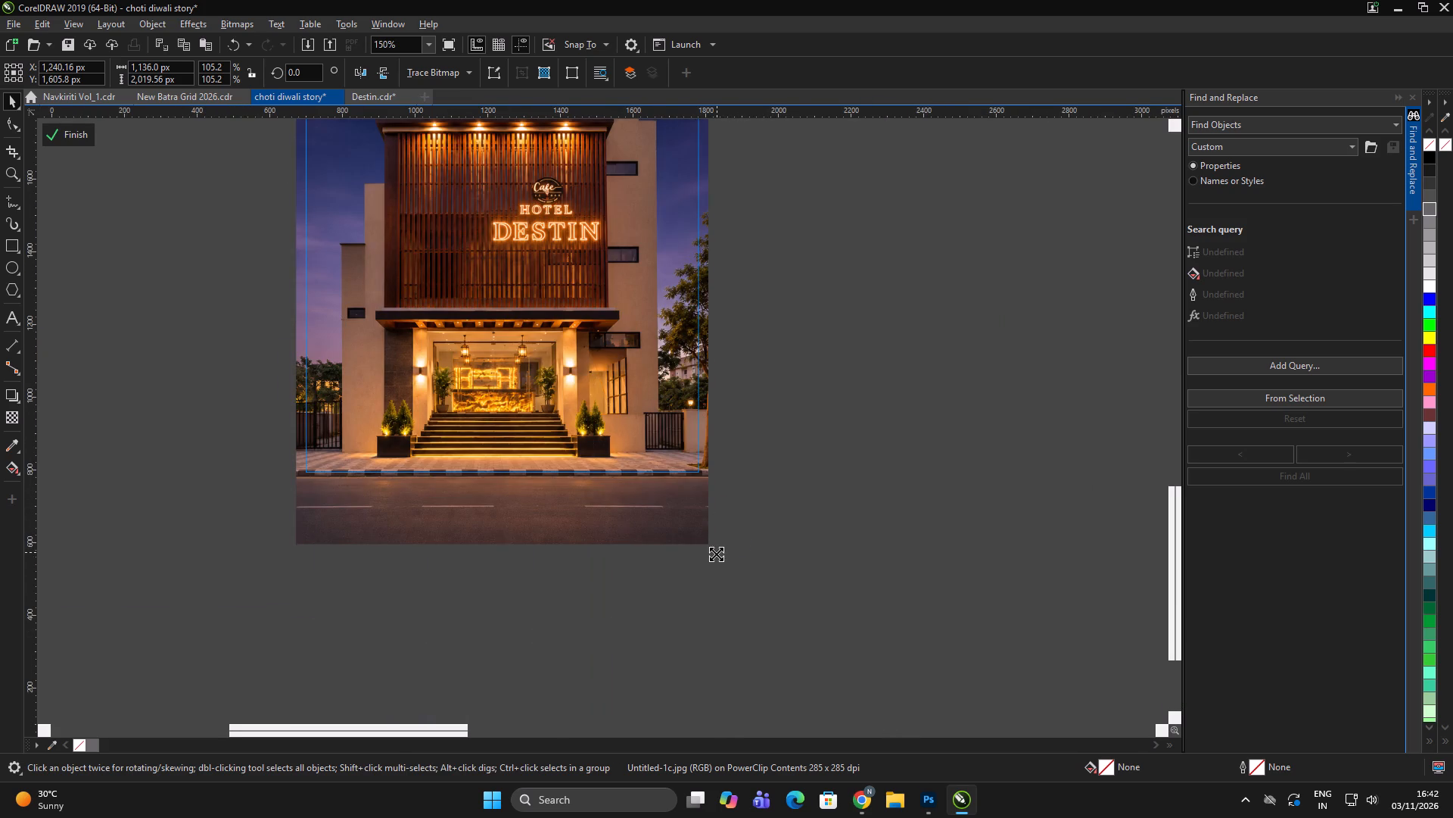
pyautogui.moveTo(716, 554); pyautogui.dragTo(708, 562)
pyautogui.doubleClick(805, 530)
pyautogui.scroll(-1, 614, 518)
pyautogui.doubleClick(726, 539)
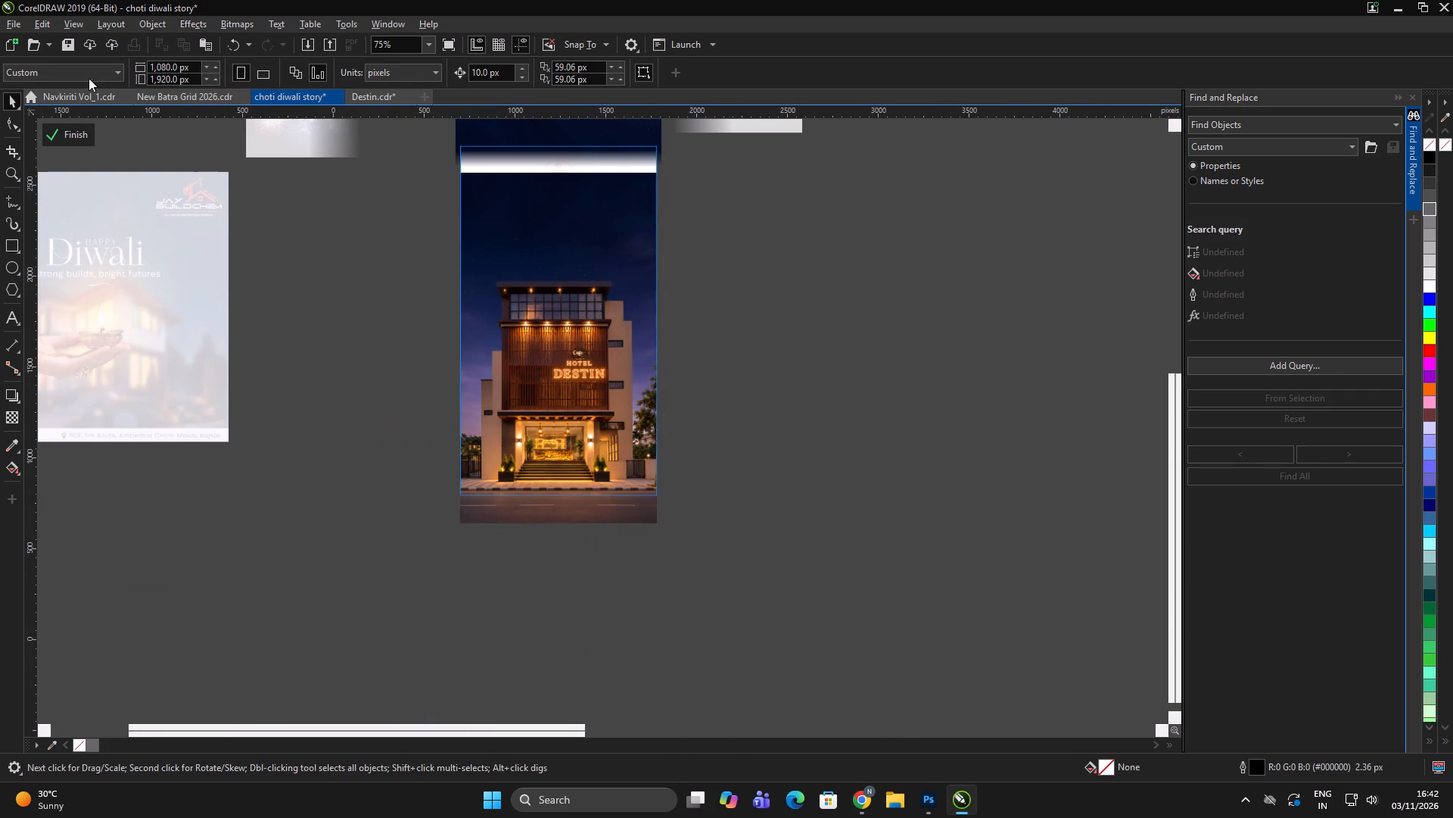
pyautogui.click(77, 136)
pyautogui.doubleClick(912, 398)
# Reopen the PowerClip contents, move the mirrored hotel image down to cover the white gap in the sky, and finish editing.
pyautogui.scroll(2, 532, 101)
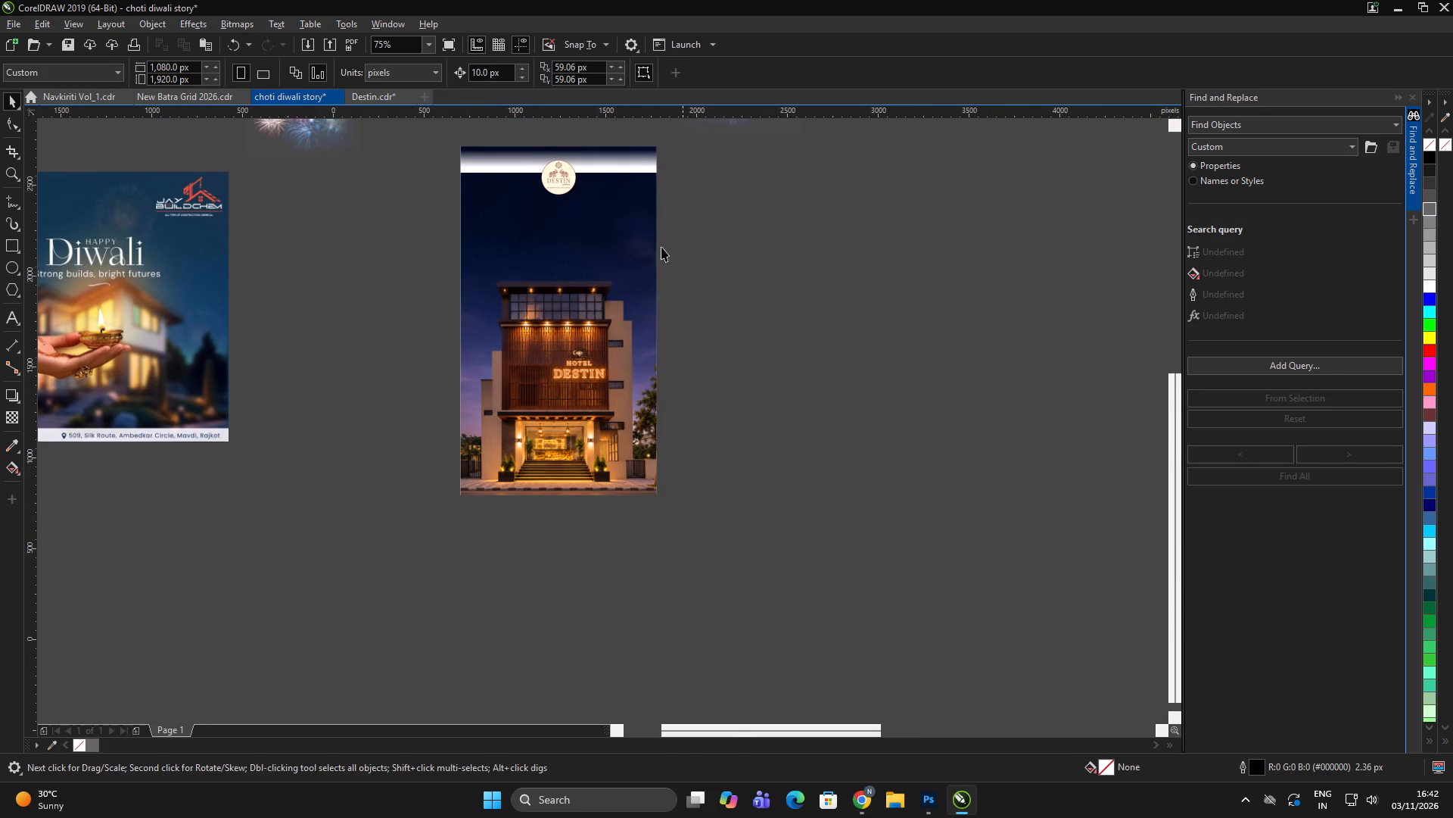
pyautogui.scroll(3, 598, 195)
pyautogui.scroll(-2, 700, 379)
pyautogui.click(776, 402)
pyautogui.doubleClick(710, 387)
pyautogui.click(718, 289)
pyautogui.moveTo(721, 224); pyautogui.dragTo(723, 240)
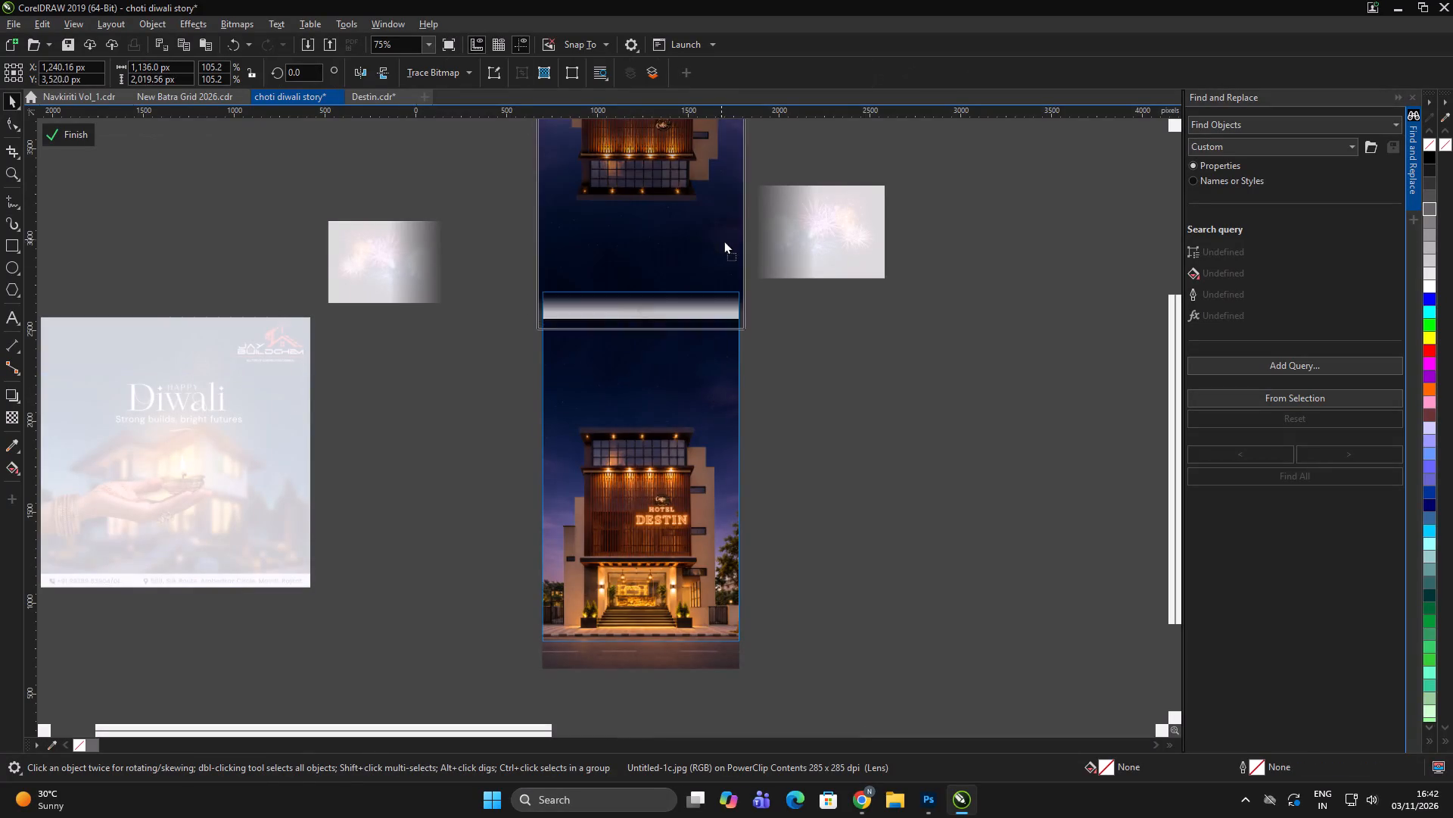
pyautogui.moveTo(723, 240); pyautogui.dragTo(723, 242)
pyautogui.moveTo(726, 229); pyautogui.dragTo(724, 242)
pyautogui.doubleClick(894, 334)
pyautogui.click(898, 338)
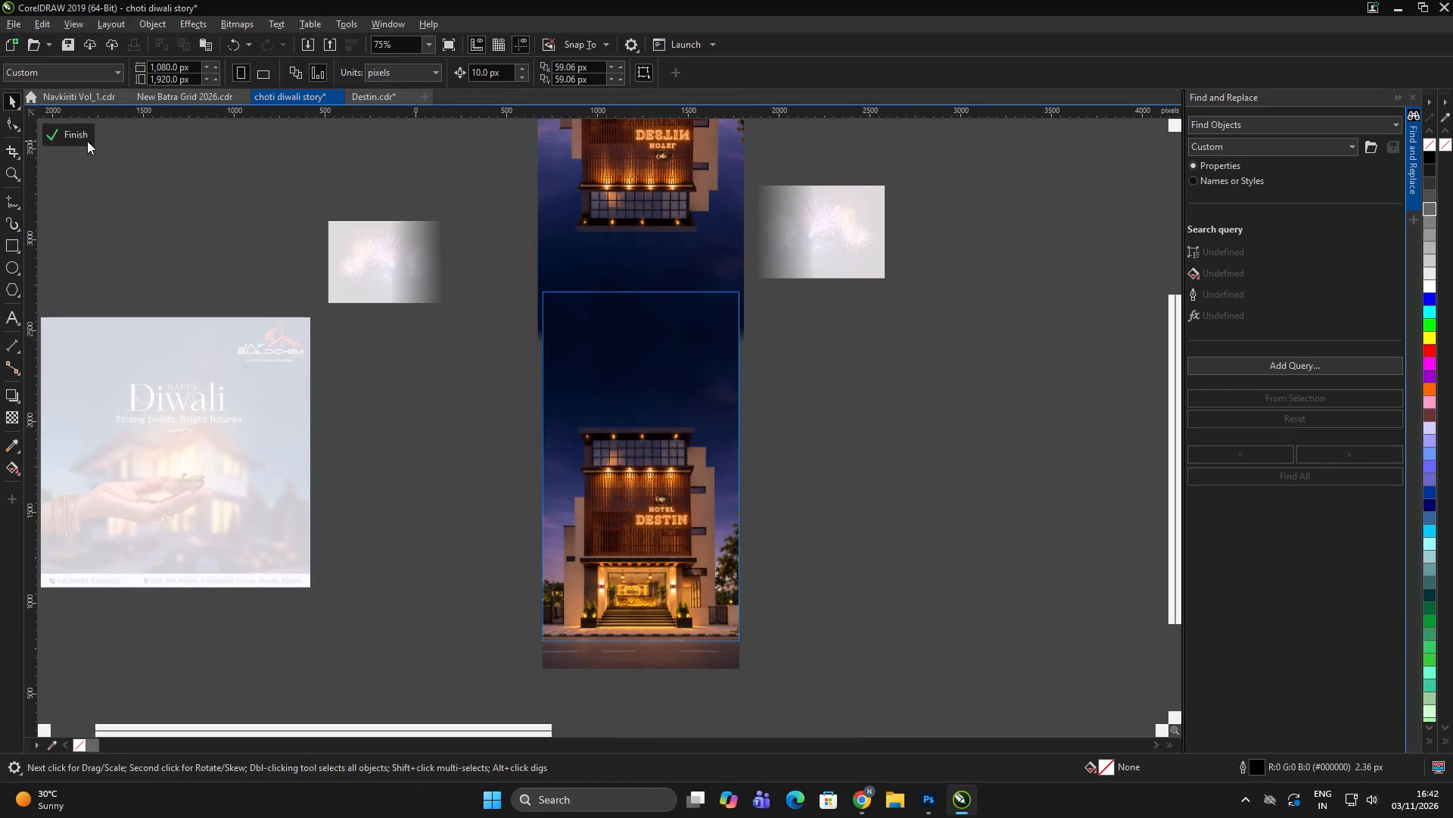
pyautogui.click(70, 134)
# Group the Destin logo and centre it horizontally on the hotel story.
pyautogui.click(879, 428)
pyautogui.doubleClick(893, 428)
pyautogui.click(899, 426)
pyautogui.scroll(1, 690, 317)
pyautogui.moveTo(1024, 446); pyautogui.dragTo(353, 189)
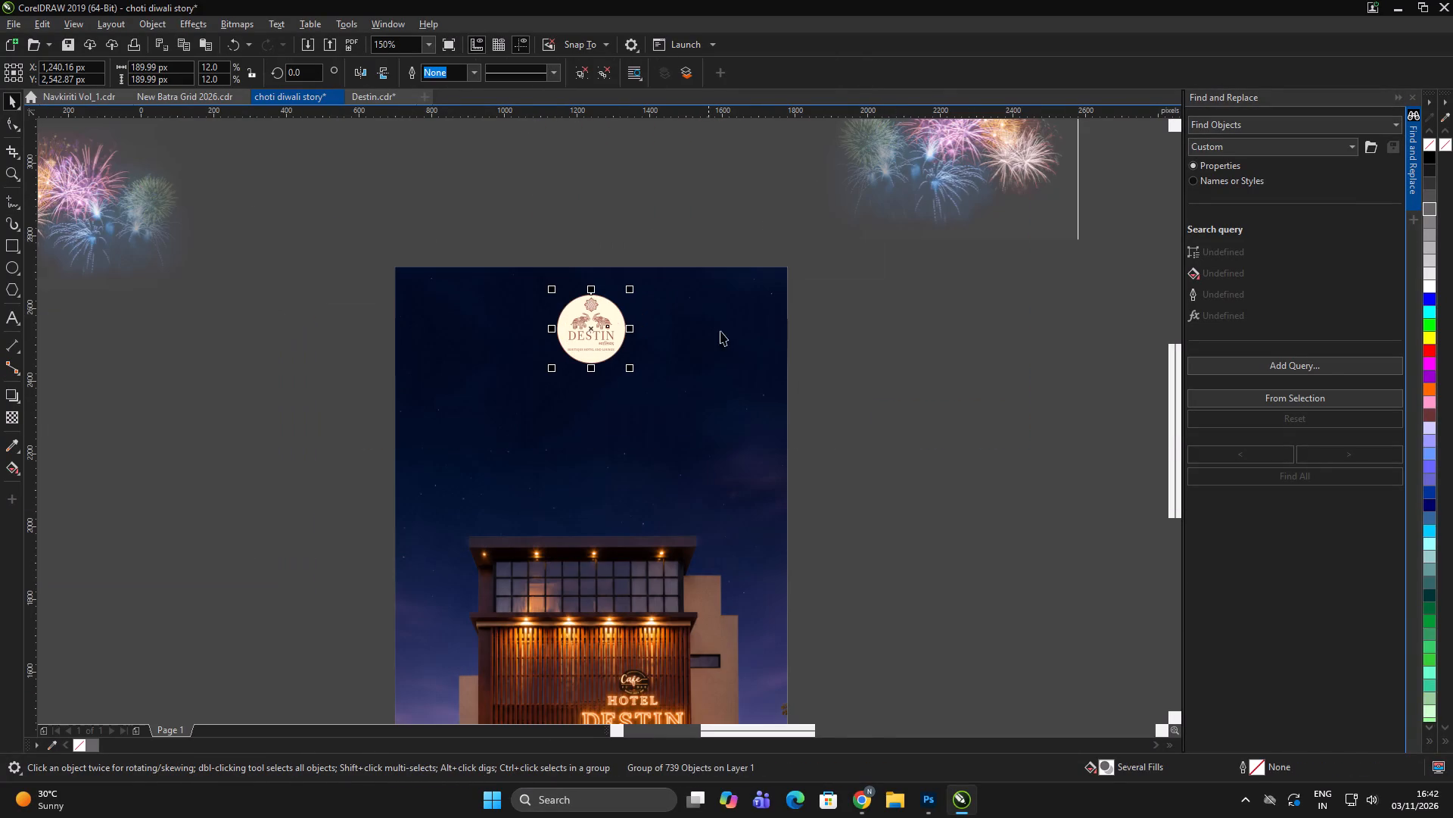
pyautogui.hotkey('ctrl', 'g')
pyautogui.keyDown('shift'); pyautogui.click(736, 357); pyautogui.keyUp('shift')
pyautogui.press('c')
pyautogui.click(955, 367)
pyautogui.scroll(-2, 593, 280)
pyautogui.doubleClick(851, 311)
pyautogui.scroll(2, 758, 311)
pyautogui.doubleClick(908, 321)
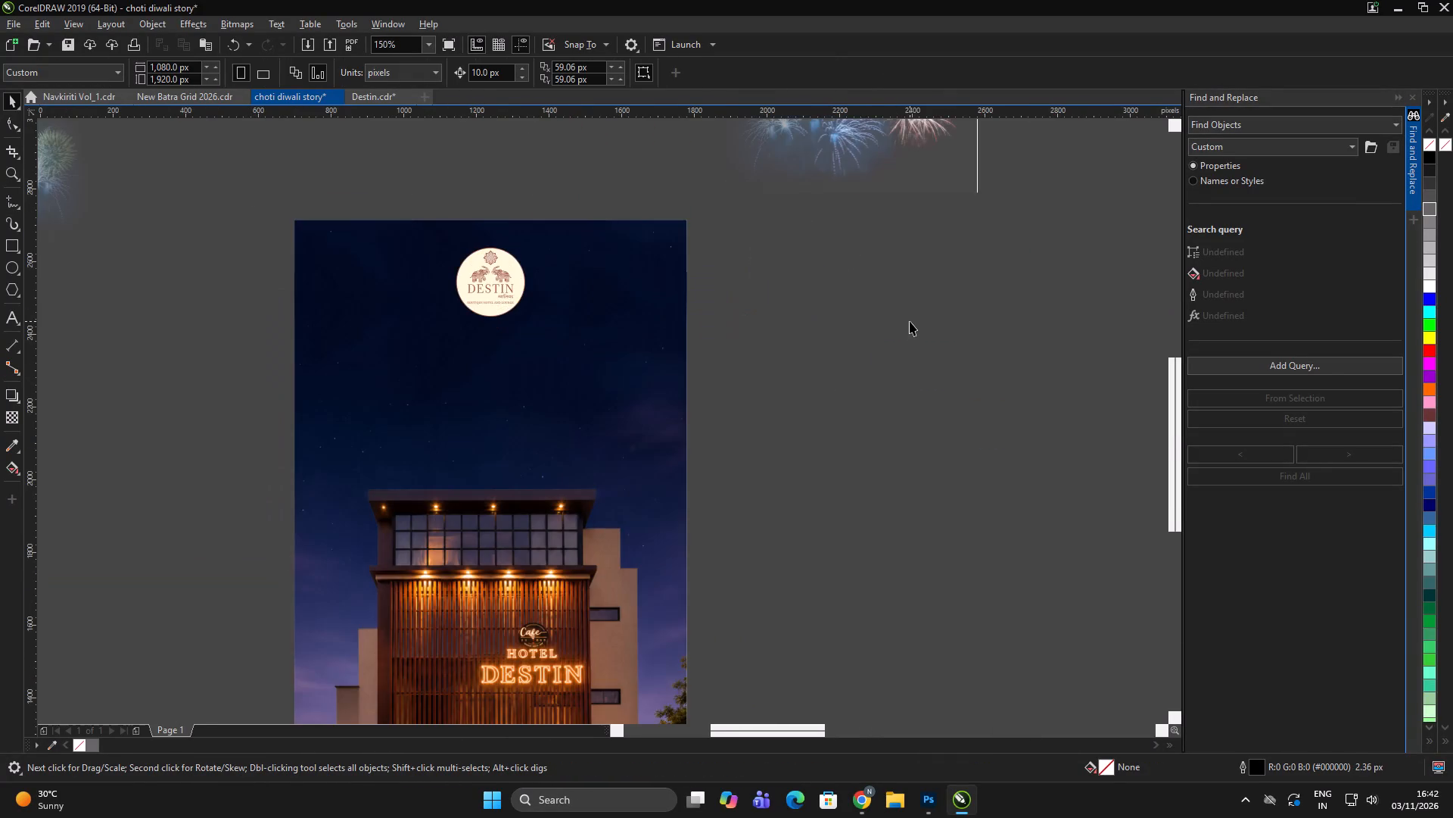
# Move the fireworks image beside the story onto its sky, below the Destin logo, centred at about X 1,241 px.
pyautogui.scroll(-1, 774, 354)
pyautogui.doubleClick(817, 352)
pyautogui.moveTo(816, 226); pyautogui.dragTo(679, 399)
pyautogui.moveTo(696, 384); pyautogui.dragTo(634, 358)
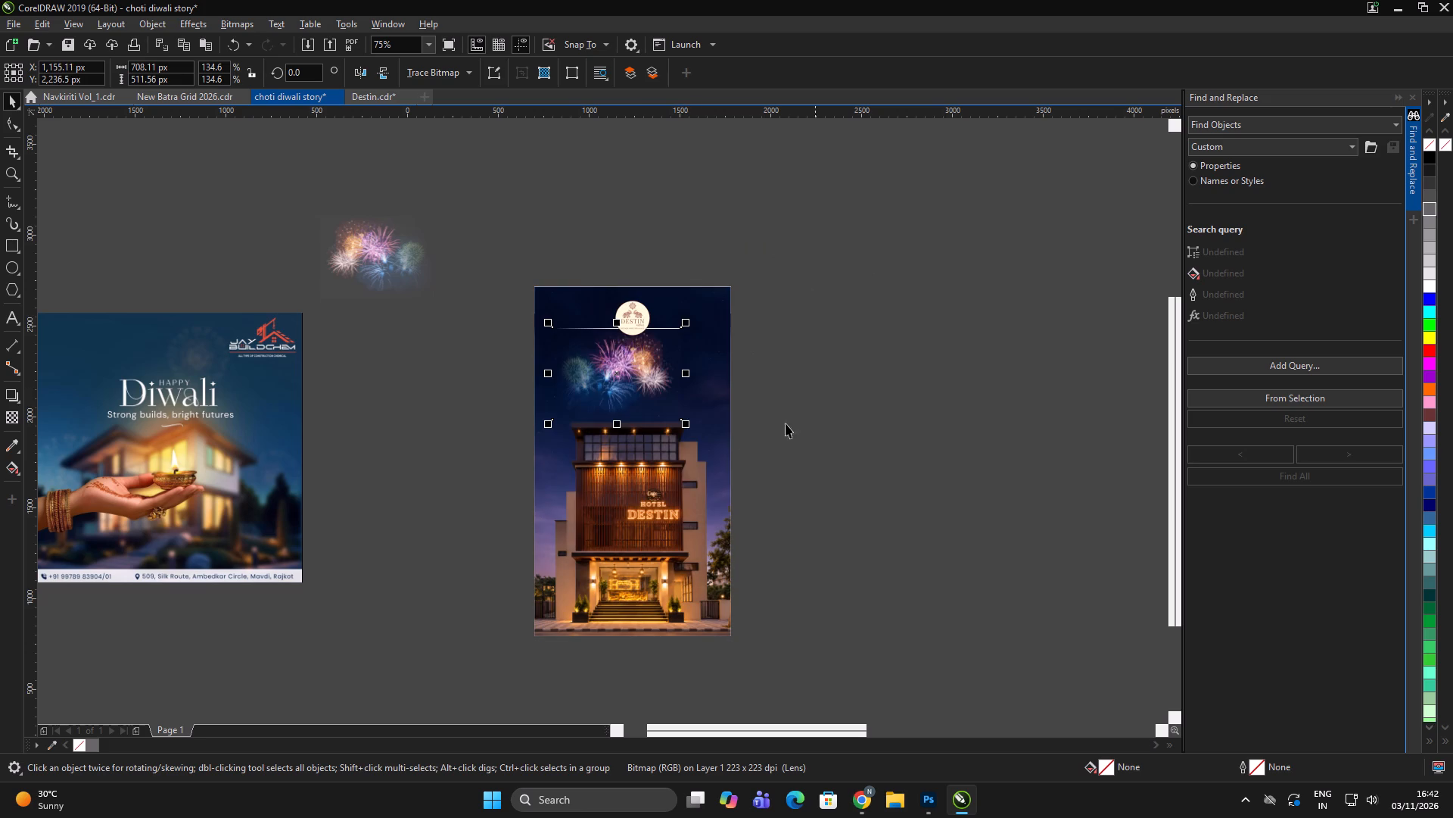
pyautogui.click(926, 399)
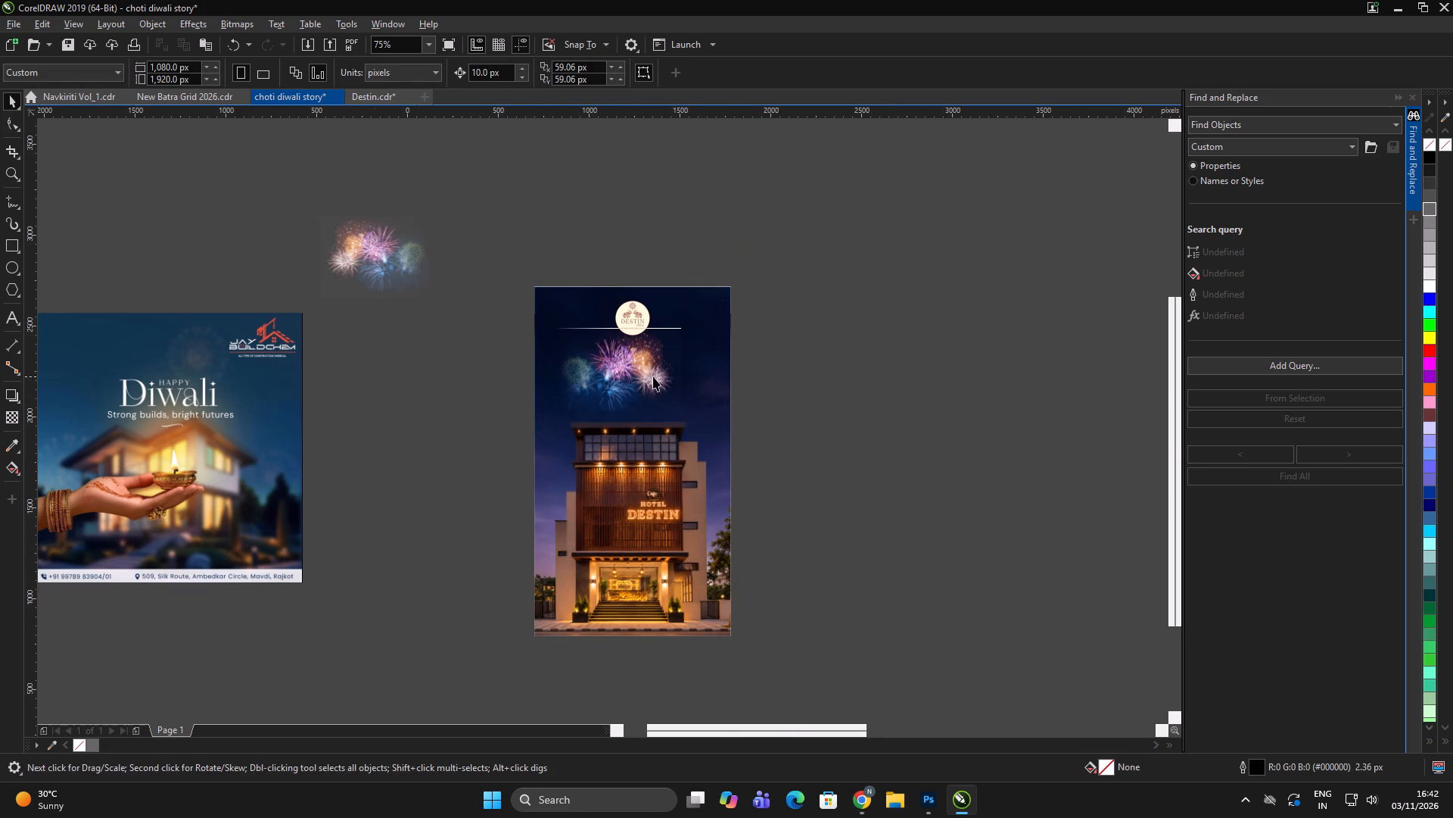
pyautogui.scroll(2, 653, 376)
pyautogui.click(626, 364)
pyautogui.moveTo(652, 351); pyautogui.dragTo(714, 399)
pyautogui.doubleClick(1072, 386)
pyautogui.scroll(2, 752, 230)
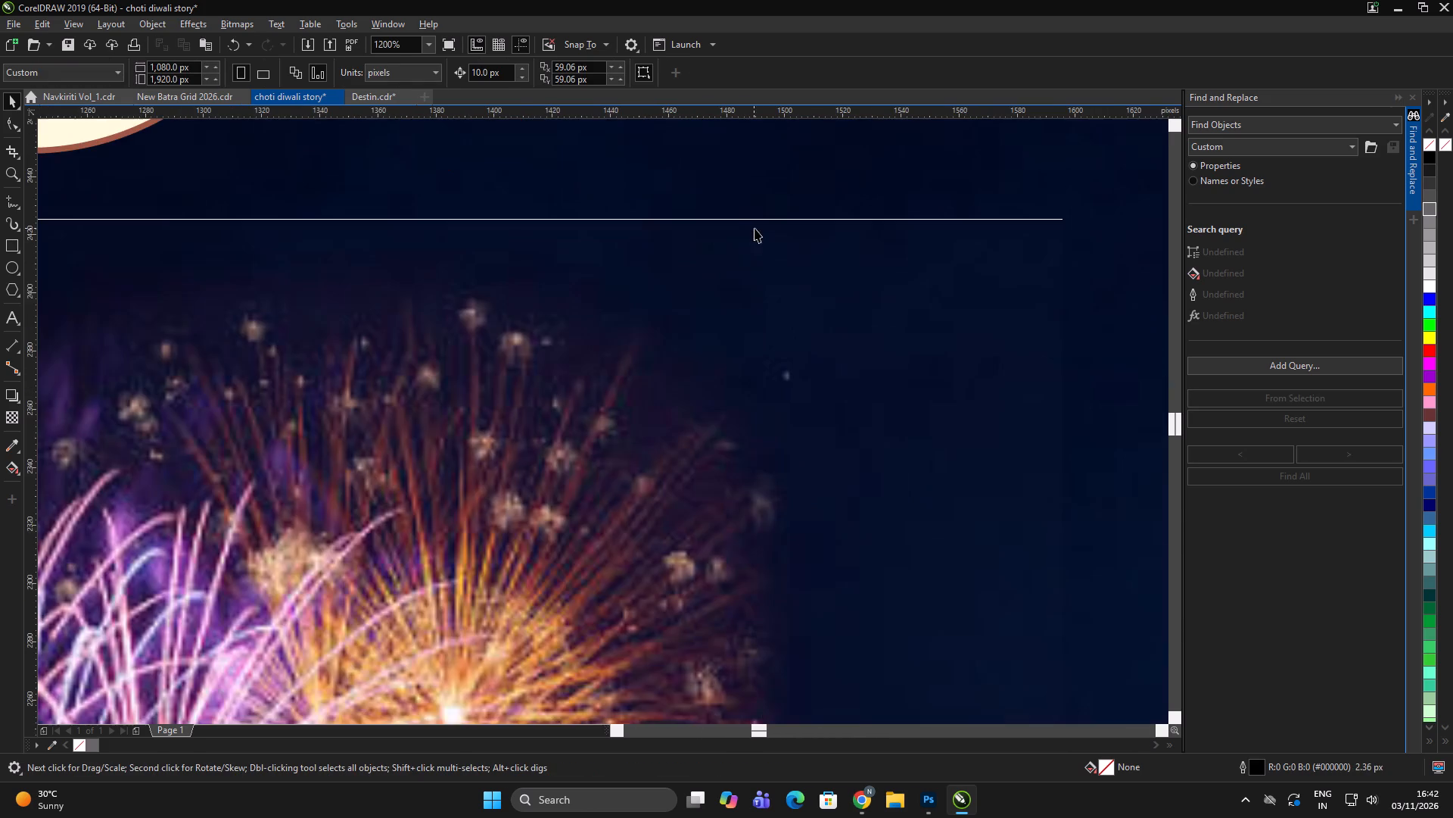
# Trim the top edge of the fireworks image slightly with the Shape tool, to a height of about 499 px.
pyautogui.scroll(-4, 867, 308)
pyautogui.click(867, 309)
pyautogui.scroll(1, 862, 310)
pyautogui.press('F10')
pyautogui.scroll(-1, 603, 341)
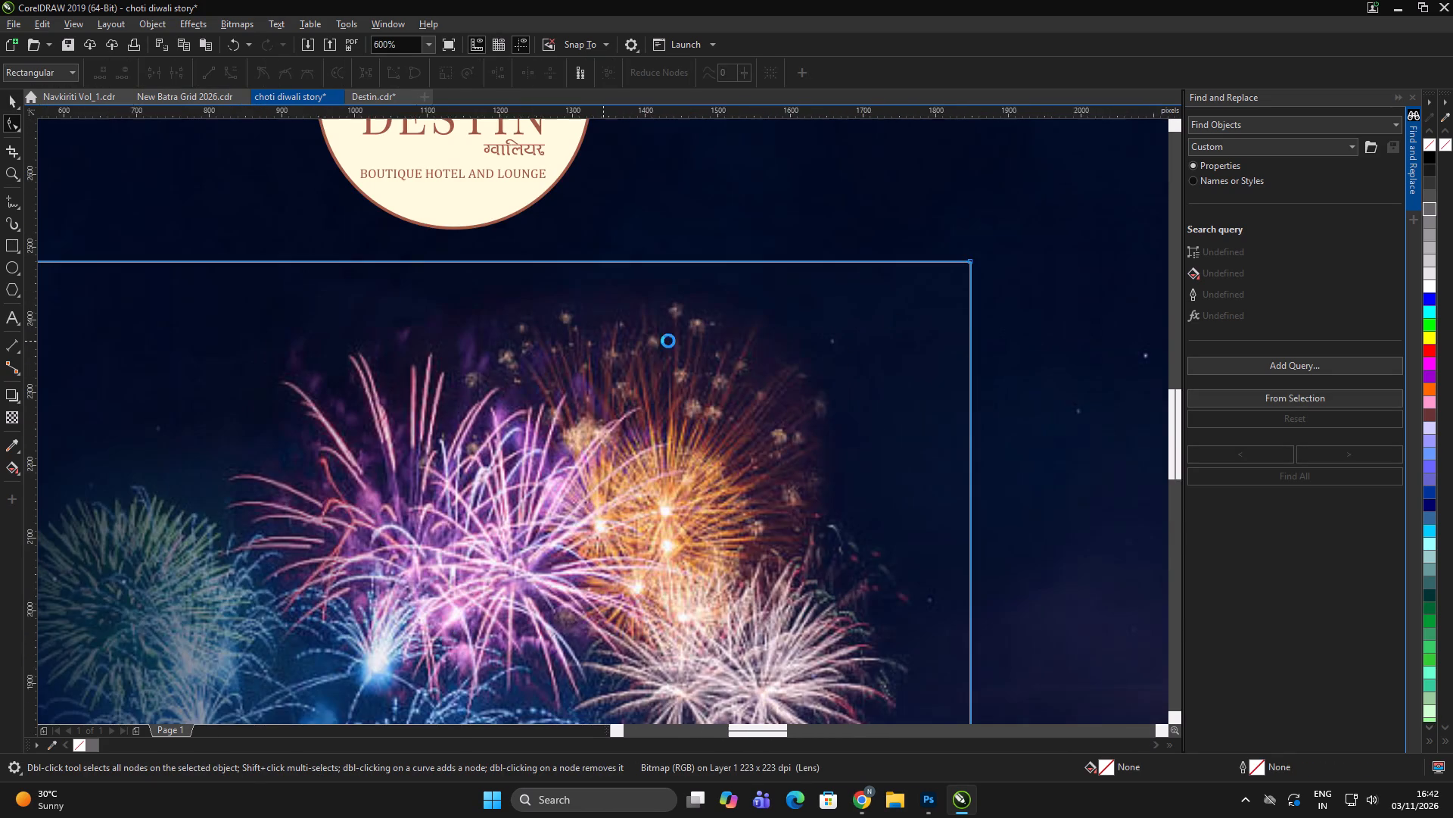
pyautogui.scroll(-1, 668, 341)
pyautogui.moveTo(417, 302); pyautogui.dragTo(842, 337)
pyautogui.scroll(1, 761, 326)
pyautogui.moveTo(718, 314); pyautogui.dragTo(720, 323)
pyautogui.press('space')
# Examine the top and side edges of the trimmed fireworks image against the night sky.
pyautogui.click(970, 317)
pyautogui.doubleClick(976, 317)
pyautogui.click(981, 316)
pyautogui.click(988, 310)
pyautogui.click(567, 471)
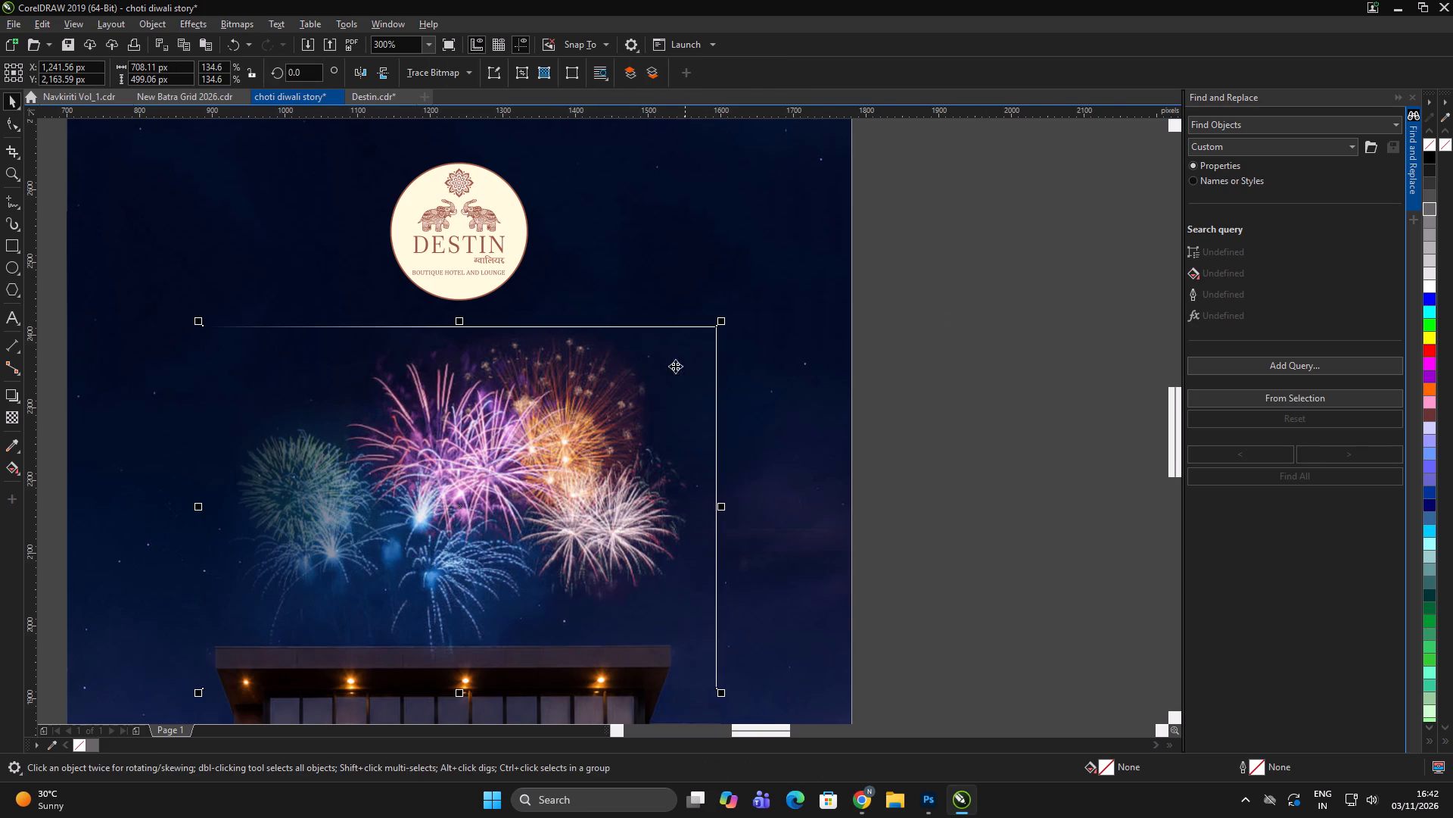
pyautogui.scroll(7, 686, 325)
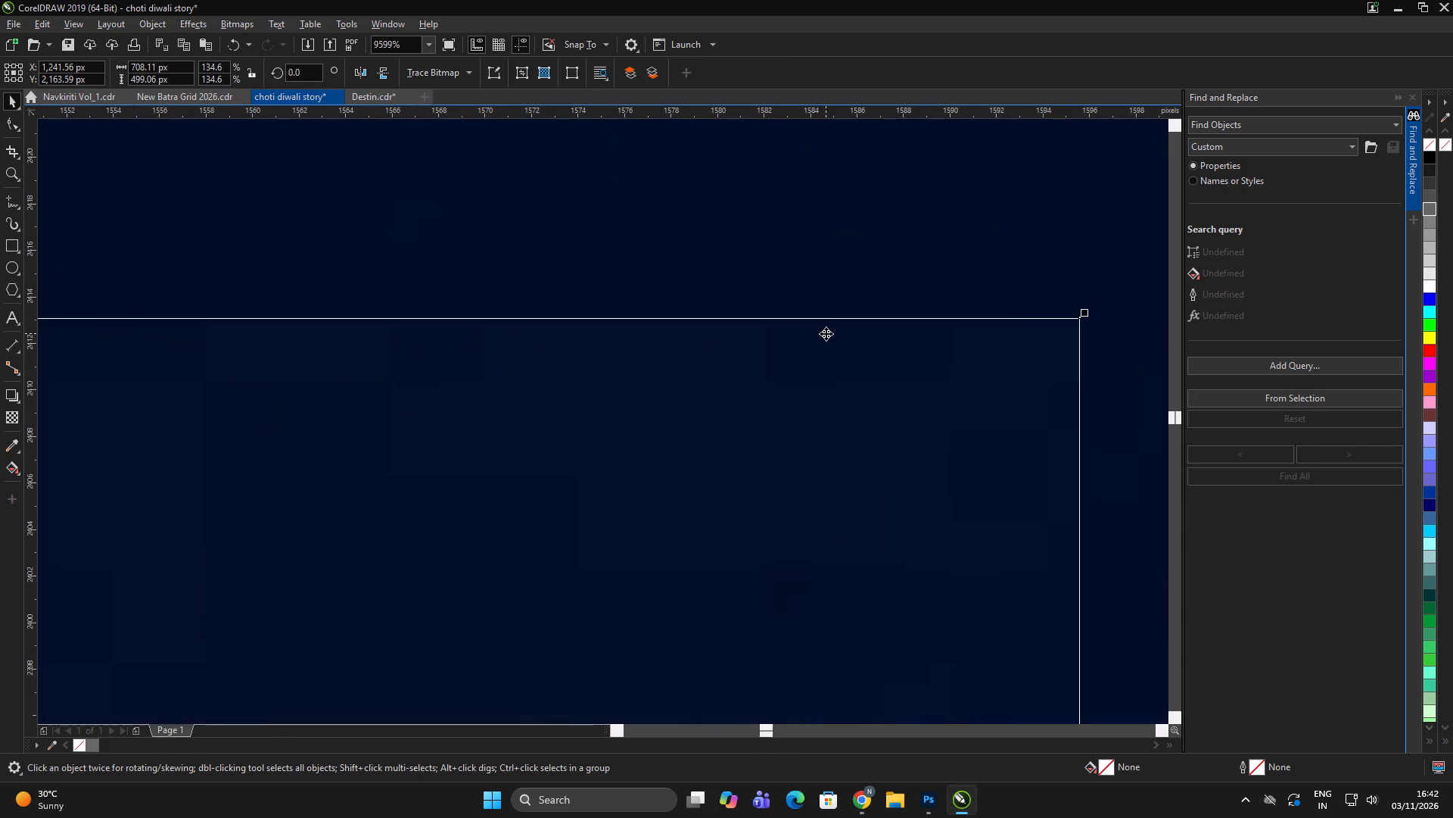
pyautogui.scroll(-3, 814, 312)
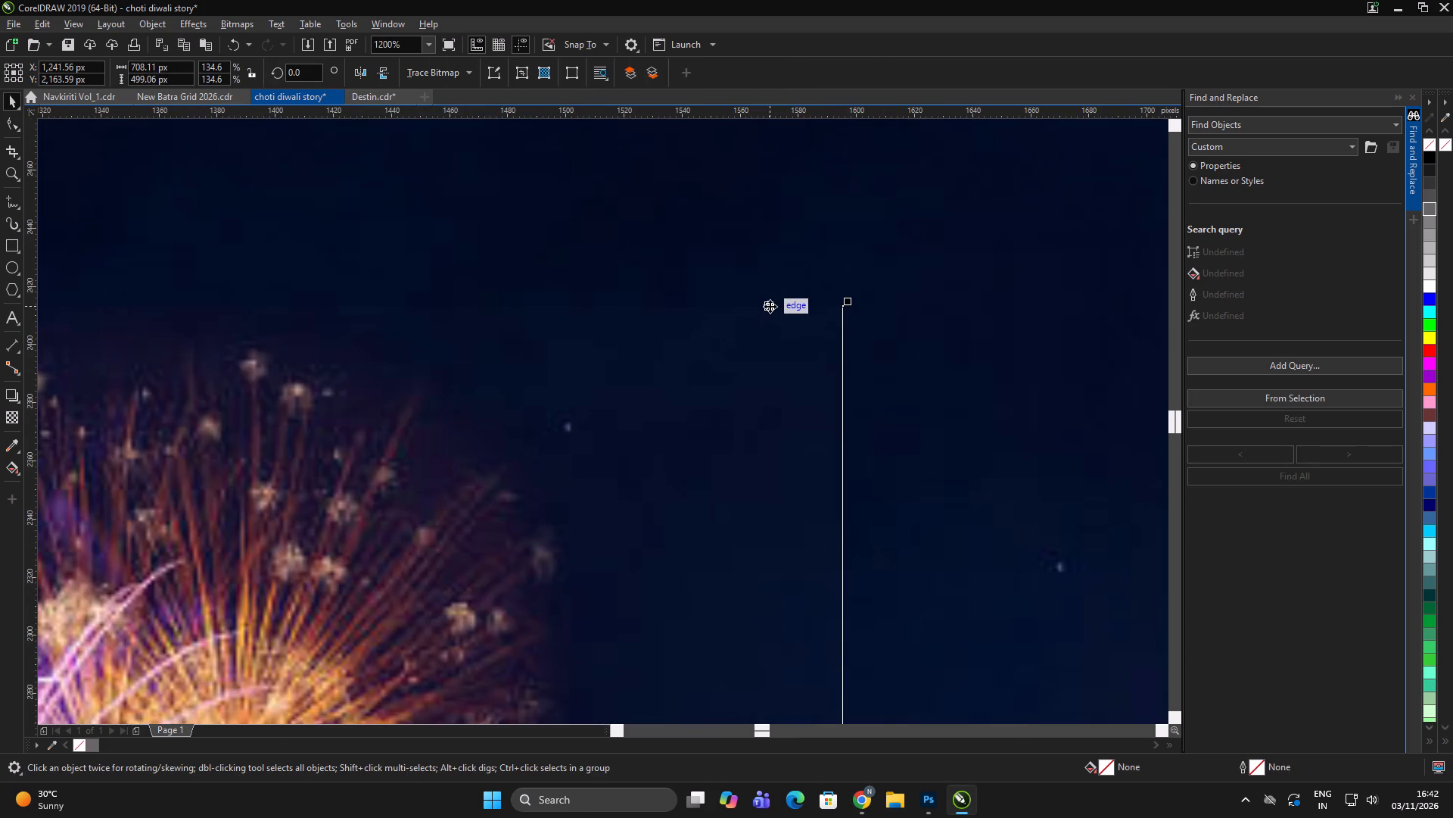
pyautogui.scroll(-1, 733, 276)
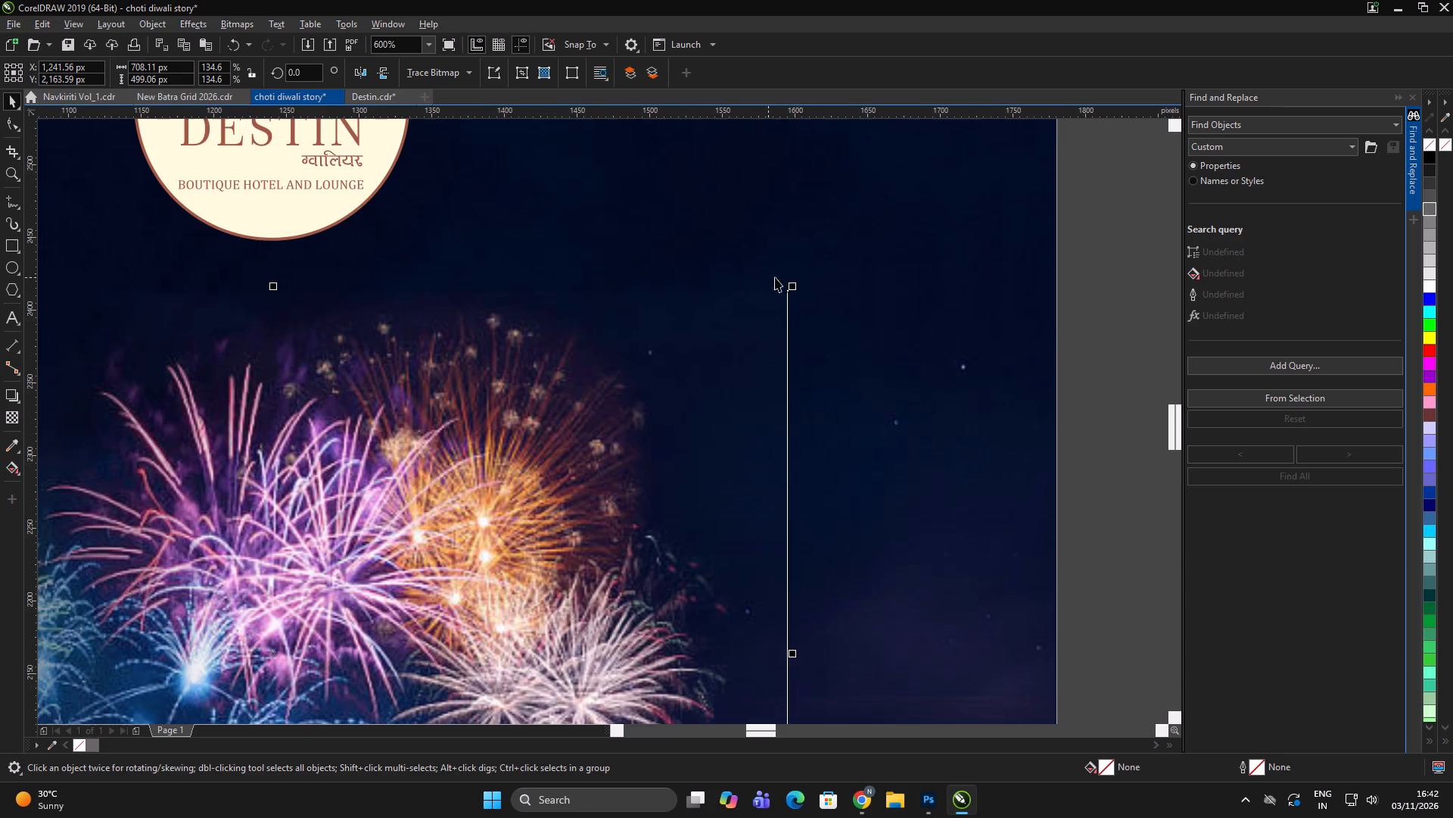
pyautogui.scroll(-1, 781, 271)
pyautogui.click(966, 286)
pyautogui.click(970, 283)
pyautogui.click(985, 282)
# Scale the fireworks image up to about 736 px wide and move it down to about Y 2,077 px.
pyautogui.click(622, 405)
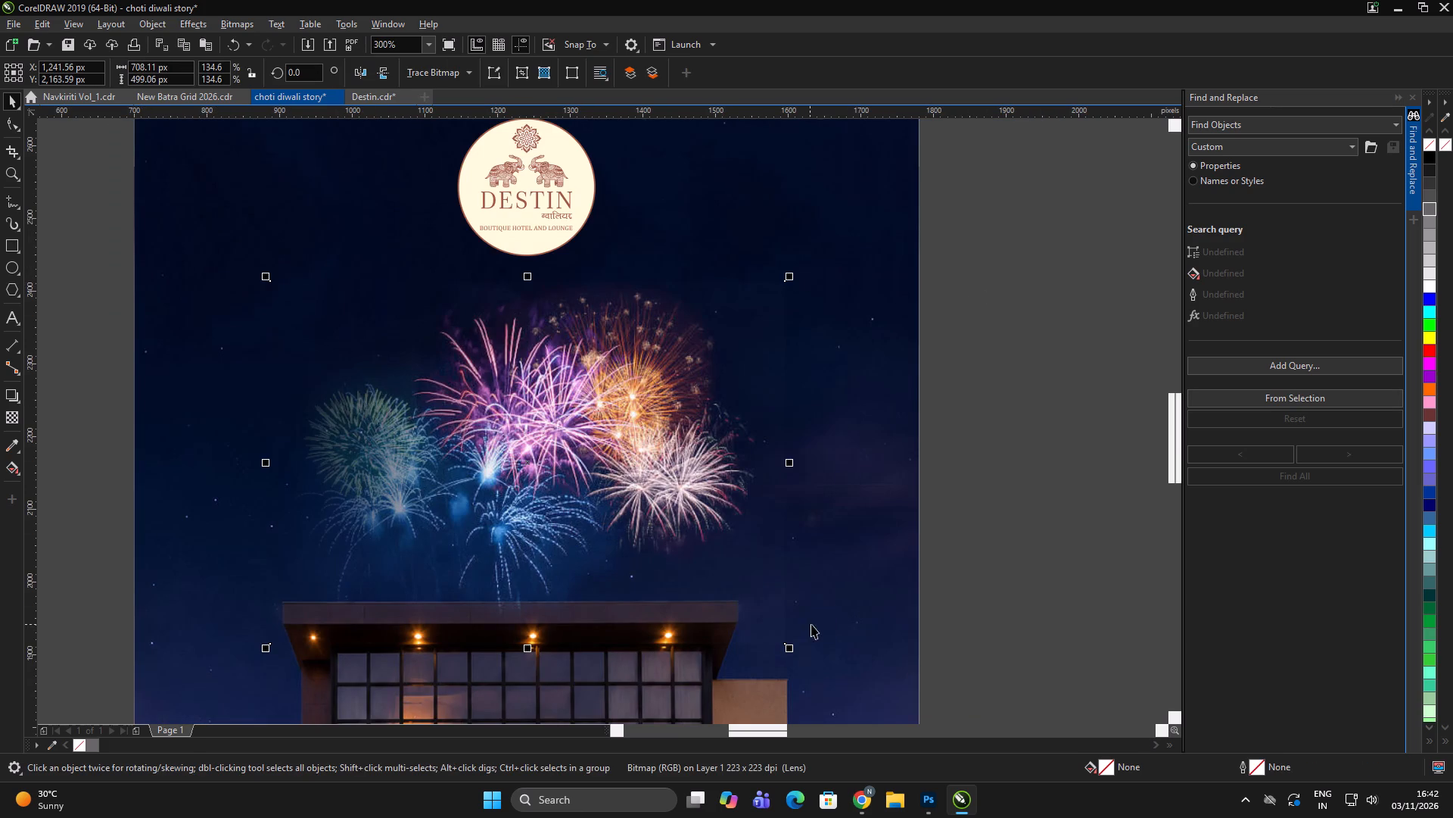
pyautogui.moveTo(793, 651); pyautogui.dragTo(803, 662)
pyautogui.moveTo(727, 506); pyautogui.dragTo(721, 554)
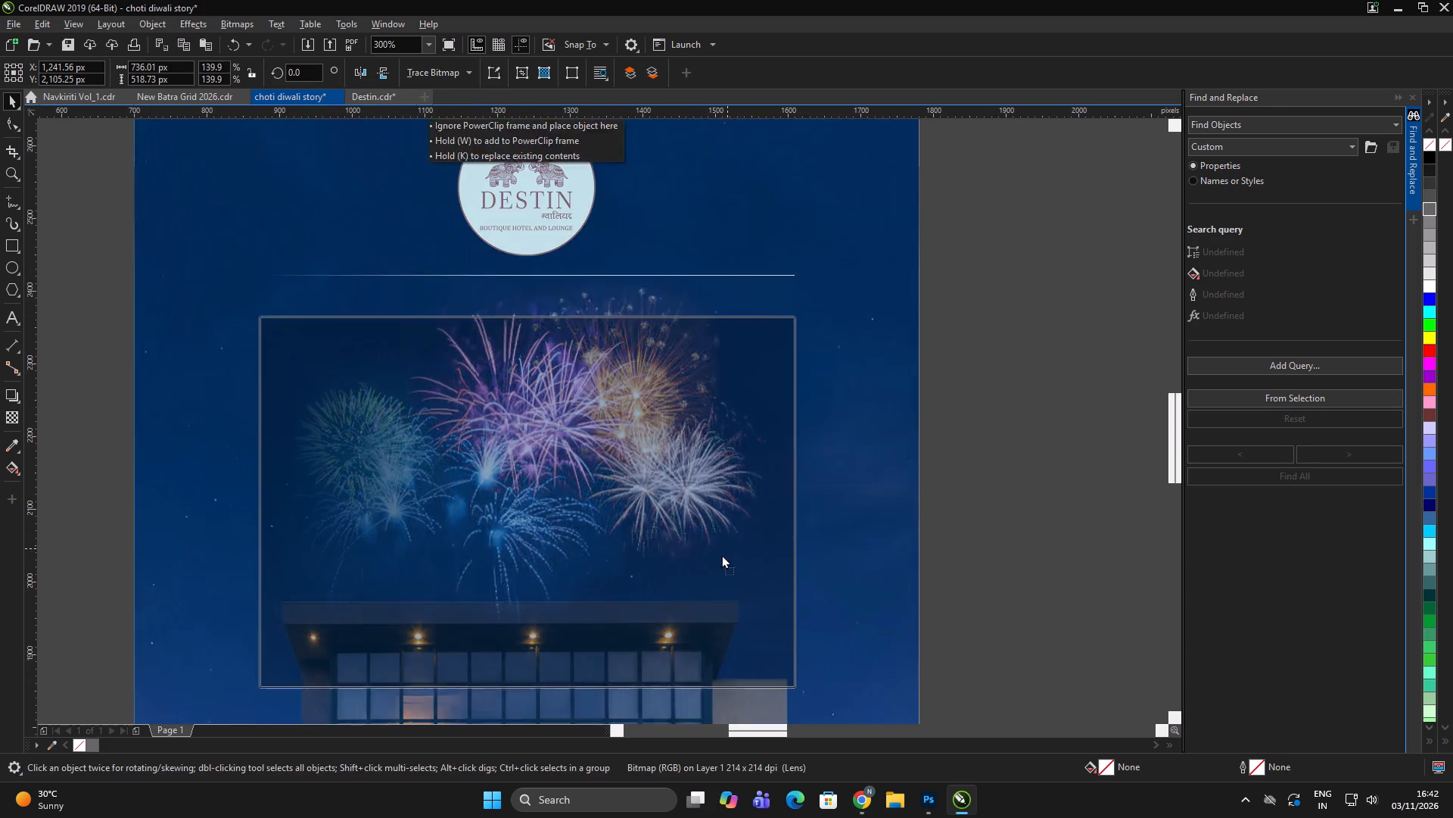
pyautogui.moveTo(721, 554); pyautogui.dragTo(722, 553)
pyautogui.moveTo(726, 500); pyautogui.dragTo(724, 516)
pyautogui.doubleClick(1029, 500)
# Trim the bottom of the fireworks image up to the hotel's roofline with the Shape tool, leaving about 362 px height.
pyautogui.click(690, 545)
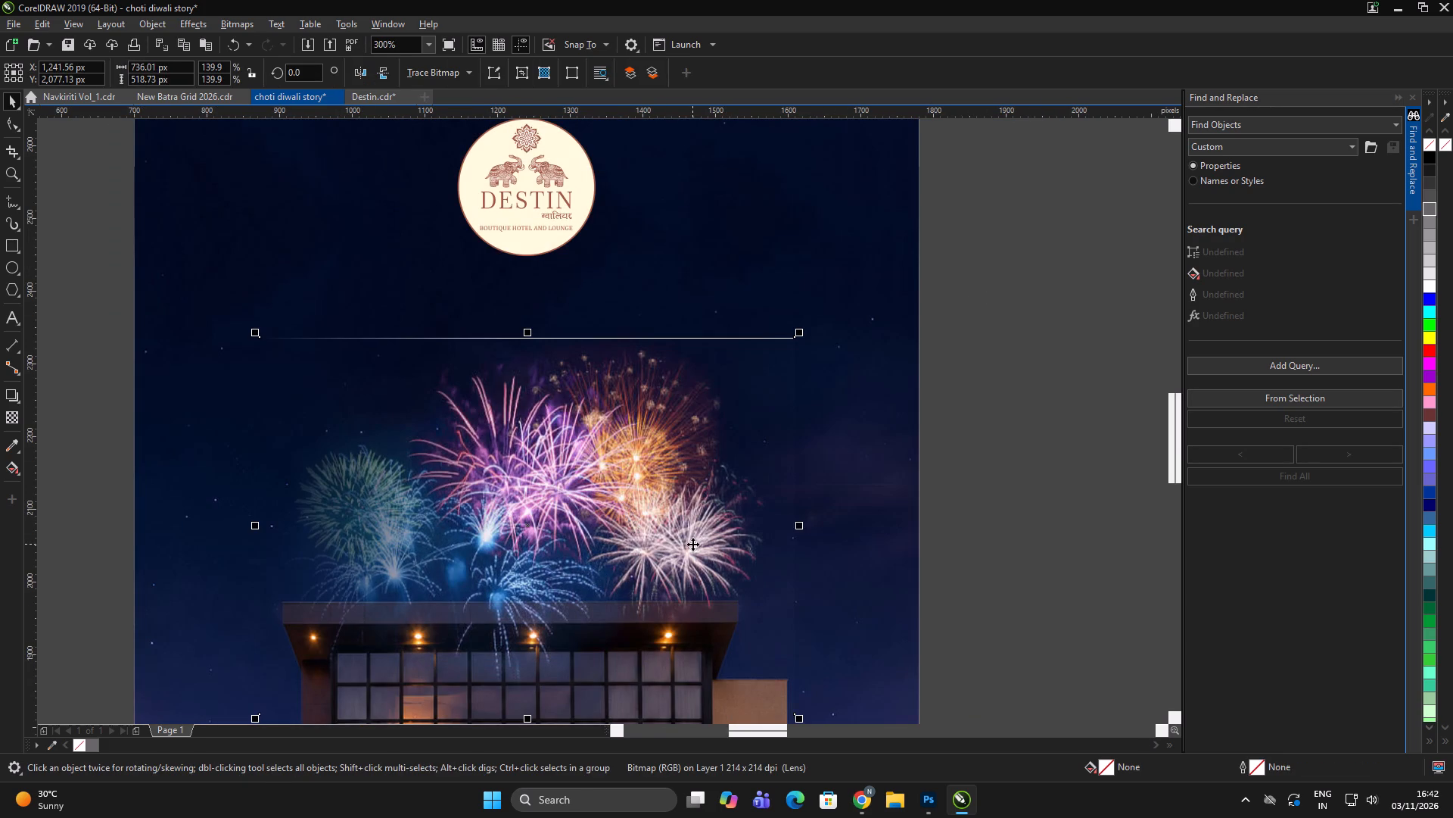
pyautogui.press('F10')
pyautogui.moveTo(196, 558); pyautogui.dragTo(822, 722)
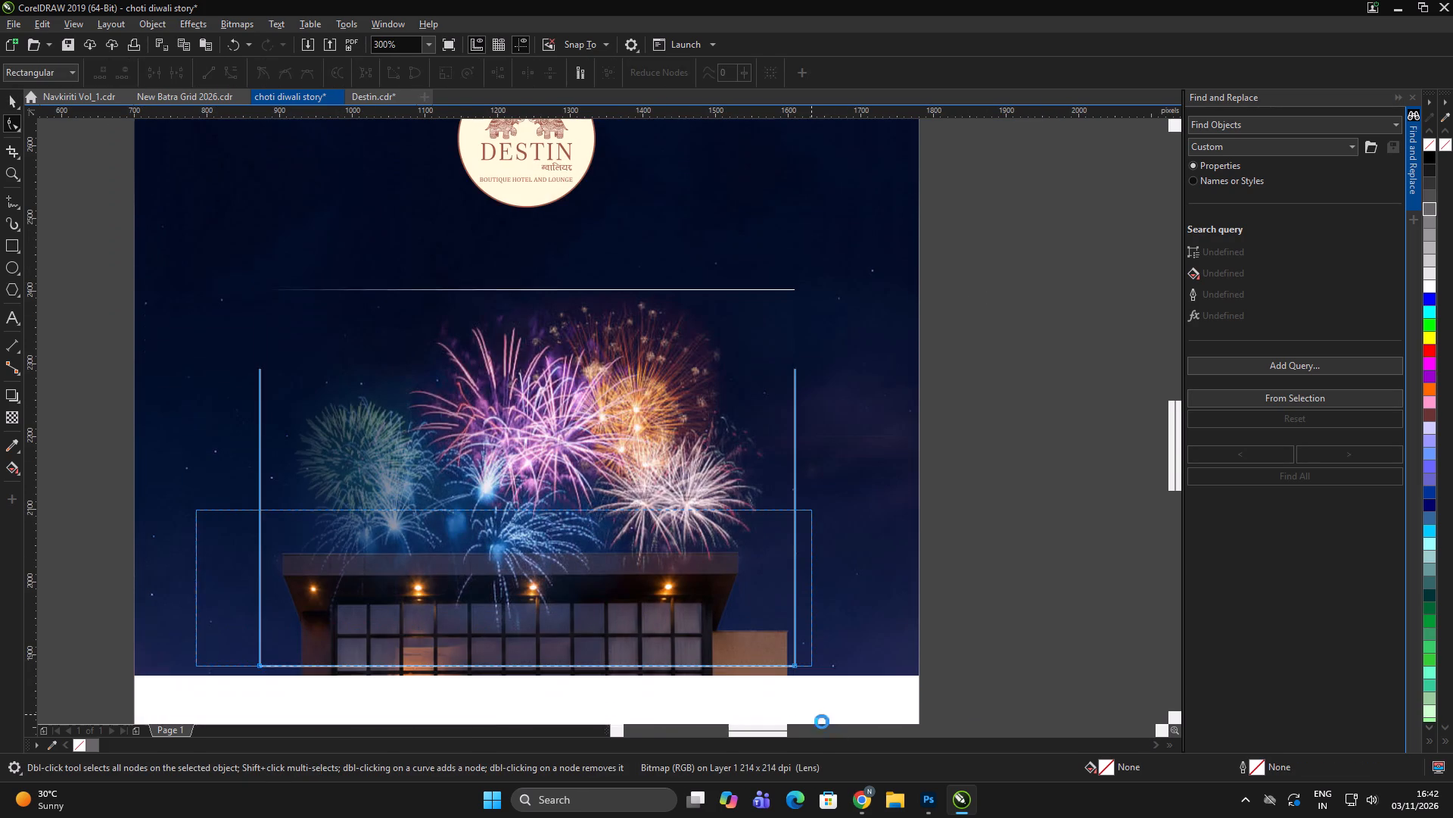
pyautogui.moveTo(822, 722); pyautogui.dragTo(822, 721)
pyautogui.moveTo(795, 669); pyautogui.dragTo(795, 560)
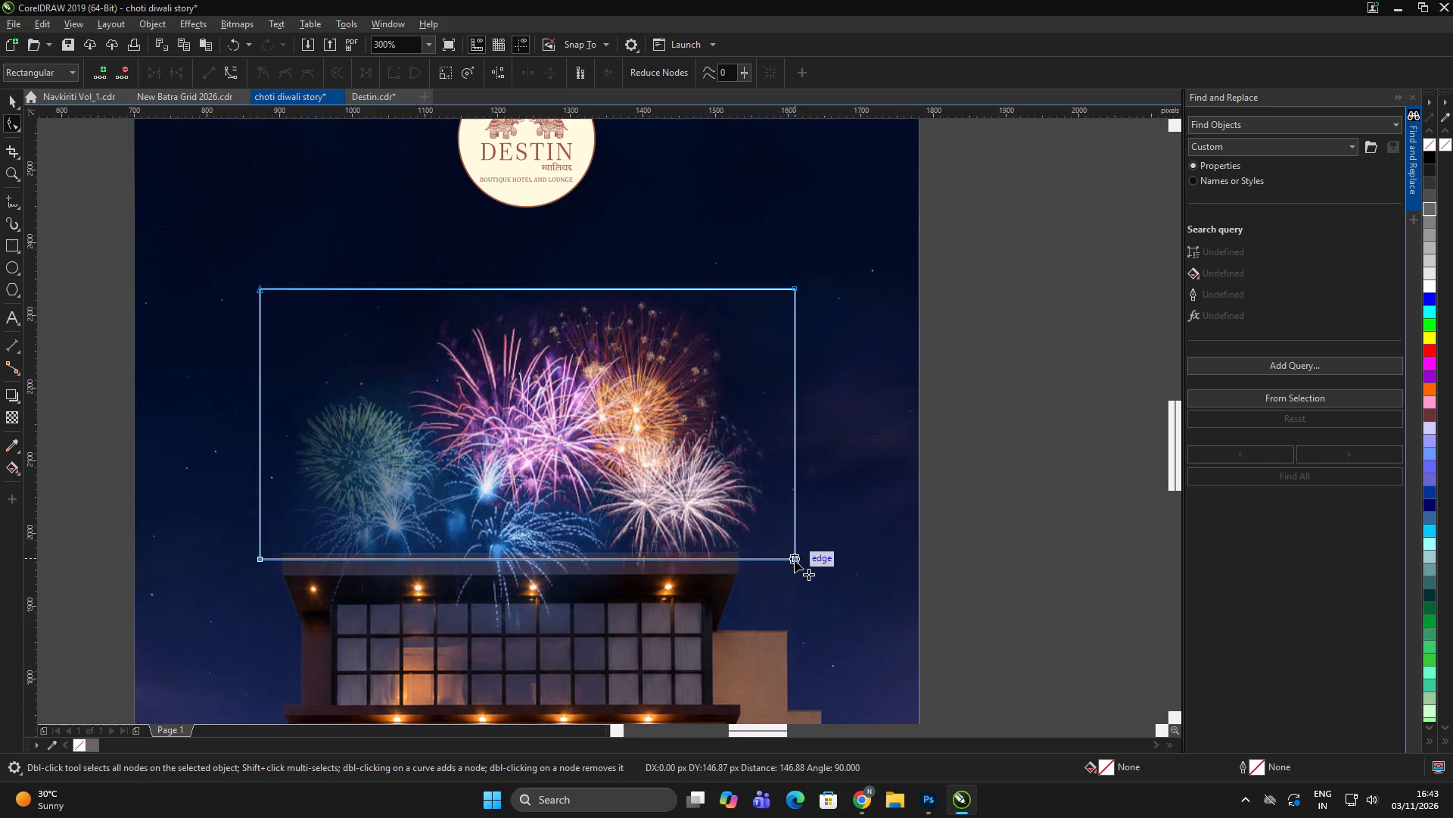
pyautogui.moveTo(795, 560); pyautogui.dragTo(795, 555)
pyautogui.press('space')
pyautogui.click(1097, 568)
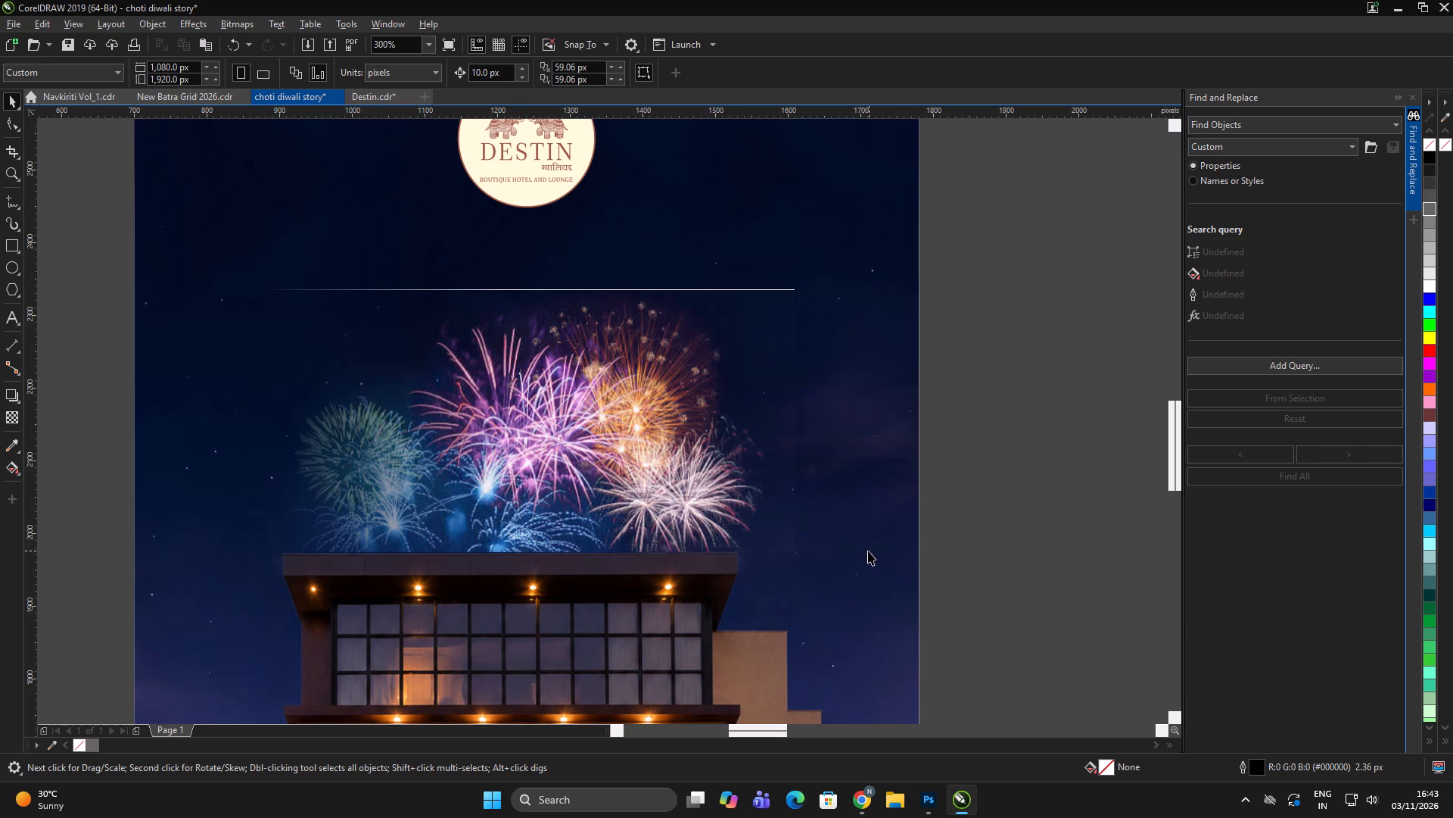
# Examine how the trimmed fireworks blend with the sky and the hotel roof.
pyautogui.scroll(-1, 870, 563)
pyautogui.scroll(3, 812, 454)
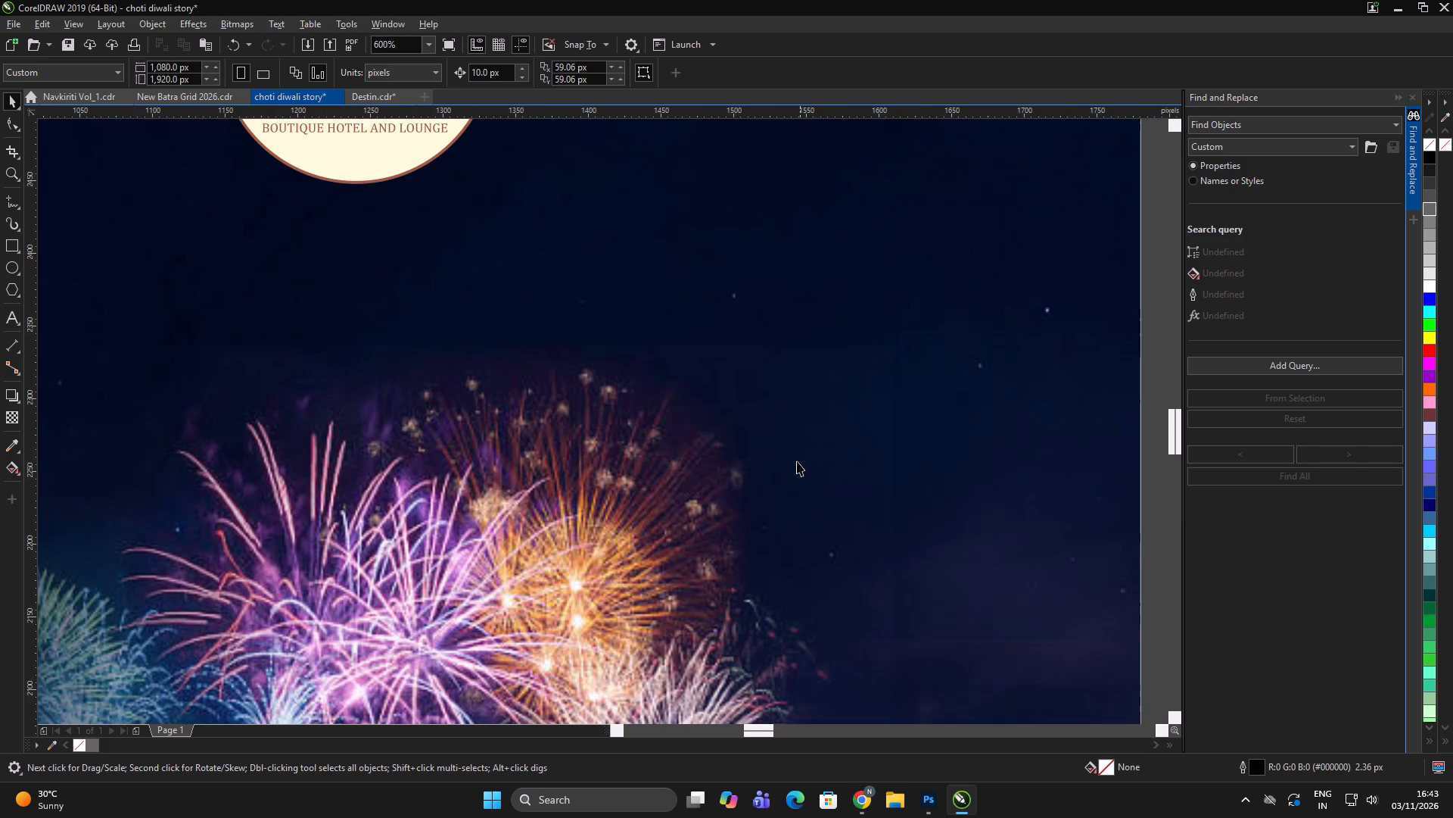
pyautogui.click(765, 484)
pyautogui.scroll(-1, 762, 415)
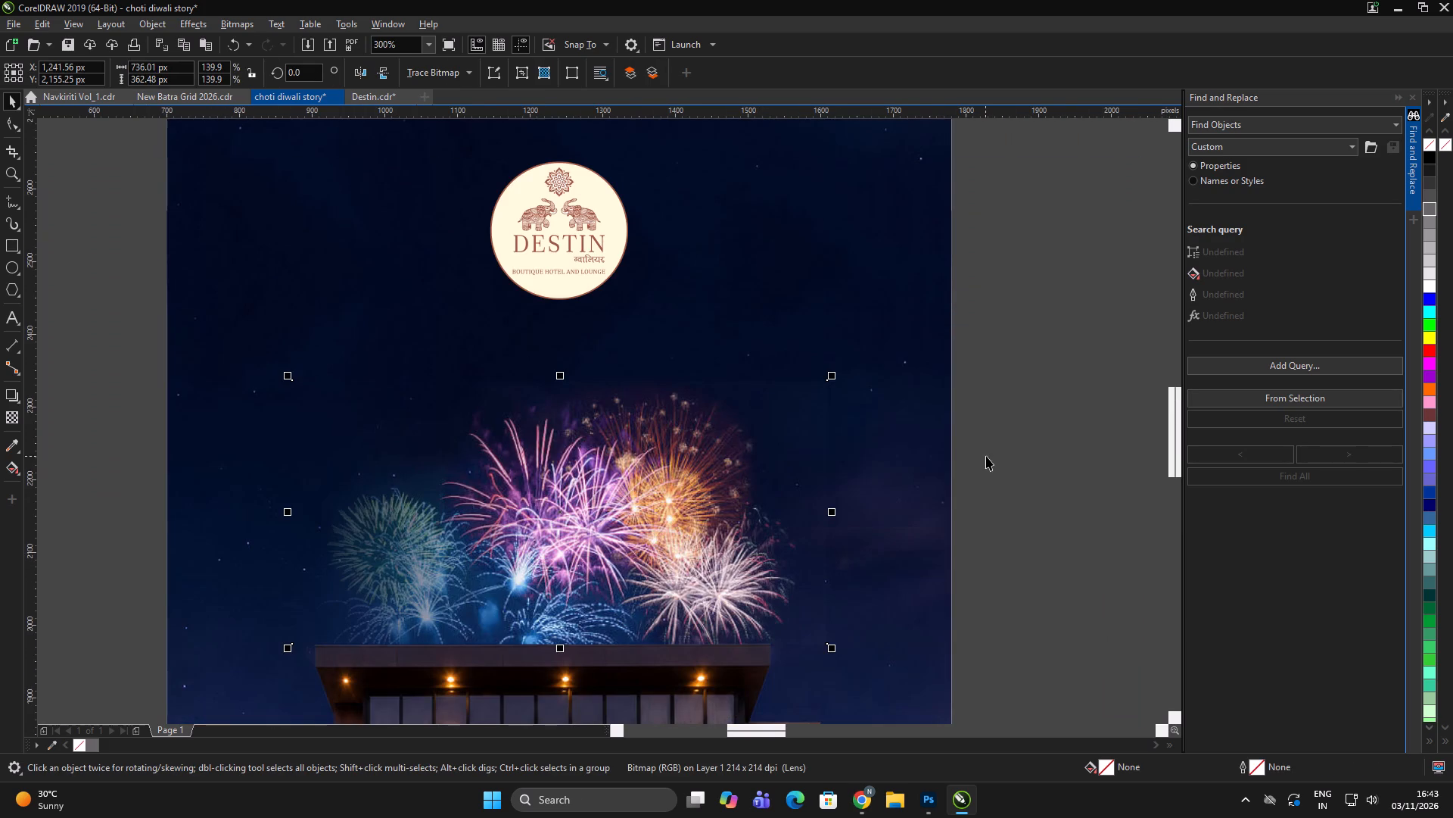
pyautogui.scroll(-1, 755, 403)
pyautogui.doubleClick(919, 419)
pyautogui.click(926, 417)
pyautogui.click(718, 436)
pyautogui.click(950, 414)
pyautogui.moveTo(952, 414); pyautogui.dragTo(954, 413)
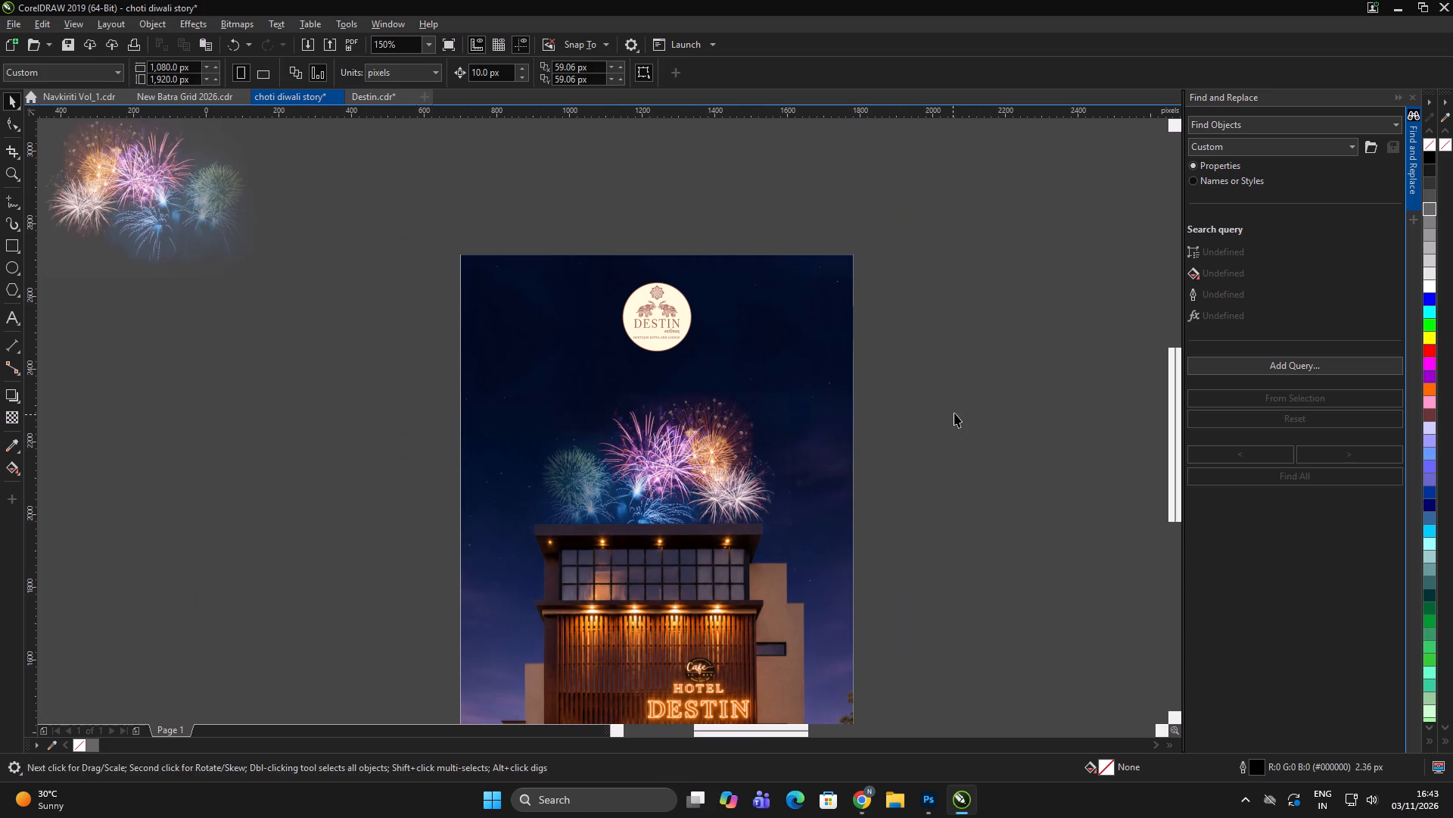
pyautogui.moveTo(954, 413); pyautogui.dragTo(953, 406)
# Move the Destin logo group up towards the story's top edge, to about Y 2,569 px.
pyautogui.moveTo(1076, 285); pyautogui.dragTo(1083, 285)
pyautogui.moveTo(1038, 191); pyautogui.dragTo(380, 459)
pyautogui.scroll(2, 688, 260)
pyautogui.moveTo(614, 386); pyautogui.dragTo(618, 348)
pyautogui.scroll(-2, 628, 346)
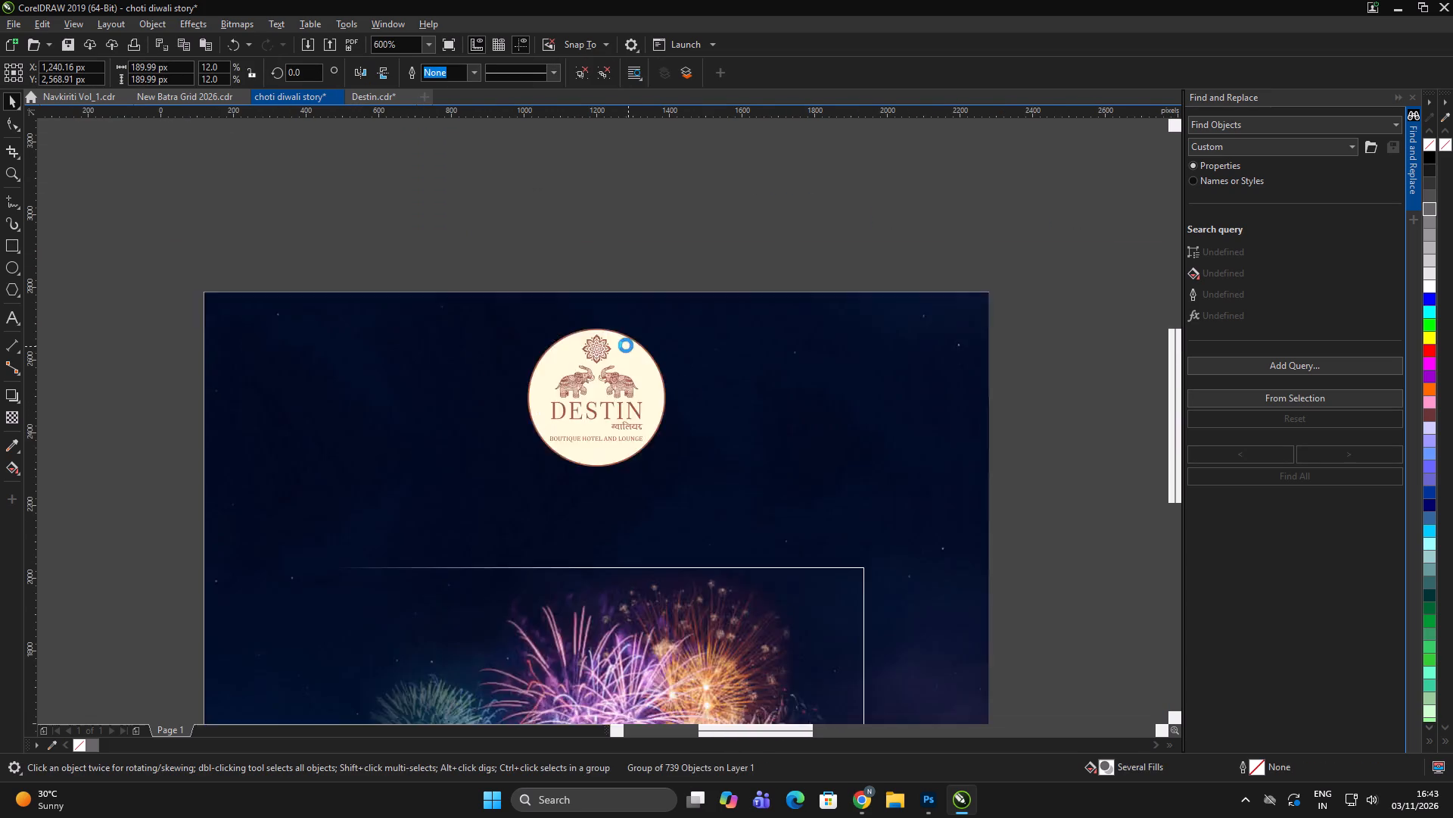
pyautogui.scroll(-3, 760, 411)
pyautogui.tripleClick(901, 455)
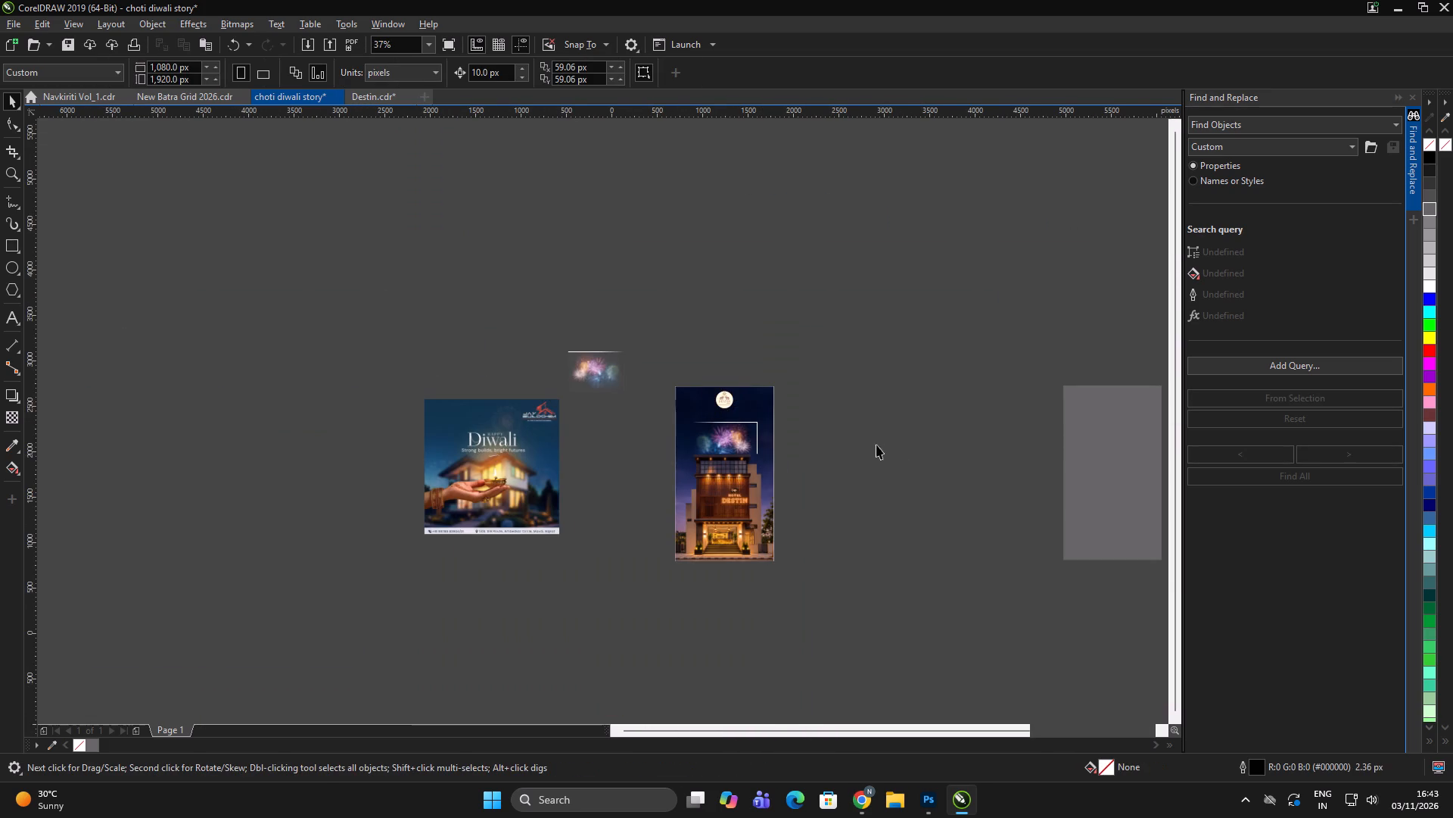
# PowerClip the trimmed fireworks image inside the hotel story frame.
pyautogui.scroll(2, 737, 412)
pyautogui.doubleClick(967, 461)
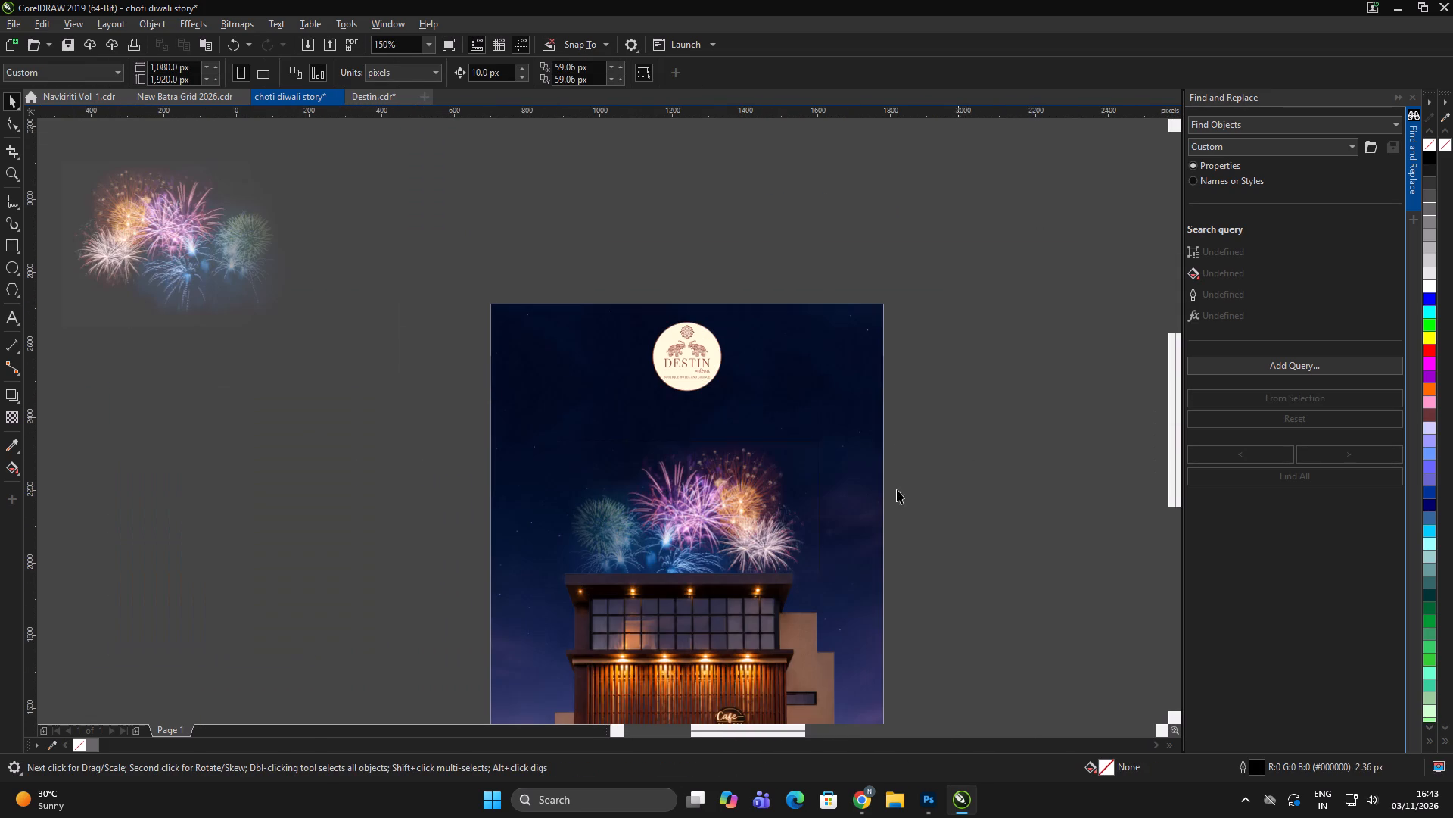
pyautogui.click(739, 497)
pyautogui.scroll(1, 746, 486)
pyautogui.rightClick(731, 473)
pyautogui.click(794, 238)
pyautogui.click(900, 266)
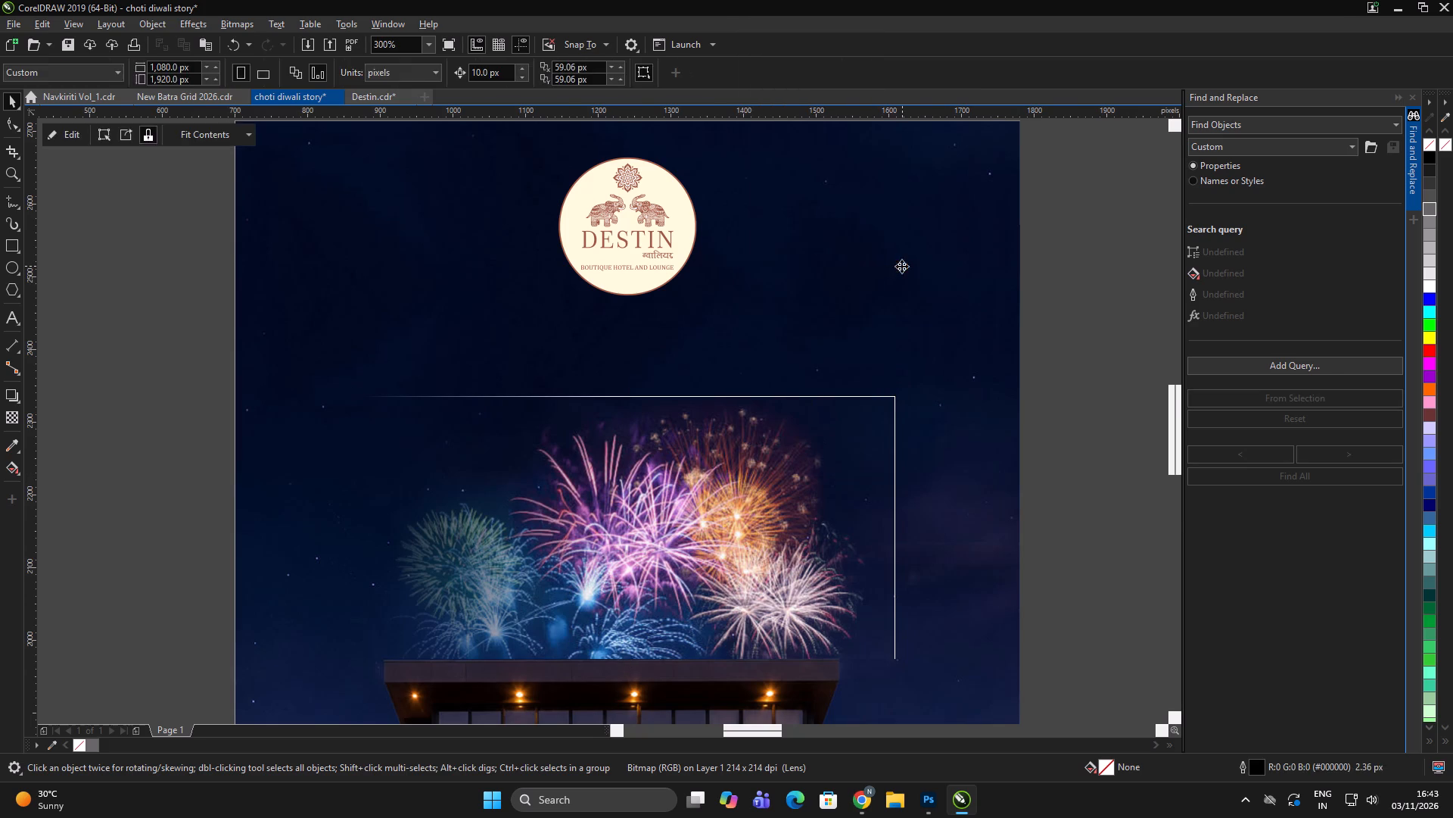
pyautogui.scroll(-1, 695, 384)
pyautogui.doubleClick(929, 417)
pyautogui.click(946, 409)
pyautogui.click(957, 409)
# Remove the fountain transparency from the spare fireworks image above the Jay Buildchem post, keeping its Screen merge mode.
pyautogui.scroll(-2, 928, 403)
pyautogui.click(848, 396)
pyautogui.scroll(1, 733, 357)
pyautogui.click(621, 331)
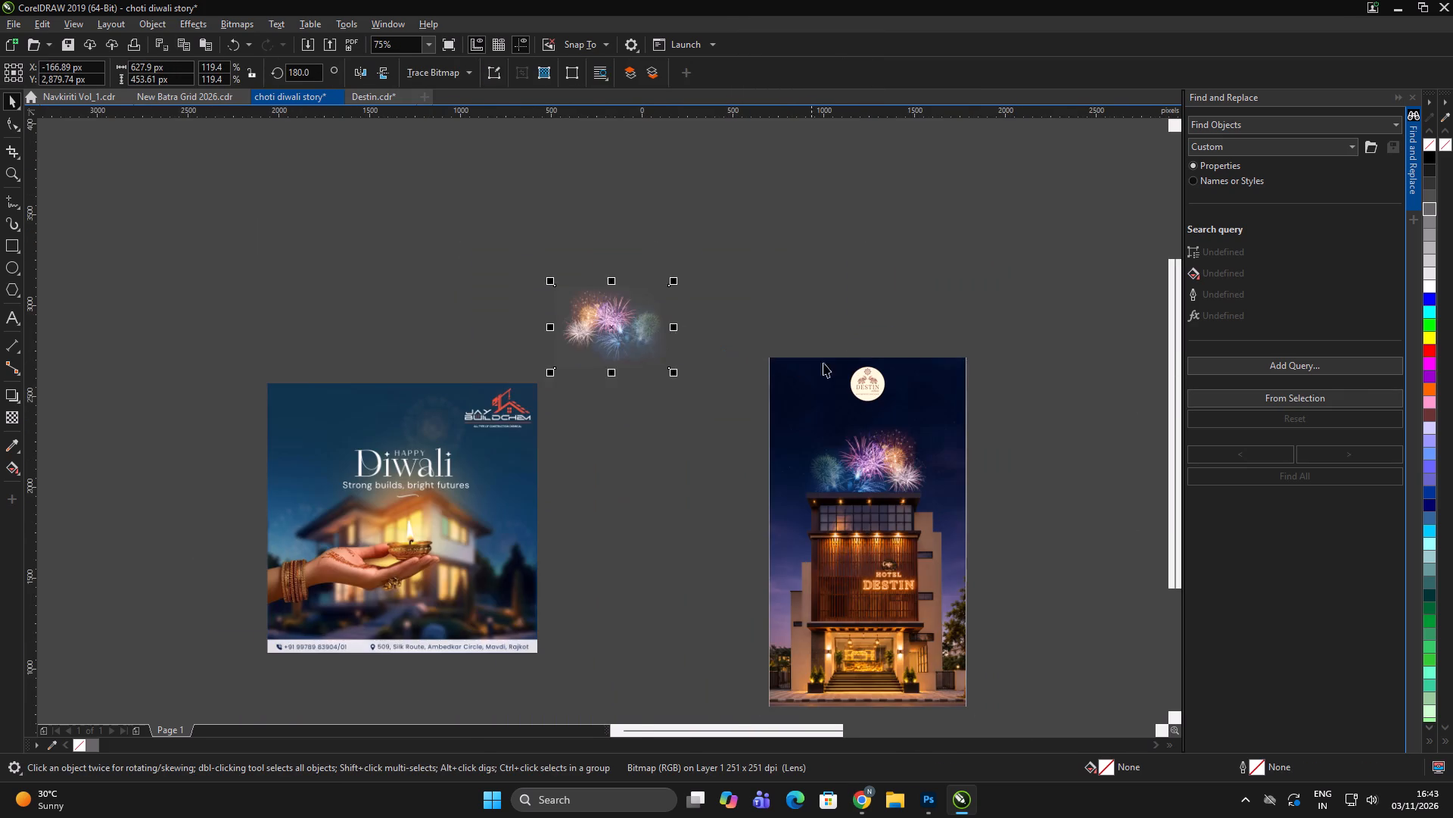
pyautogui.scroll(2, 563, 328)
pyautogui.click(5, 412)
pyautogui.click(11, 71)
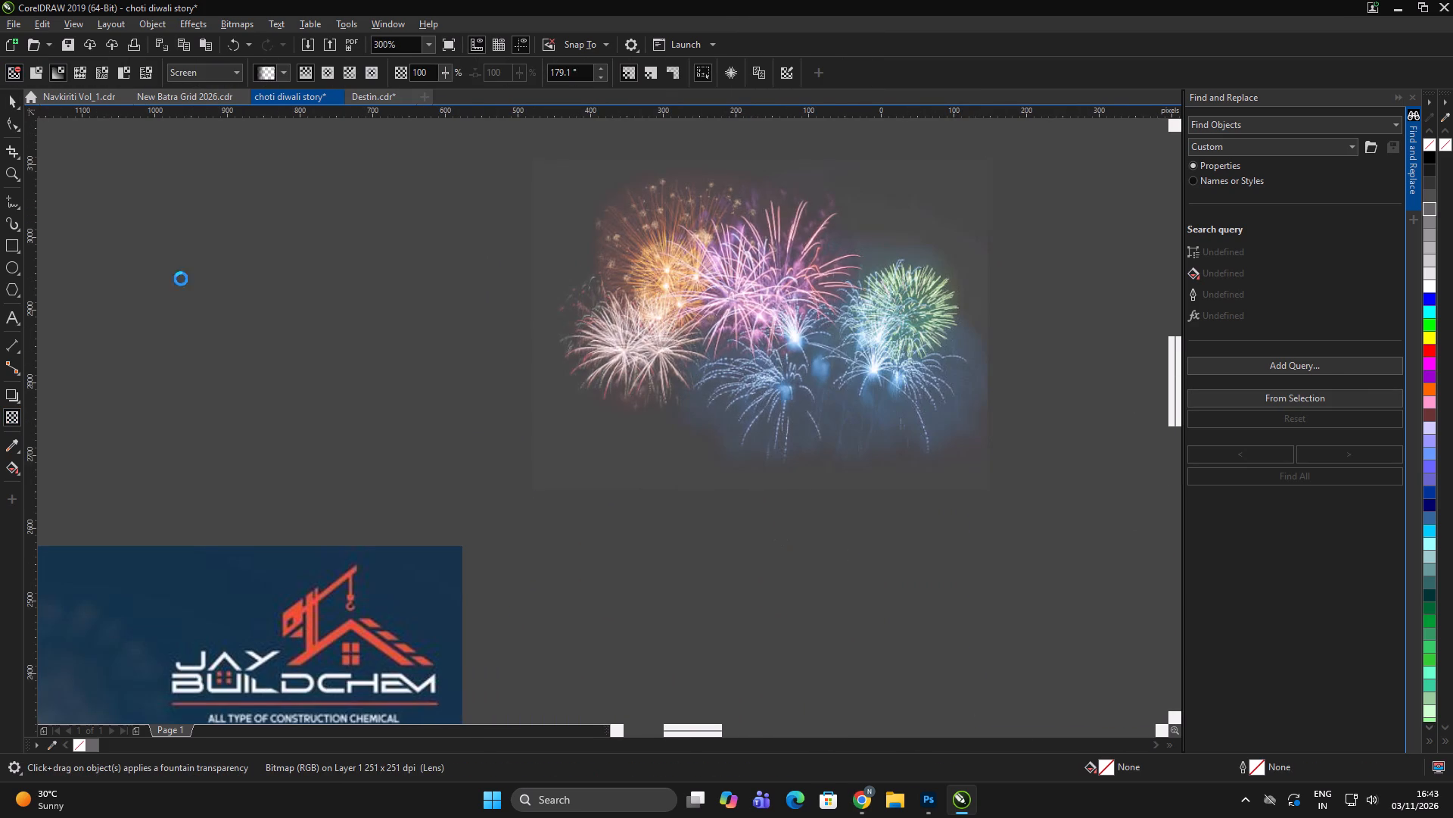
pyautogui.doubleClick(194, 310)
pyautogui.click(818, 343)
pyautogui.press('space')
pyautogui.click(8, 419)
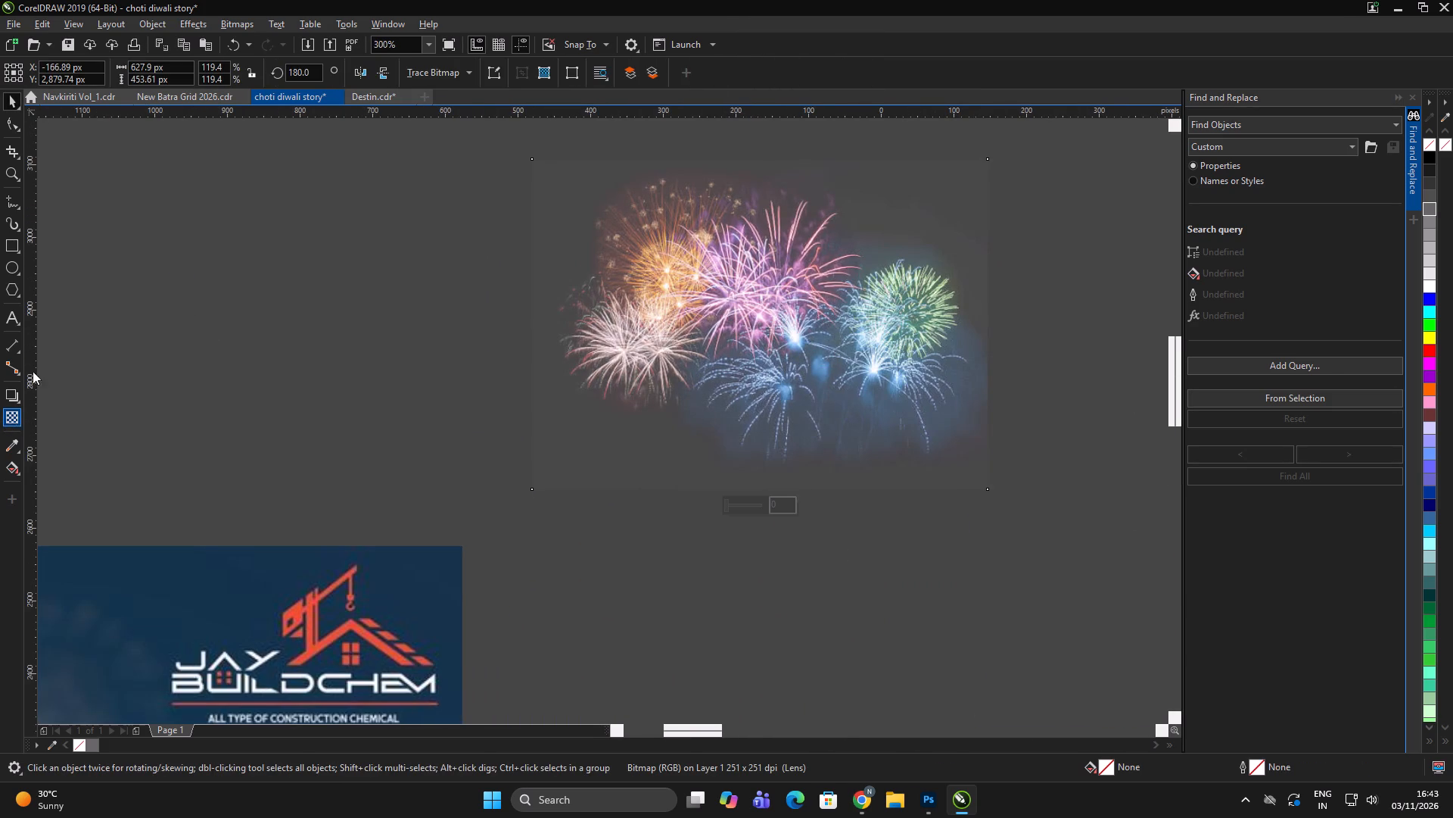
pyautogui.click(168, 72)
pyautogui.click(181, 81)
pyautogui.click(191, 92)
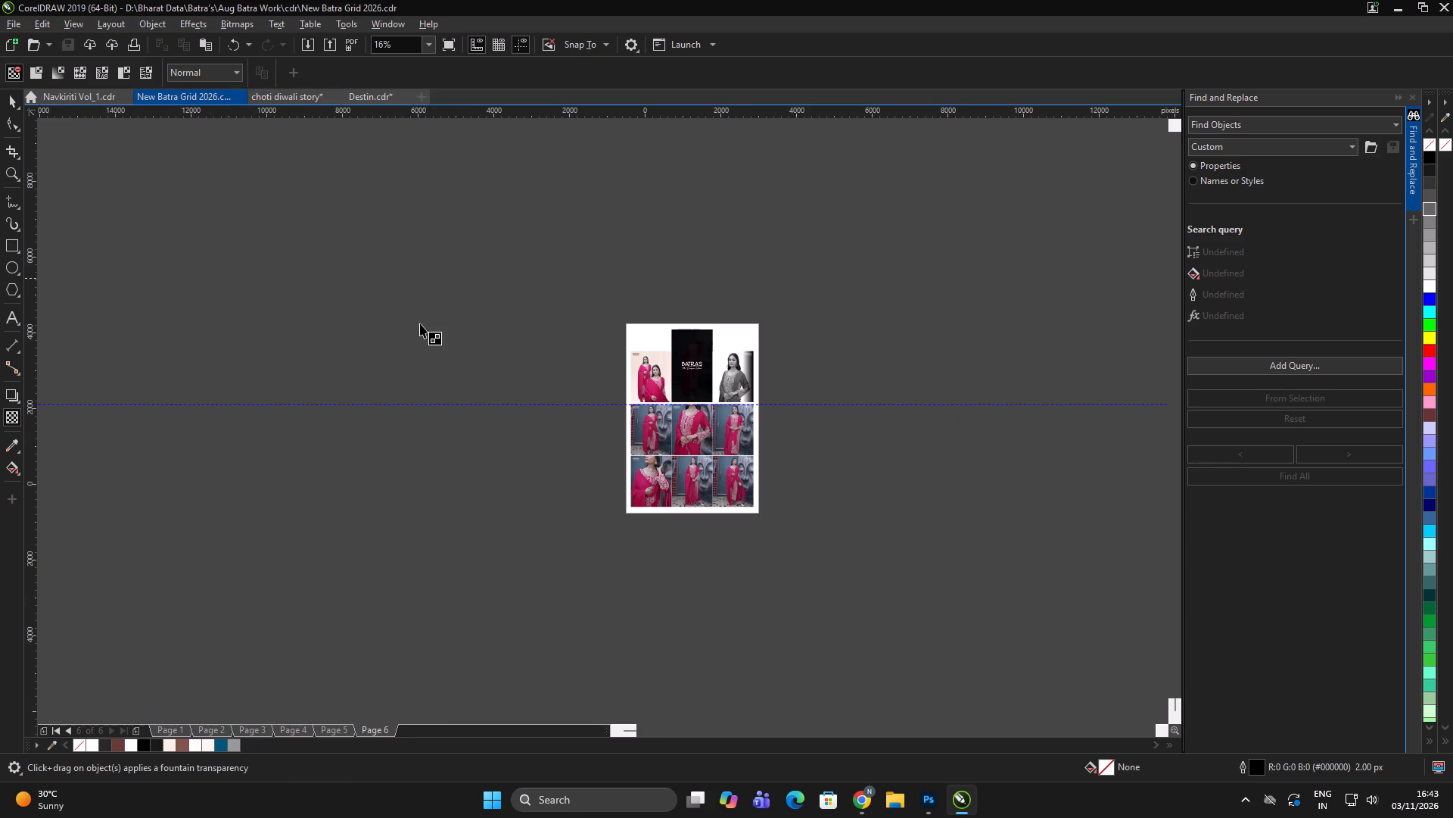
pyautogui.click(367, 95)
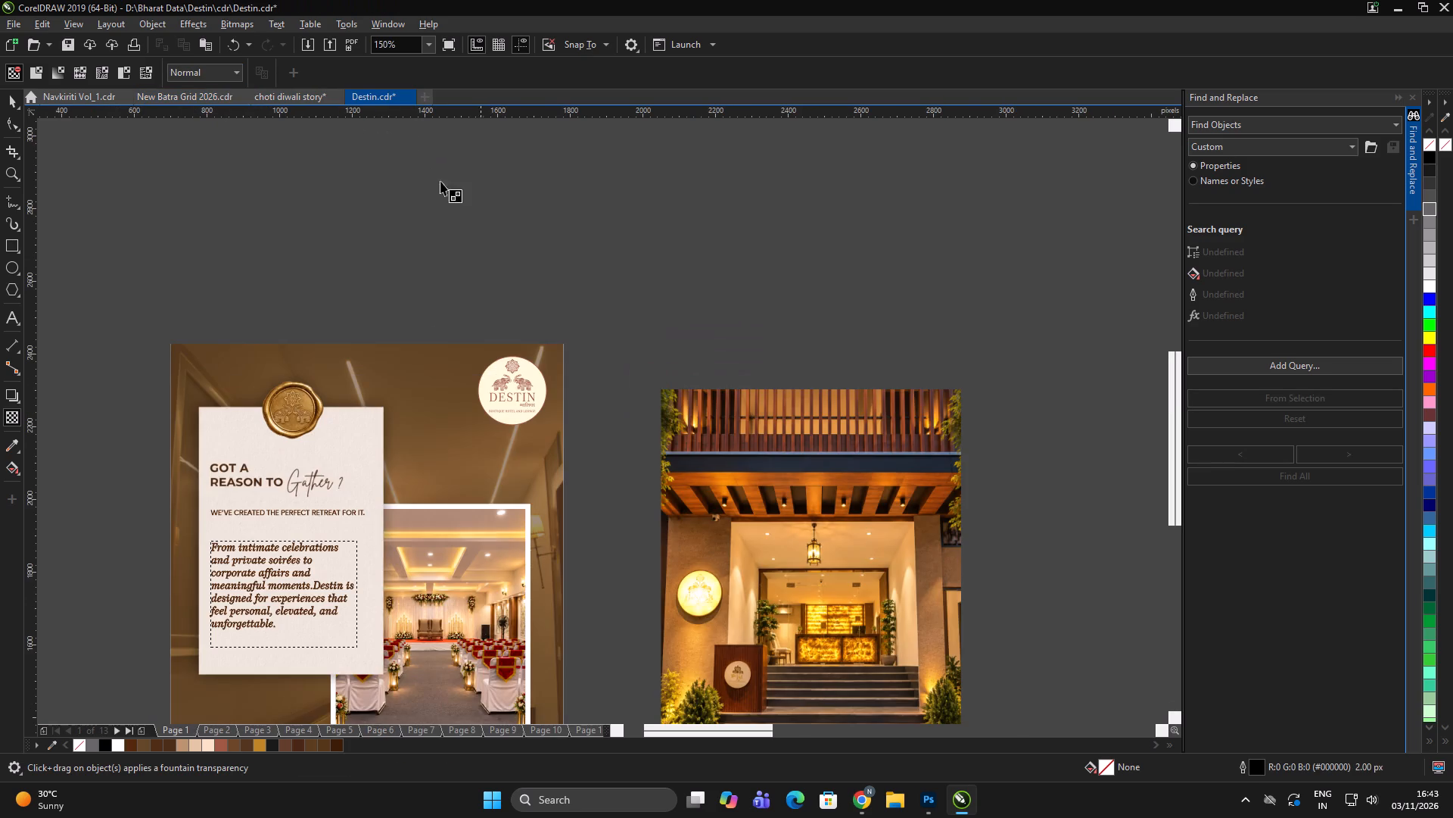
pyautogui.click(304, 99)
# Select the spare fireworks image again and open its transparency for editing.
pyautogui.click(11, 101)
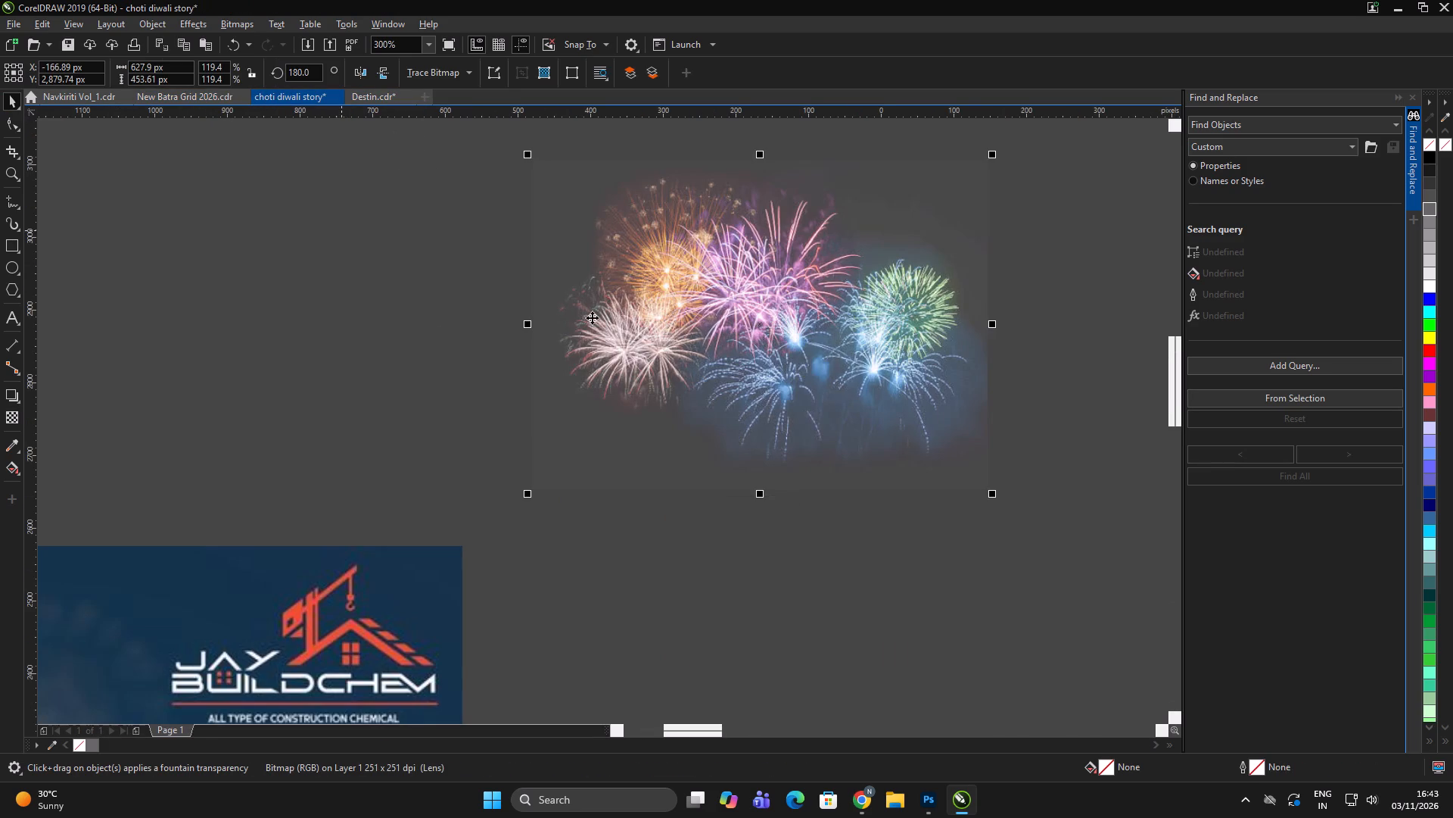
pyautogui.click(731, 345)
pyautogui.click(19, 415)
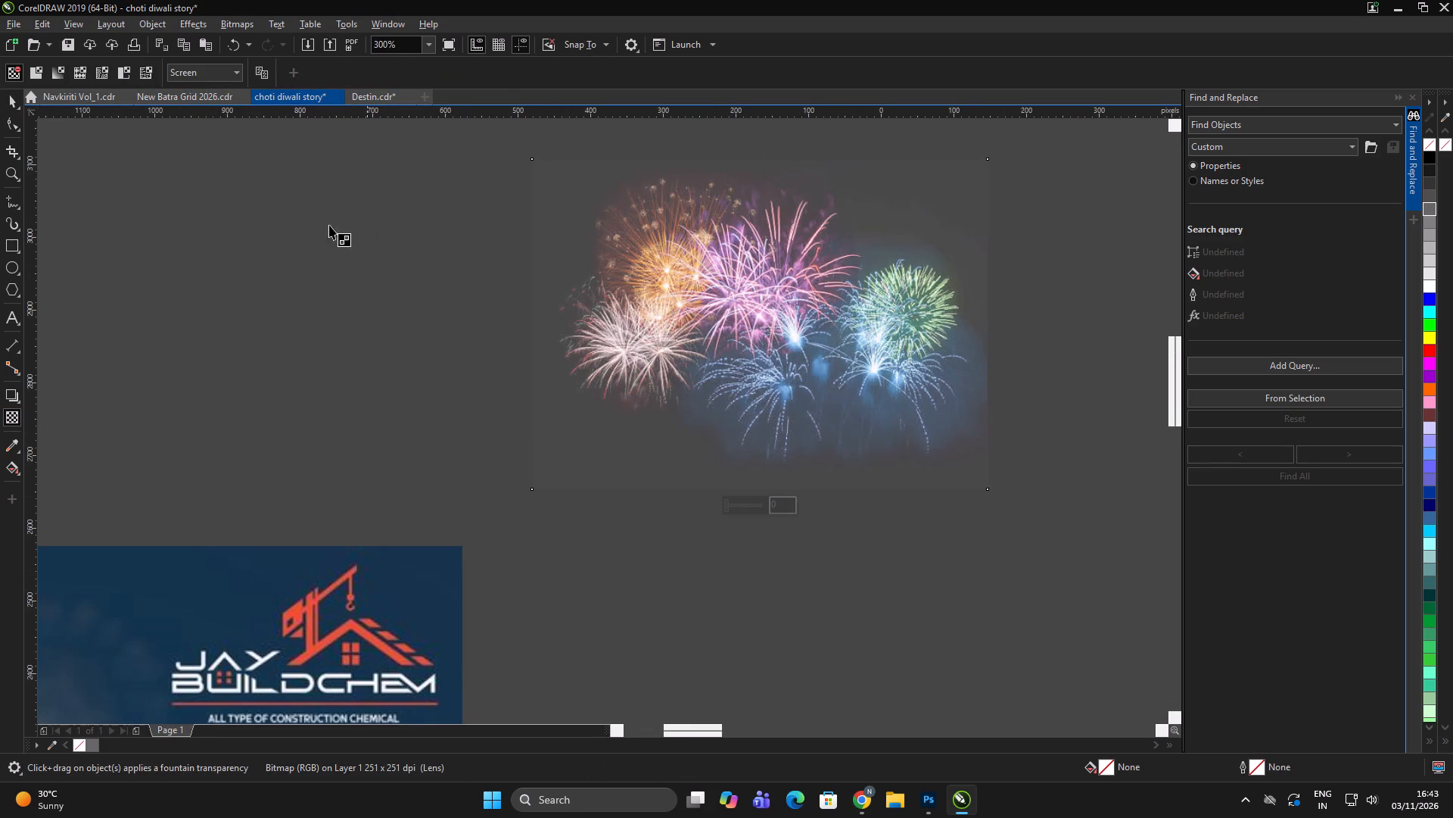
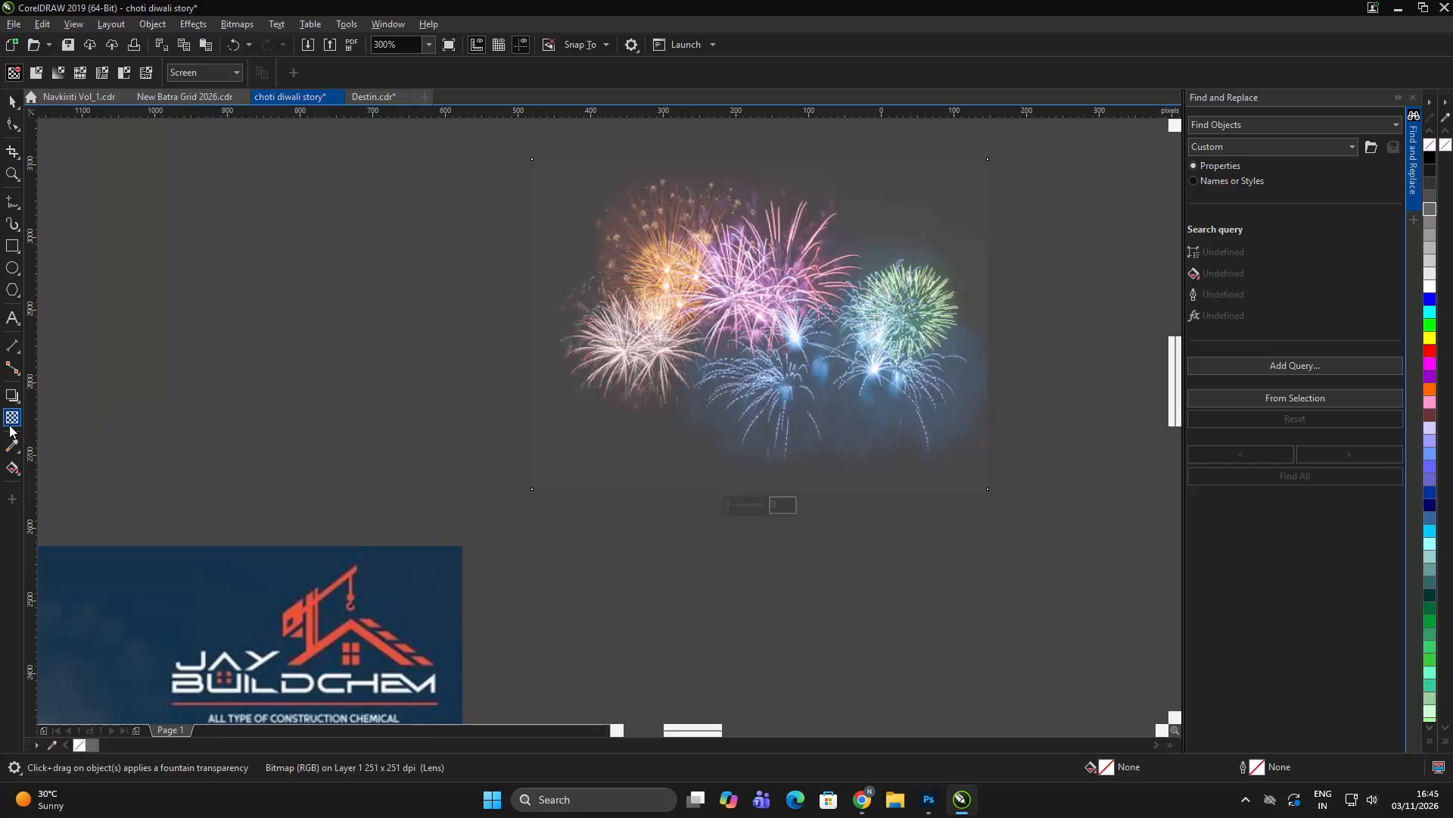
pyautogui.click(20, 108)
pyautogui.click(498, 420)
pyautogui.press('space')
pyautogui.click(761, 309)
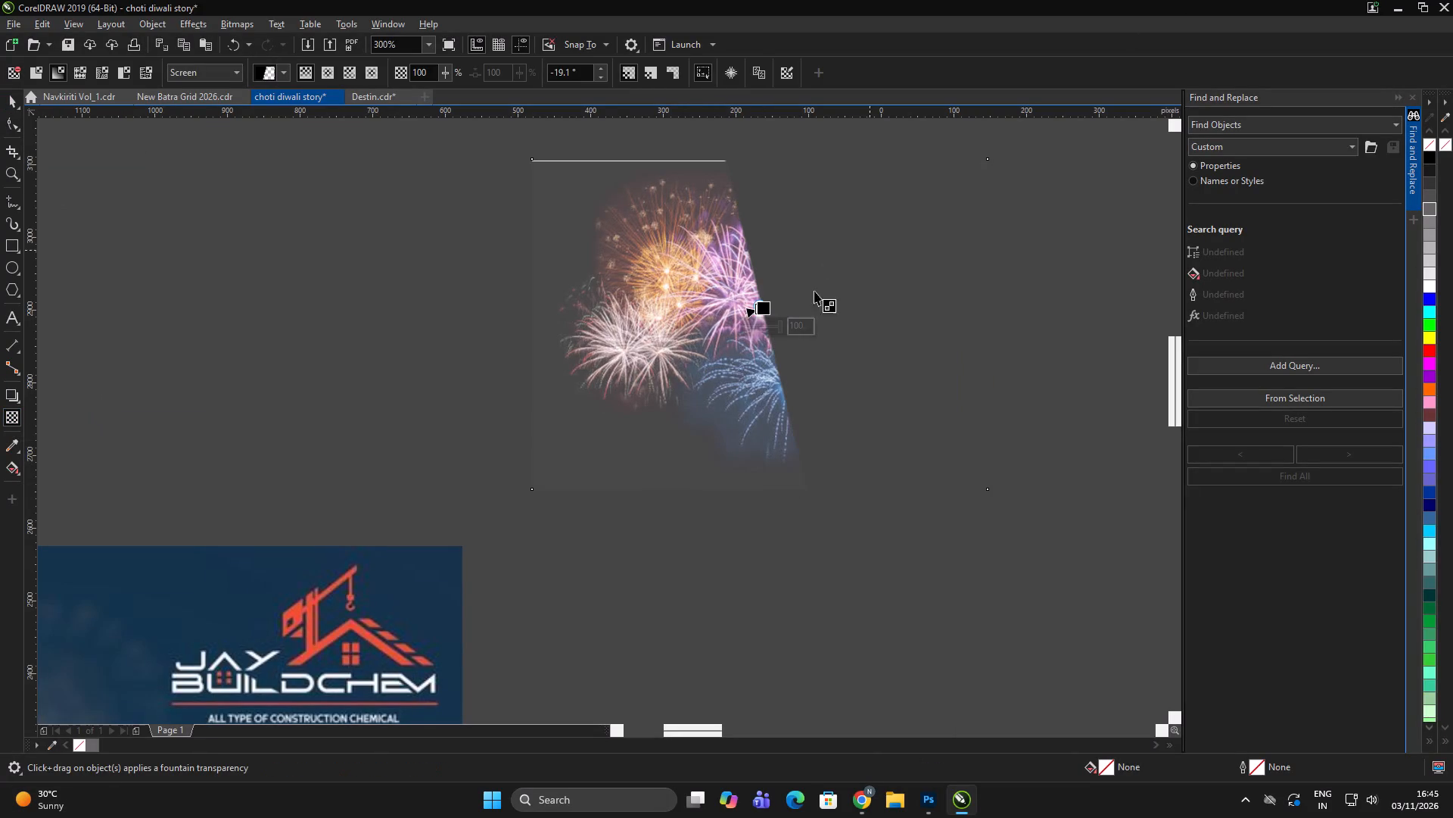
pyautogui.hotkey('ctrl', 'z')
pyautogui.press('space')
pyautogui.click(20, 408)
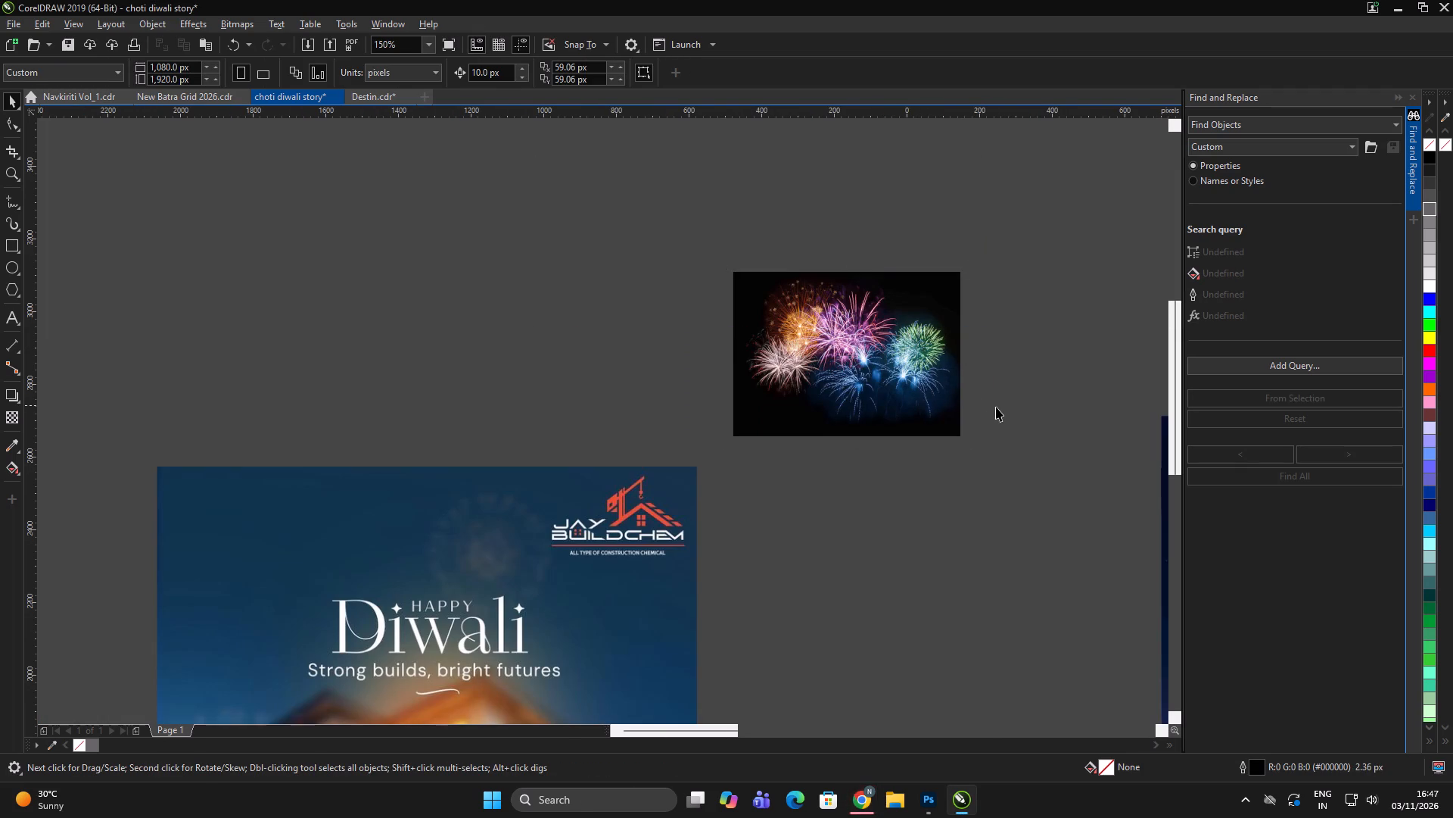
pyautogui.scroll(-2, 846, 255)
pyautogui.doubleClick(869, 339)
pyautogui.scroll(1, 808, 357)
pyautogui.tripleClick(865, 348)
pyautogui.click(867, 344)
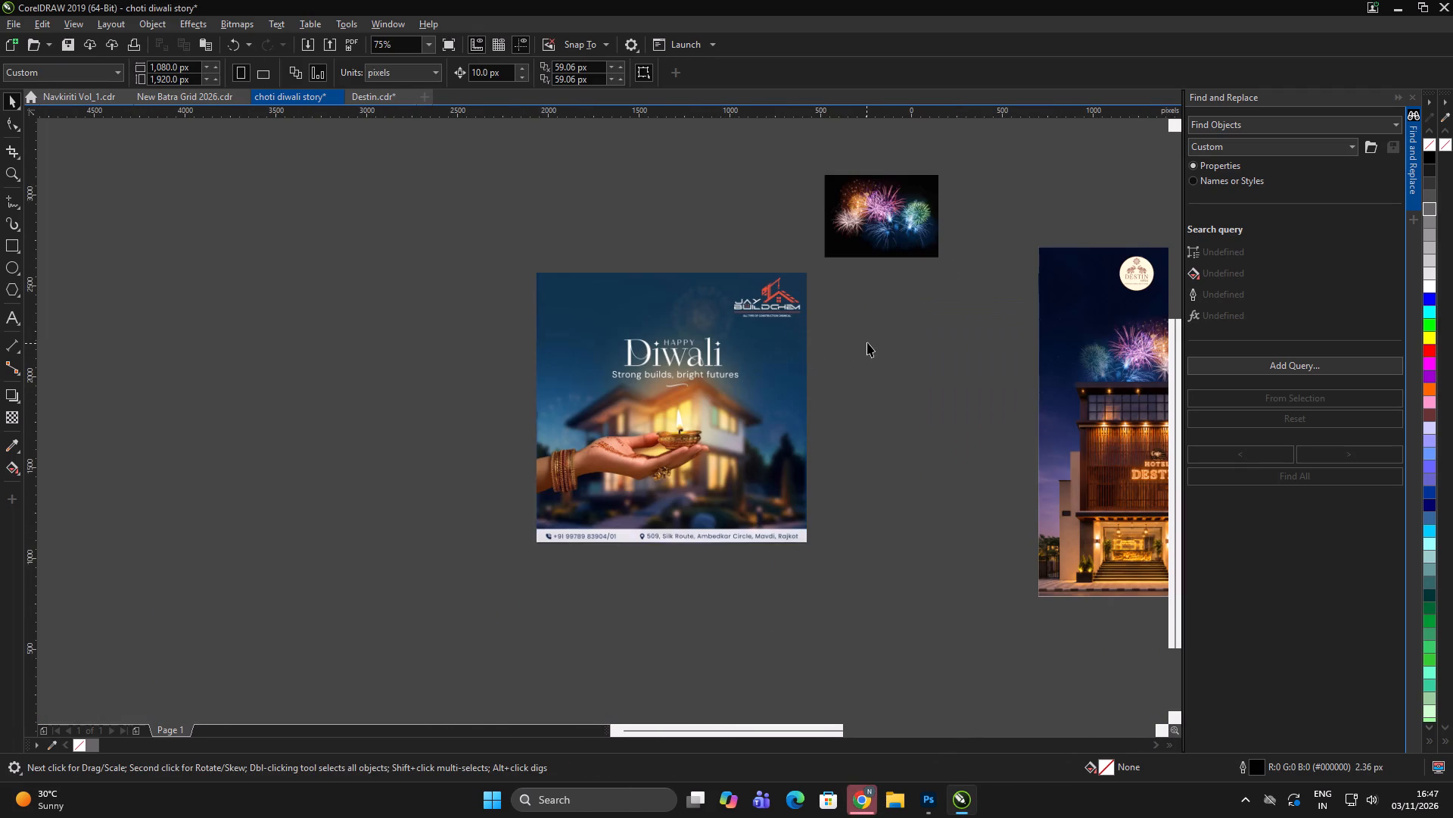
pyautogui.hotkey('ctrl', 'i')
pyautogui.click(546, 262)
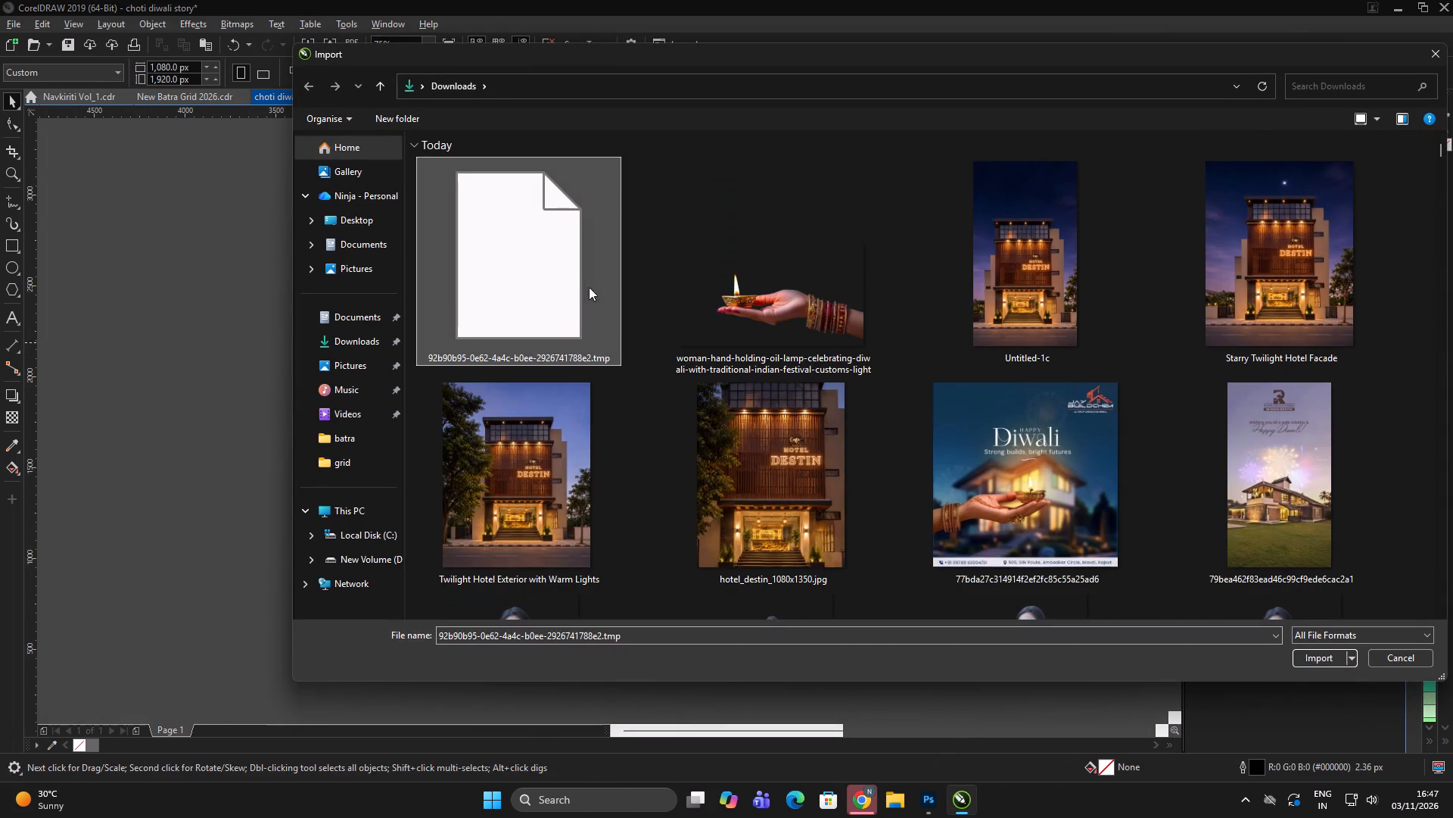
# Switch back to Chrome and finish saving the generated fireworks image to Downloads.
pyautogui.hotkey('alt', 'Tab')
pyautogui.click(1326, 764)
pyautogui.click(1324, 756)
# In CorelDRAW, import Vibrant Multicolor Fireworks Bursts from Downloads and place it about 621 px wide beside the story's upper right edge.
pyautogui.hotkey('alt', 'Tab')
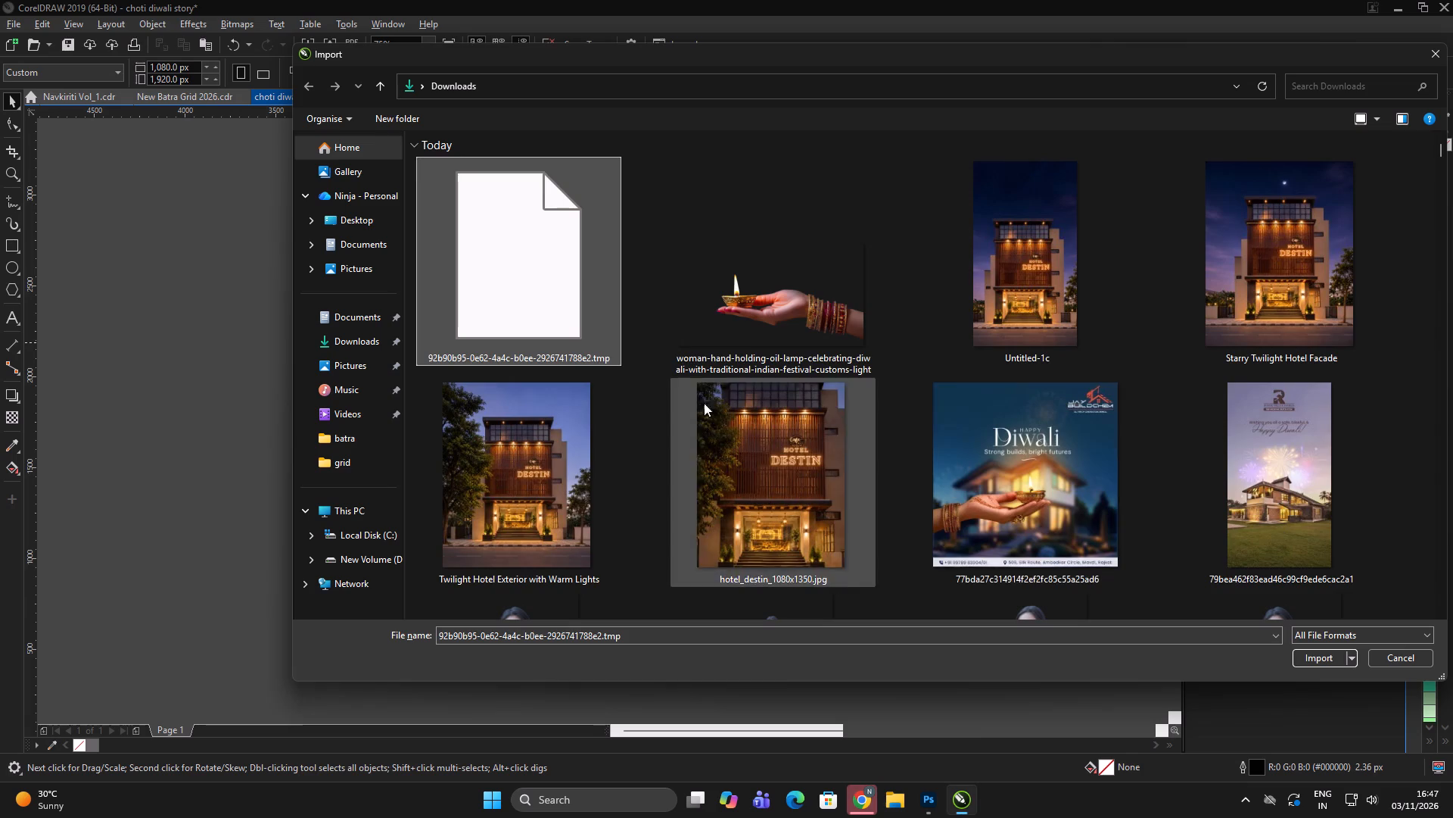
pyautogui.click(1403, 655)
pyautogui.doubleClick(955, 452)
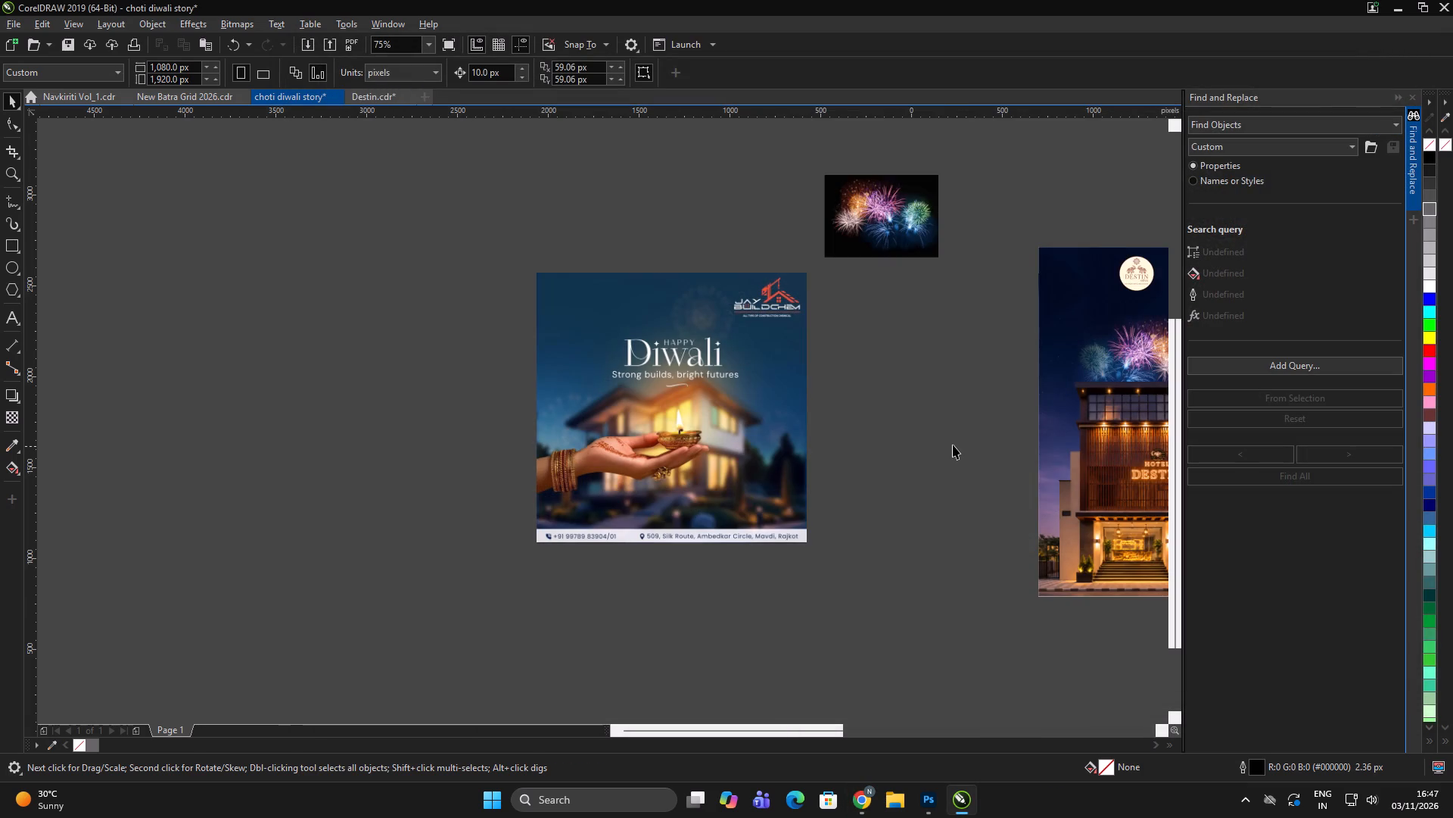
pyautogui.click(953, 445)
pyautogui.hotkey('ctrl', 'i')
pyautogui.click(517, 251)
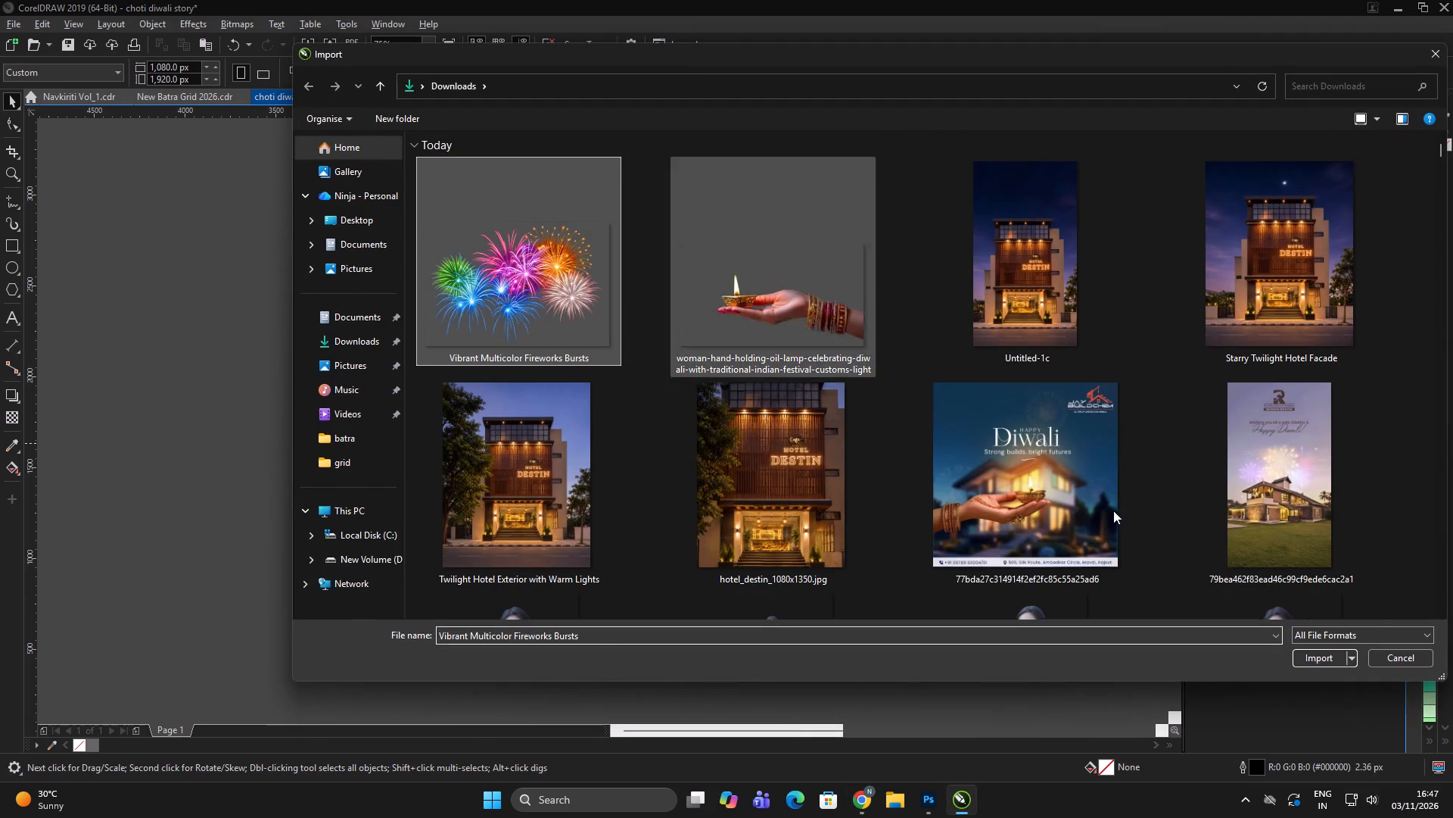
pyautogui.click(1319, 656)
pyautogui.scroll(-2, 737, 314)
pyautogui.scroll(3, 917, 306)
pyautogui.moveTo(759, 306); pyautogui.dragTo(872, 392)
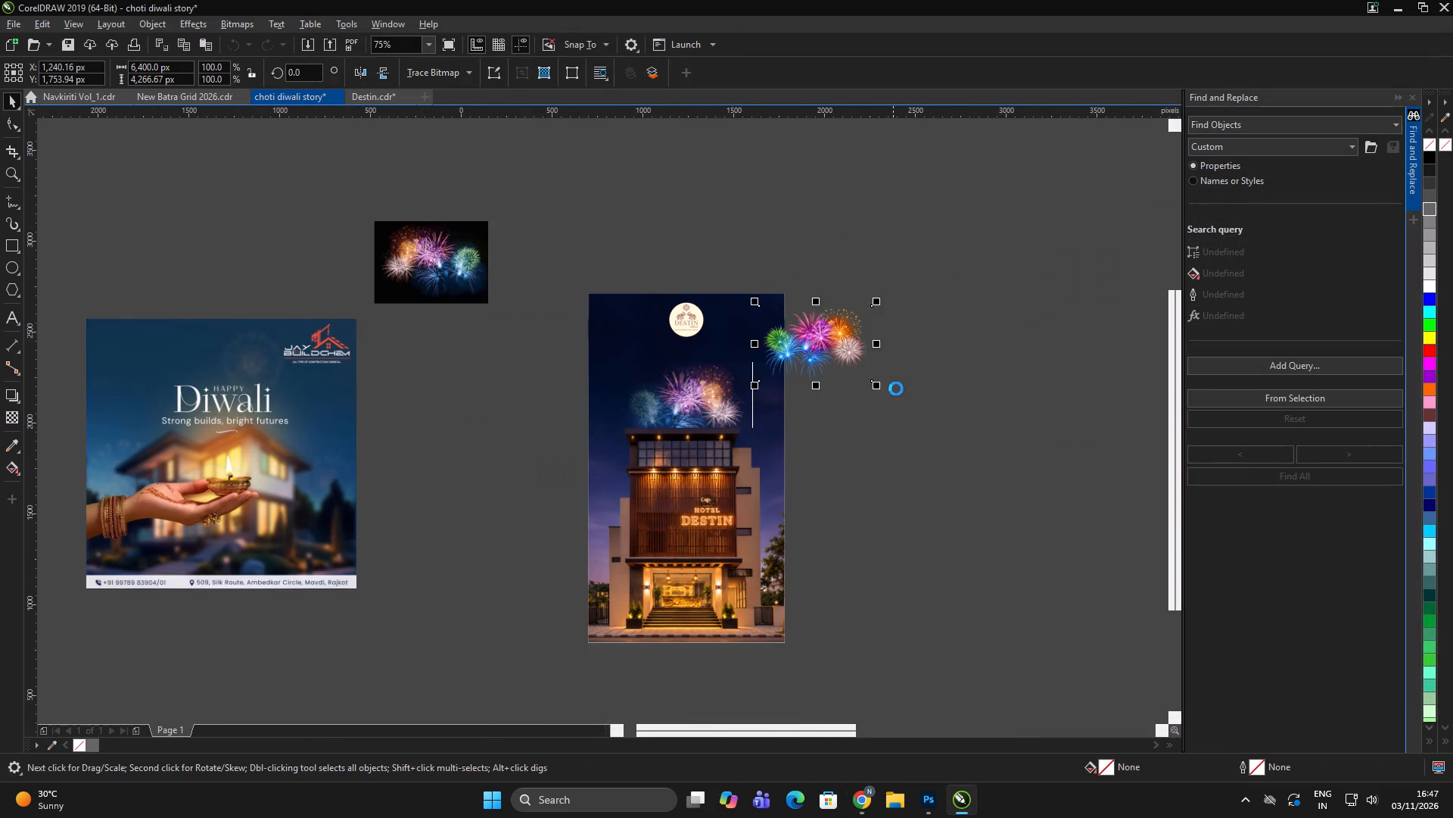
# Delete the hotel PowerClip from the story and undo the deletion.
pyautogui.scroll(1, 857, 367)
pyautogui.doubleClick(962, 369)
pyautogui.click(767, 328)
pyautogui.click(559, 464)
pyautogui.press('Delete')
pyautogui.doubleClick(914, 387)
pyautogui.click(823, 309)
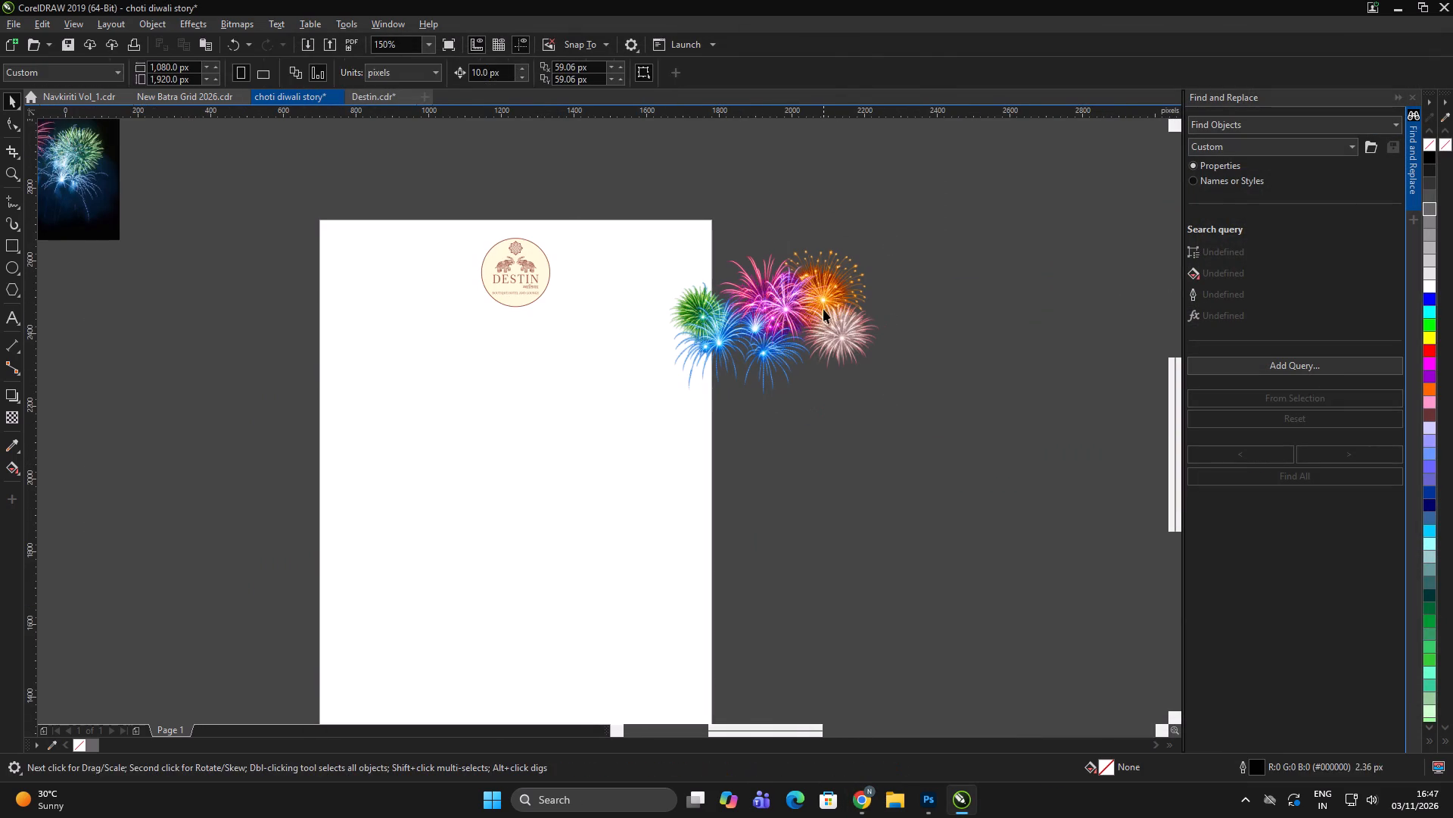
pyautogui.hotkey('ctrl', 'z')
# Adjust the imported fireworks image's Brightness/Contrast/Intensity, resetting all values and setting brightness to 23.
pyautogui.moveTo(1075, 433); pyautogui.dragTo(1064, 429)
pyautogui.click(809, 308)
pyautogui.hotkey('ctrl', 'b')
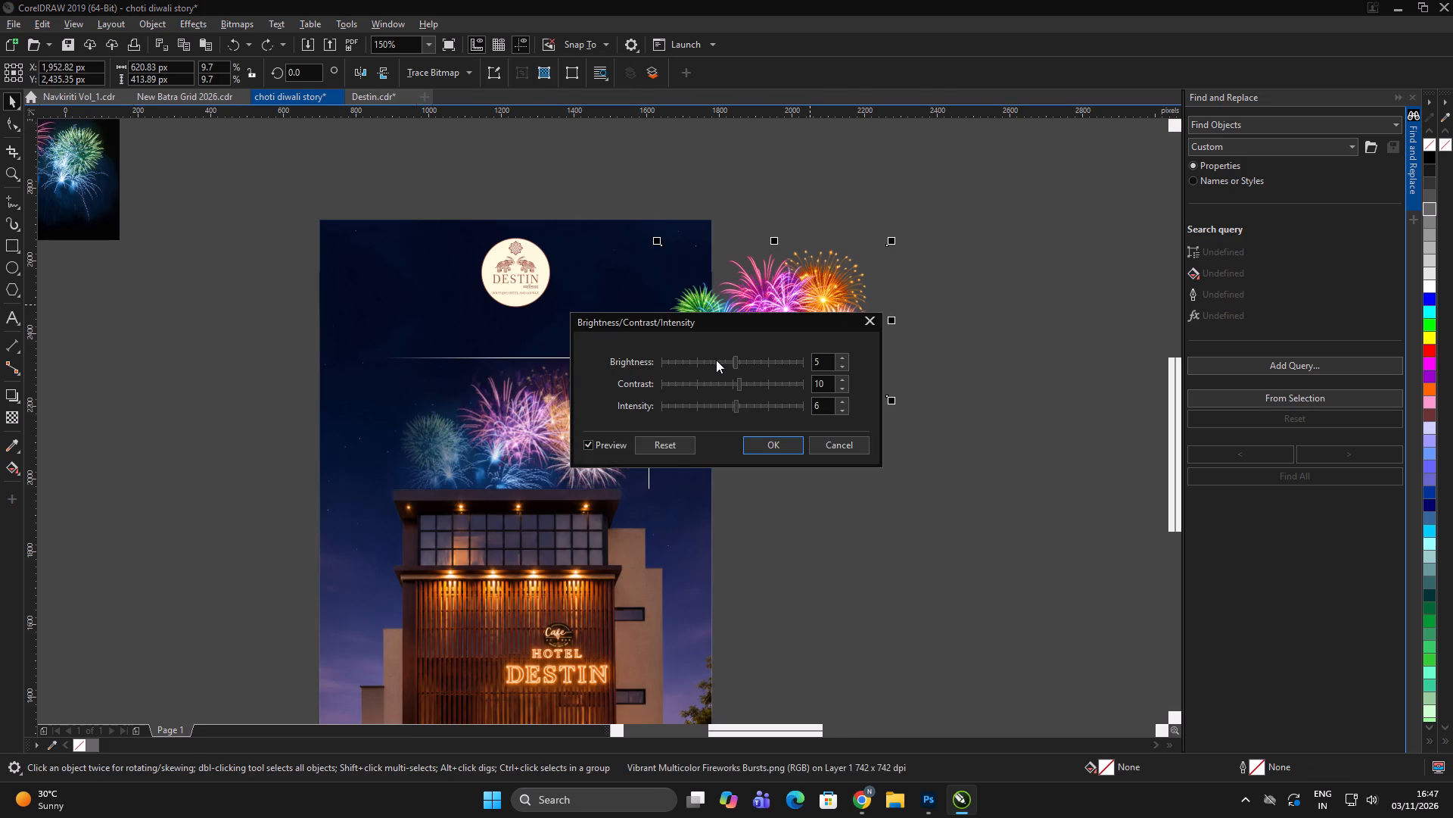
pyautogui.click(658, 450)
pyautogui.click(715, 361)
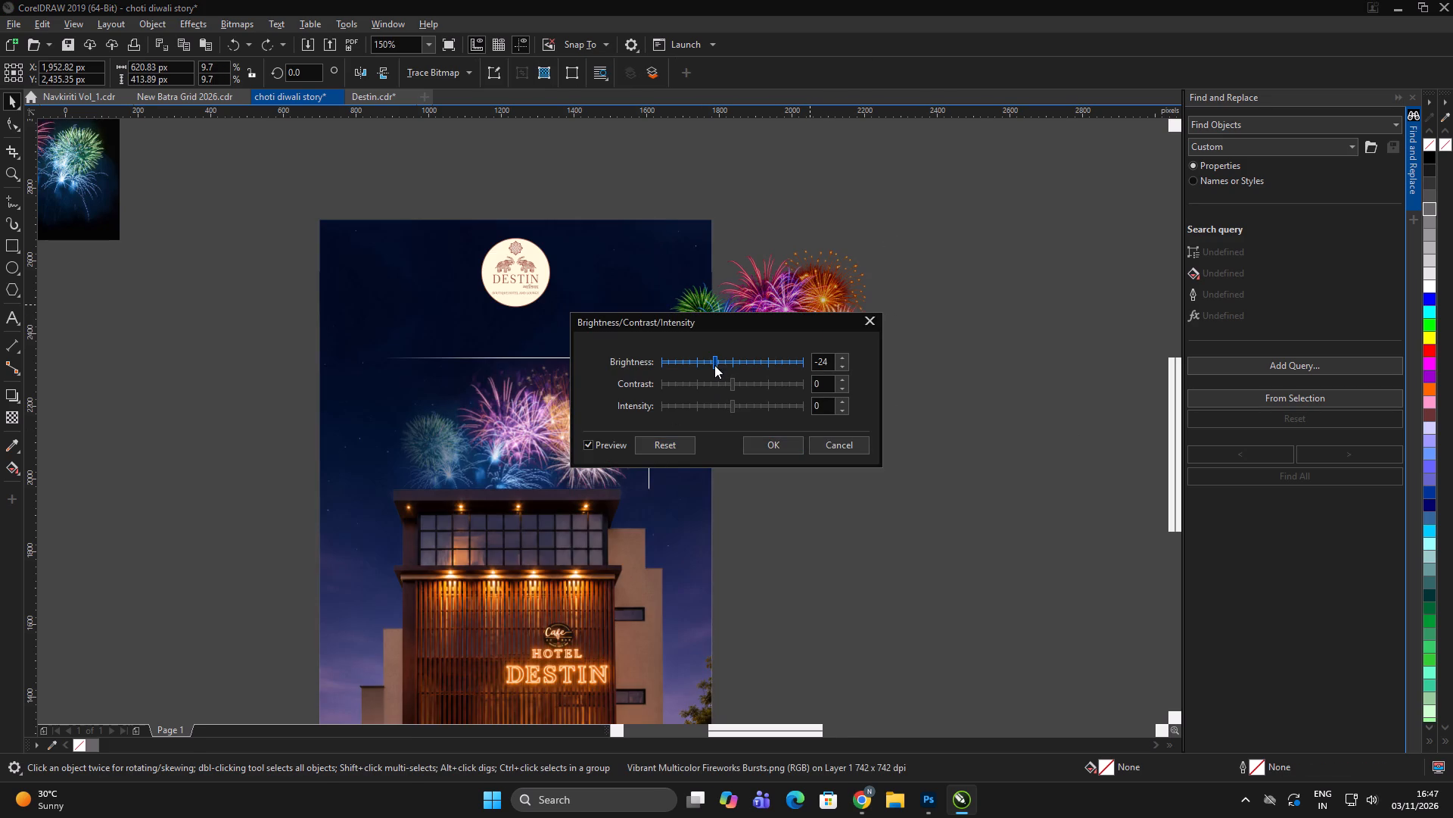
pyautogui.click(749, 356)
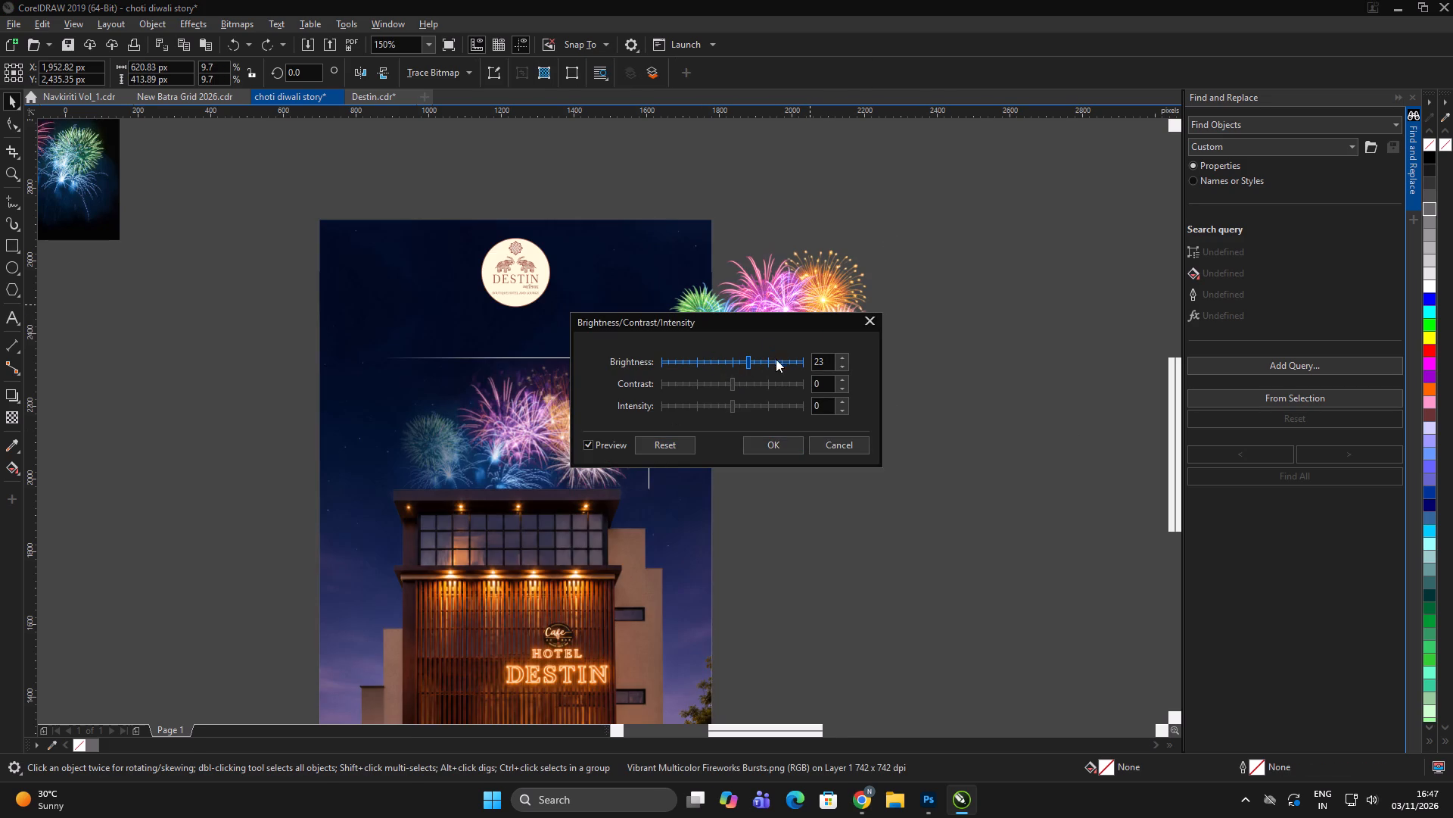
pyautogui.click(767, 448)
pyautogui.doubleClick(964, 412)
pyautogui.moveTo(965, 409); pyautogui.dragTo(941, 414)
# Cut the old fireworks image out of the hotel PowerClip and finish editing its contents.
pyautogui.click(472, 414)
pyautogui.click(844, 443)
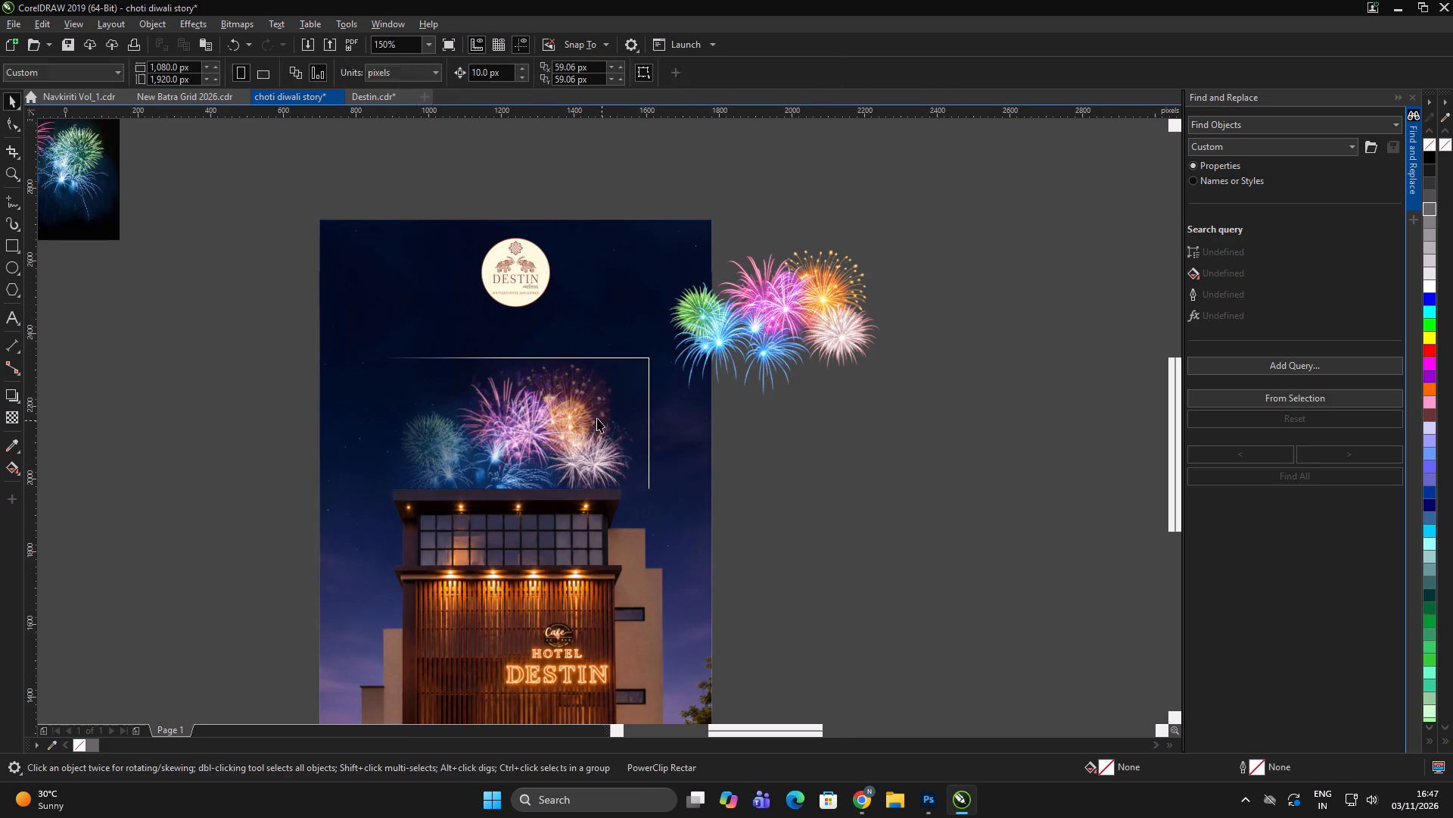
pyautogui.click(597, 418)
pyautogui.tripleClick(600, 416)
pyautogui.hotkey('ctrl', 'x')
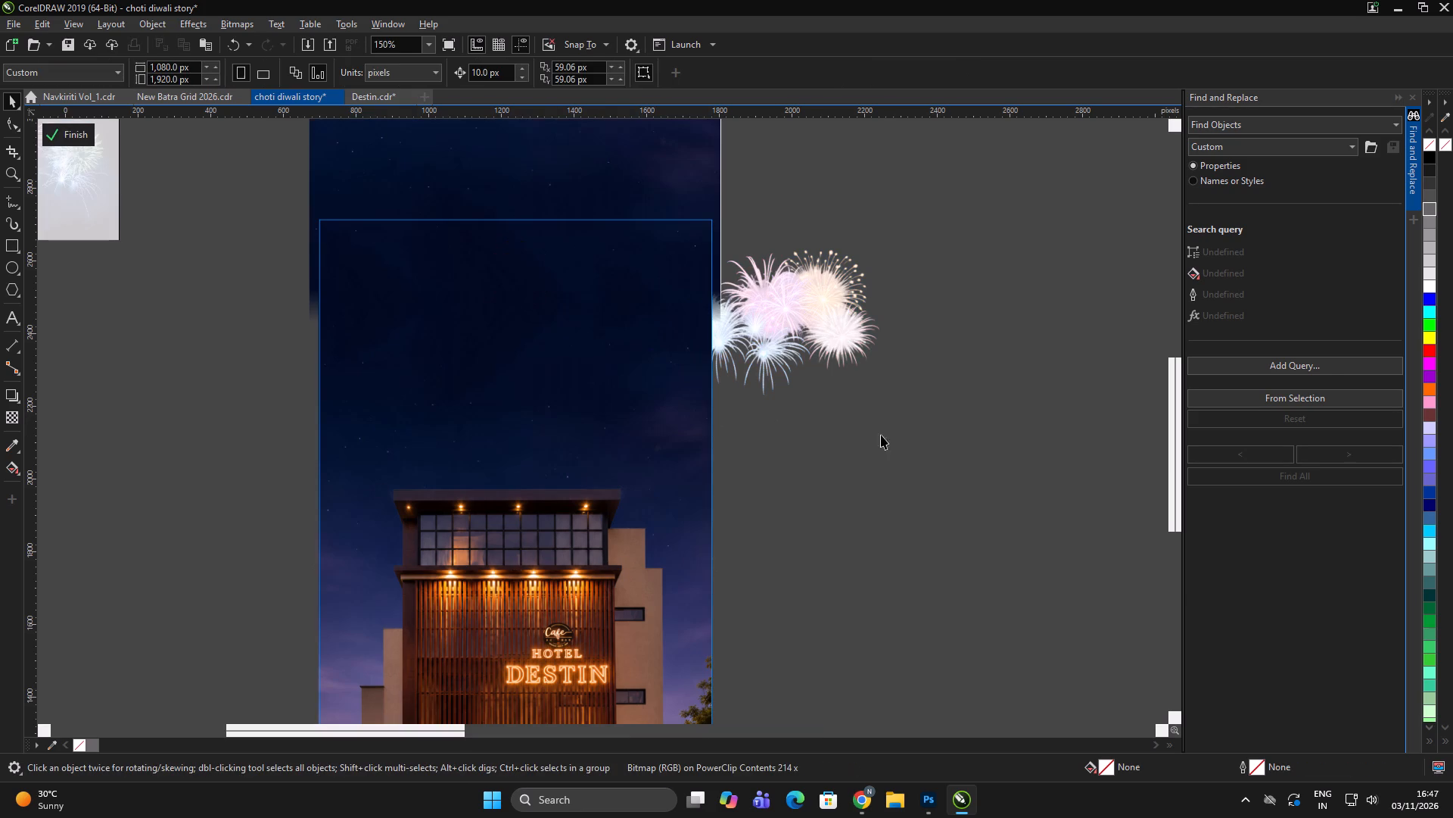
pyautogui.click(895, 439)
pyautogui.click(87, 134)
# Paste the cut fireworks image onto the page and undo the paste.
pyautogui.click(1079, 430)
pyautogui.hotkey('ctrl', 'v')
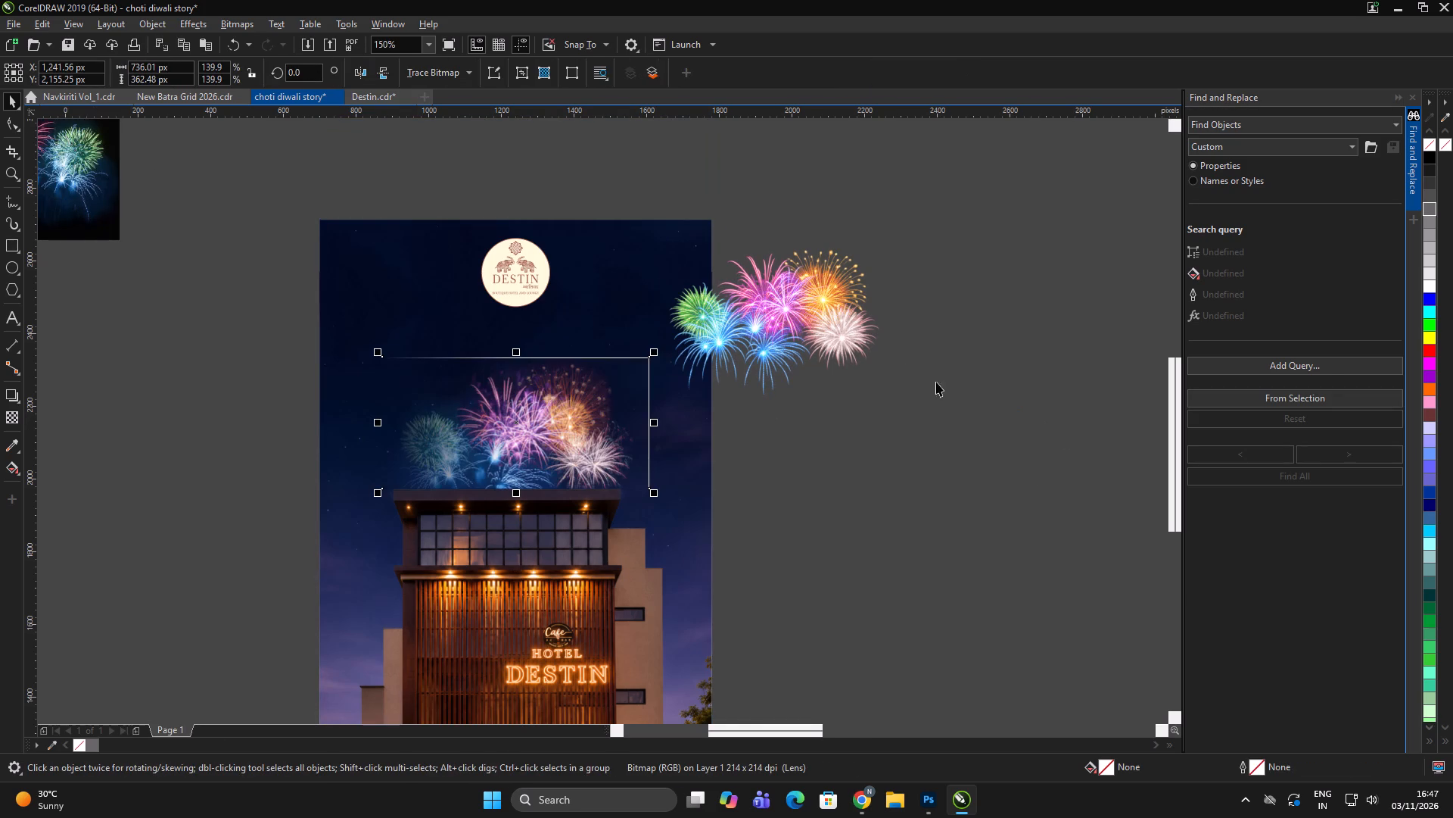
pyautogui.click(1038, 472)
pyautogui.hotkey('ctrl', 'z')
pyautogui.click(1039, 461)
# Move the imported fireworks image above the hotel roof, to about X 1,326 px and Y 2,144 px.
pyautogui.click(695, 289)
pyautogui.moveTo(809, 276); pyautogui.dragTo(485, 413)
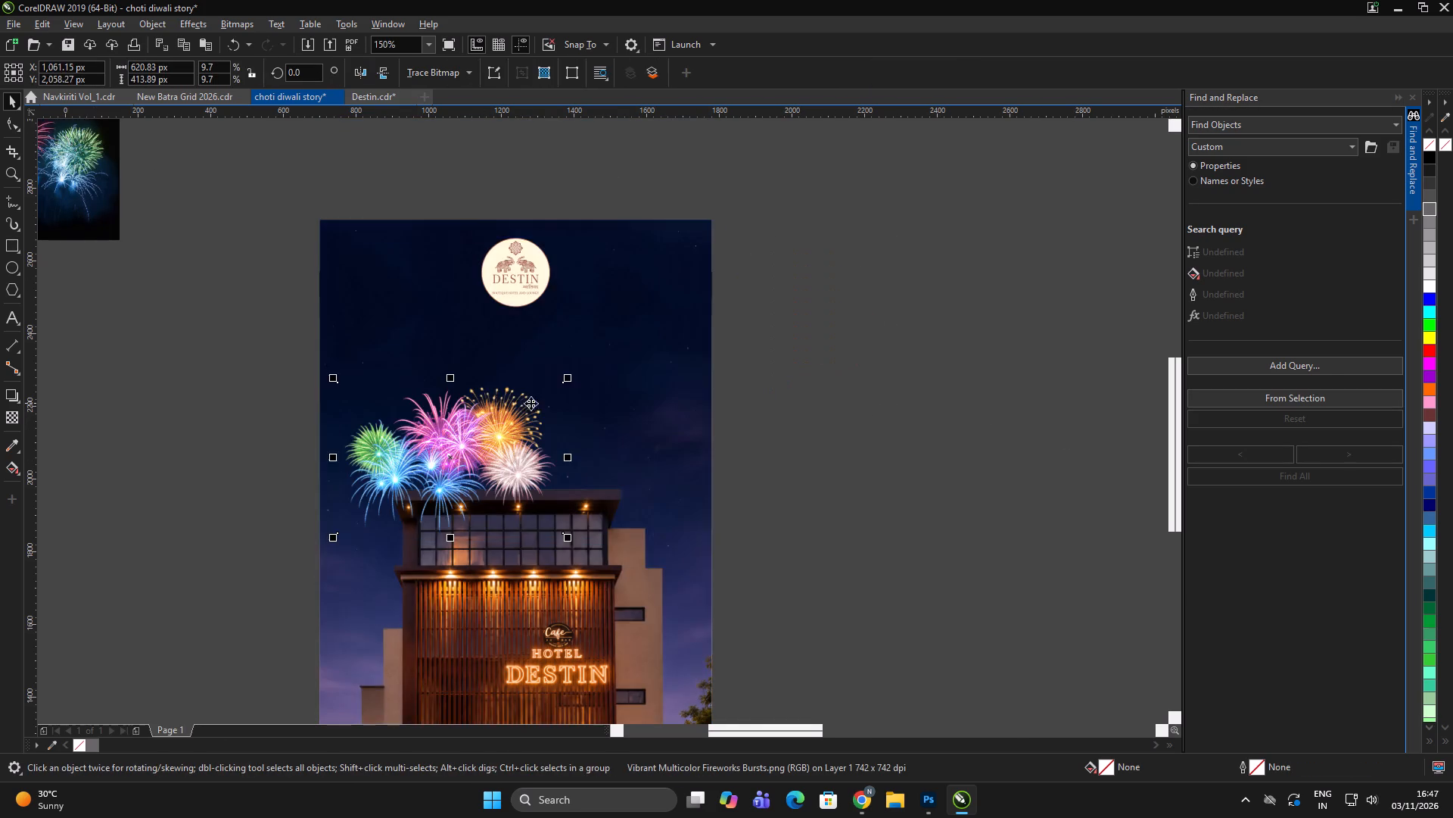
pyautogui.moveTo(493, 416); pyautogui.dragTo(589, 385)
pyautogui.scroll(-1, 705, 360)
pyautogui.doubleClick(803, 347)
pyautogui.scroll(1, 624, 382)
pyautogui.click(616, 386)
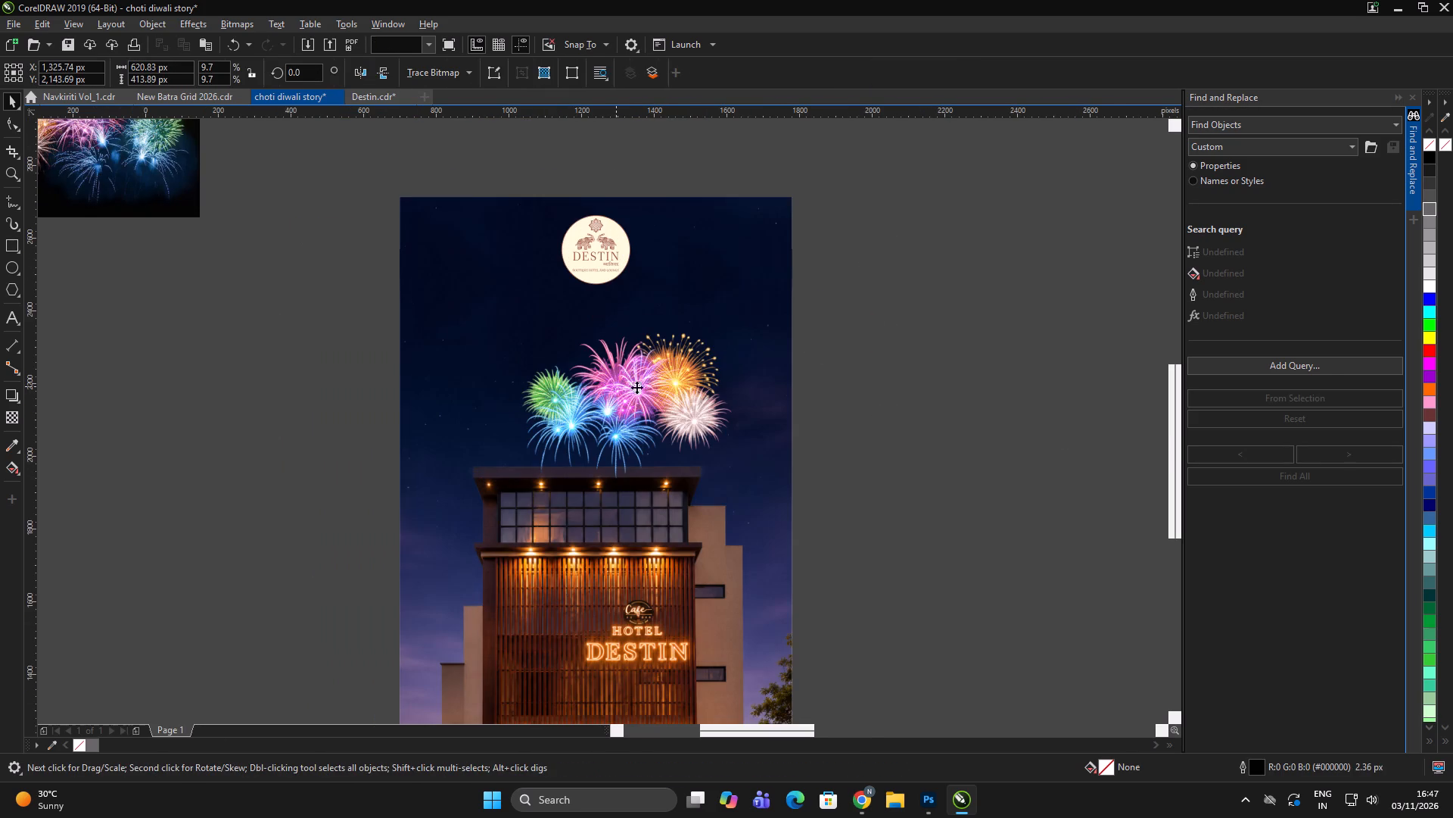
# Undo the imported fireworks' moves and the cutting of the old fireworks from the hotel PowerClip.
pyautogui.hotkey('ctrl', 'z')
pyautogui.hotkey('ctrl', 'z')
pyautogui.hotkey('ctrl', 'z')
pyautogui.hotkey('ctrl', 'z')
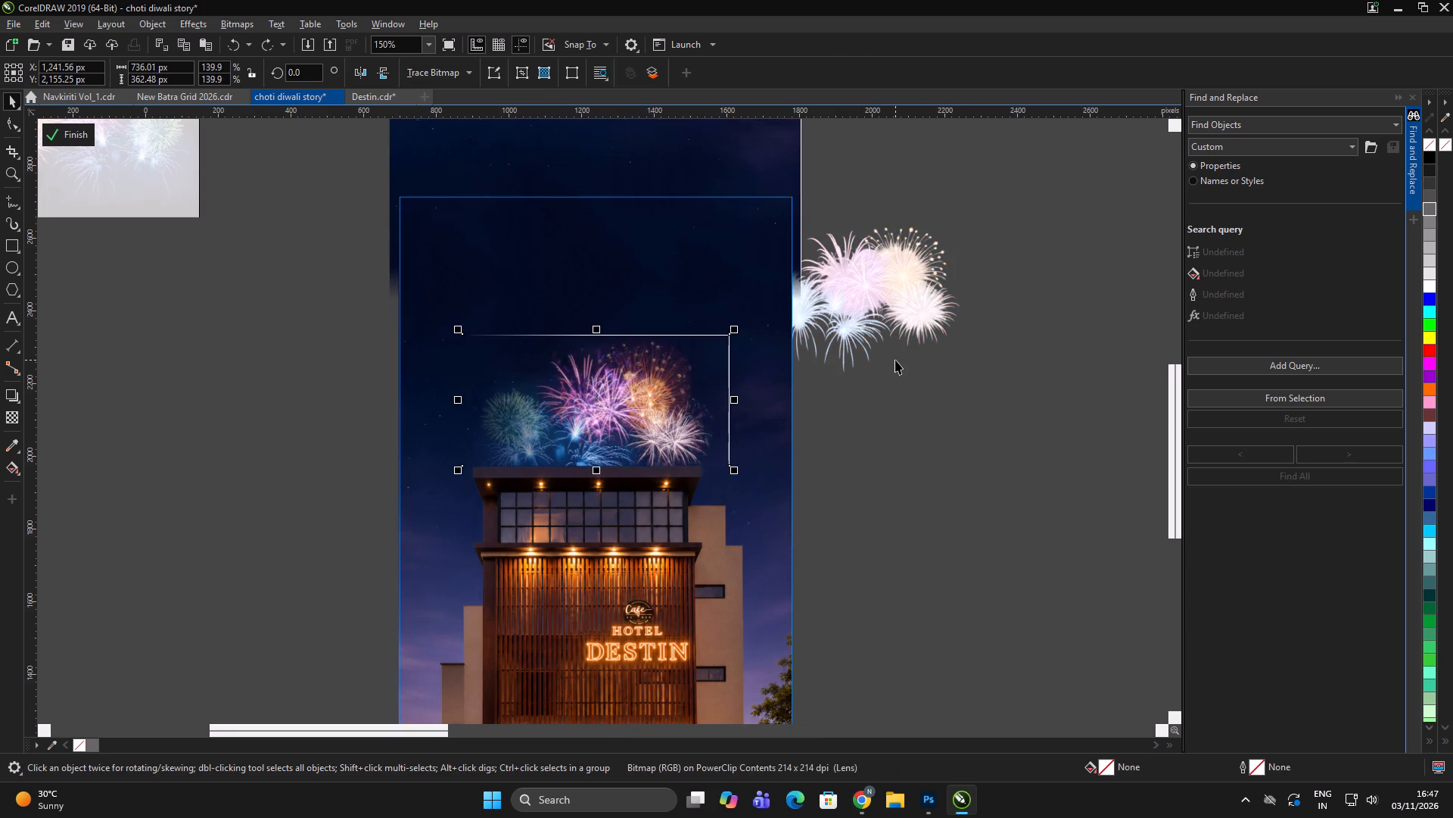
# Examine the edges of the old fireworks image inside the hotel PowerClip and finish editing its contents.
pyautogui.scroll(3, 657, 350)
pyautogui.scroll(-2, 690, 312)
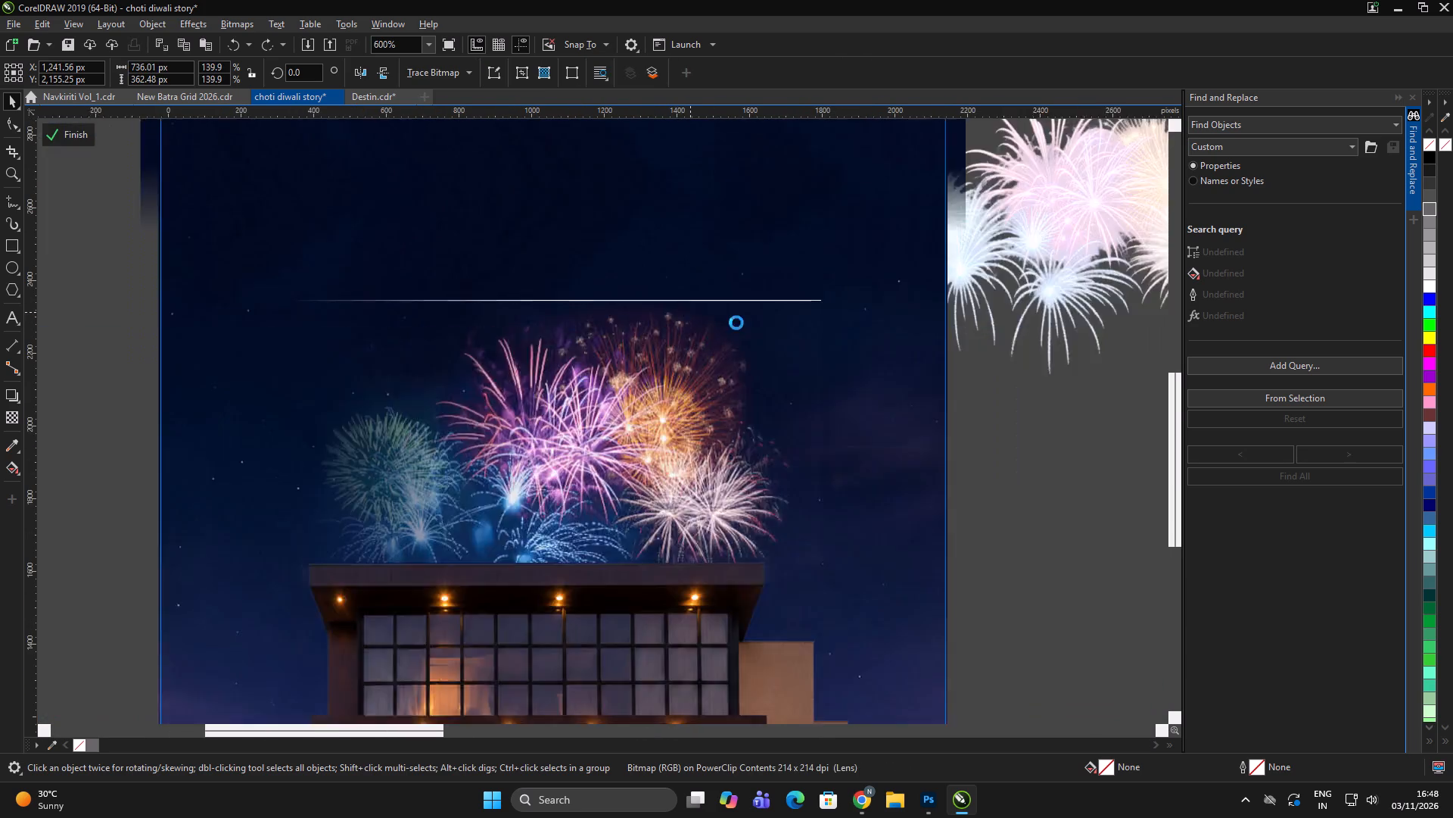
pyautogui.doubleClick(1060, 426)
pyautogui.moveTo(1058, 424); pyautogui.dragTo(1024, 424)
pyautogui.click(674, 369)
pyautogui.scroll(2, 679, 367)
pyautogui.scroll(-4, 686, 389)
pyautogui.click(1069, 418)
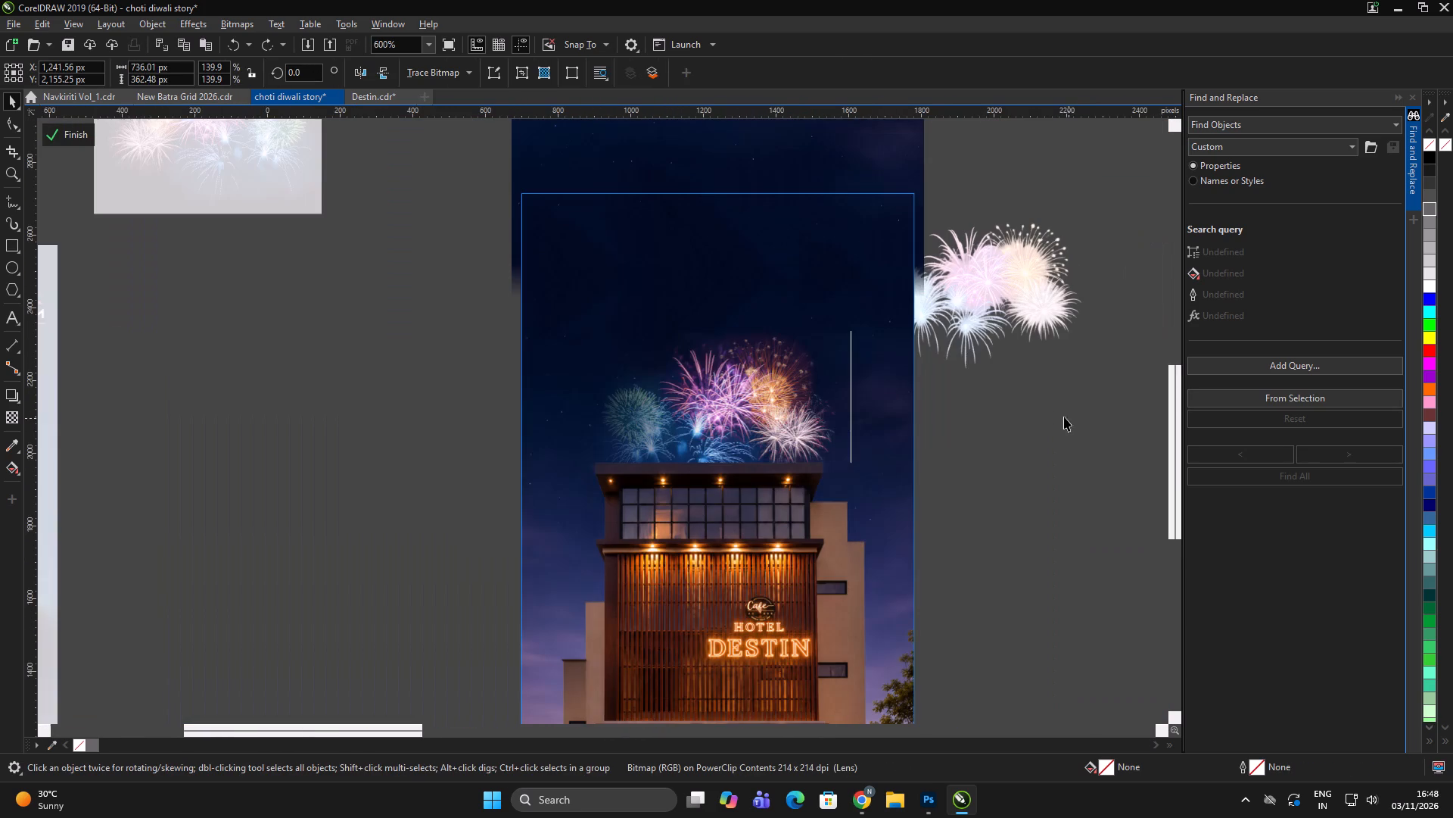
pyautogui.click(1053, 408)
pyautogui.click(1006, 321)
pyautogui.click(67, 139)
pyautogui.doubleClick(1050, 471)
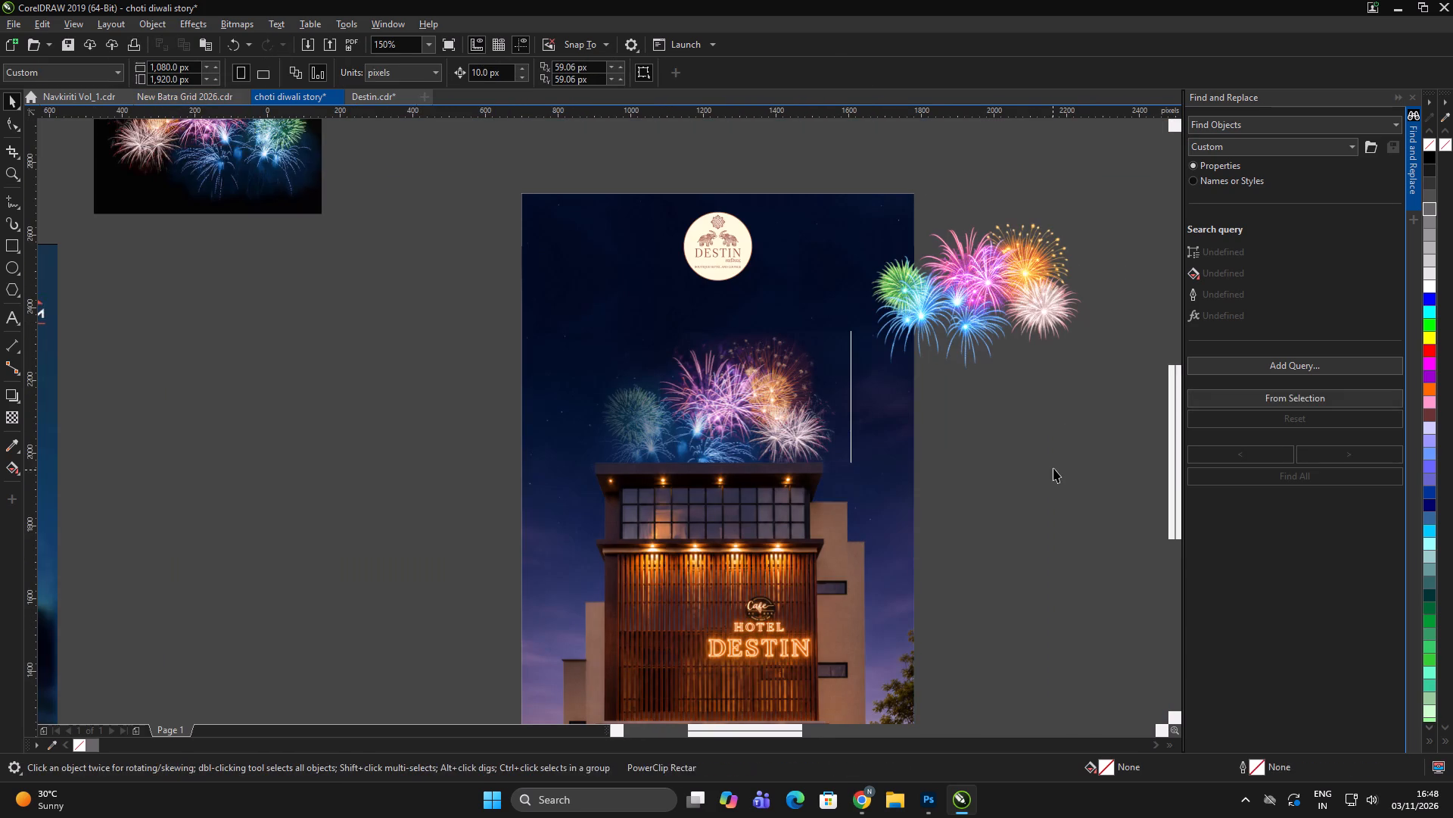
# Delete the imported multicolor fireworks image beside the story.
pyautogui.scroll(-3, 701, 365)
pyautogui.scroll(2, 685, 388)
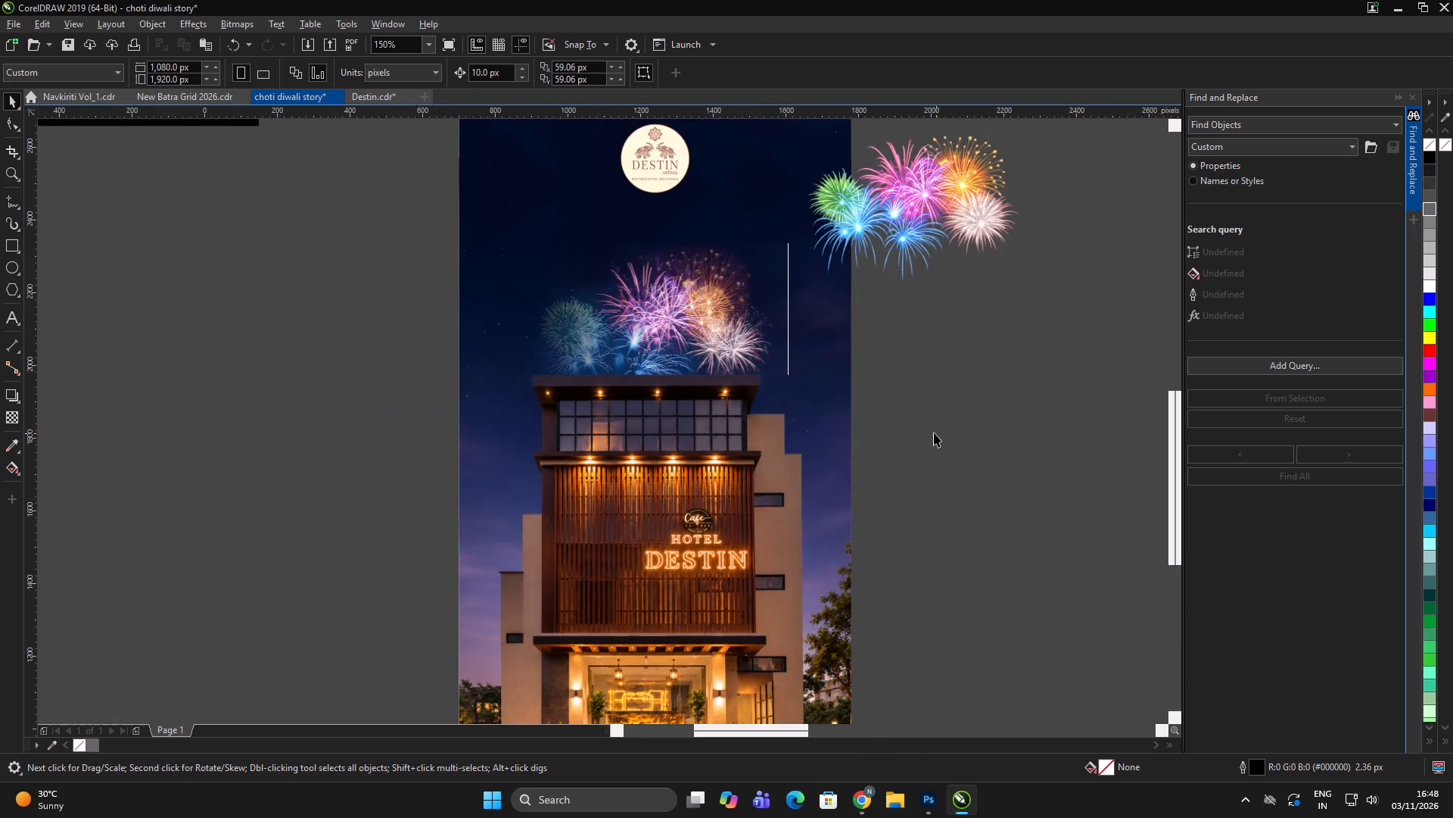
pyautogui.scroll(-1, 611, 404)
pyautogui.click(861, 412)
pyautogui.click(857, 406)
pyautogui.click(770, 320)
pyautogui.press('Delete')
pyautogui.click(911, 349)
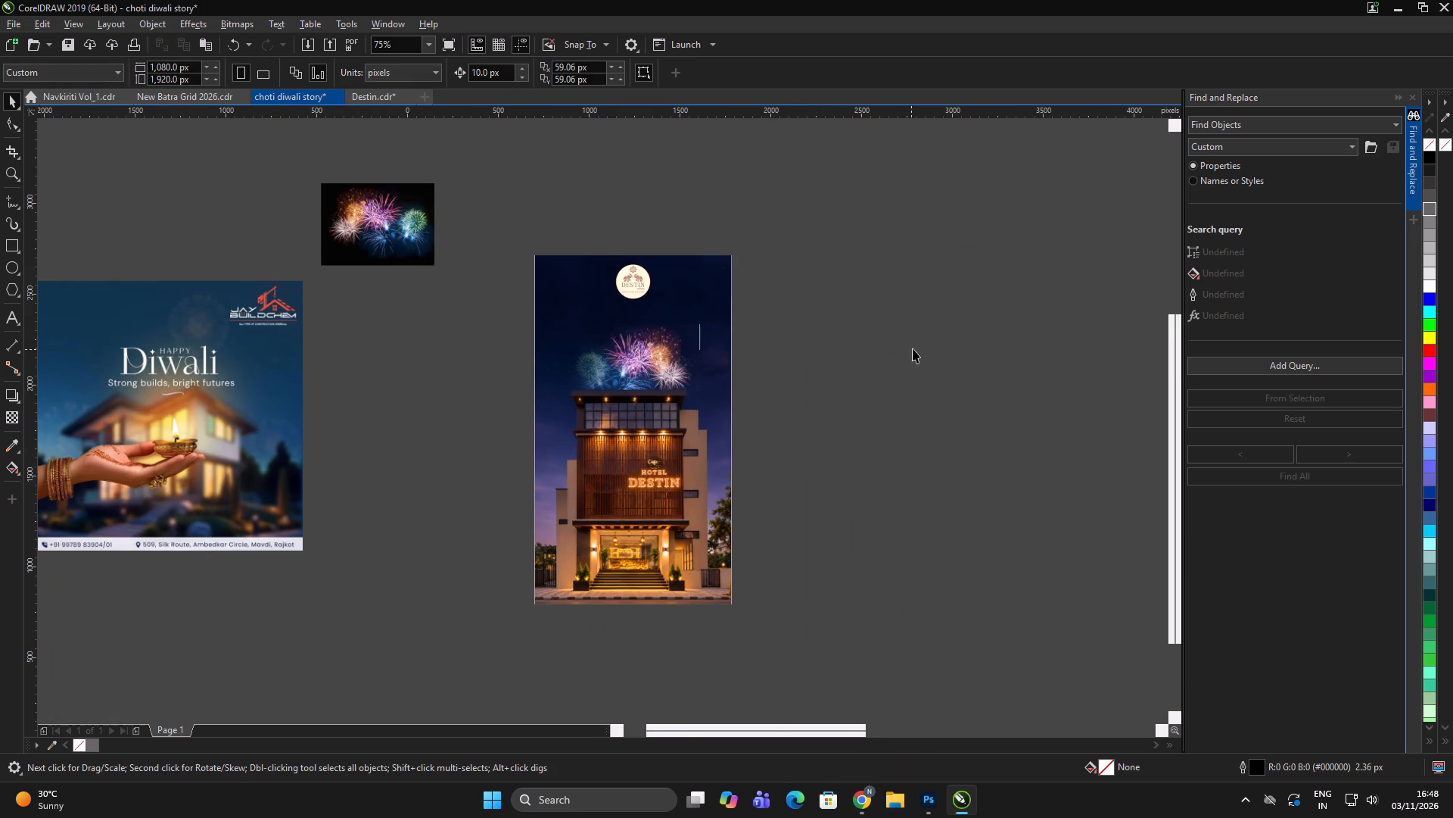
# Delete the old fireworks image from the hotel night sky, keeping the hotel picture and logo.
pyautogui.click(913, 342)
pyautogui.click(916, 336)
pyautogui.keyDown('alt'); pyautogui.click(671, 354); pyautogui.keyUp('alt')
pyautogui.press('Delete')
pyautogui.doubleClick(831, 329)
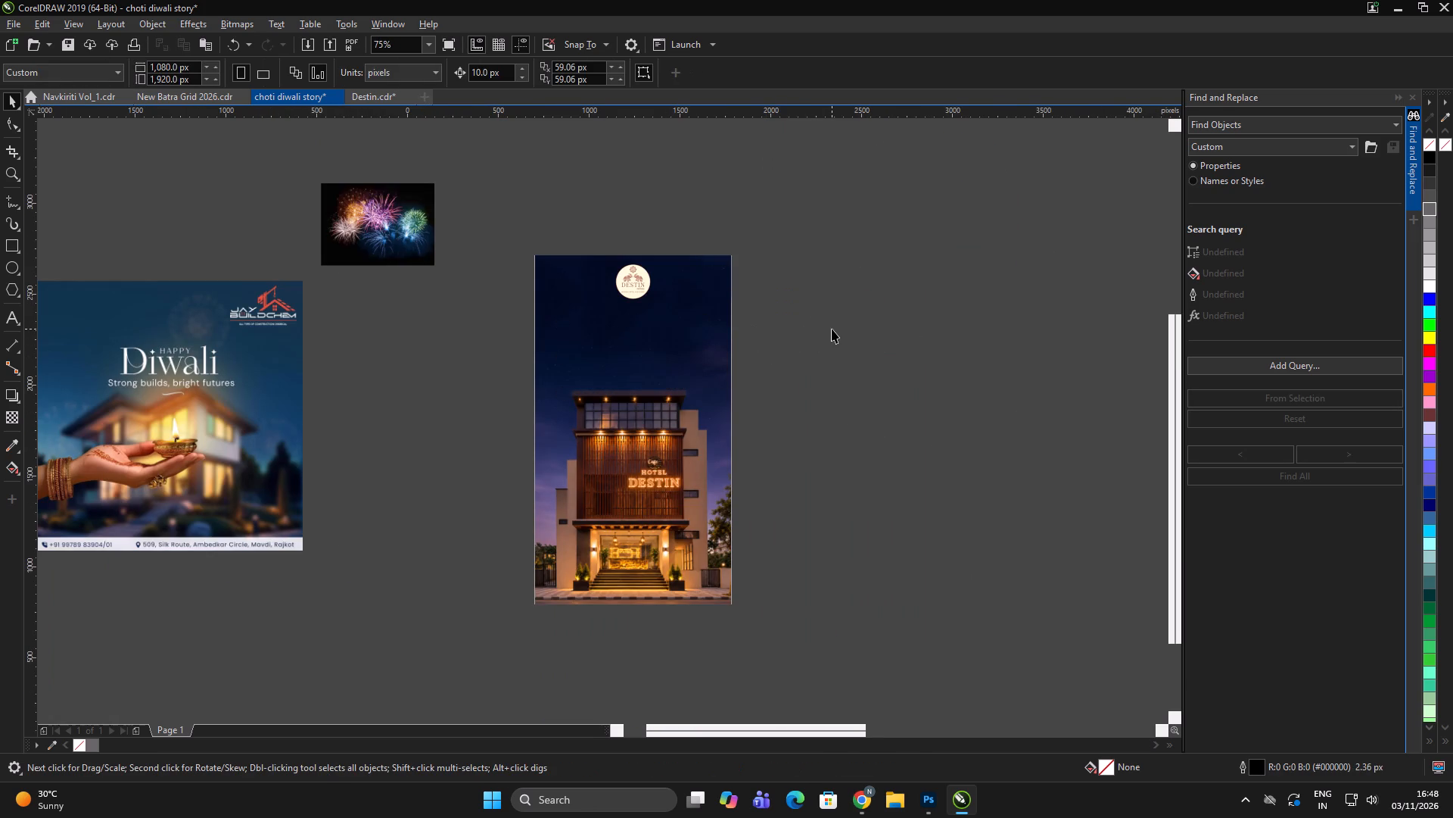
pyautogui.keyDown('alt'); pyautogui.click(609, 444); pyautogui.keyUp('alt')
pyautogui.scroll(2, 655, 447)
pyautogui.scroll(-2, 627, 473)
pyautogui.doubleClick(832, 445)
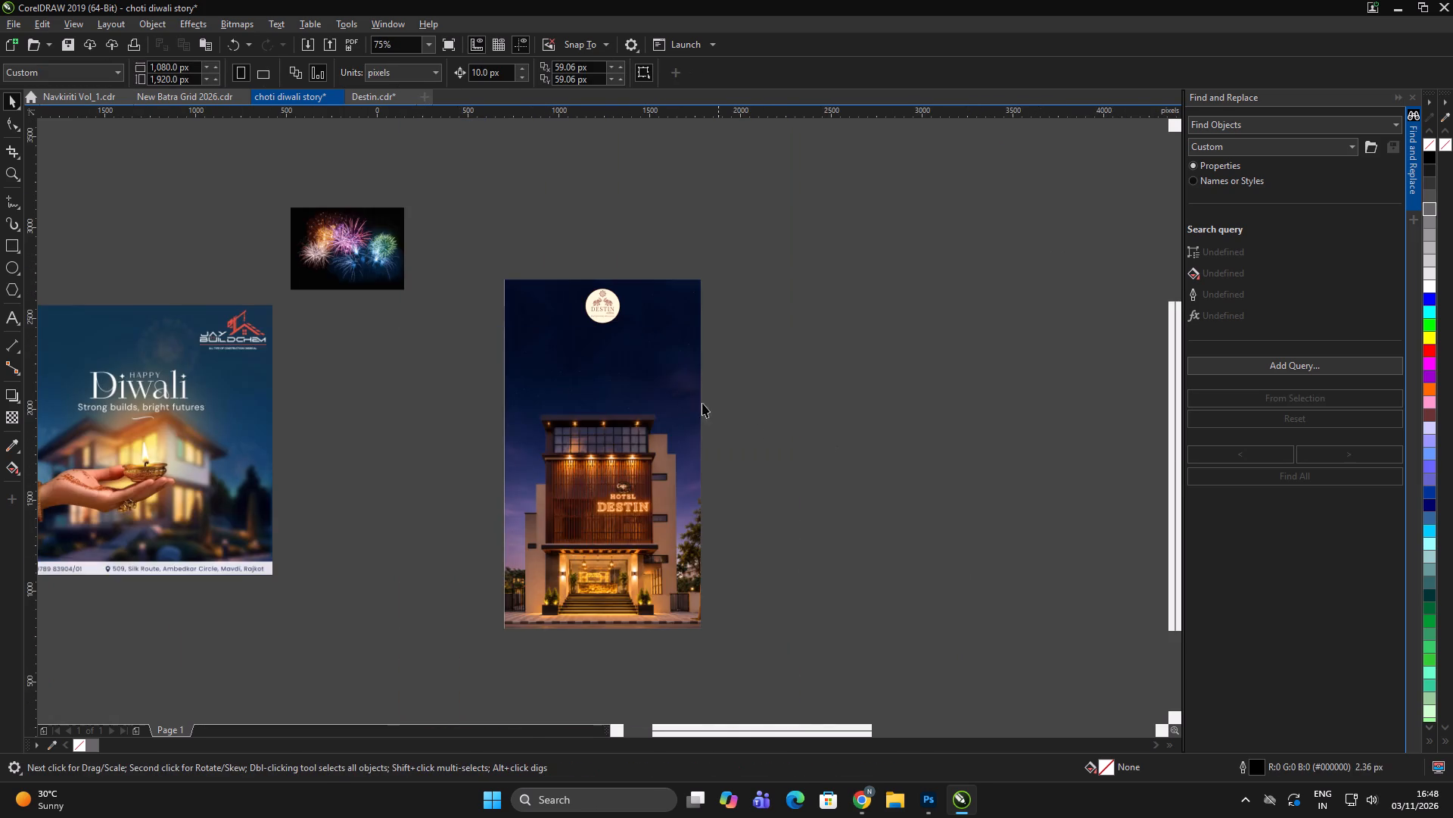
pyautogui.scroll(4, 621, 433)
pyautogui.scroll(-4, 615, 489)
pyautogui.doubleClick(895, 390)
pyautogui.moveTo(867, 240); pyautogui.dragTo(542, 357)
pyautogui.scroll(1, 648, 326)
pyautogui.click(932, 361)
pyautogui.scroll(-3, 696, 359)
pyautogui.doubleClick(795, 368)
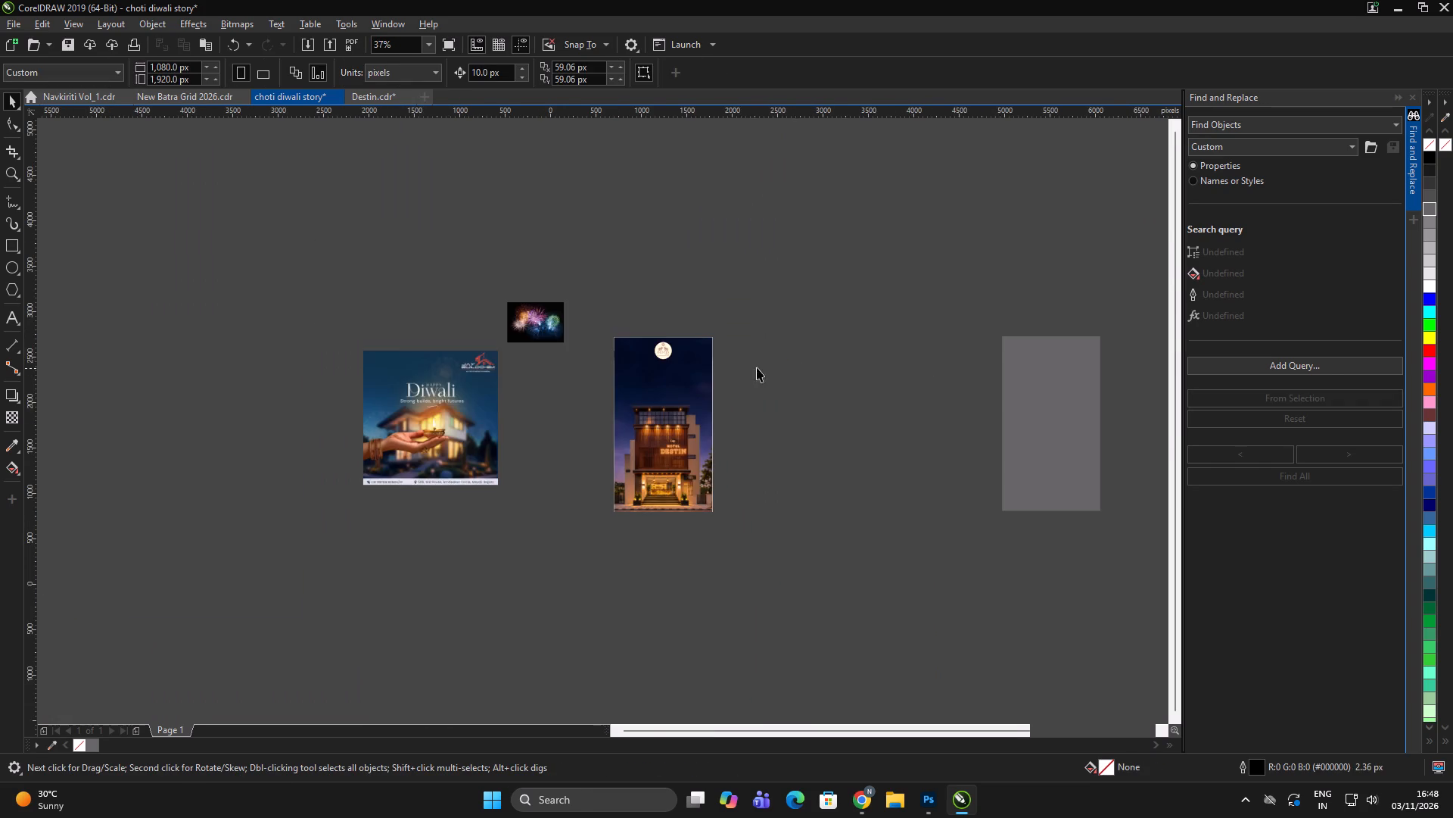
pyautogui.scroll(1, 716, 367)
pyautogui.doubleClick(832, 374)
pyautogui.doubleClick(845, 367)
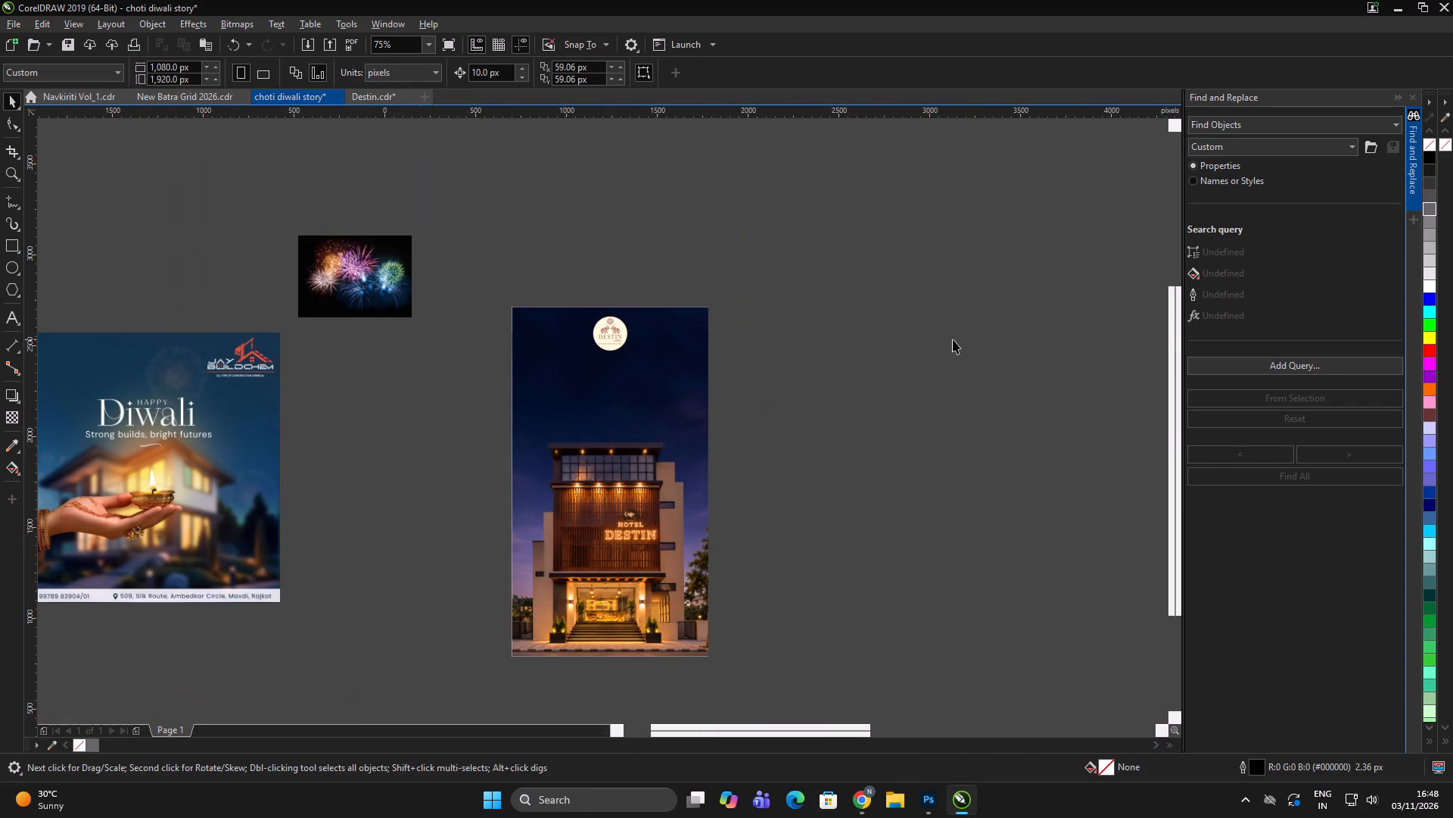
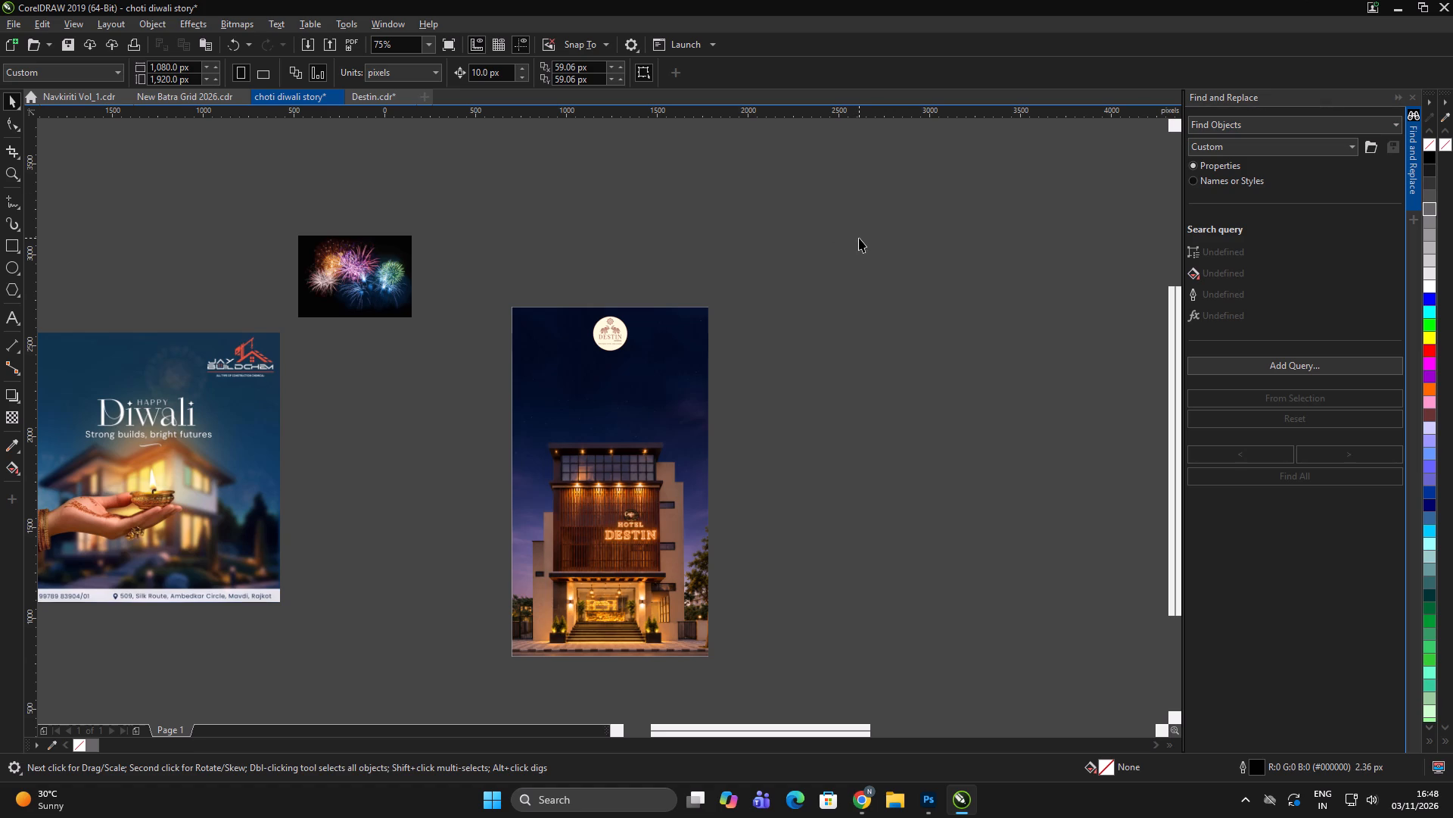
# Add the copied greeting "This Choti Diwali, may happiness find its way to your doorstep!" over the night sky, breaking the line after "happiness".
pyautogui.doubleClick(860, 238)
pyautogui.press('F8')
pyautogui.click(600, 410)
pyautogui.hotkey('ctrl', 'v')
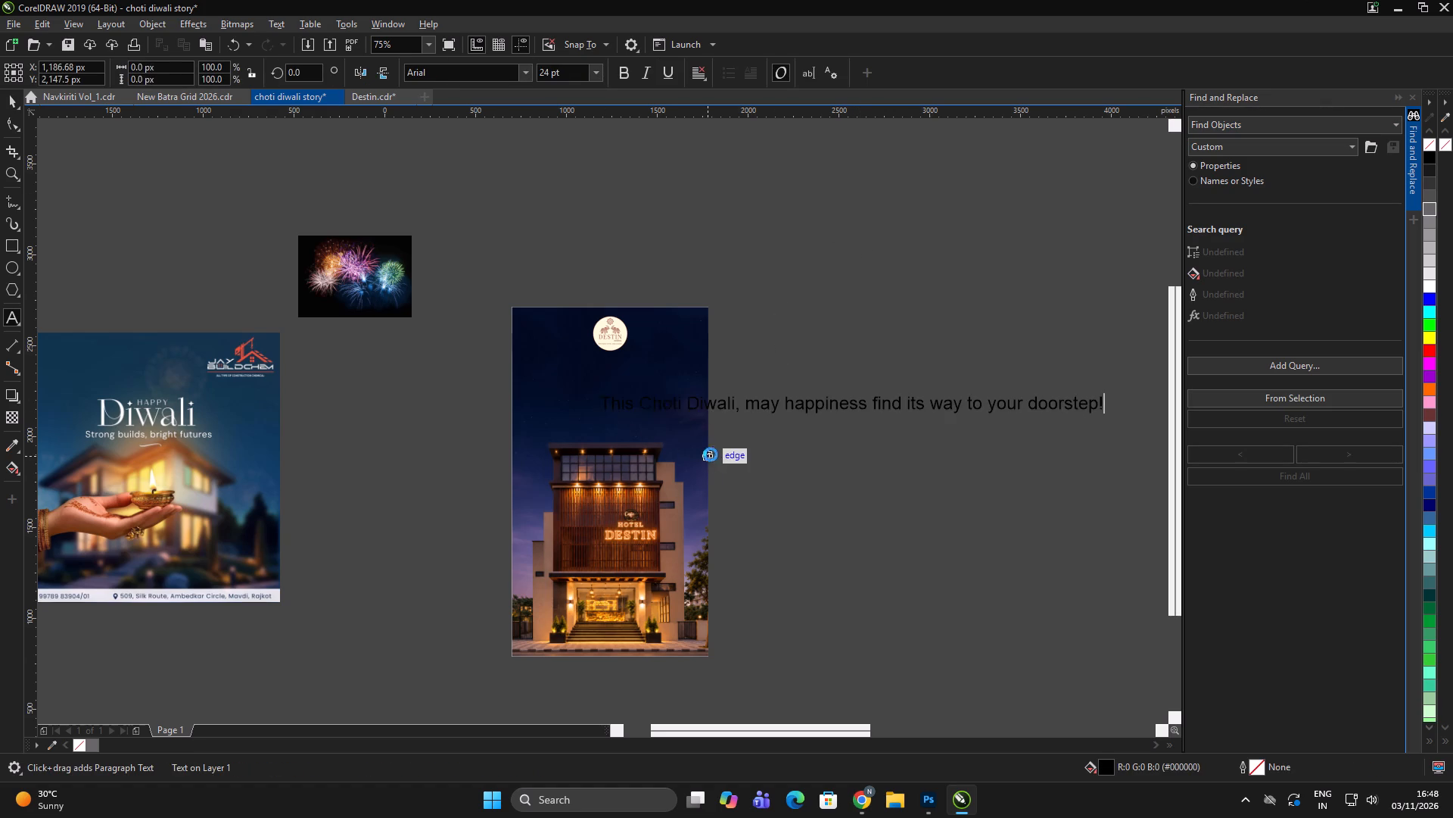
pyautogui.hotkey('ctrl', 'a')
pyautogui.click(795, 280)
pyautogui.click(837, 404)
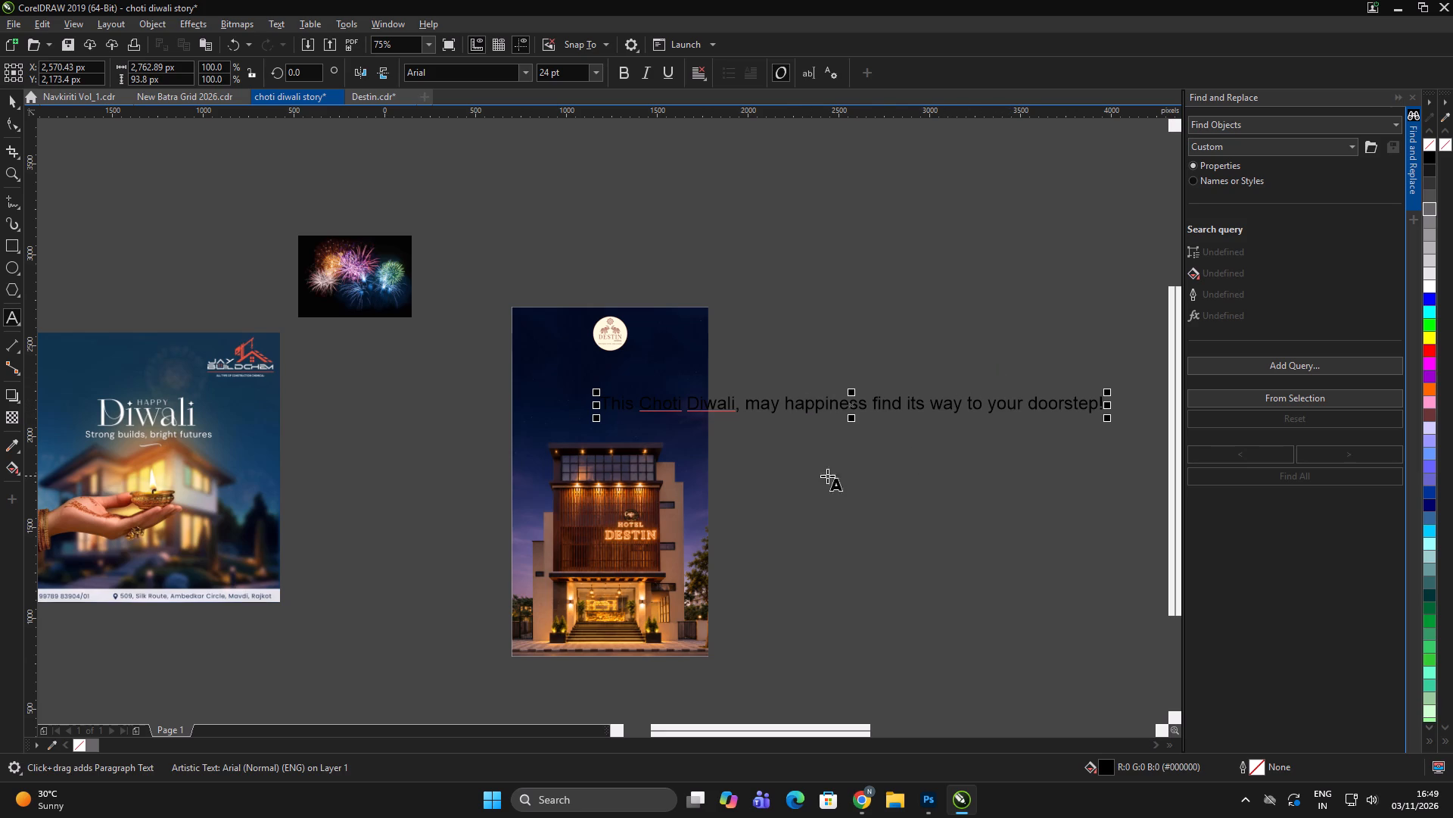
pyautogui.scroll(1, 870, 398)
pyautogui.click(871, 401)
pyautogui.press('Return')
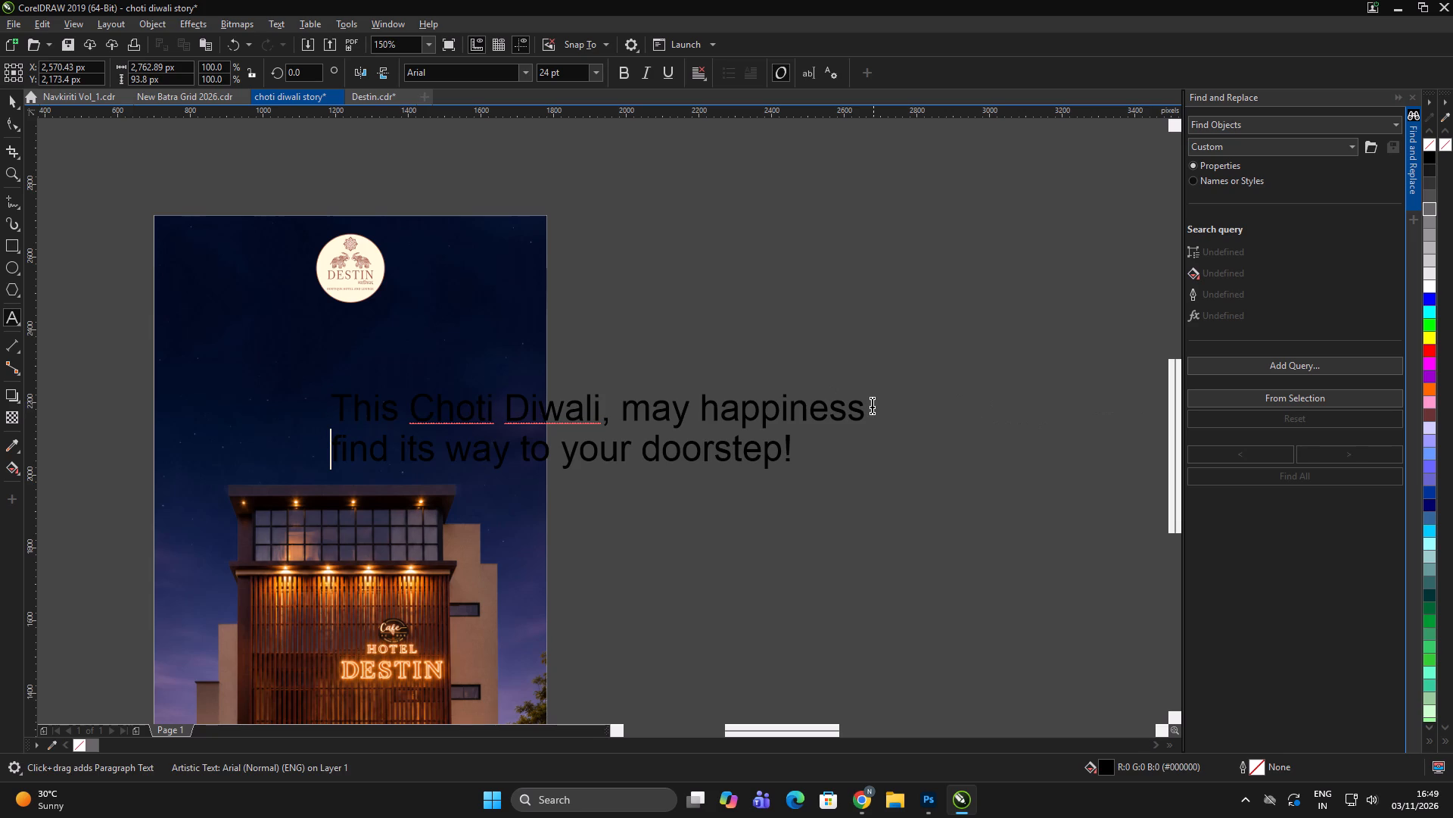
# Set the whole greeting text in the Gilroy-Regular font.
pyautogui.hotkey('ctrl', 'a')
pyautogui.click(472, 74)
pyautogui.write('gior')
pyautogui.press('BackSpace')
pyautogui.press('BackSpace')
pyautogui.press('BackSpace')
pyautogui.press('BackSpace')
pyautogui.press('BackSpace')
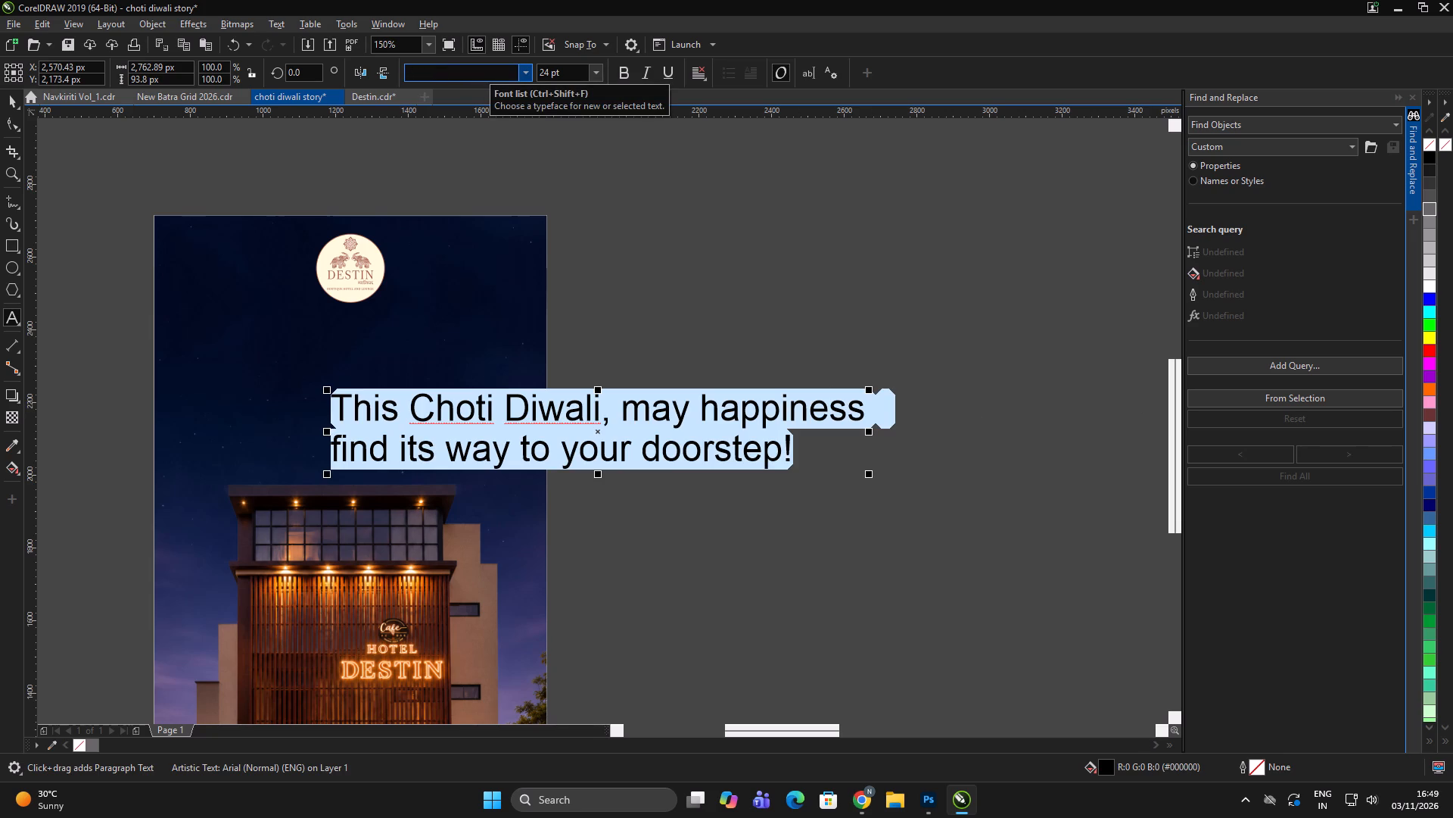
pyautogui.write('gio')
pyautogui.press('BackSpace')
pyautogui.write('lroy')
pyautogui.press('Return')
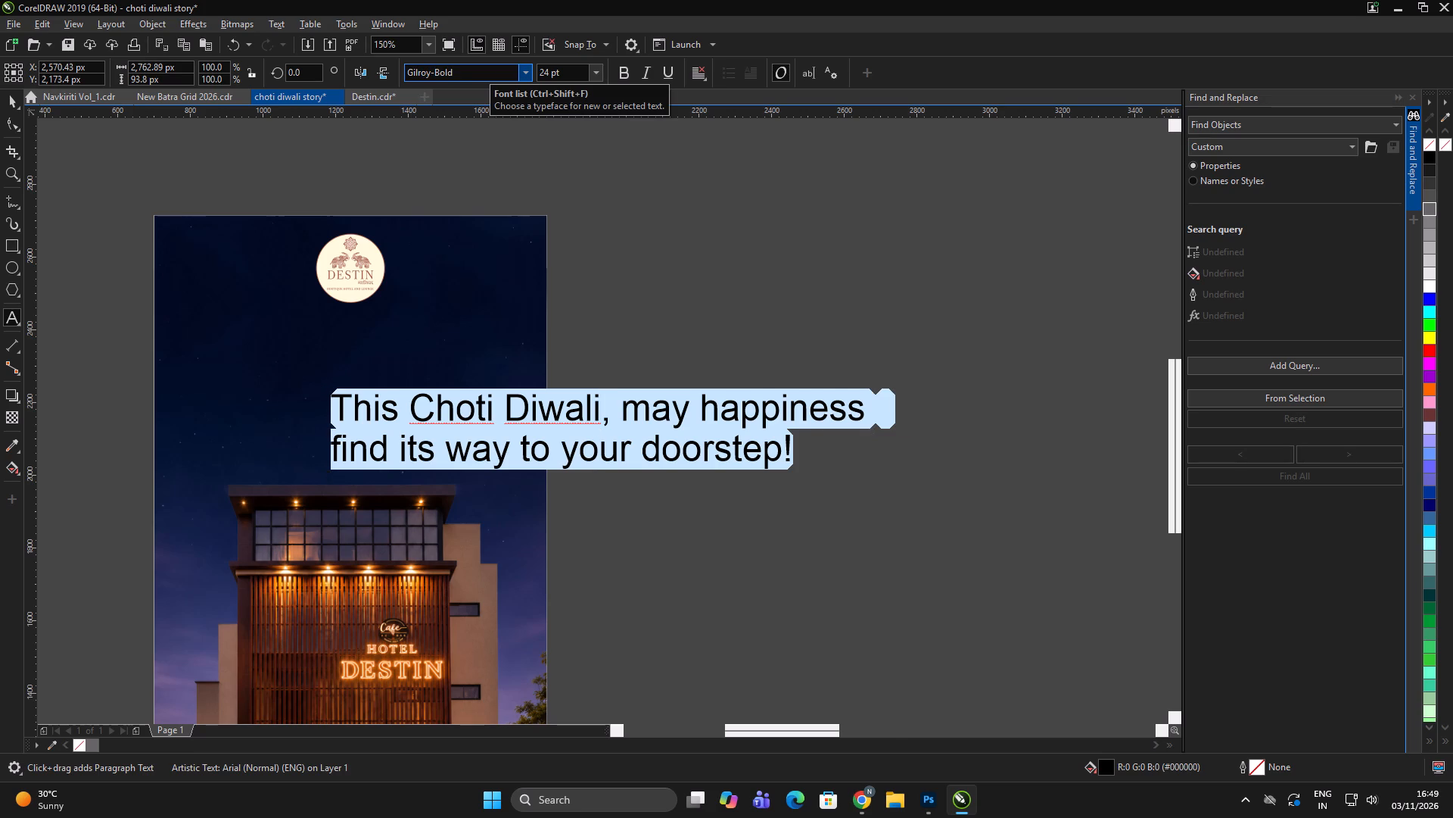
pyautogui.click(526, 76)
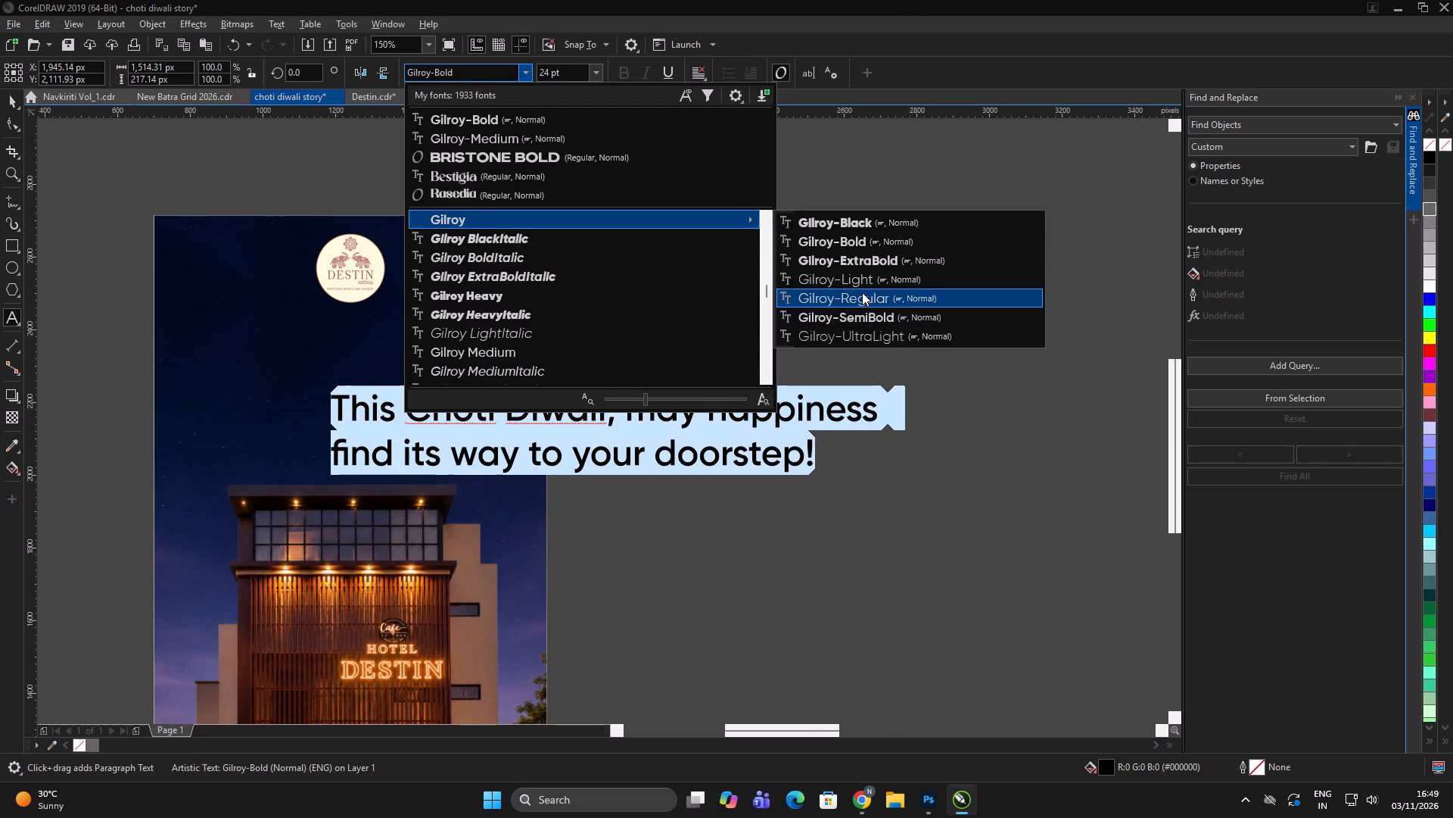
pyautogui.click(862, 293)
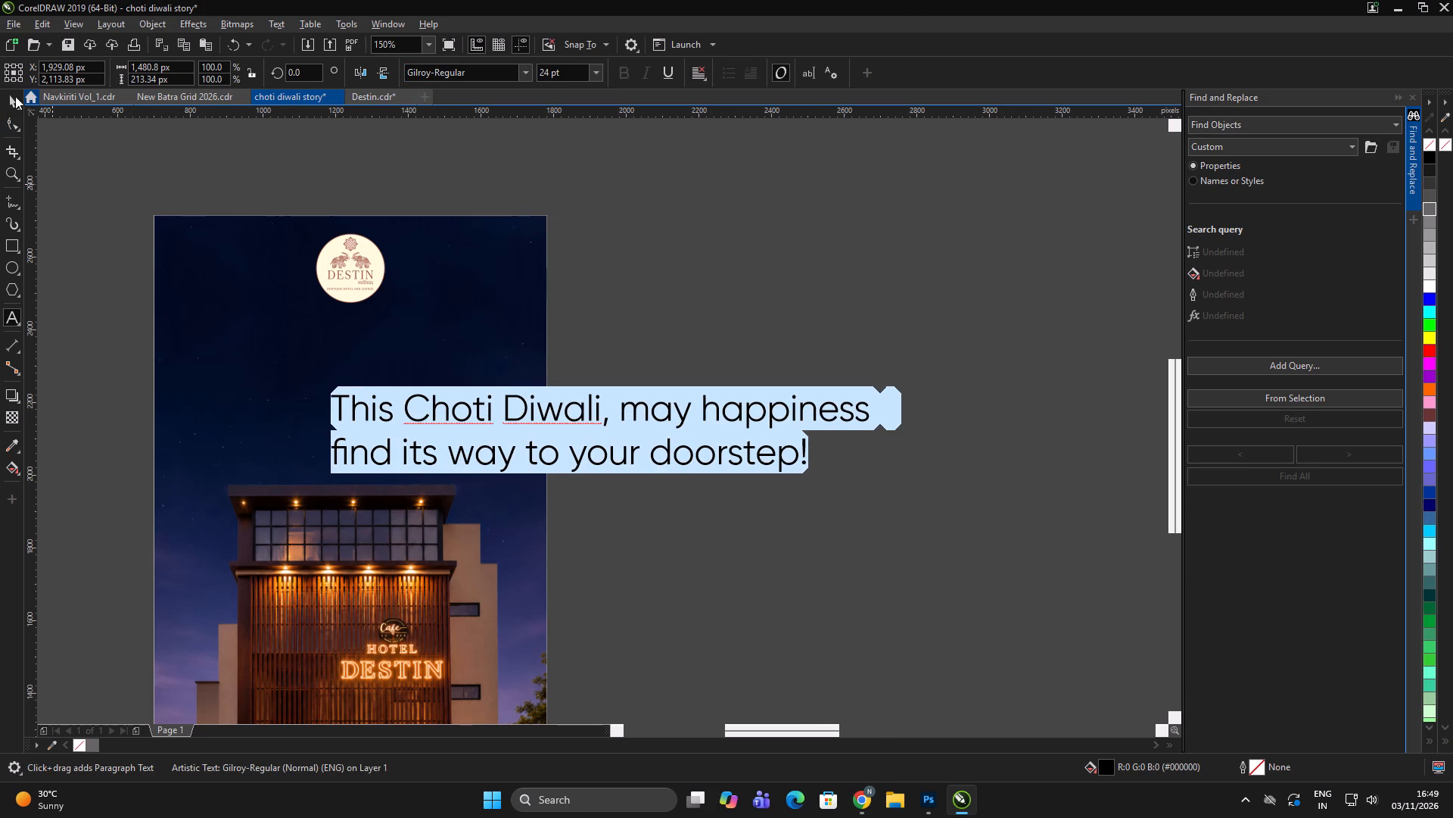
# Center the greeting text block horizontally on the hotel story.
pyautogui.click(14, 93)
pyautogui.keyDown('shift'); pyautogui.click(450, 294); pyautogui.keyUp('shift')
pyautogui.press('c')
pyautogui.doubleClick(804, 311)
# Fill the greeting text white and scale it down around its center to about 743 px wide.
pyautogui.moveTo(963, 352); pyautogui.dragTo(2, 515)
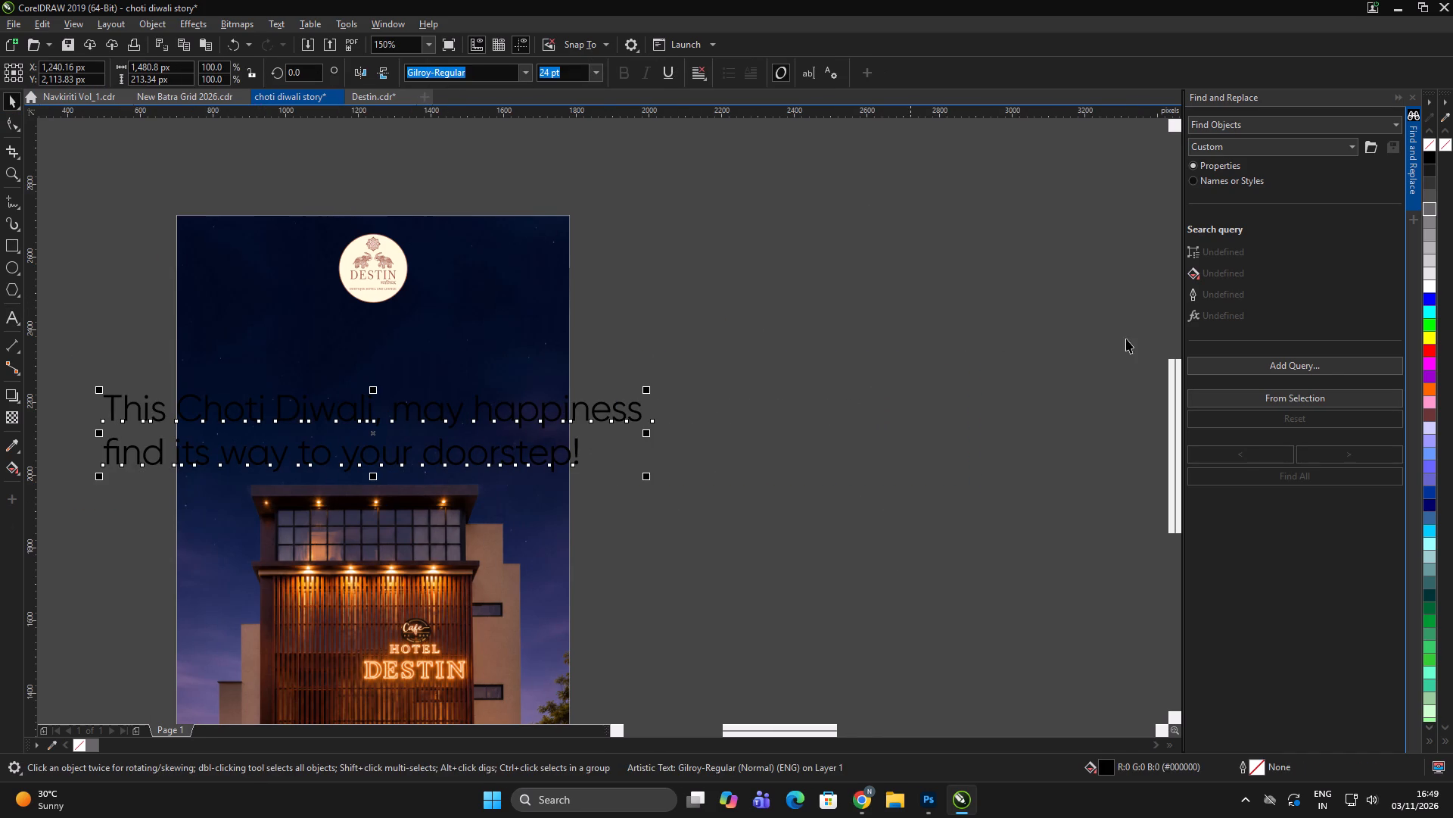
pyautogui.click(1431, 289)
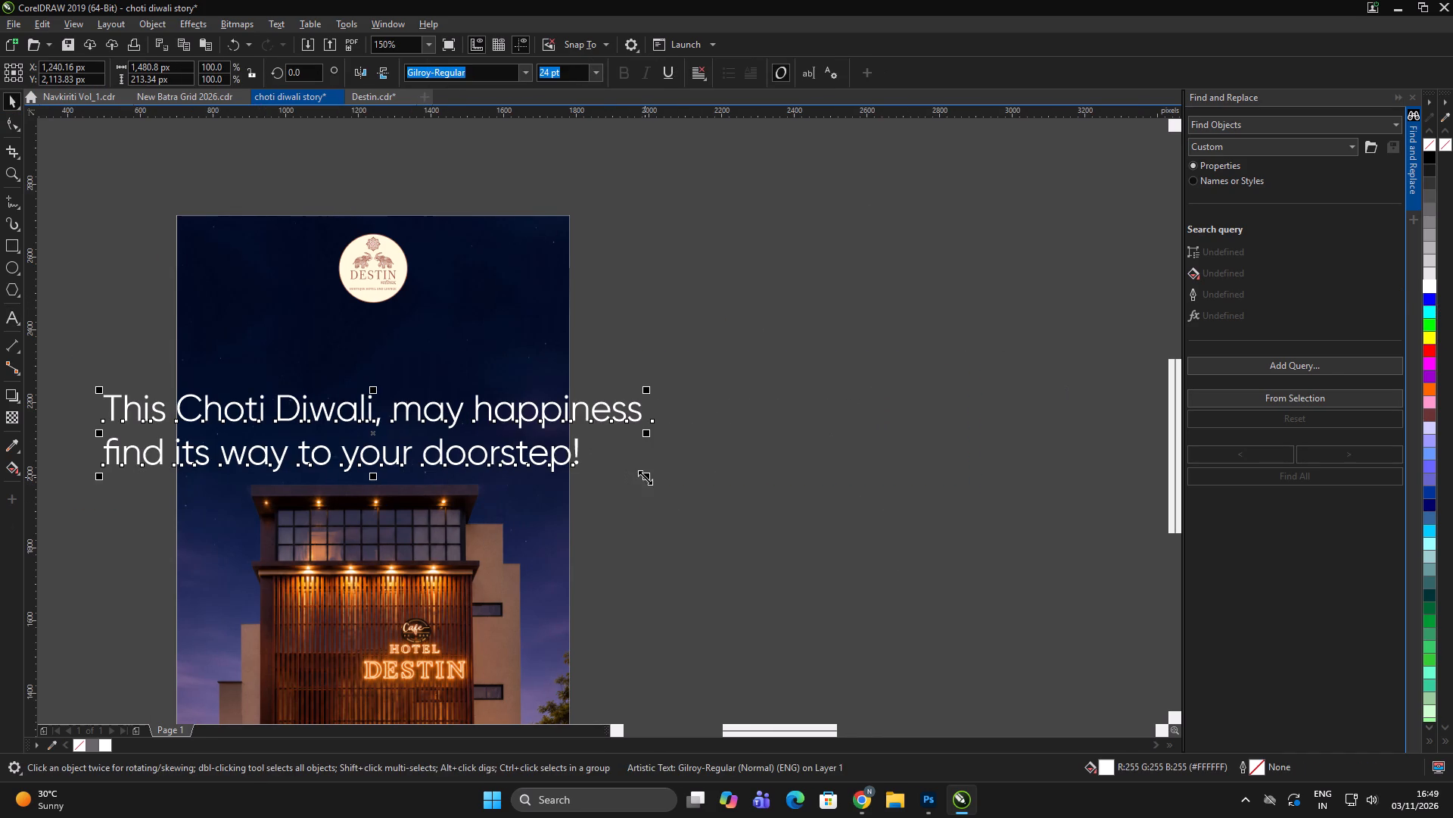
pyautogui.moveTo(645, 477); pyautogui.dragTo(511, 501)
pyautogui.scroll(1, 756, 425)
pyautogui.scroll(-1, 752, 424)
pyautogui.doubleClick(764, 405)
pyautogui.scroll(-1, 642, 431)
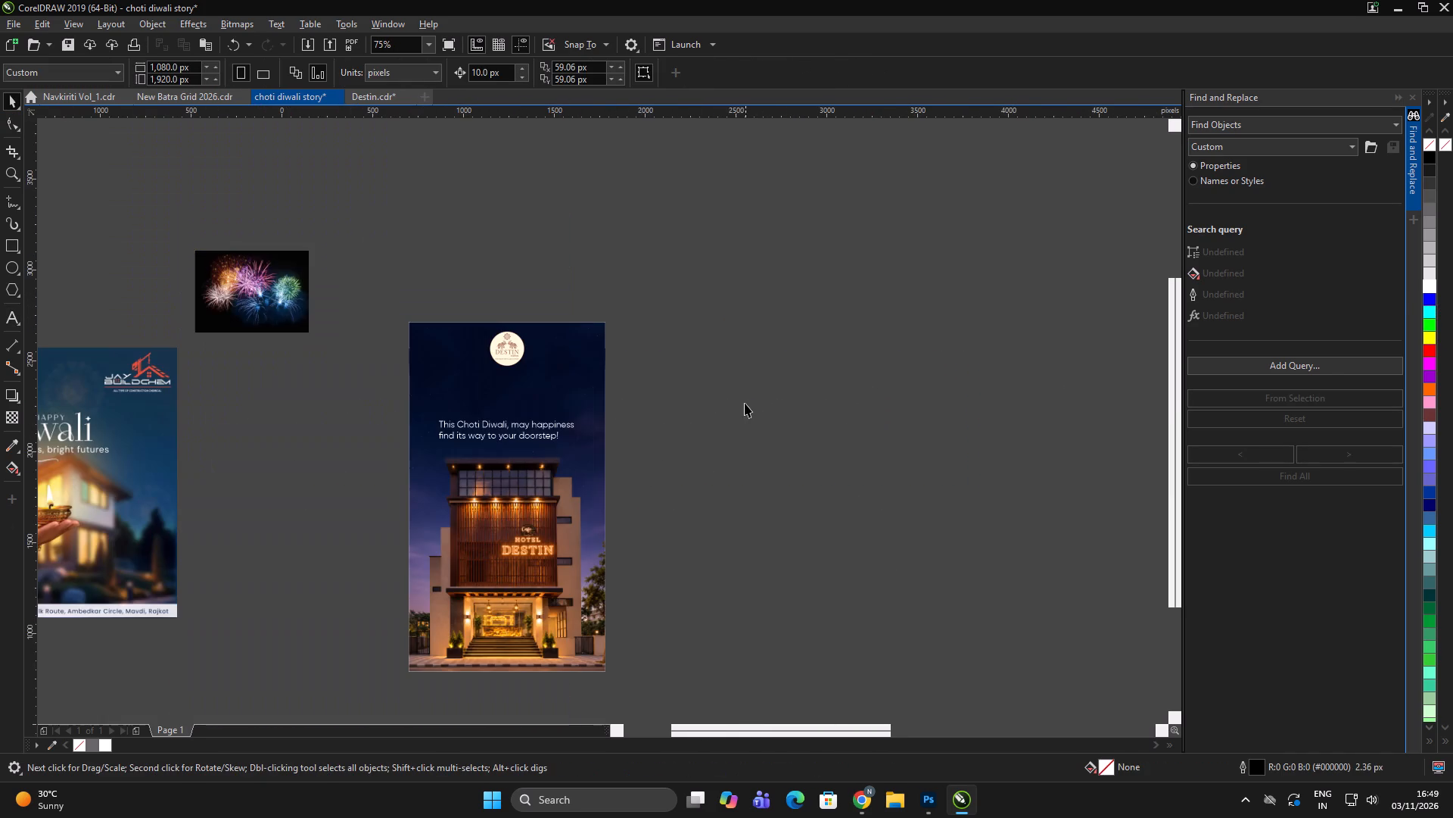
pyautogui.doubleClick(745, 403)
# Set the greeting's two lines to center alignment.
pyautogui.moveTo(786, 391); pyautogui.dragTo(138, 448)
pyautogui.scroll(1, 500, 449)
pyautogui.click(695, 69)
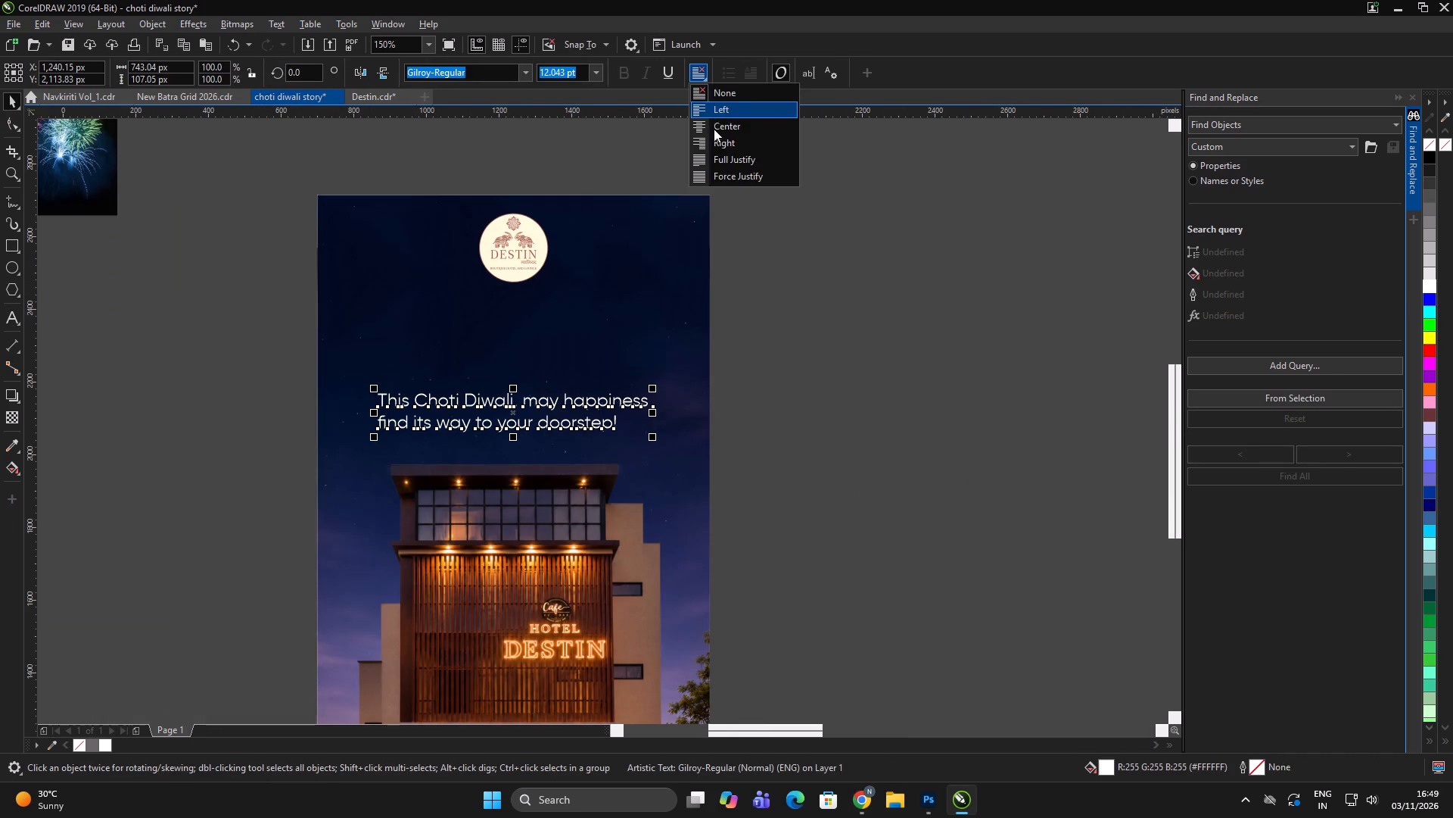
pyautogui.click(714, 127)
pyautogui.doubleClick(1038, 344)
# Tighten the line spacing of the greeting with the Shape tool to a text height of about 101 px.
pyautogui.moveTo(857, 323); pyautogui.dragTo(107, 479)
pyautogui.scroll(1, 361, 420)
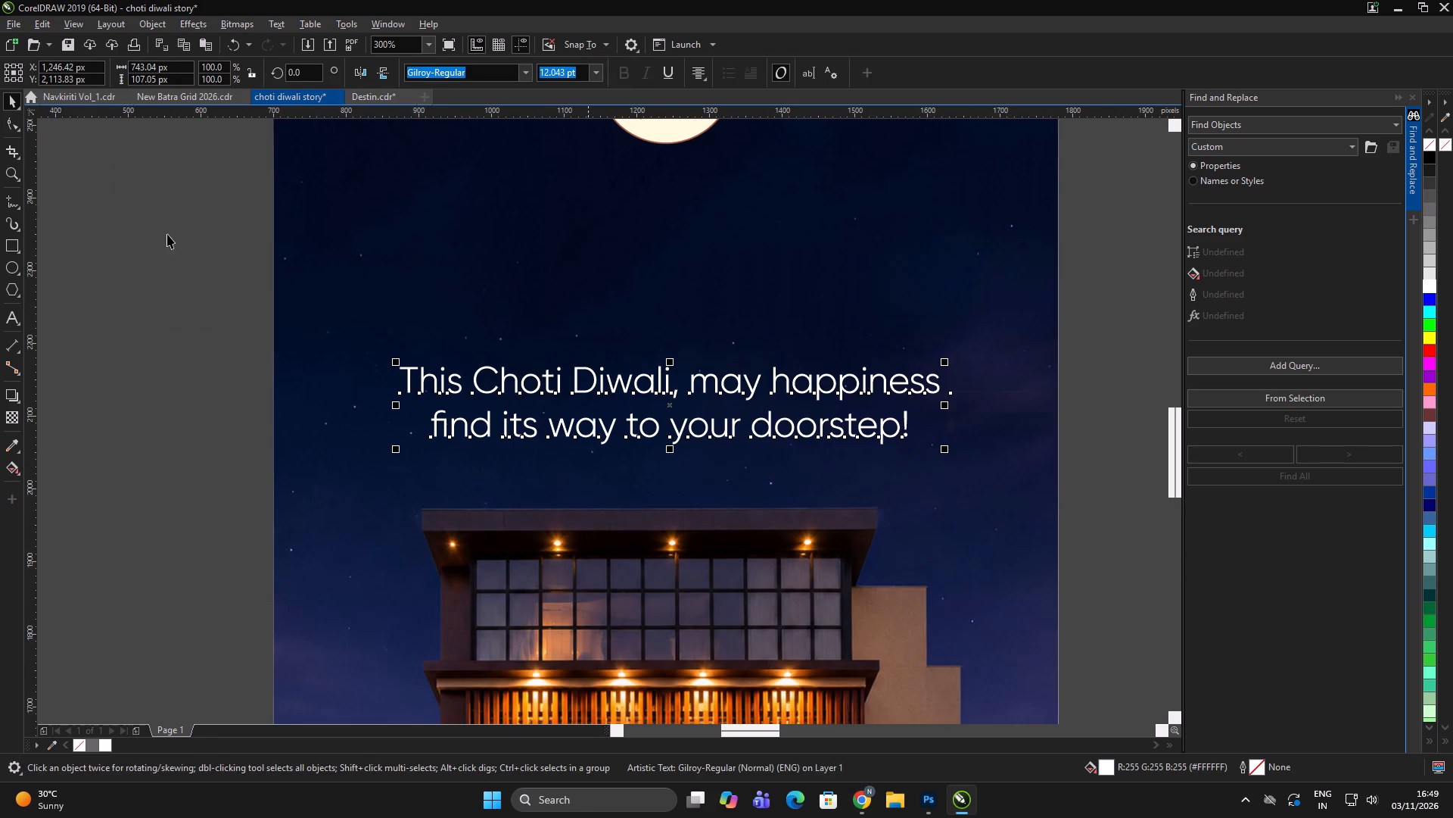
pyautogui.click(19, 125)
pyautogui.moveTo(398, 452); pyautogui.dragTo(409, 437)
pyautogui.scroll(-1, 549, 422)
pyautogui.press('space')
pyautogui.doubleClick(956, 415)
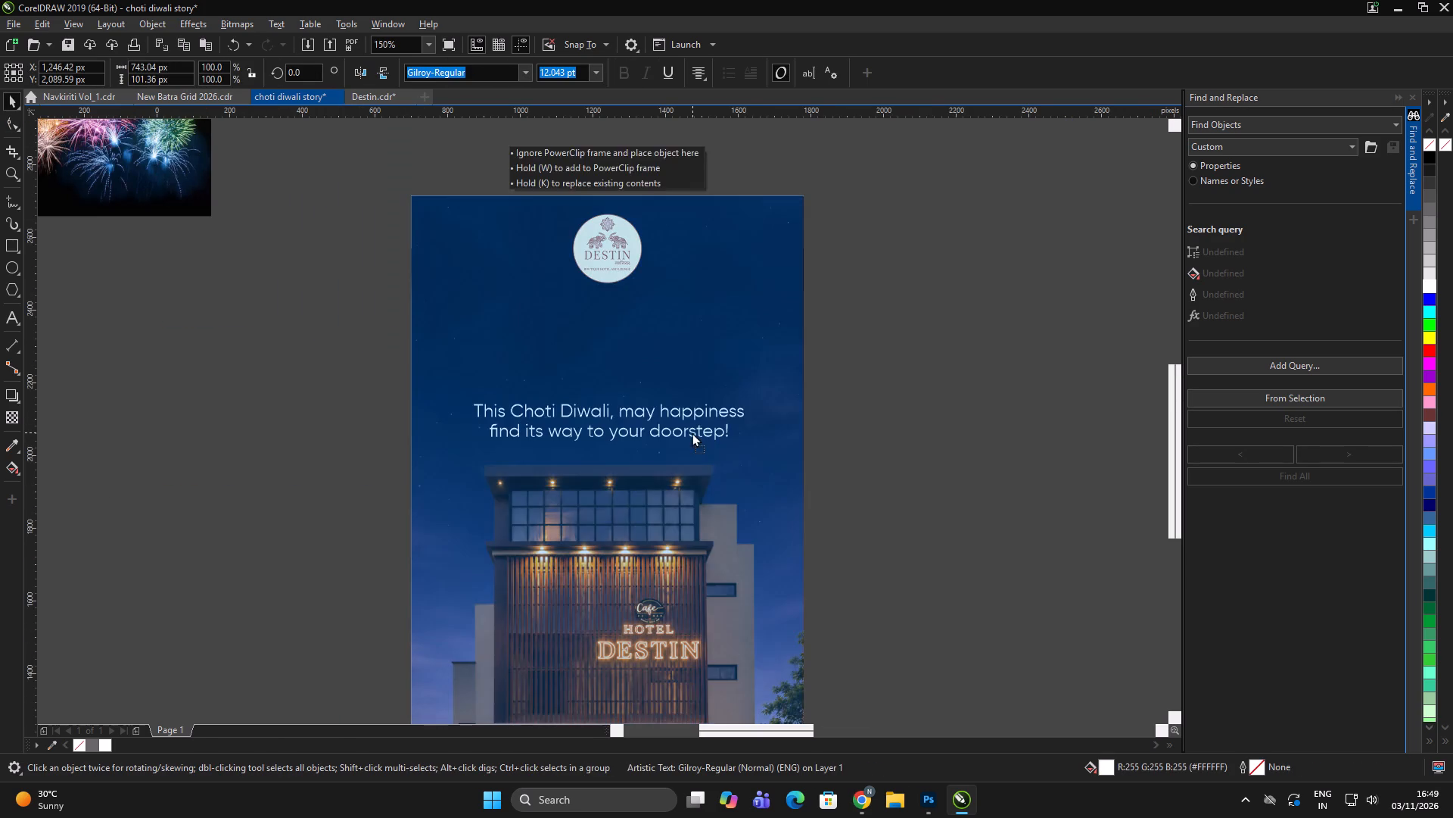
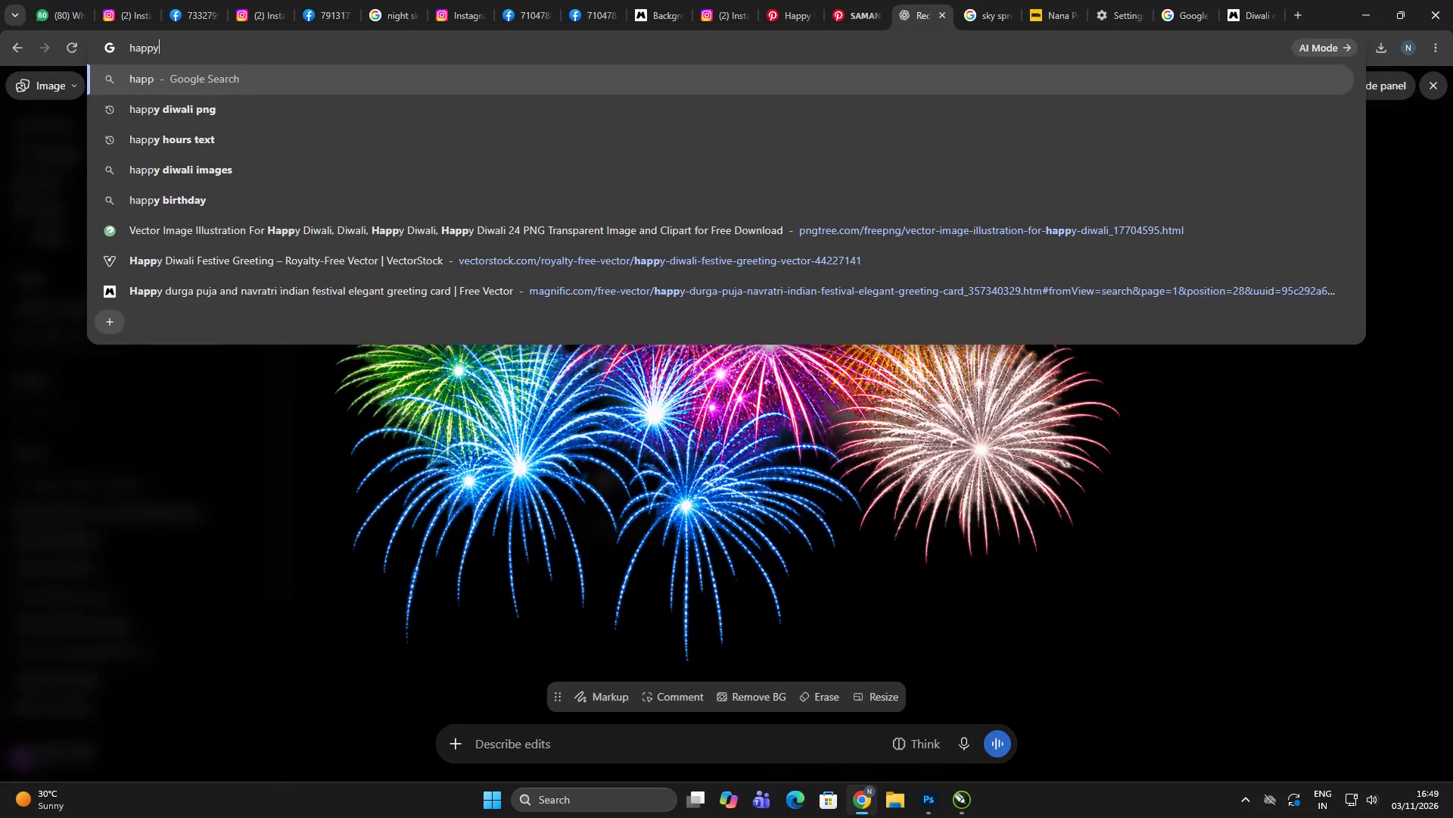
# Search the web for "happy choti diwali".
pyautogui.press('space')
pyautogui.write('choti')
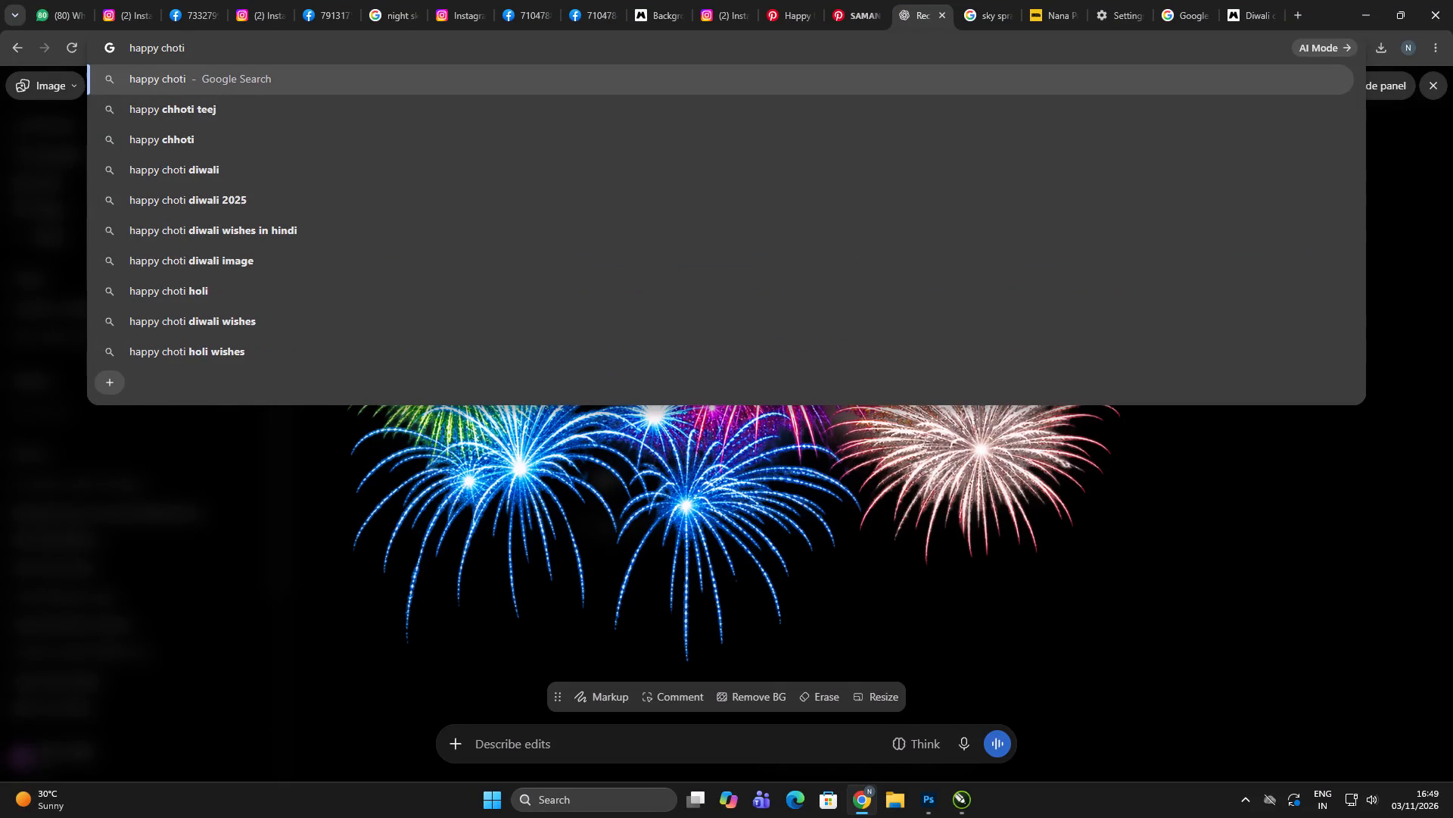
pyautogui.press('space')
pyautogui.write('diwali')
pyautogui.press('Return')
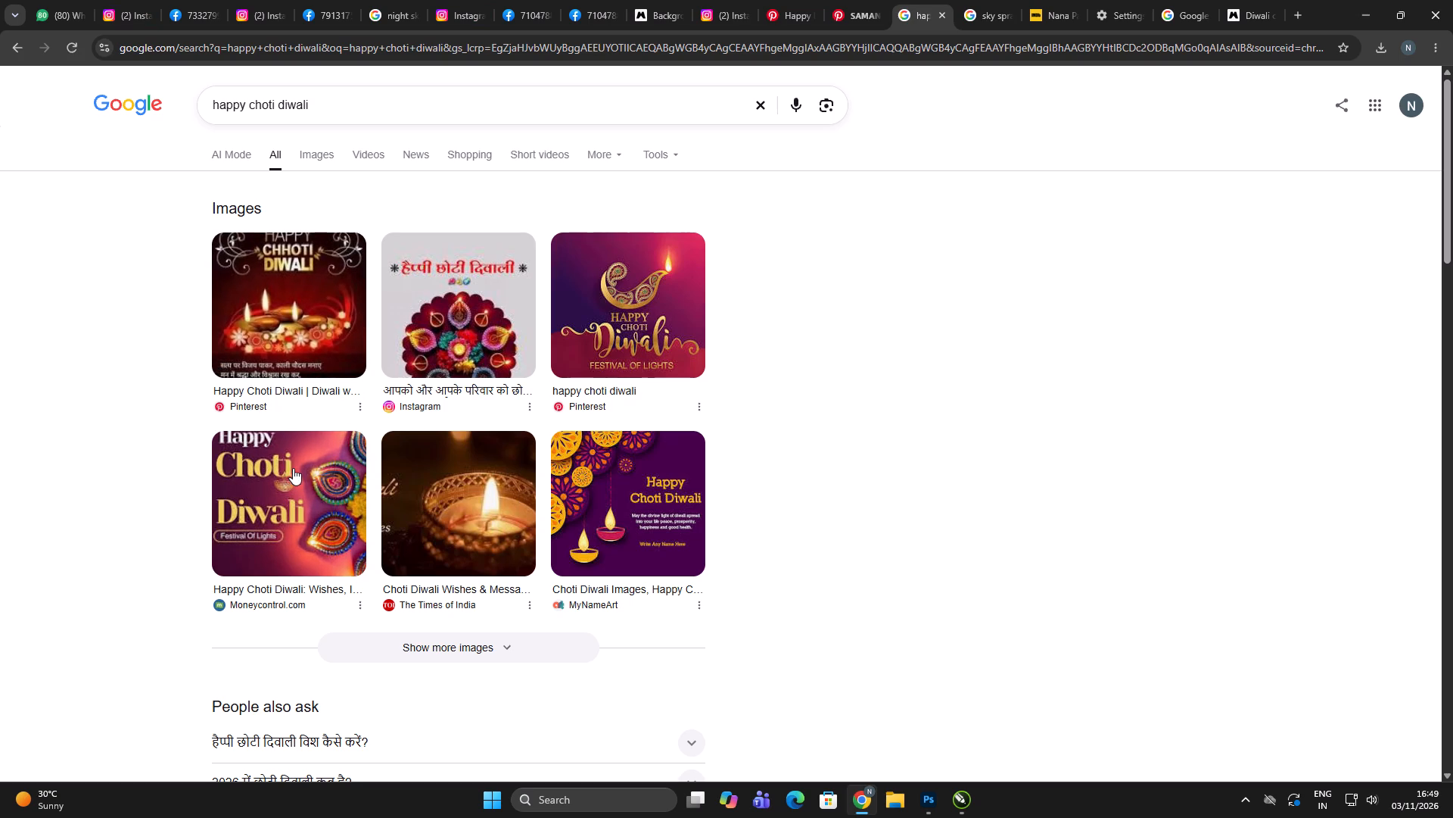
# Copy the purple MyNameArt Choti Diwali image and paste it into the CorelDRAW story document, placed beside the hotel story.
pyautogui.click(650, 492)
pyautogui.rightClick(965, 351)
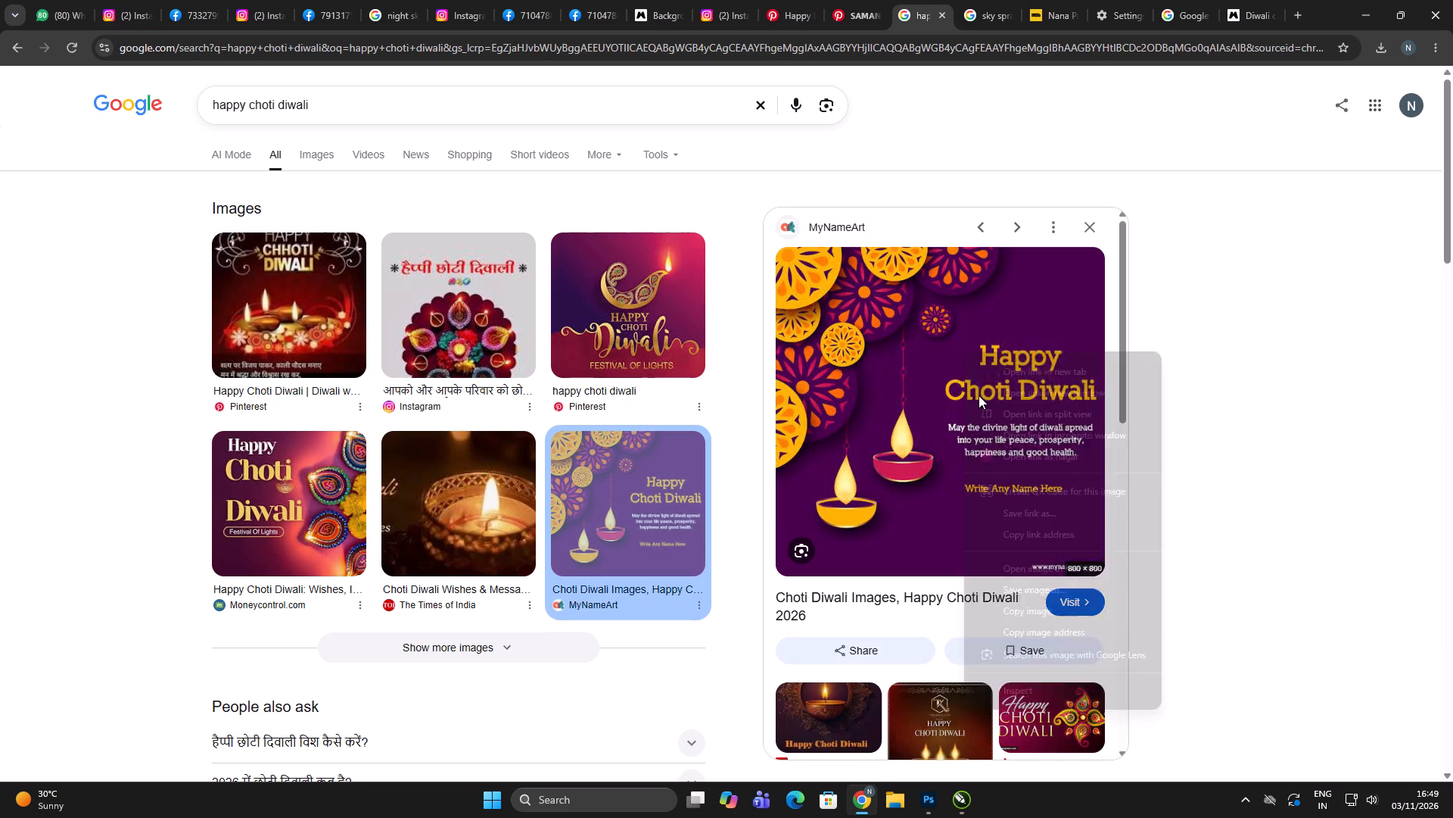
pyautogui.click(1034, 604)
pyautogui.hotkey('alt', 'Tab')
pyautogui.scroll(-2, 597, 413)
pyautogui.doubleClick(811, 465)
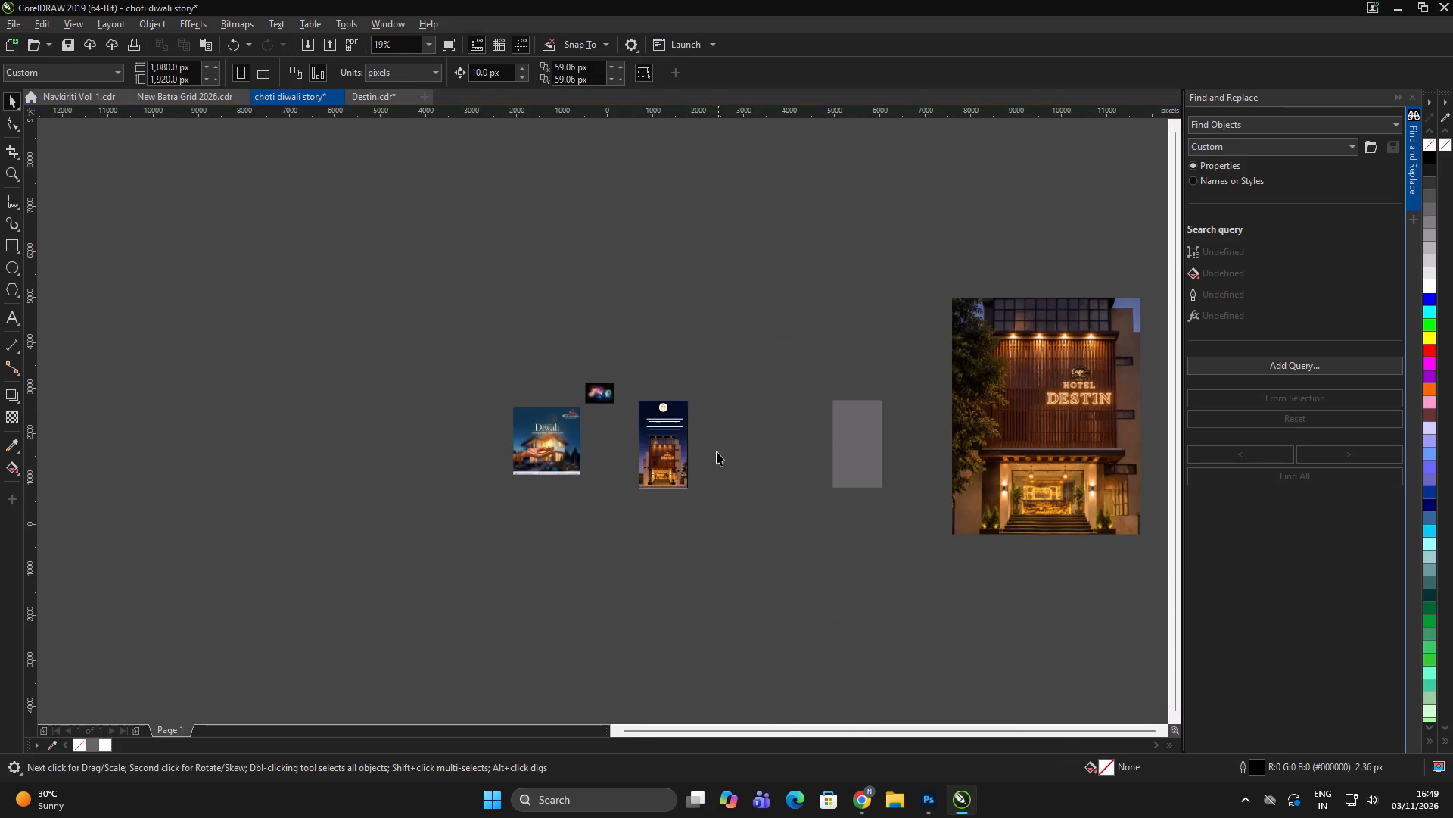
pyautogui.scroll(2, 717, 451)
pyautogui.hotkey('ctrl', 'v')
pyautogui.moveTo(781, 283); pyautogui.dragTo(712, 395)
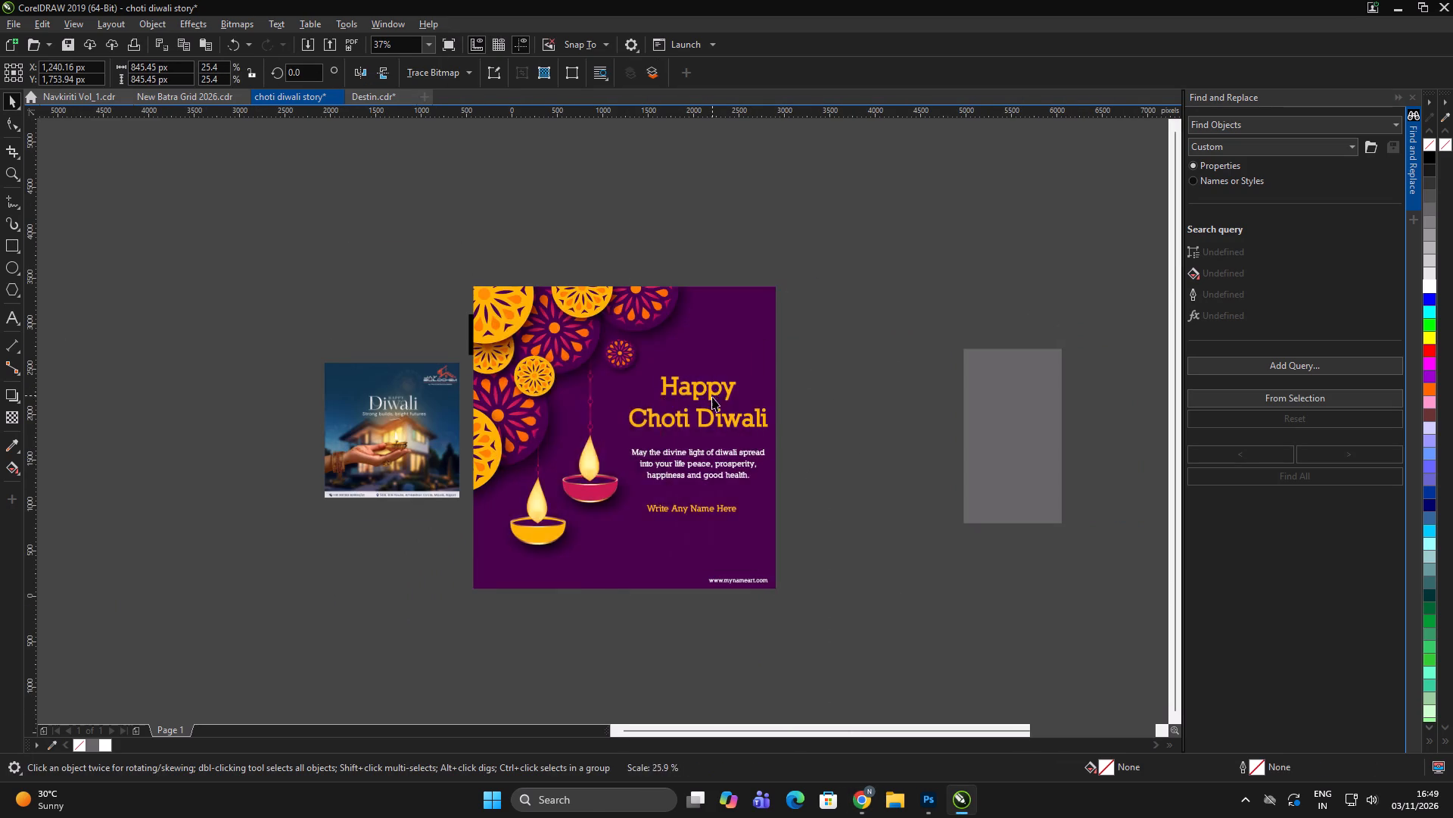
pyautogui.moveTo(624, 431); pyautogui.dragTo(793, 398)
# Replace the upper copy of the greeting text with "choti diwali".
pyautogui.scroll(2, 674, 375)
pyautogui.doubleClick(605, 425)
pyautogui.hotkey('ctrl', 'a')
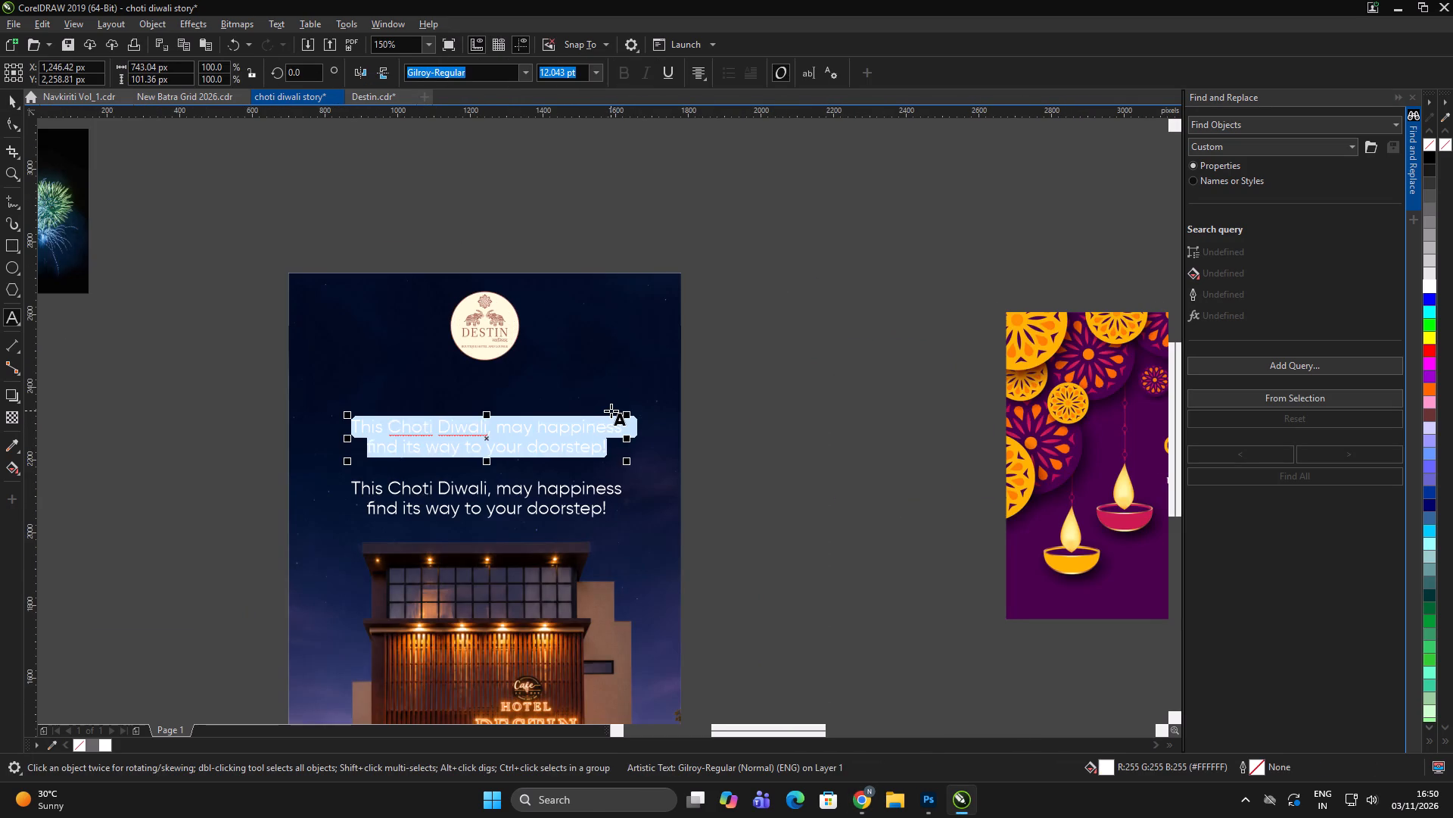
pyautogui.write('ch')
pyautogui.press('o')
pyautogui.write('ti diwali')
pyautogui.hotkey('ctrl', 'a')
pyautogui.press('Right')
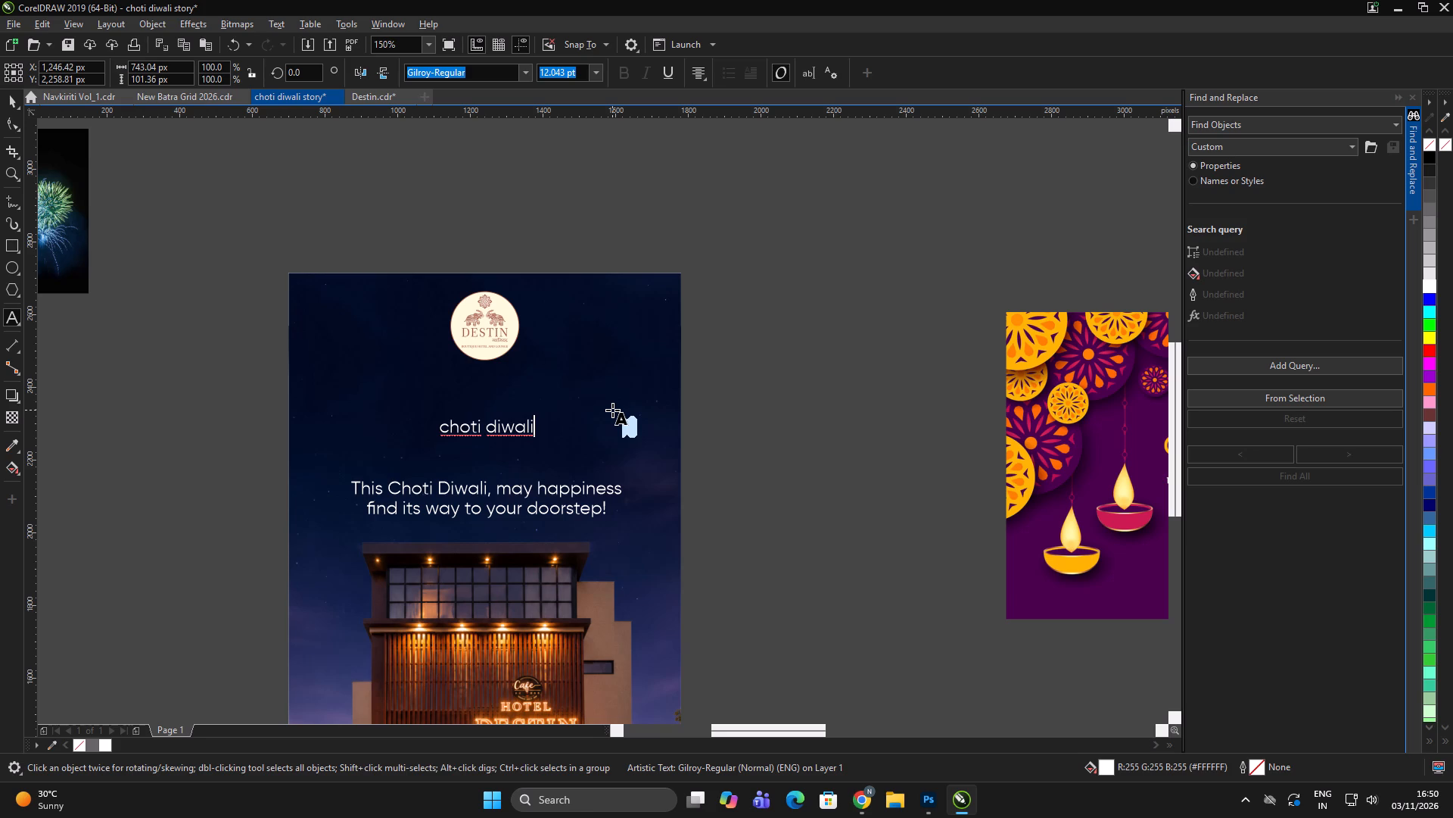
pyautogui.press('BackSpace')
pyautogui.press('BackSpace')
pyautogui.press('BackSpace')
pyautogui.write('ali')
# Change the case of the "choti diwali" text to Title Case.
pyautogui.hotkey('ctrl', 'a')
pyautogui.hotkey('shift', 'F3')
pyautogui.press('F2')
pyautogui.press('Down')
pyautogui.press('Down')
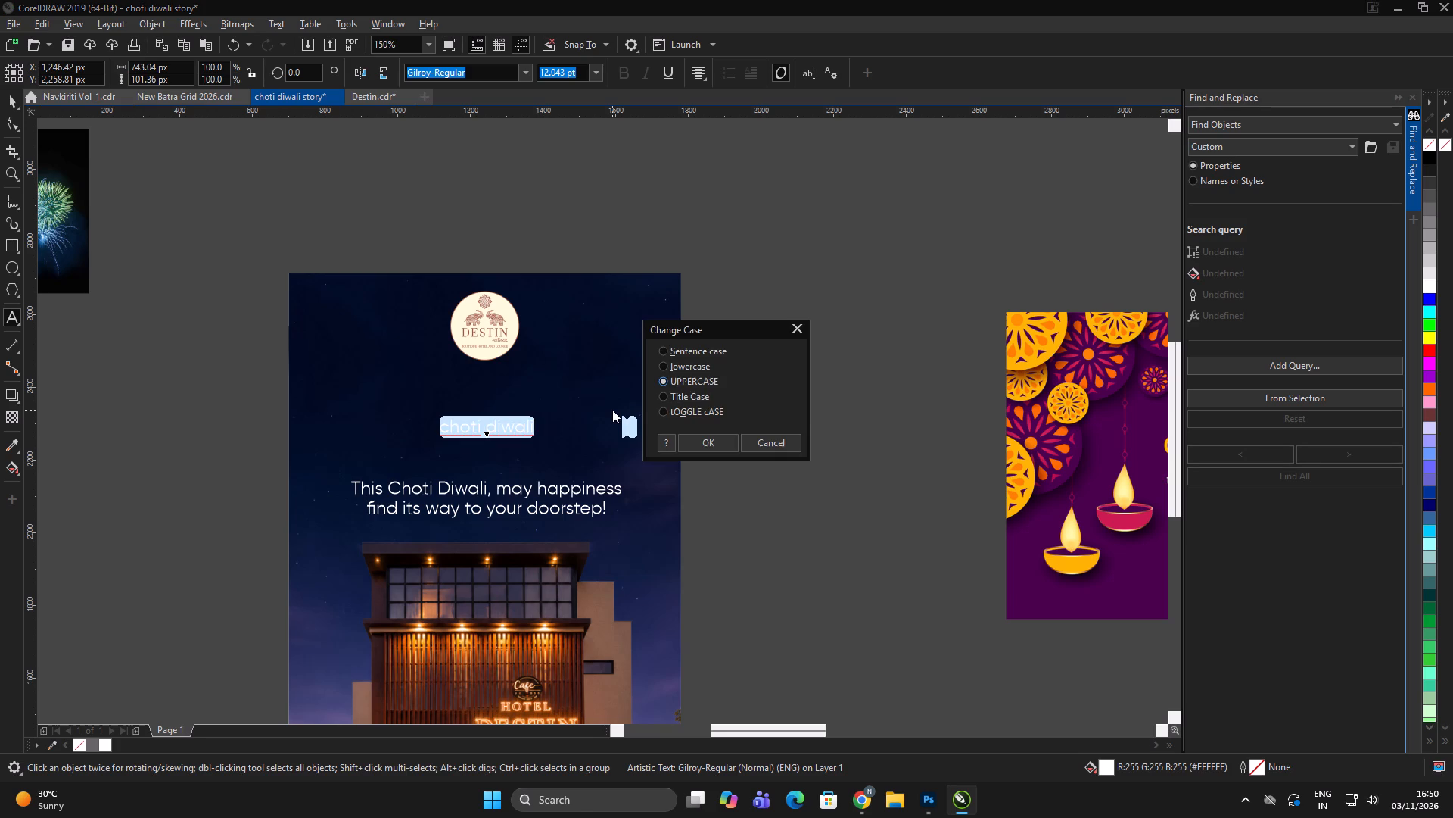
pyautogui.press('Down')
pyautogui.press('Return')
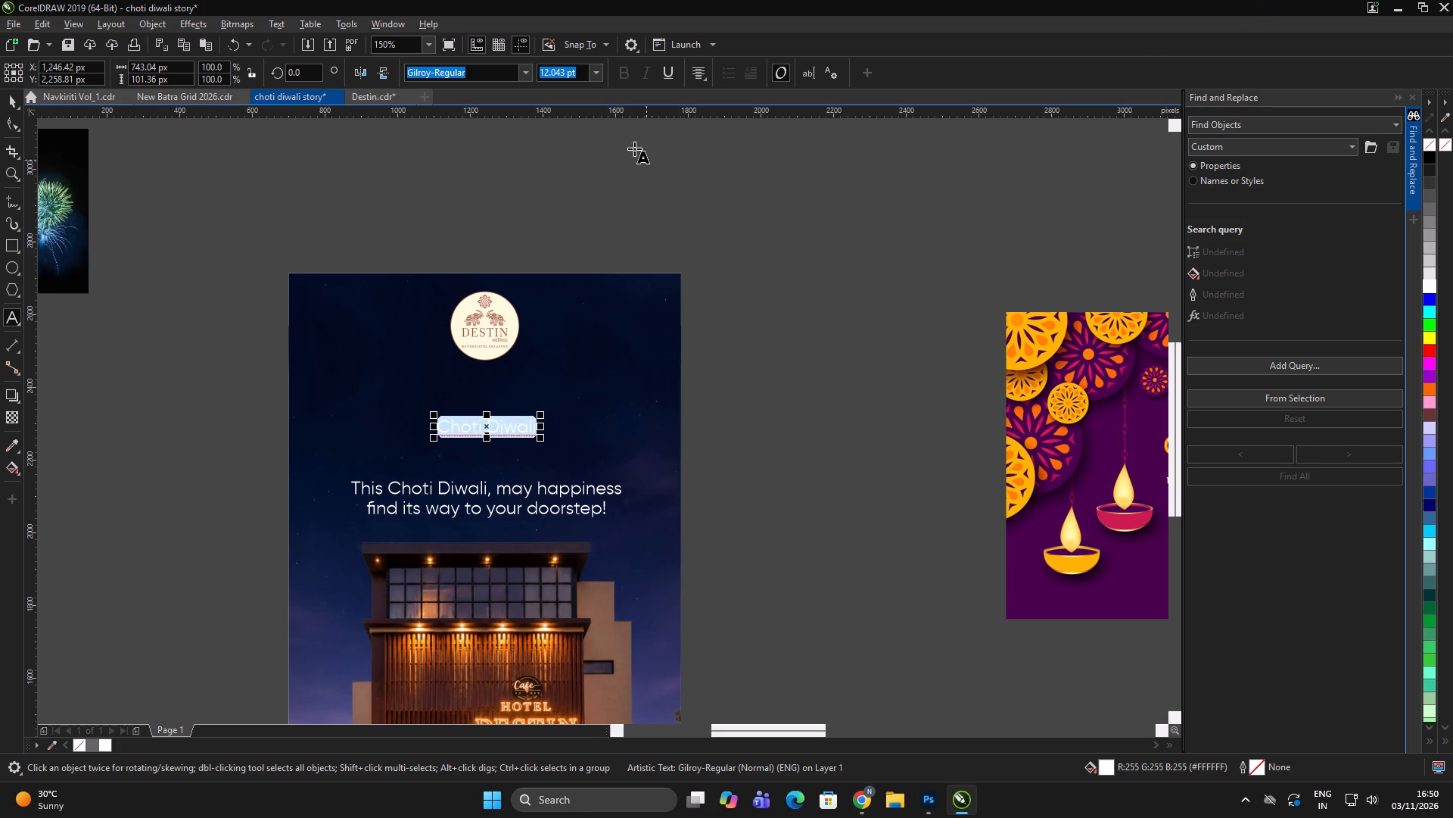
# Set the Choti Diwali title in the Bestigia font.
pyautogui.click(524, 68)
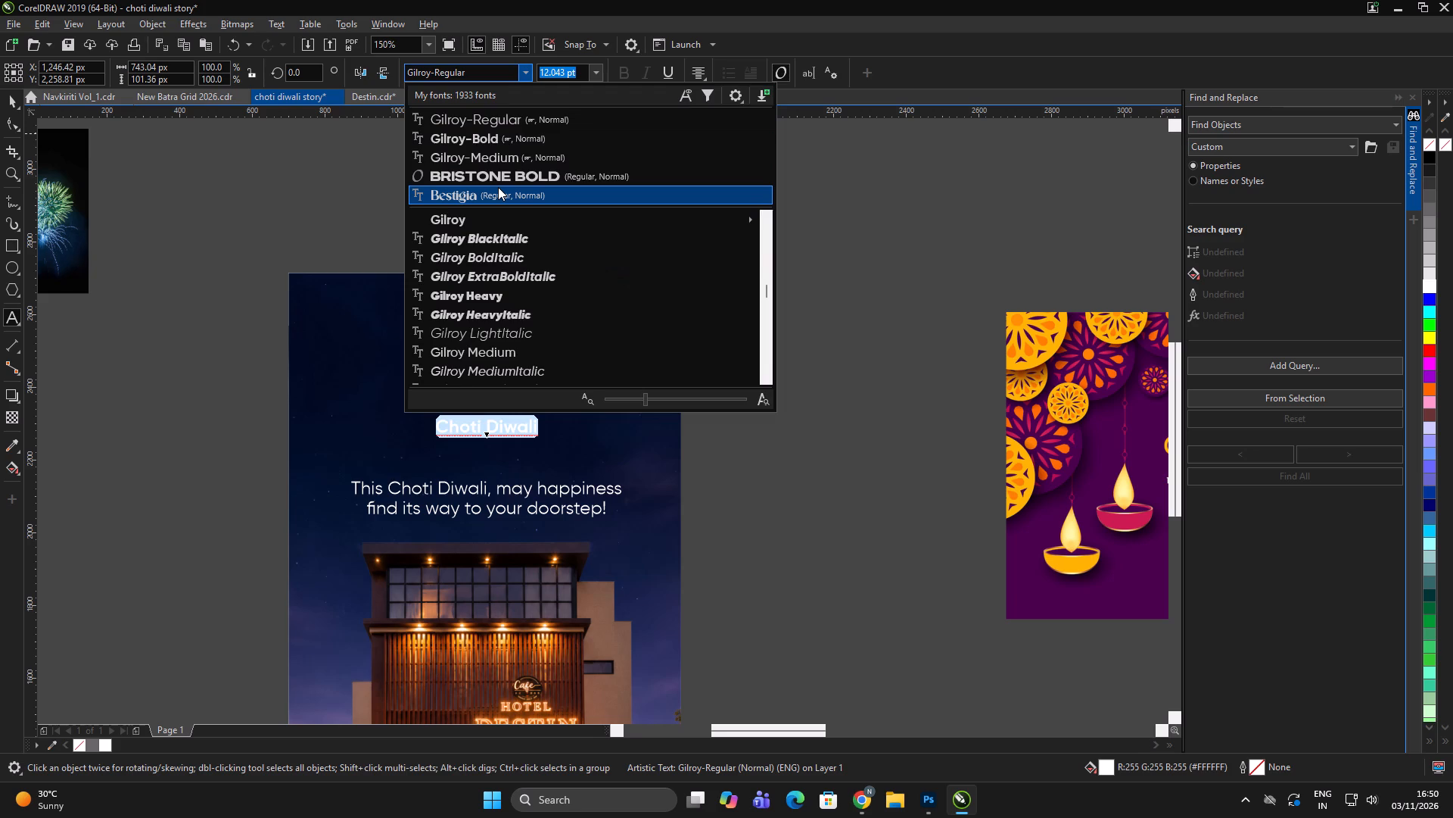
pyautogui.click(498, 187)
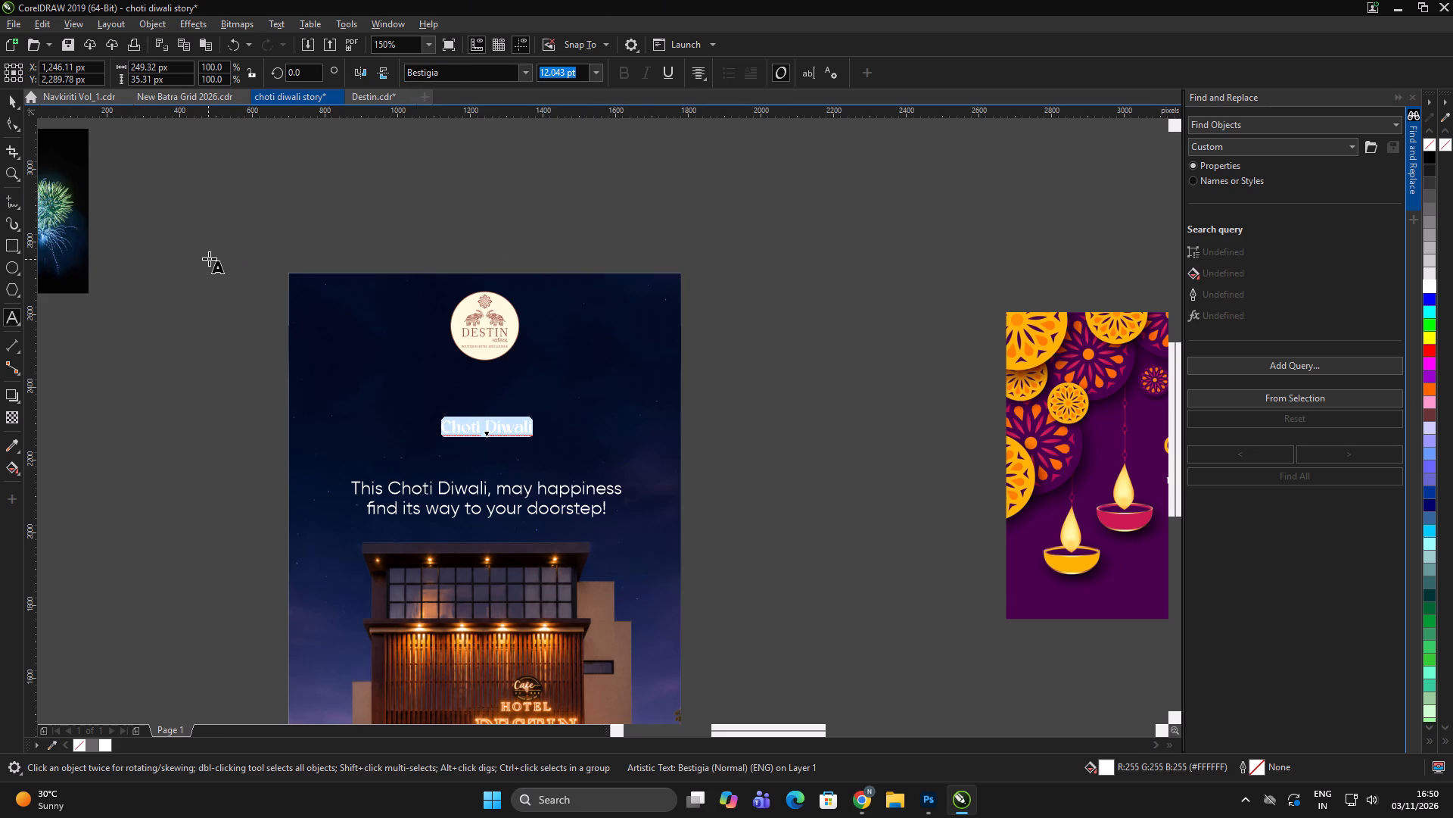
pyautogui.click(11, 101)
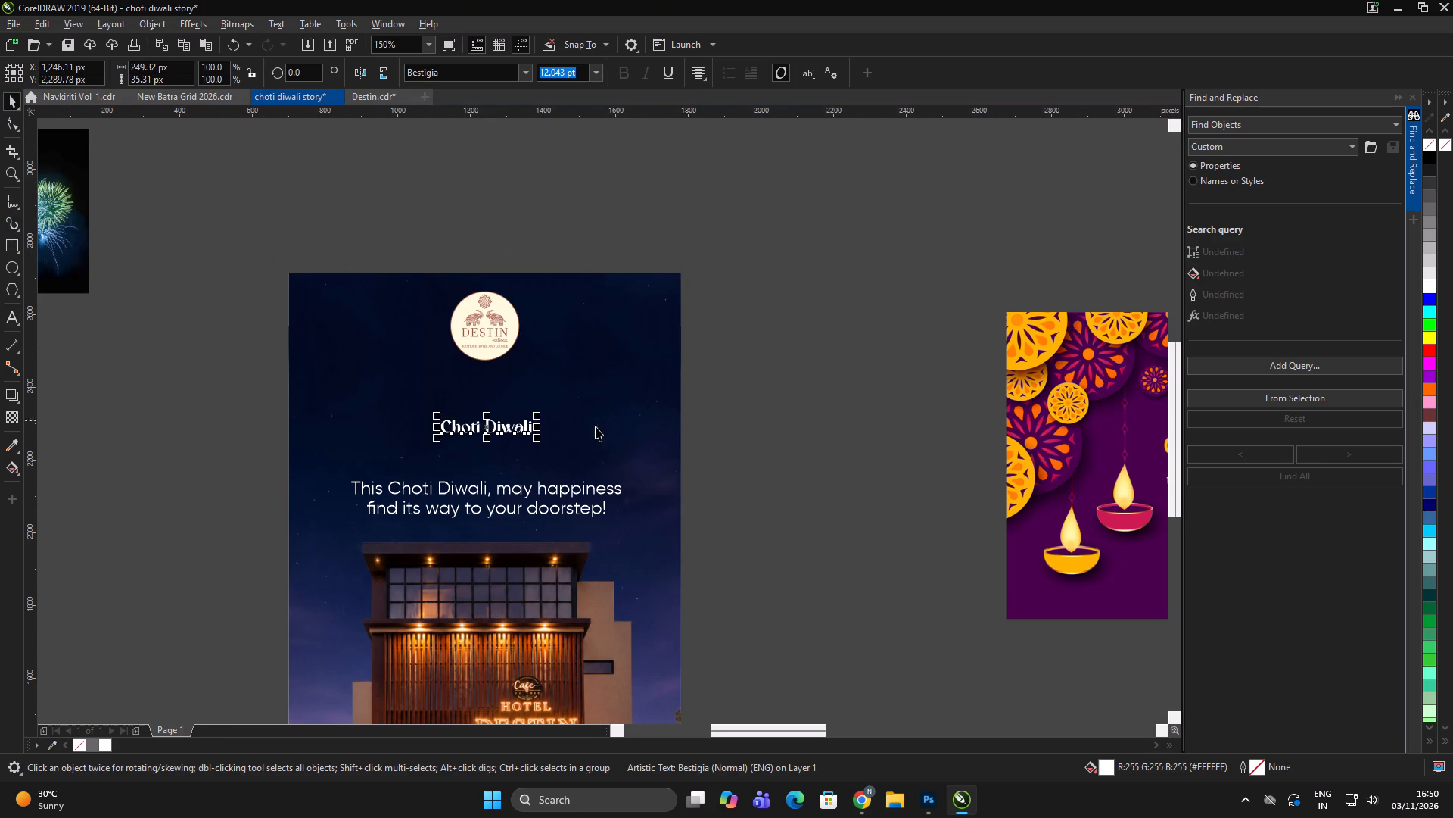
# Scale the Choti Diwali title up around its center to about 644 px wide, with no outline.
pyautogui.scroll(1, 492, 417)
pyautogui.moveTo(579, 456); pyautogui.dragTo(720, 529)
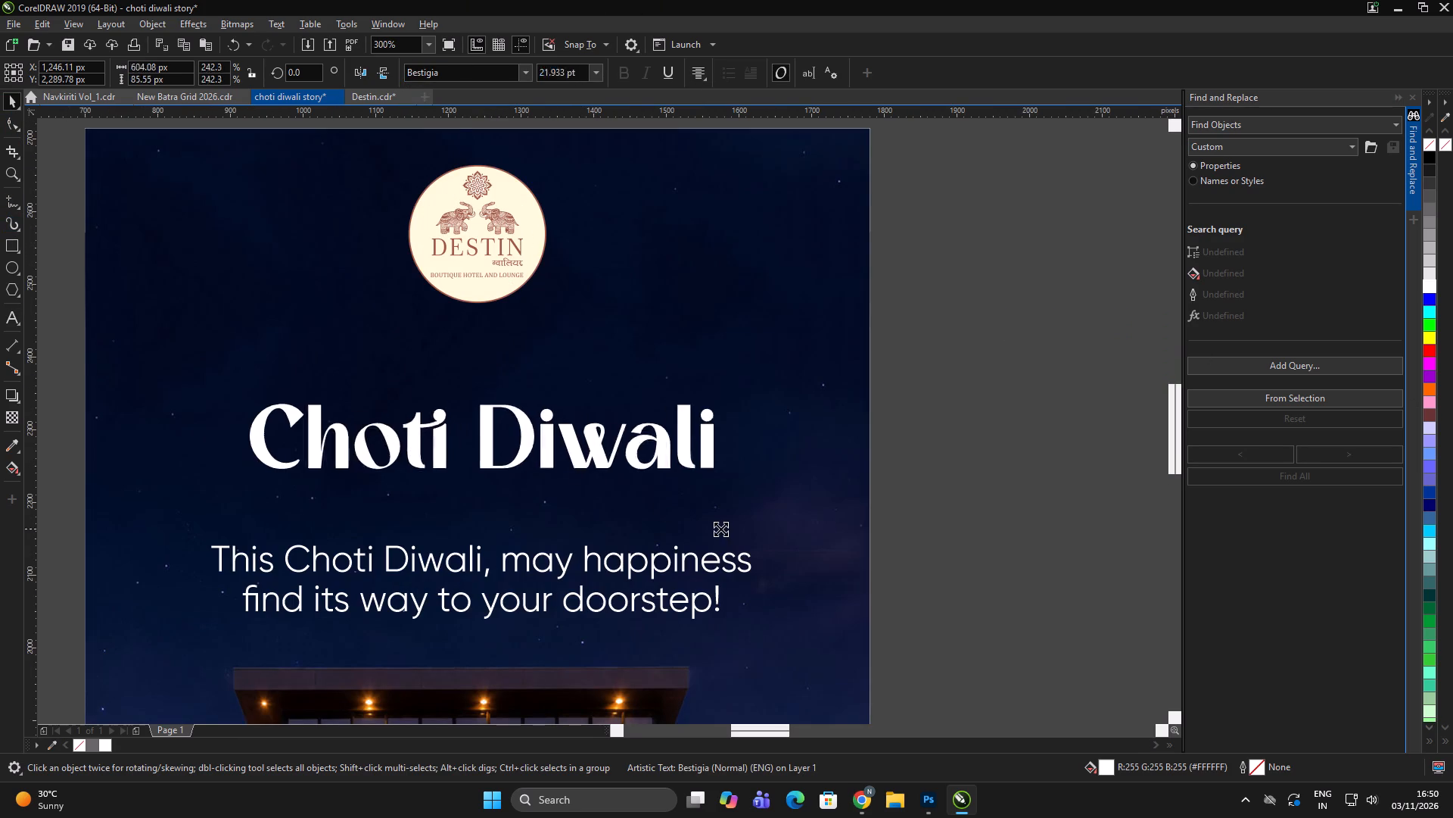
pyautogui.moveTo(720, 529); pyautogui.dragTo(722, 529)
pyautogui.rightClick(1428, 143)
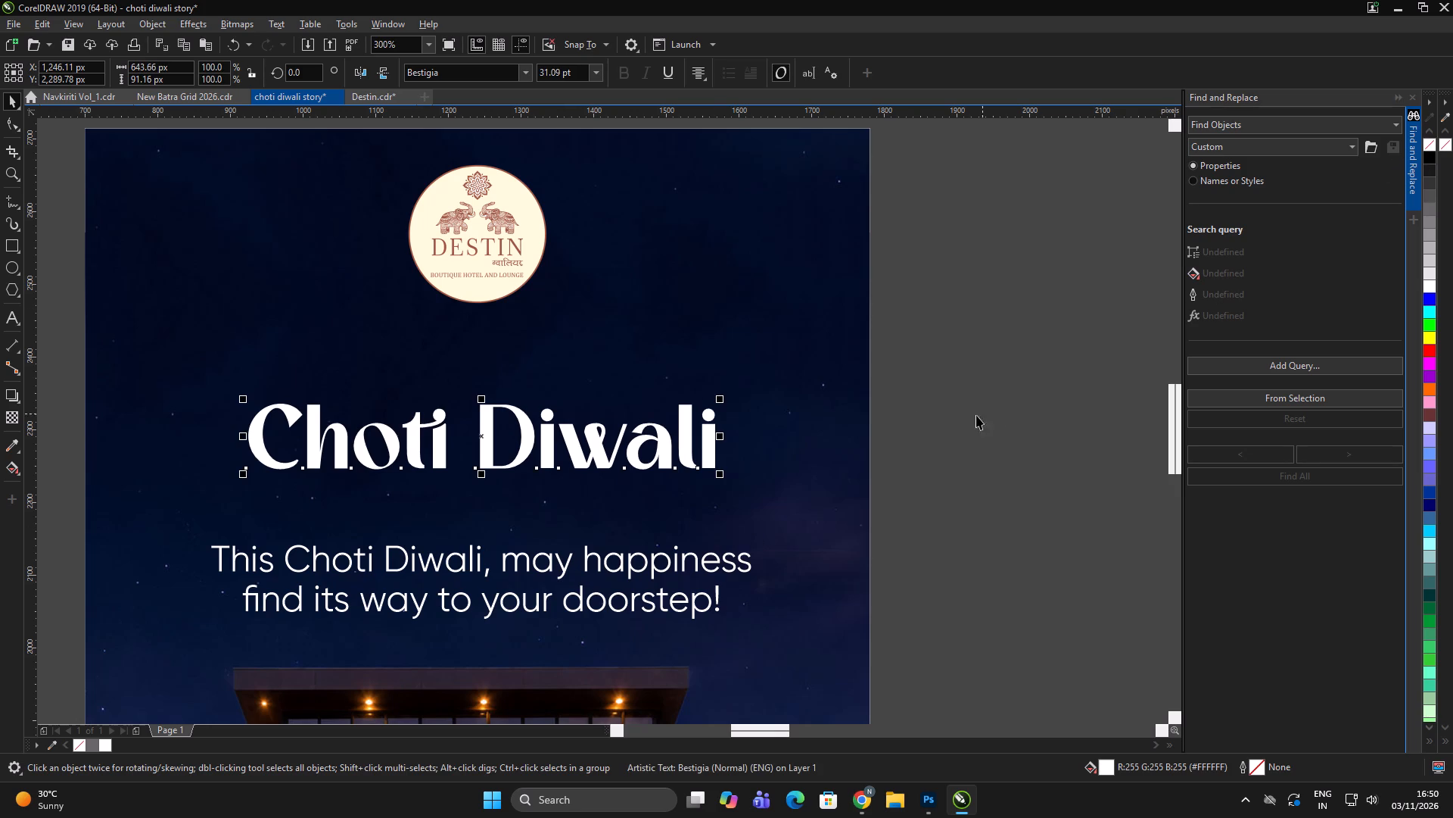
# Change the Choti Diwali title's font to Bizantheum.
pyautogui.click(524, 71)
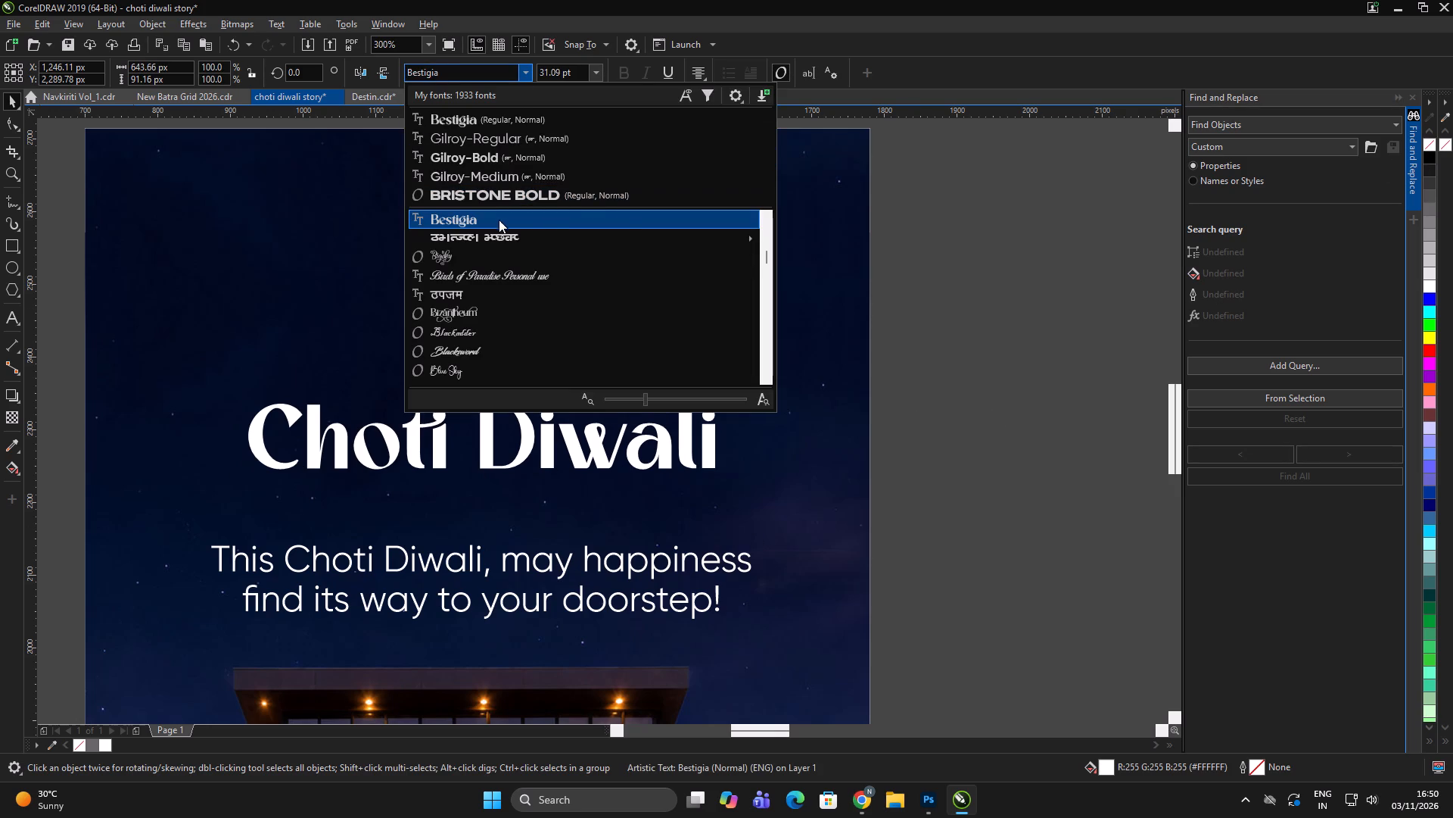
pyautogui.click(481, 308)
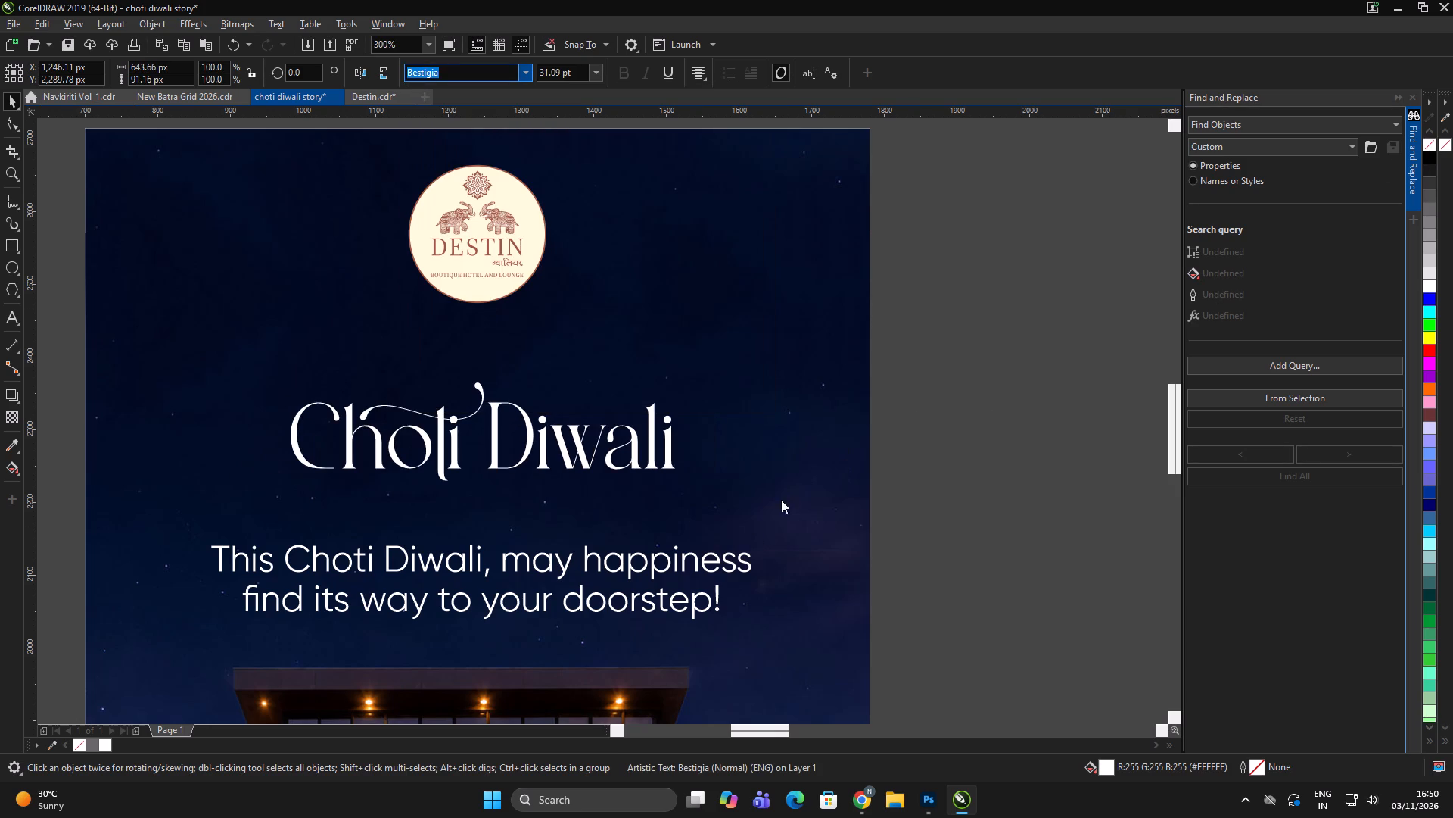
# Enlarge the Choti Diwali title to about 605 px wide and move it down to just above the greeting.
pyautogui.moveTo(683, 486); pyautogui.dragTo(710, 509)
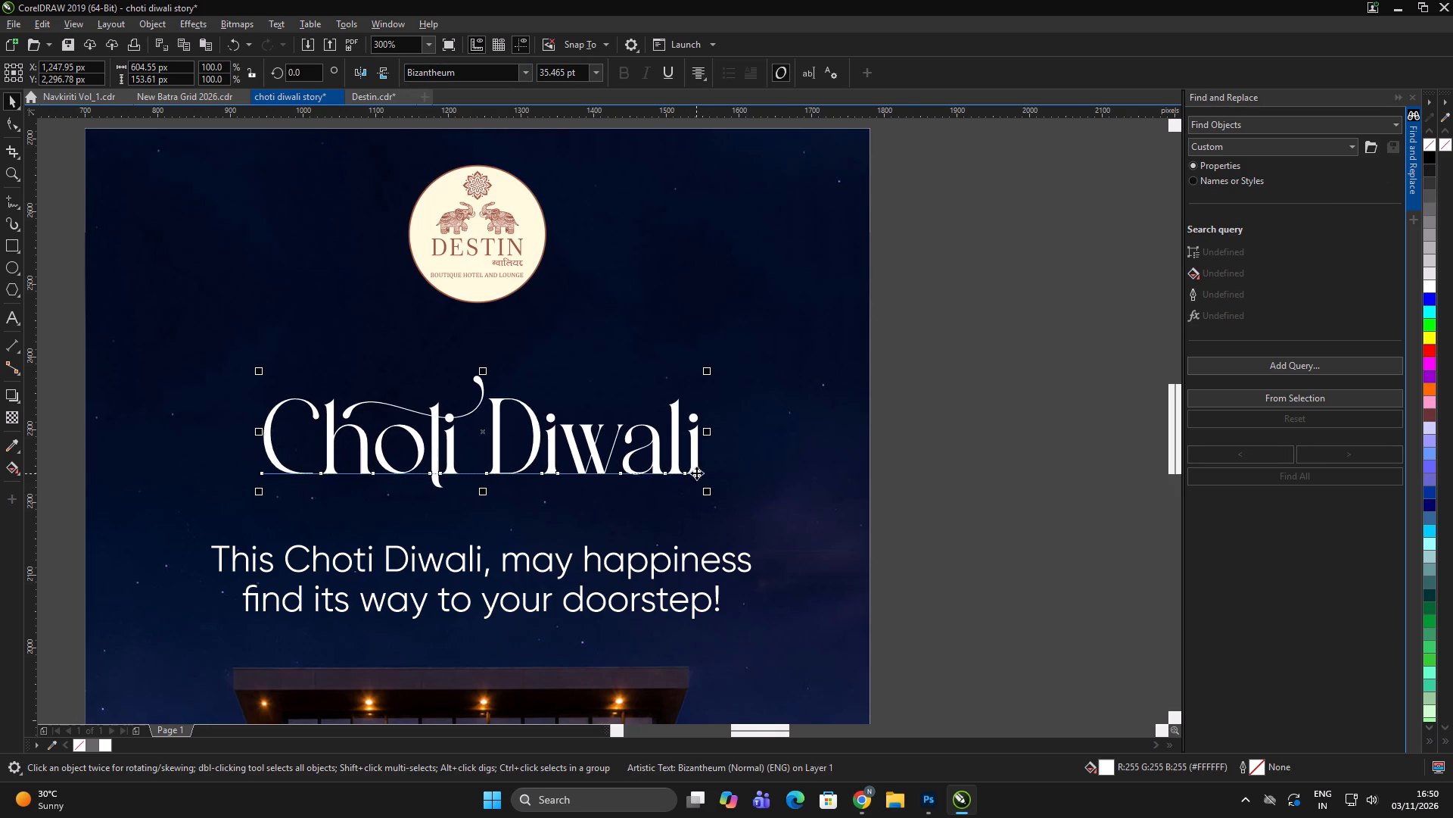
pyautogui.moveTo(699, 463); pyautogui.dragTo(698, 493)
pyautogui.scroll(-1, 632, 442)
pyautogui.click(904, 484)
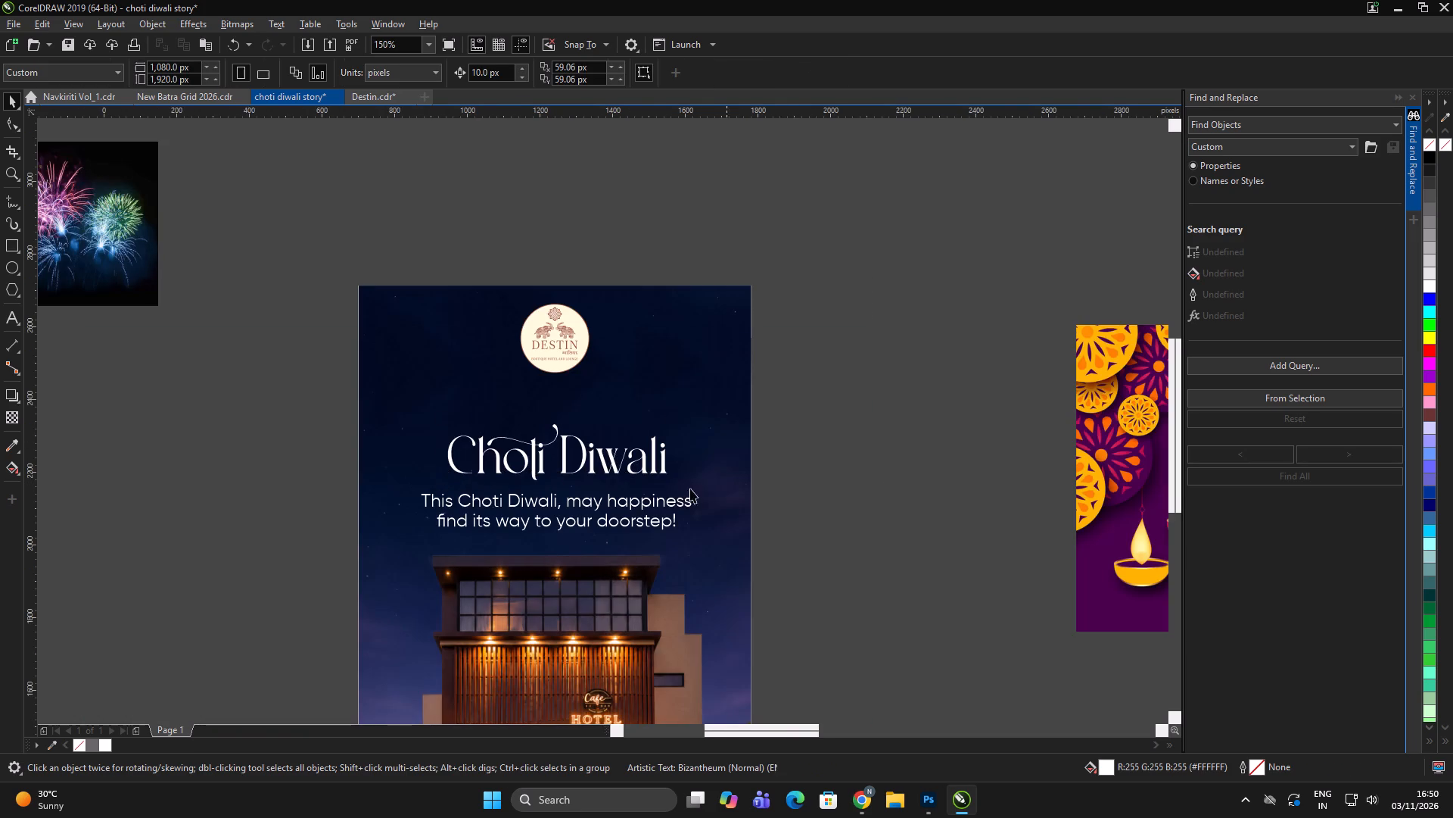
# Scale the two-line greeting down around its center to about 599 px wide.
pyautogui.scroll(1, 641, 492)
pyautogui.click(659, 521)
pyautogui.moveTo(749, 574); pyautogui.dragTo(745, 576)
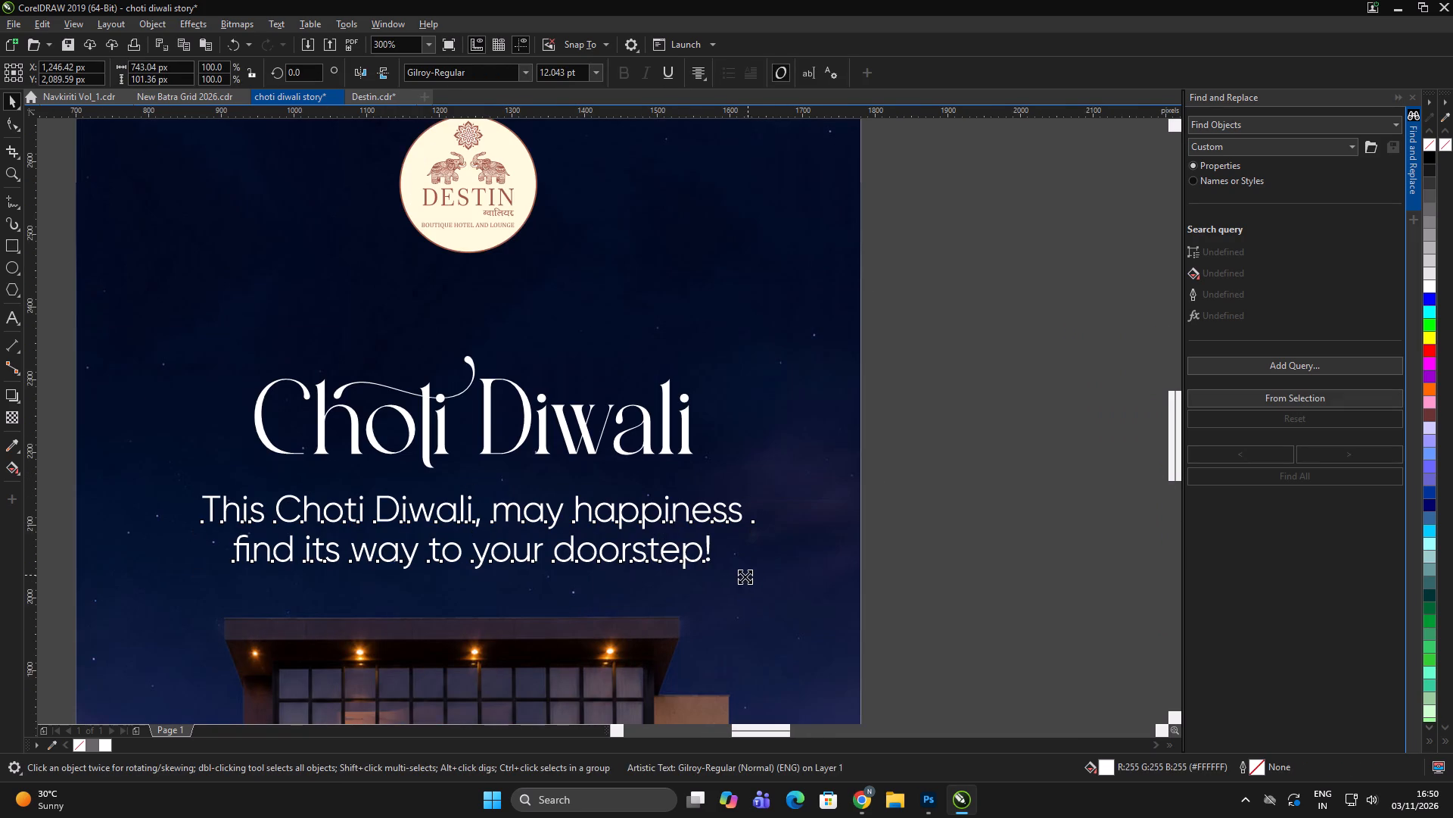
pyautogui.moveTo(745, 576); pyautogui.dragTo(728, 582)
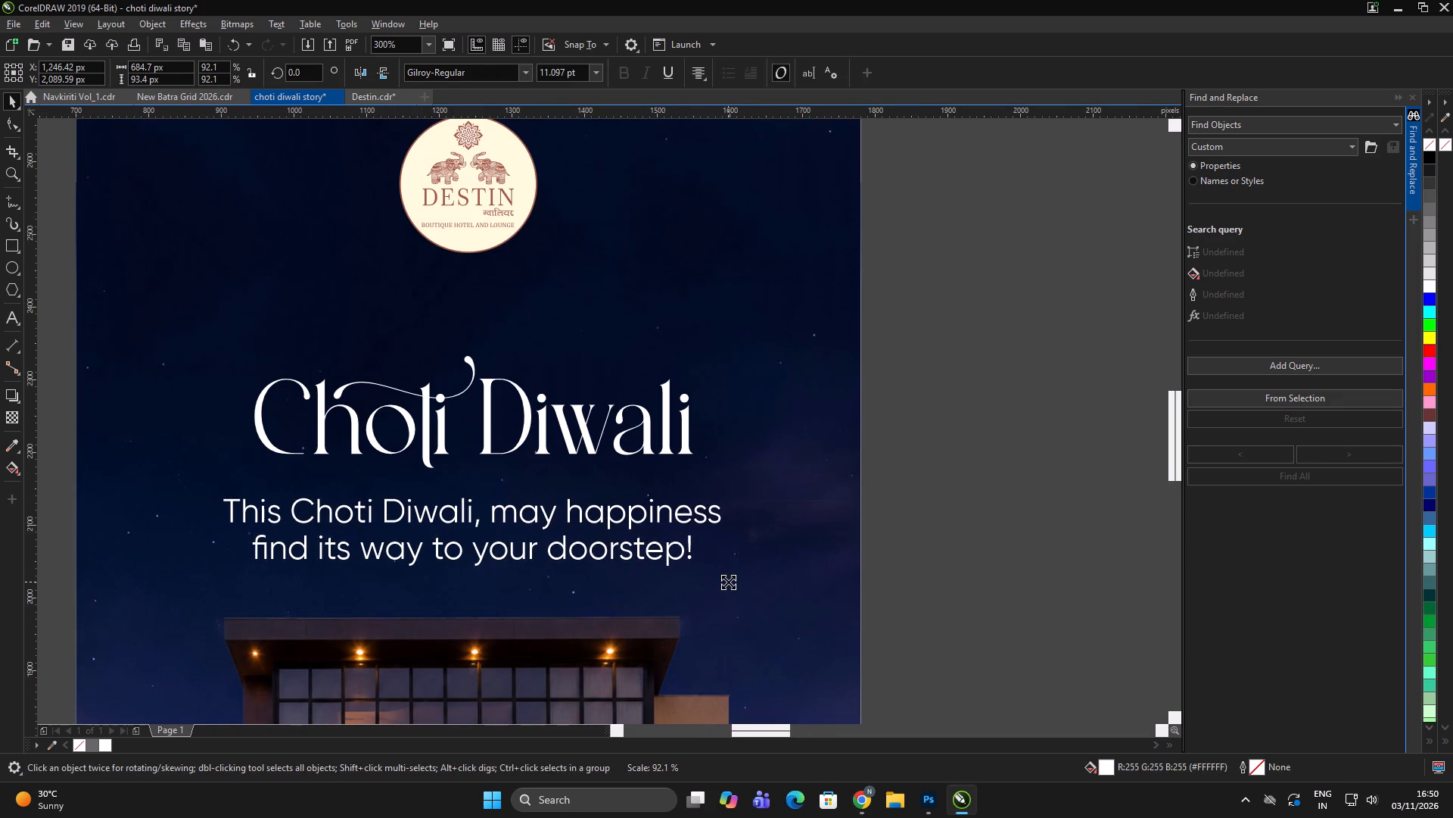
pyautogui.moveTo(728, 582); pyautogui.dragTo(697, 591)
pyautogui.scroll(-1, 624, 492)
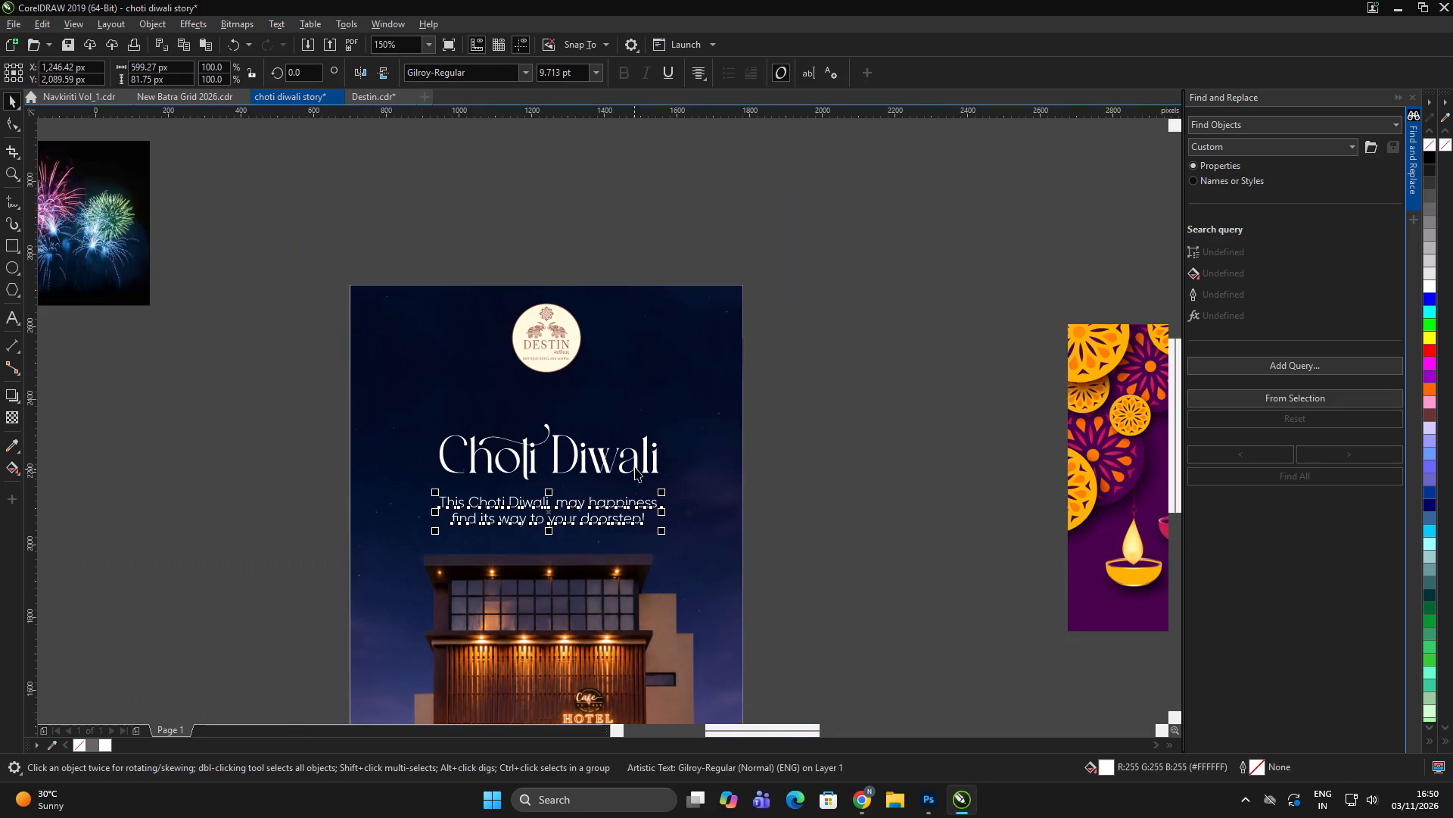
# Enlarge the Choti Diwali title around its center to about 673 px wide.
pyautogui.click(635, 467)
pyautogui.moveTo(666, 487); pyautogui.dragTo(679, 500)
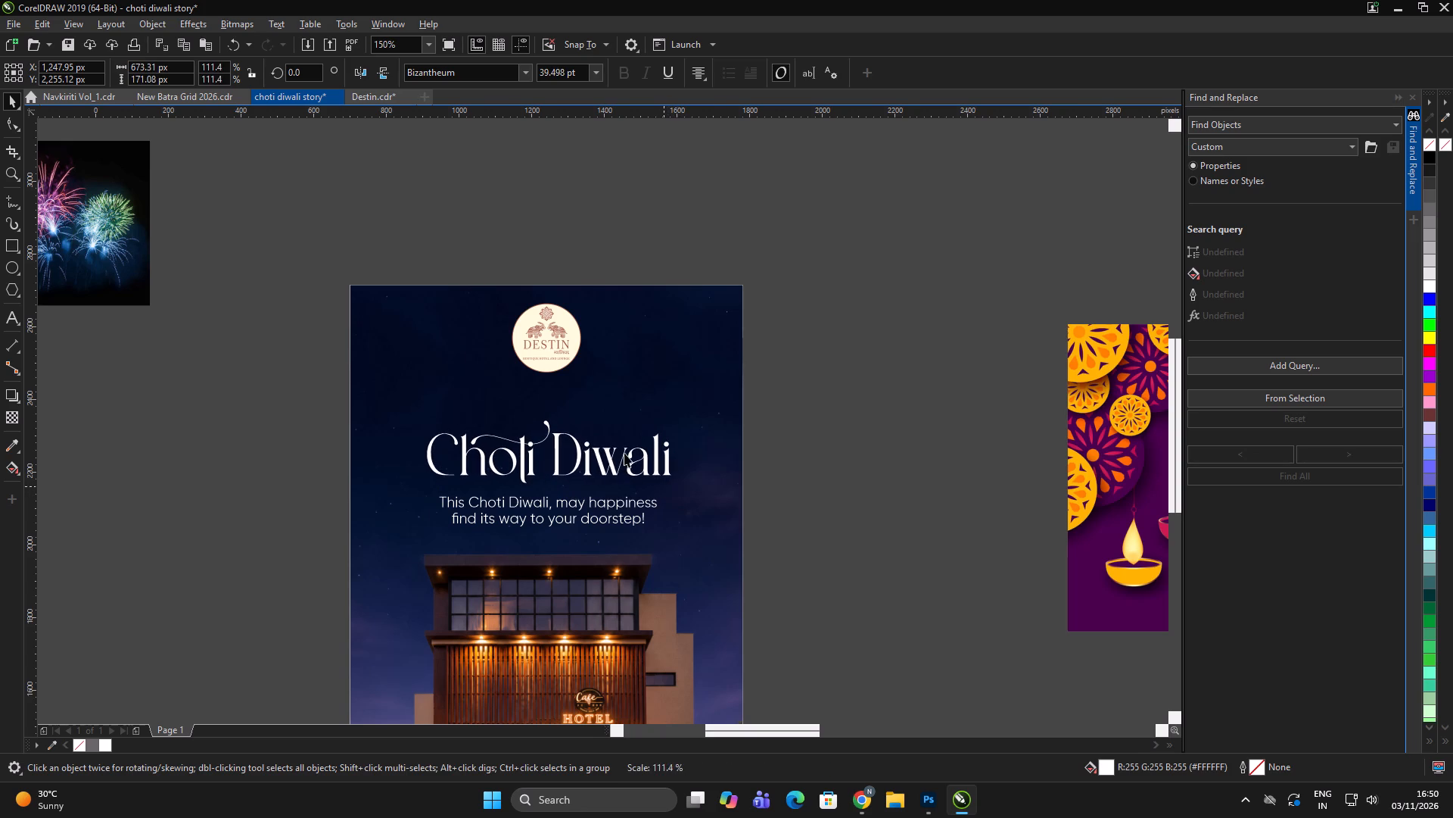
pyautogui.scroll(-1, 593, 426)
pyautogui.click(692, 384)
pyautogui.doubleClick(705, 379)
# Duplicate the greeting text above the title and replace the copy's wording with "happy".
pyautogui.scroll(1, 605, 464)
pyautogui.moveTo(608, 464); pyautogui.dragTo(739, 358)
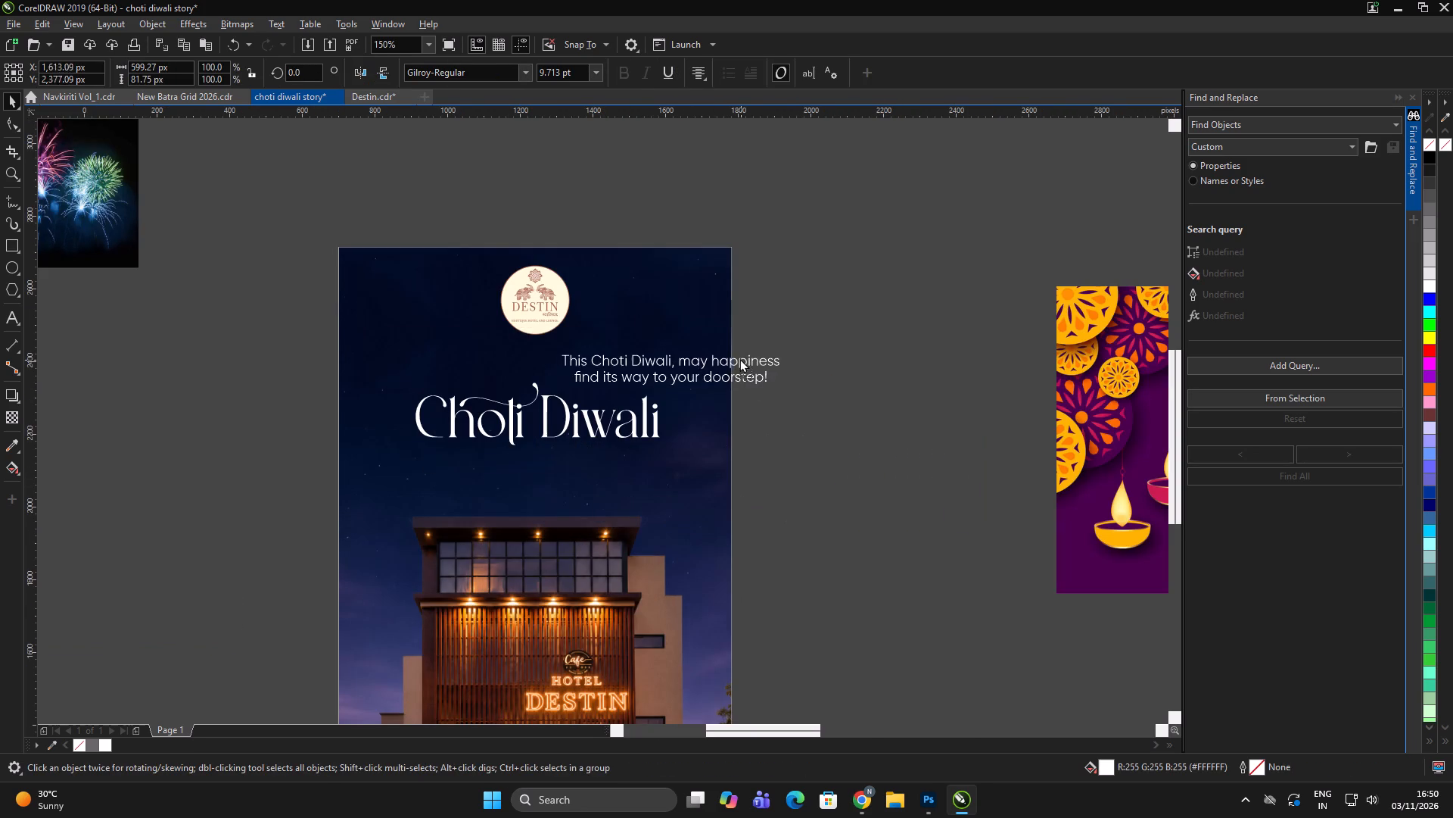
pyautogui.moveTo(739, 358); pyautogui.dragTo(739, 358)
pyautogui.rightClick(739, 358)
pyautogui.doubleClick(737, 356)
pyautogui.hotkey('ctrl', 'a')
pyautogui.write('happy')
pyautogui.hotkey('ctrl', 'a')
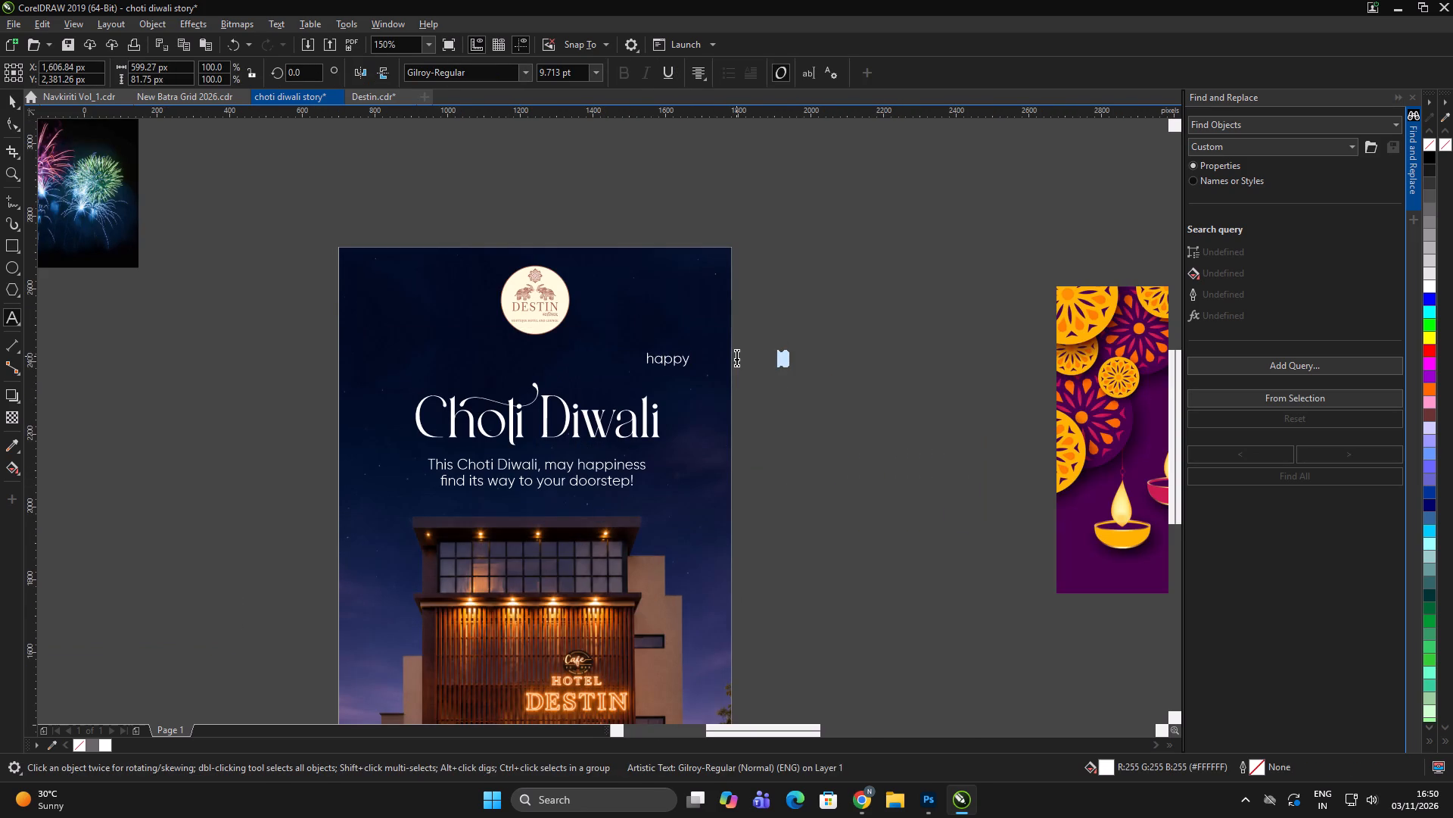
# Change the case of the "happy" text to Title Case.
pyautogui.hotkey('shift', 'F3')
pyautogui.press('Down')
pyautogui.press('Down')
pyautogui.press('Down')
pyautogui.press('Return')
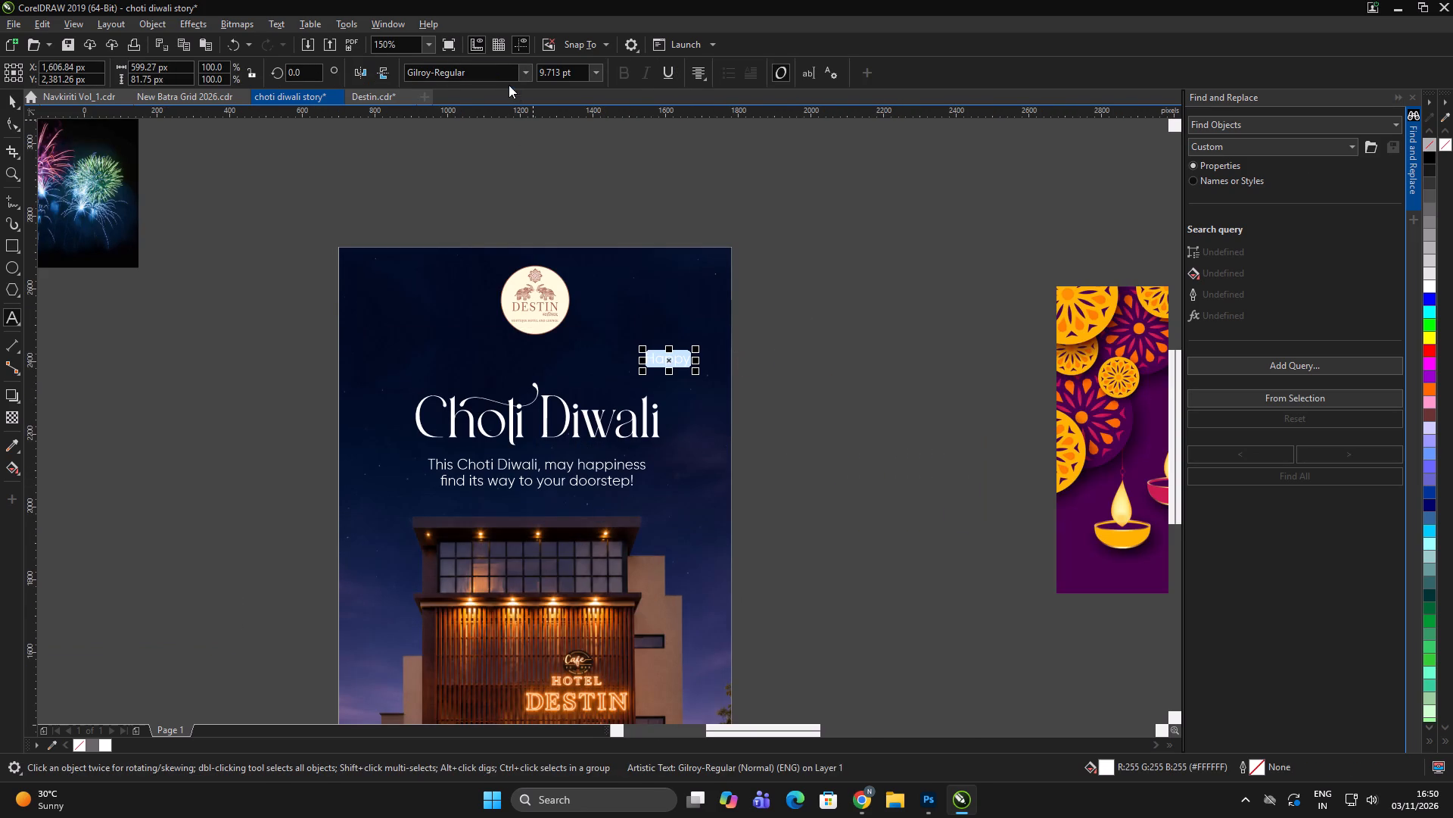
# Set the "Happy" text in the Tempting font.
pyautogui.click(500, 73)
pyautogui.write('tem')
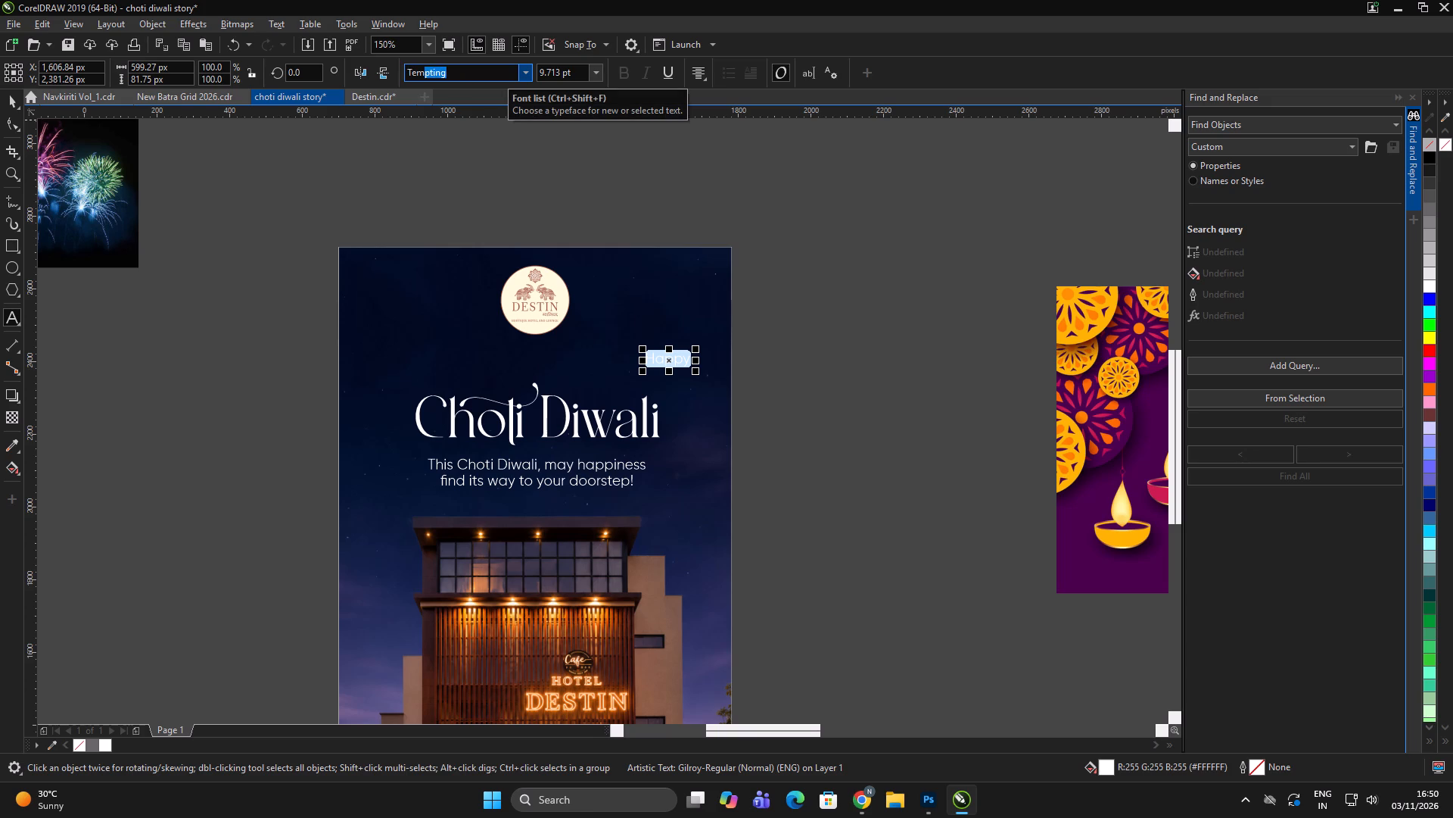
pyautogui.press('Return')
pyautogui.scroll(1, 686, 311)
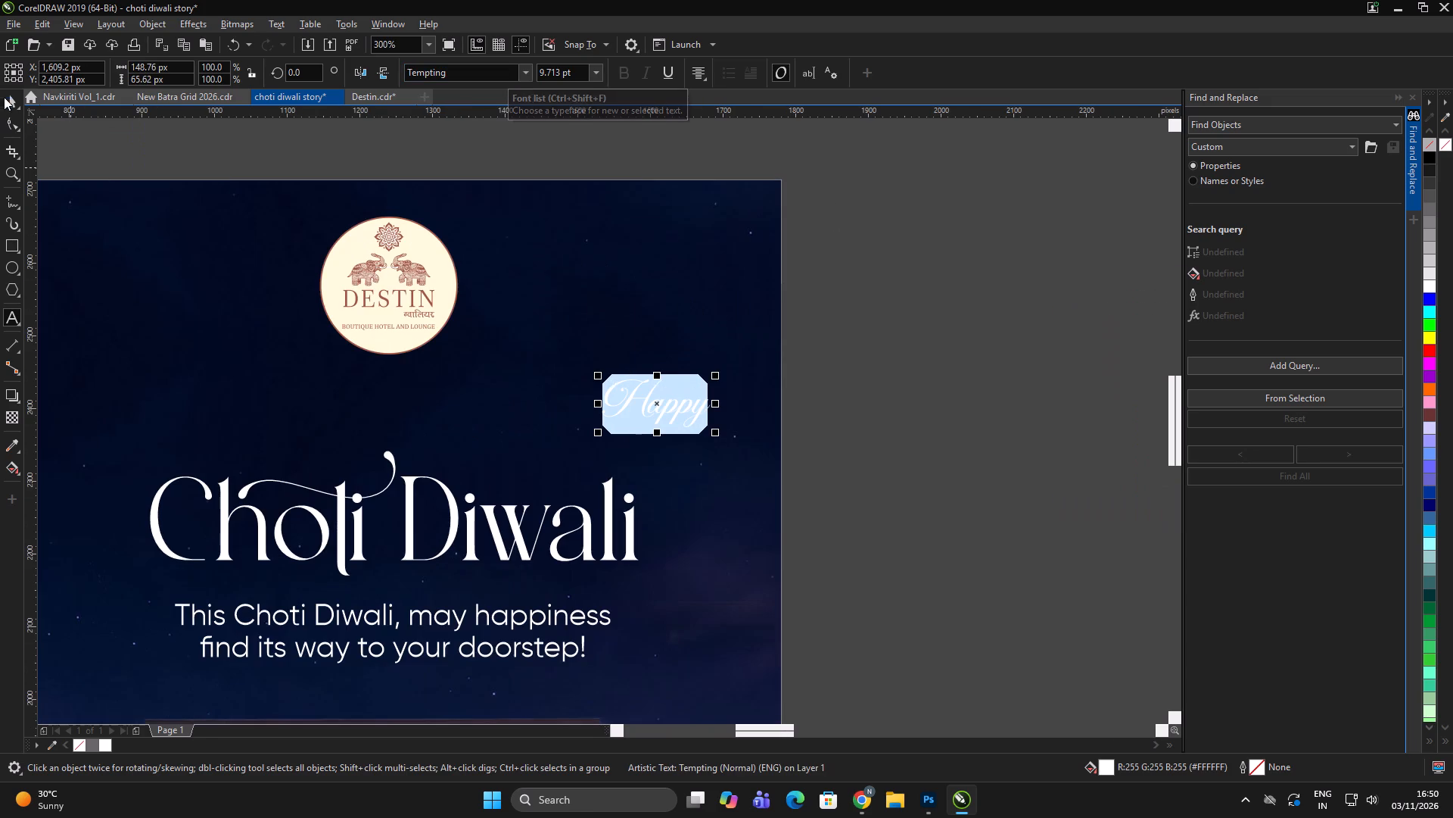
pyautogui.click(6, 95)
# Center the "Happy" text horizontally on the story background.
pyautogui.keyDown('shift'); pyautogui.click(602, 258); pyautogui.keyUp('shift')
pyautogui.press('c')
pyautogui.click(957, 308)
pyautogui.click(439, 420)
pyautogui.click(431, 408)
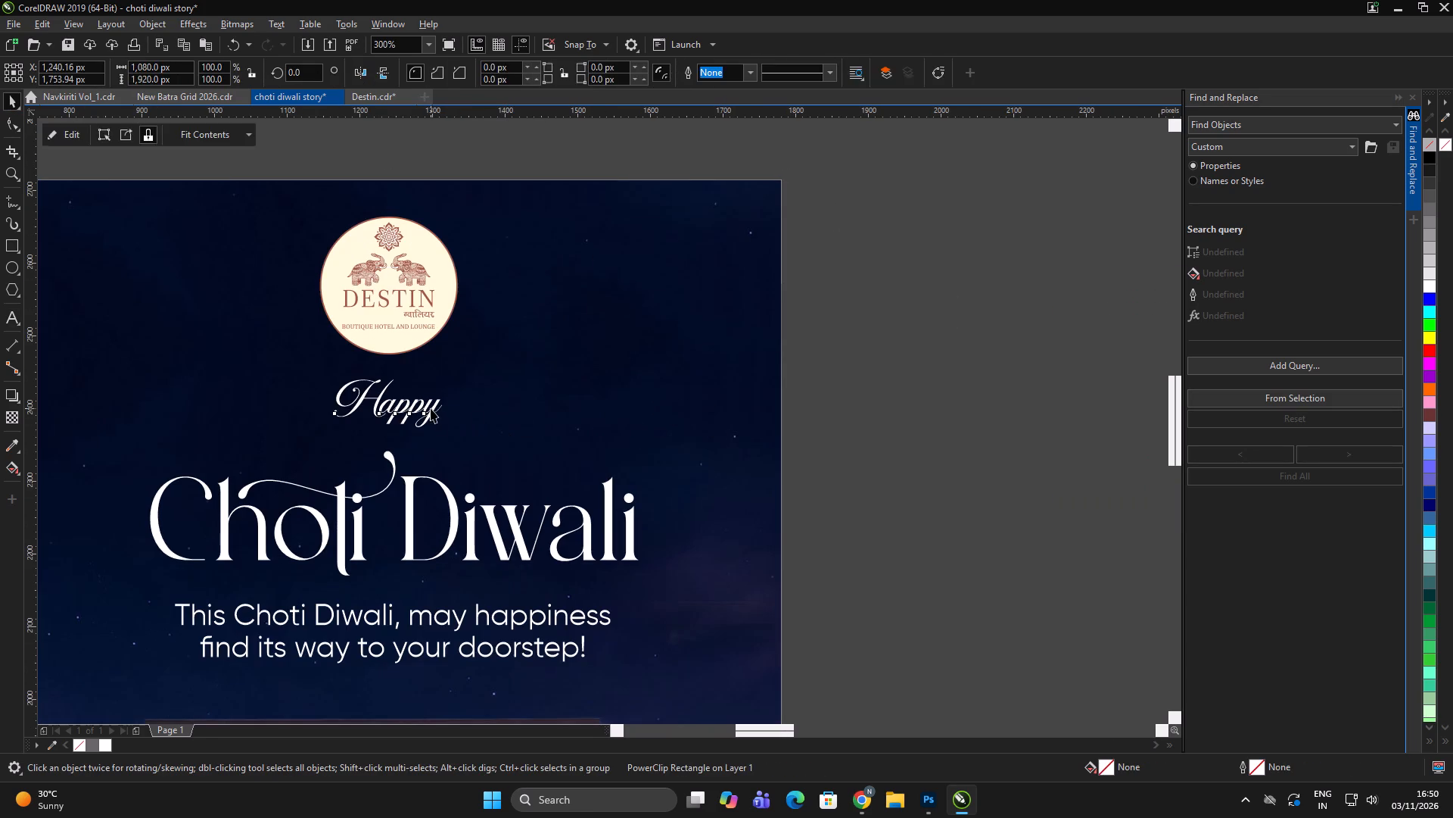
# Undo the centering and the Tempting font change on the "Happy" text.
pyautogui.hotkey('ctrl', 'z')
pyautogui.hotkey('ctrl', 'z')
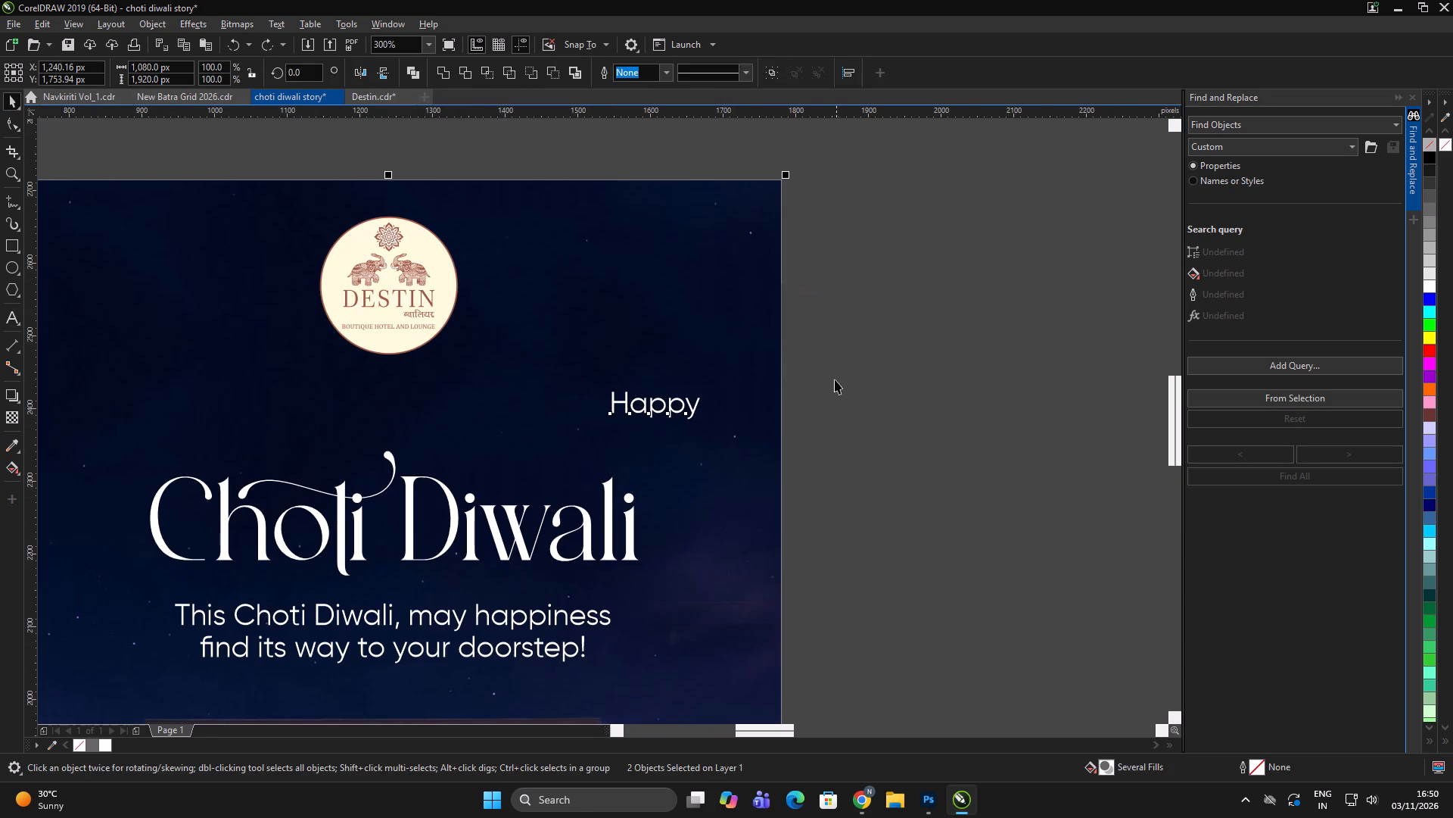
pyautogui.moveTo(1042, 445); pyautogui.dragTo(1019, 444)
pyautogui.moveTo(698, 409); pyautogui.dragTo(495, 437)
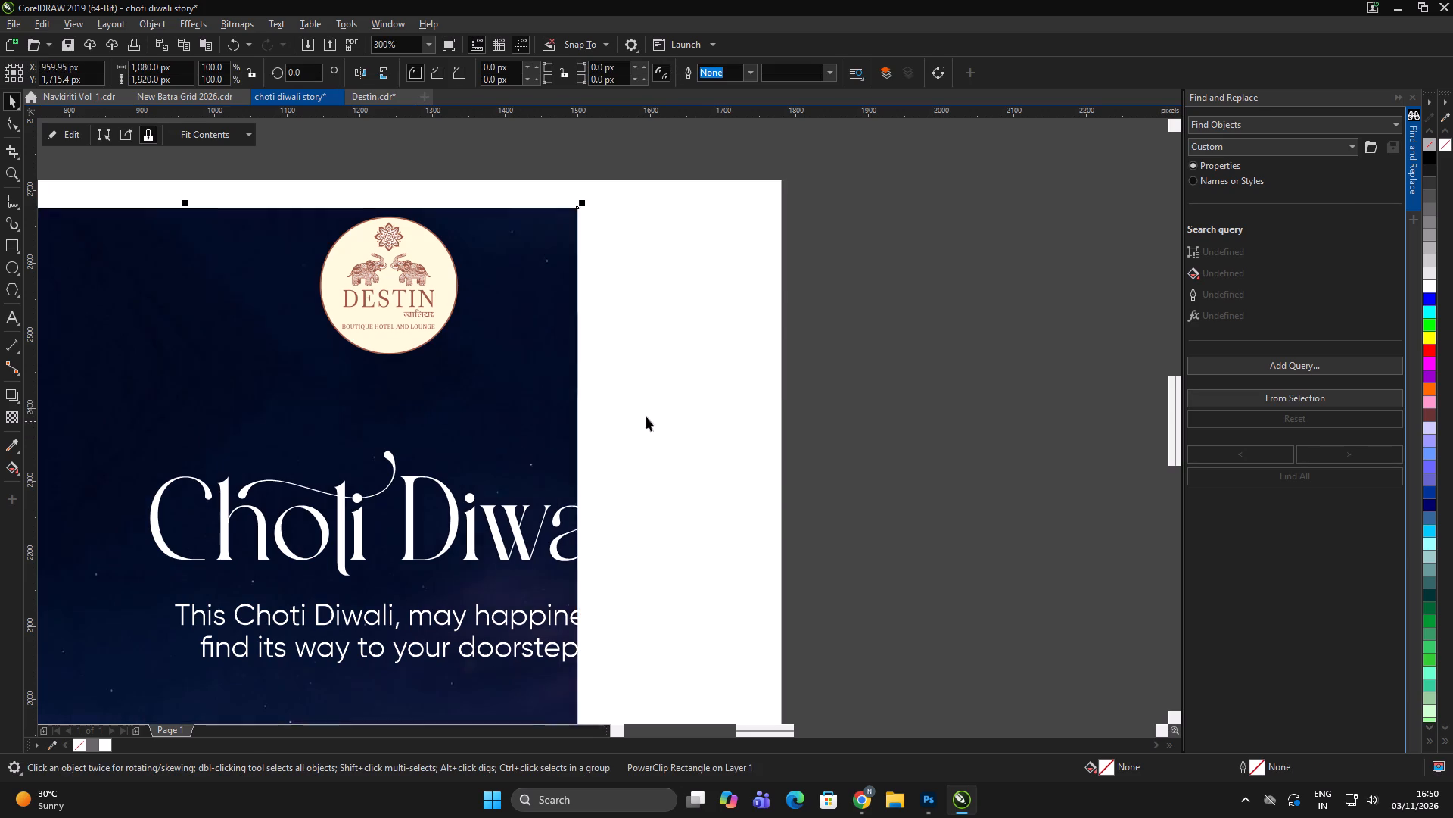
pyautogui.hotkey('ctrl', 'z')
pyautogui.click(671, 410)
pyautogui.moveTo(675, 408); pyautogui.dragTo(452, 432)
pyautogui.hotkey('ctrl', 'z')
# Move the "Happy" text between the Destin logo and the Choti Diwali title, at about X 1,248 px, Y 2,378 px.
pyautogui.click(675, 410)
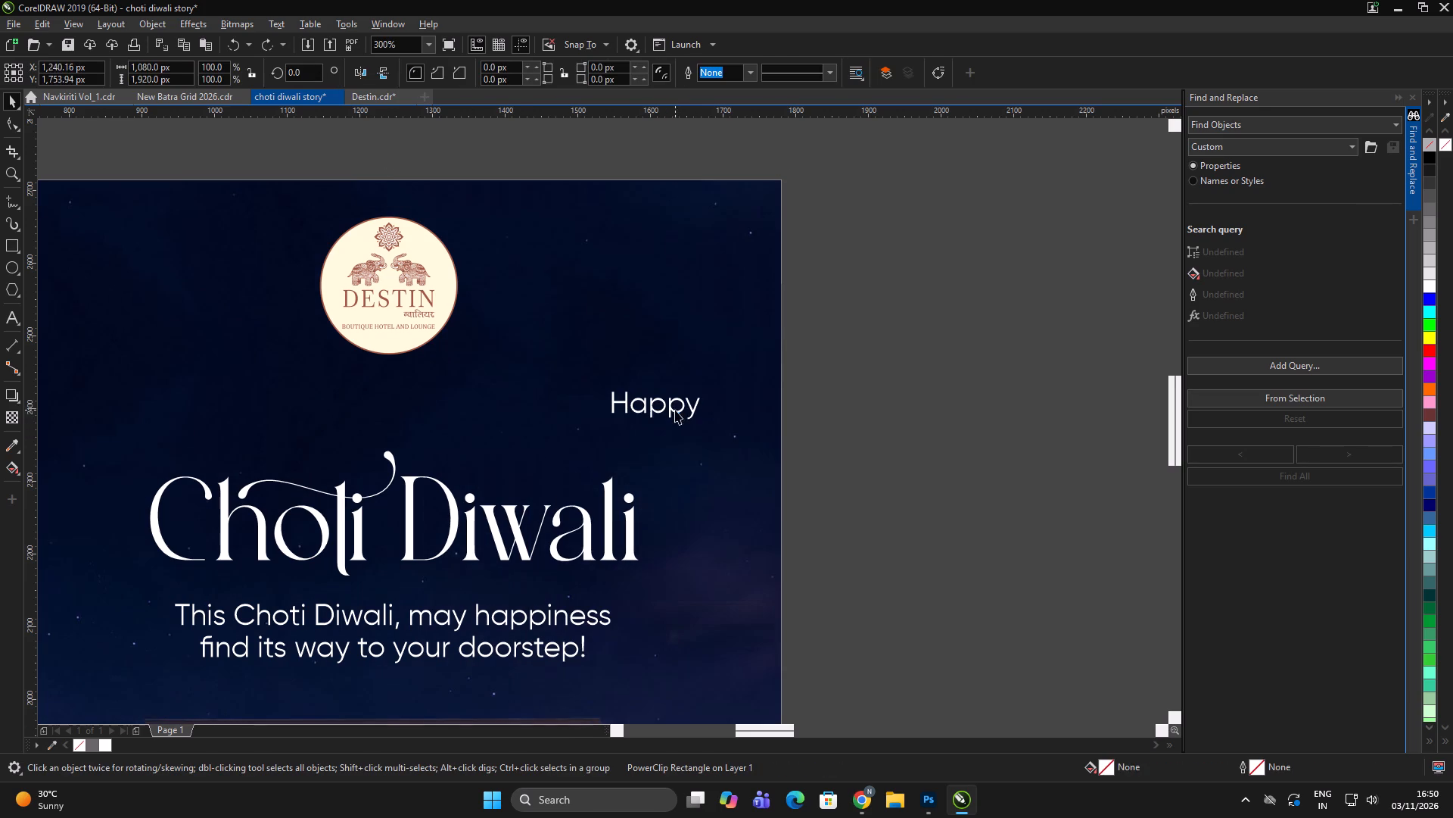
pyautogui.moveTo(674, 408); pyautogui.dragTo(412, 426)
pyautogui.scroll(-1, 655, 355)
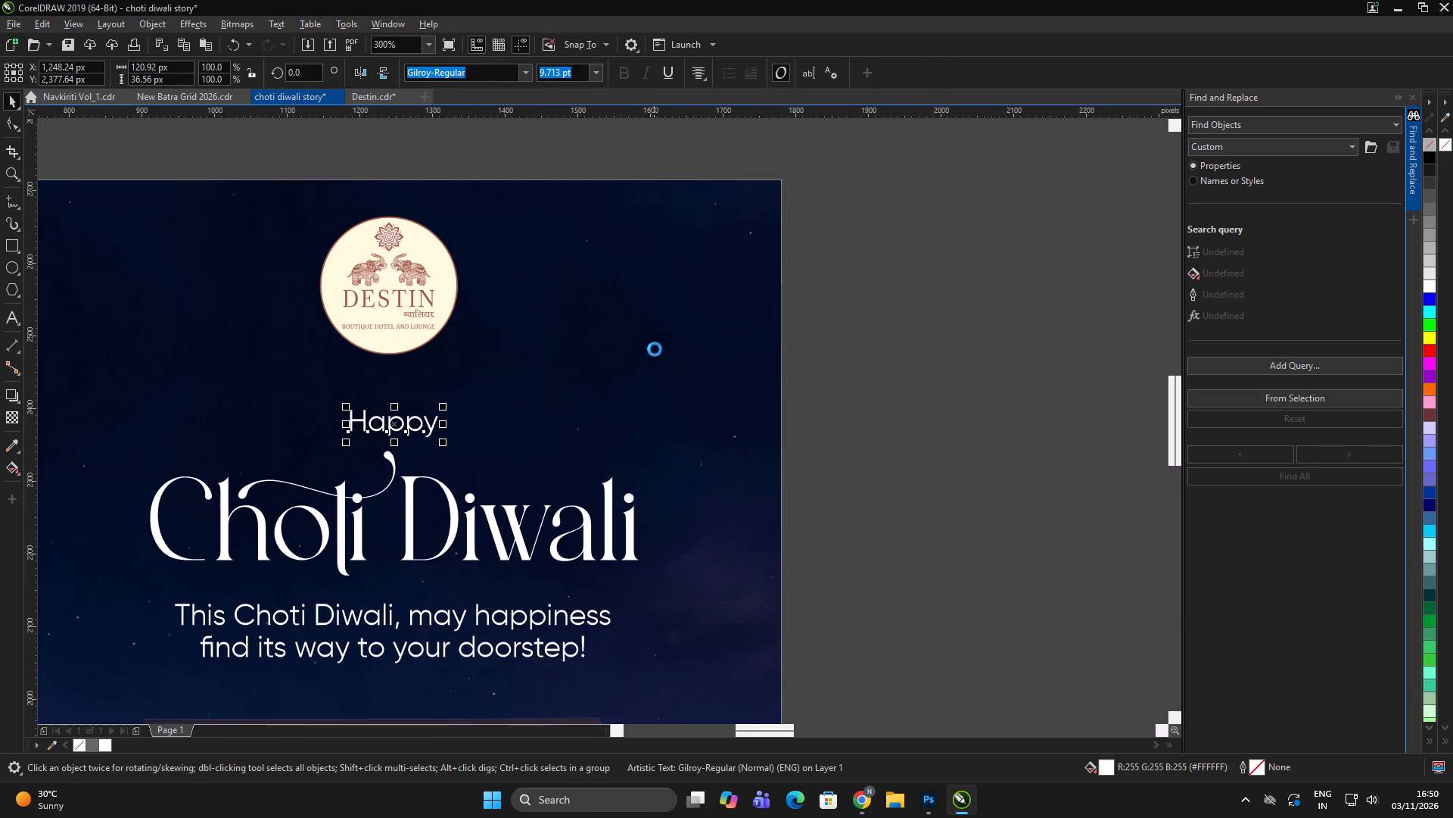
pyautogui.scroll(-1, 655, 349)
pyautogui.doubleClick(895, 343)
pyautogui.scroll(1, 633, 414)
pyautogui.scroll(1, 575, 320)
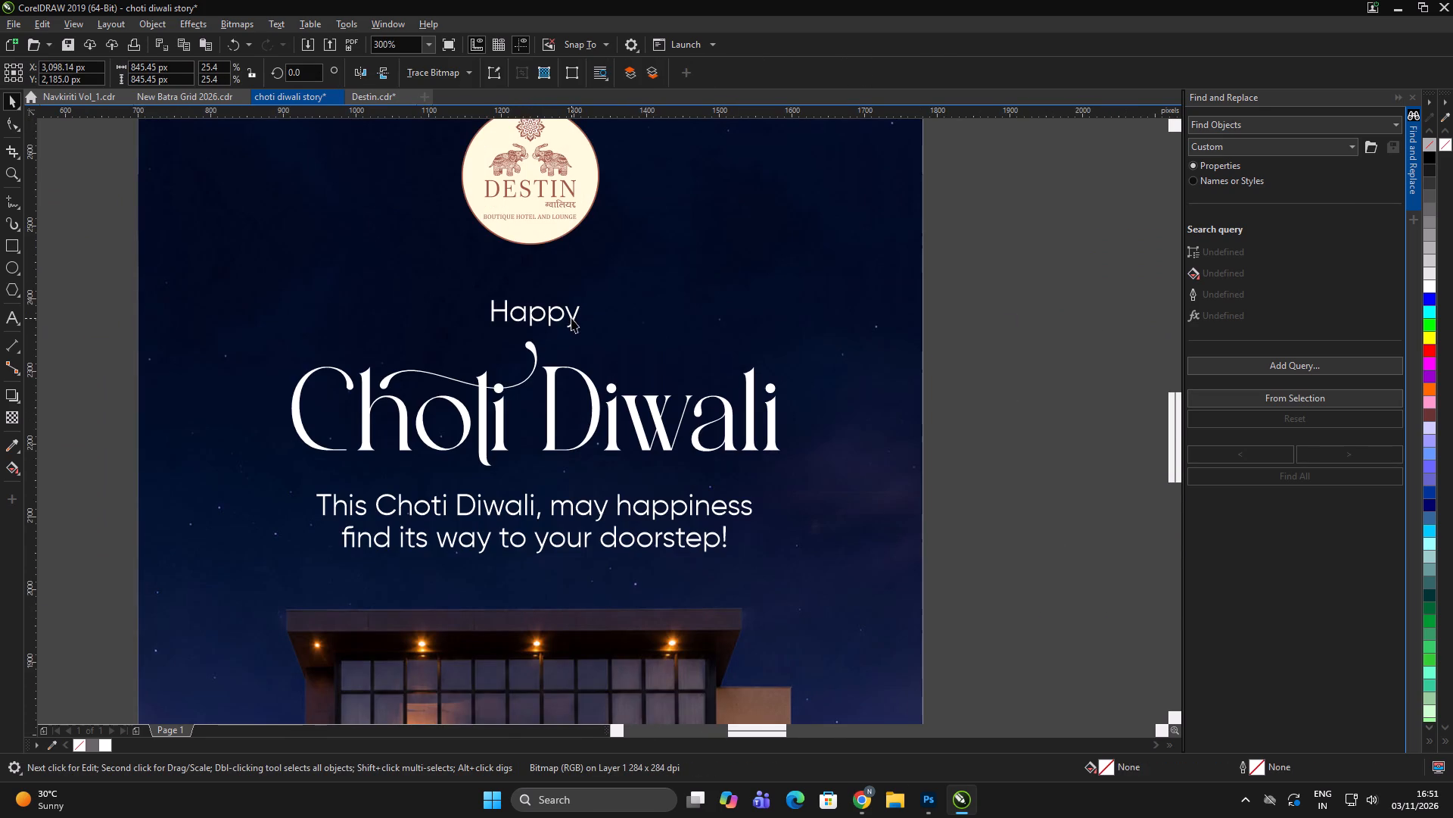
# Change the case of the "Happy" text to UPPERCASE.
pyautogui.doubleClick(571, 318)
pyautogui.hotkey('ctrl', 'a')
pyautogui.hotkey('shift', 'F3')
pyautogui.click(693, 383)
pyautogui.click(704, 440)
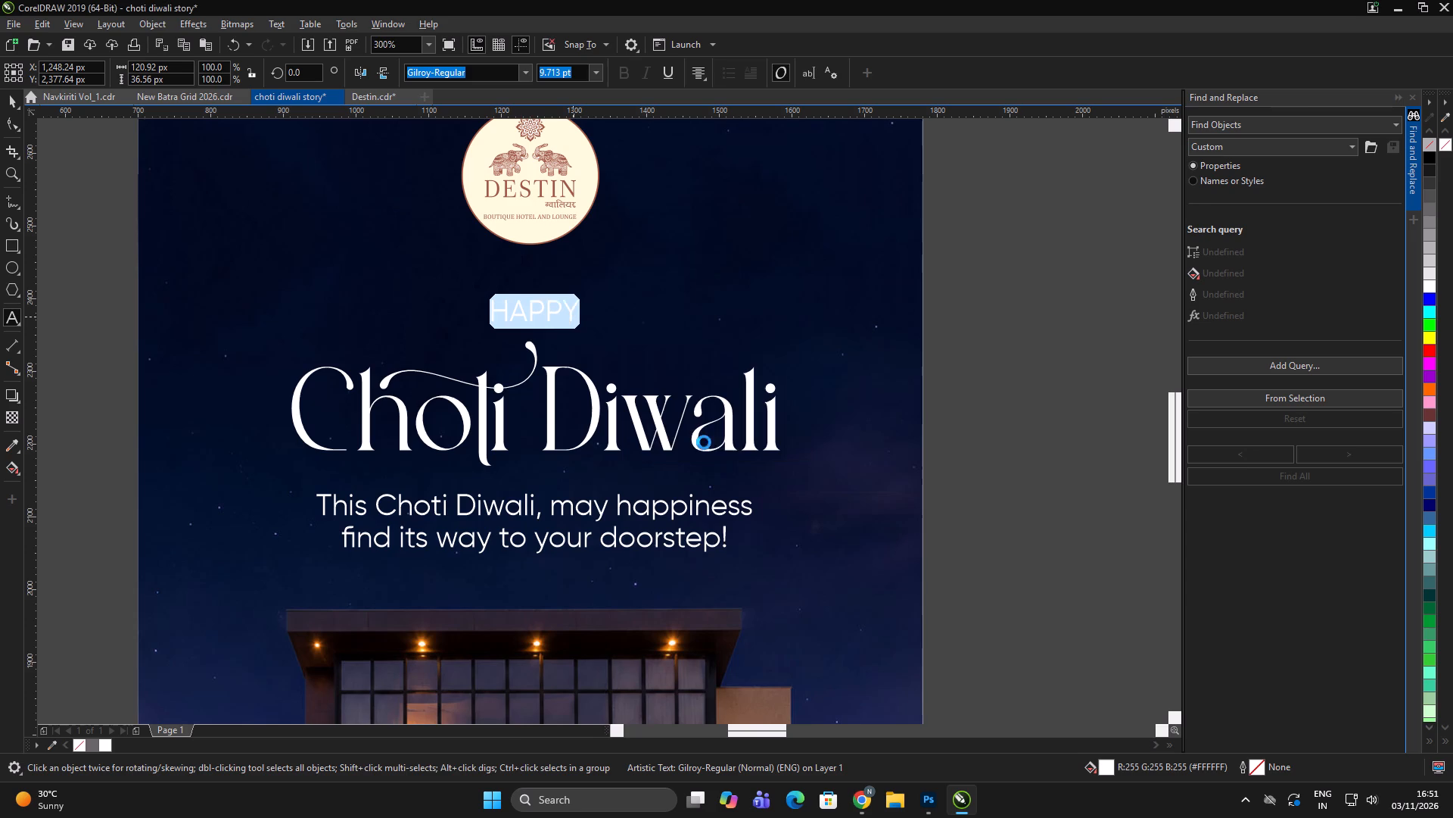
# Widen the letter spacing of "HAPPY" to about 256 px overall and move the text down to about Y 2,368 px.
pyautogui.click(12, 124)
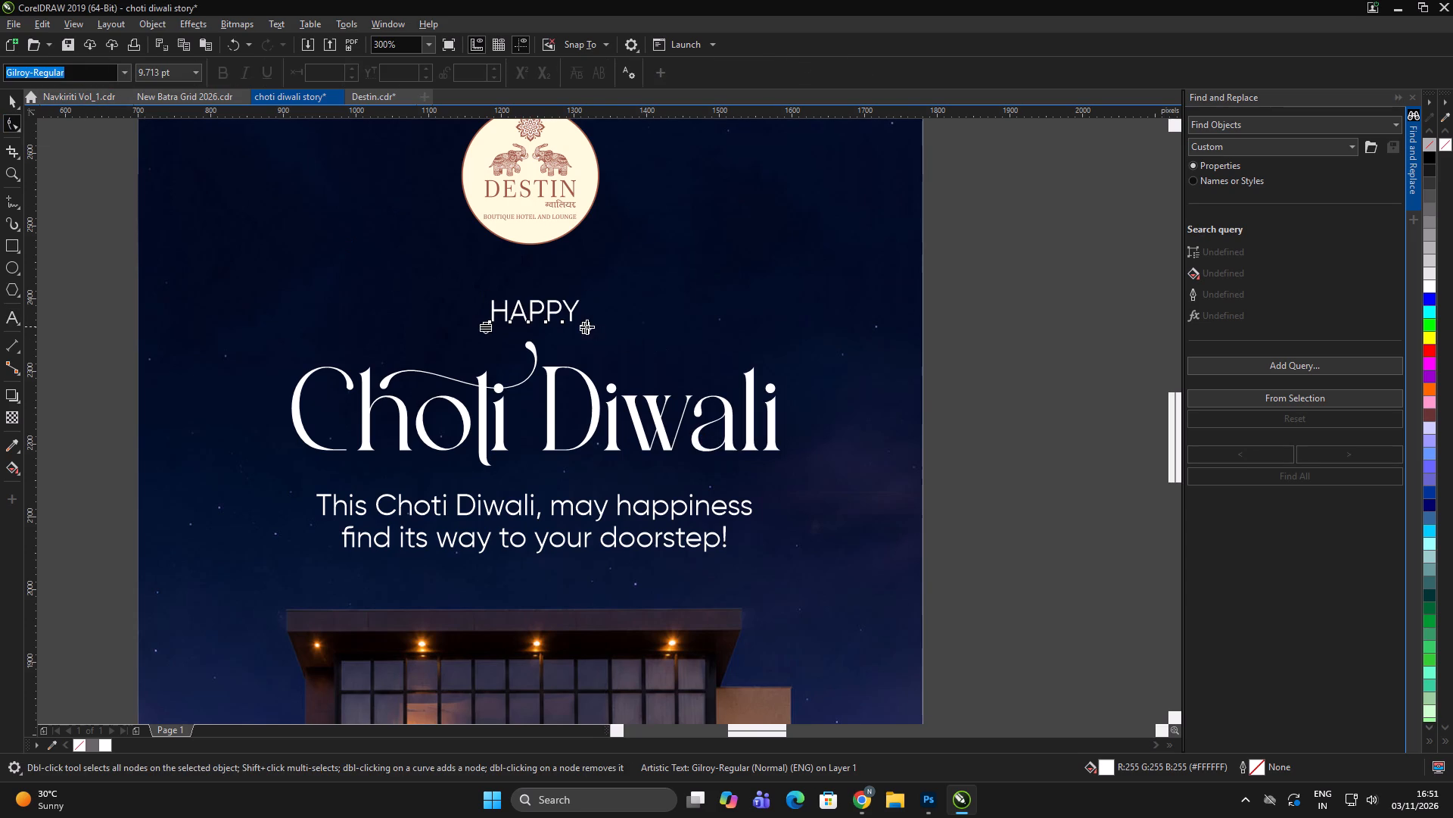
pyautogui.moveTo(586, 326); pyautogui.dragTo(675, 332)
pyautogui.press('space')
pyautogui.moveTo(621, 309); pyautogui.dragTo(621, 319)
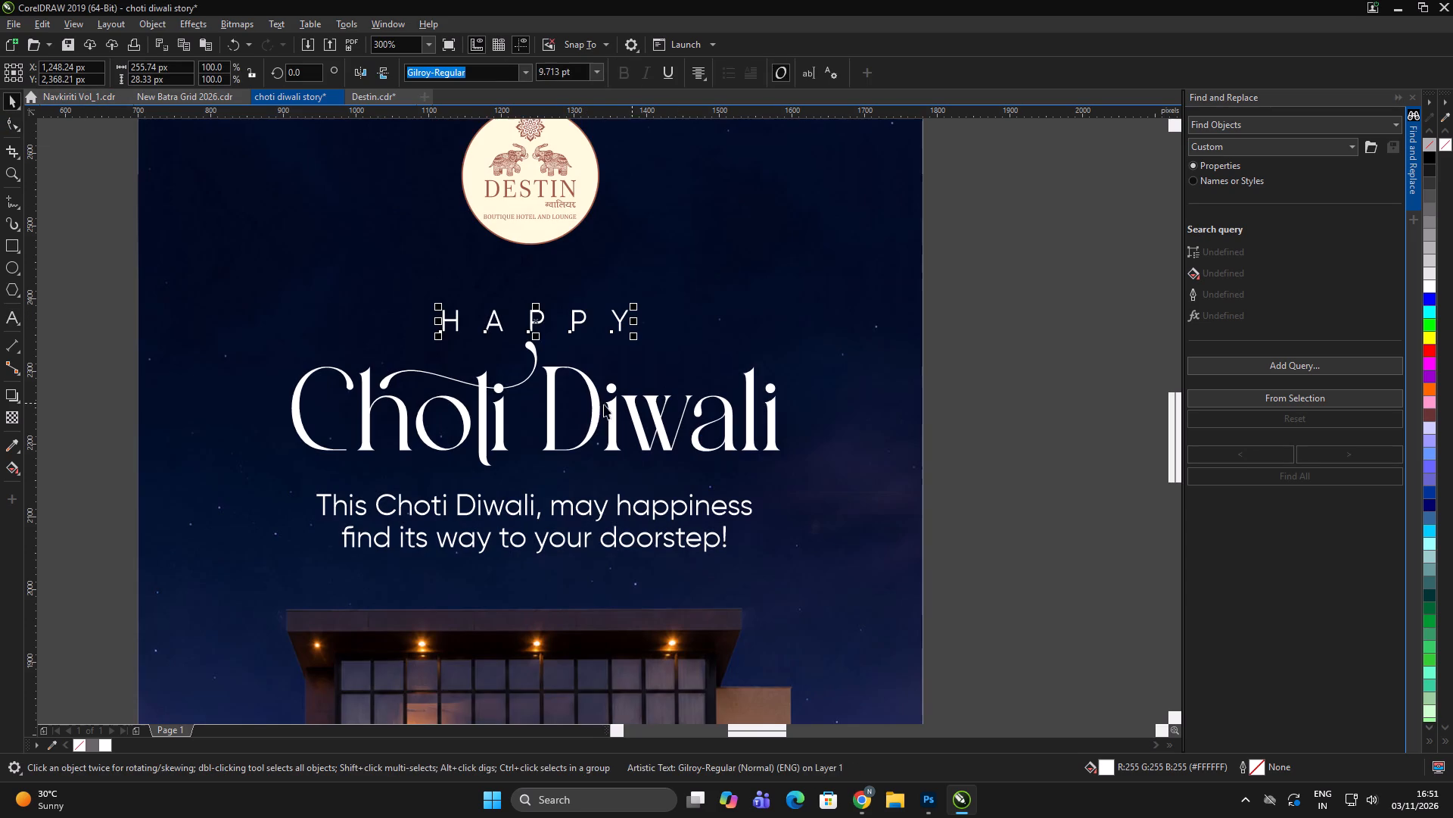
# Adjust the vertical spacing of the "Choti Diwali" title and the greeting below it, aligning the text to the background's horizontal center.
pyautogui.click(595, 407)
pyautogui.moveTo(537, 471); pyautogui.dragTo(540, 464)
pyautogui.scroll(-1, 535, 354)
pyautogui.doubleClick(868, 390)
pyautogui.moveTo(824, 391); pyautogui.dragTo(774, 398)
pyautogui.moveTo(636, 429); pyautogui.dragTo(636, 436)
pyautogui.keyDown('shift'); pyautogui.click(661, 279); pyautogui.keyUp('shift')
pyautogui.press('c')
pyautogui.tripleClick(800, 290)
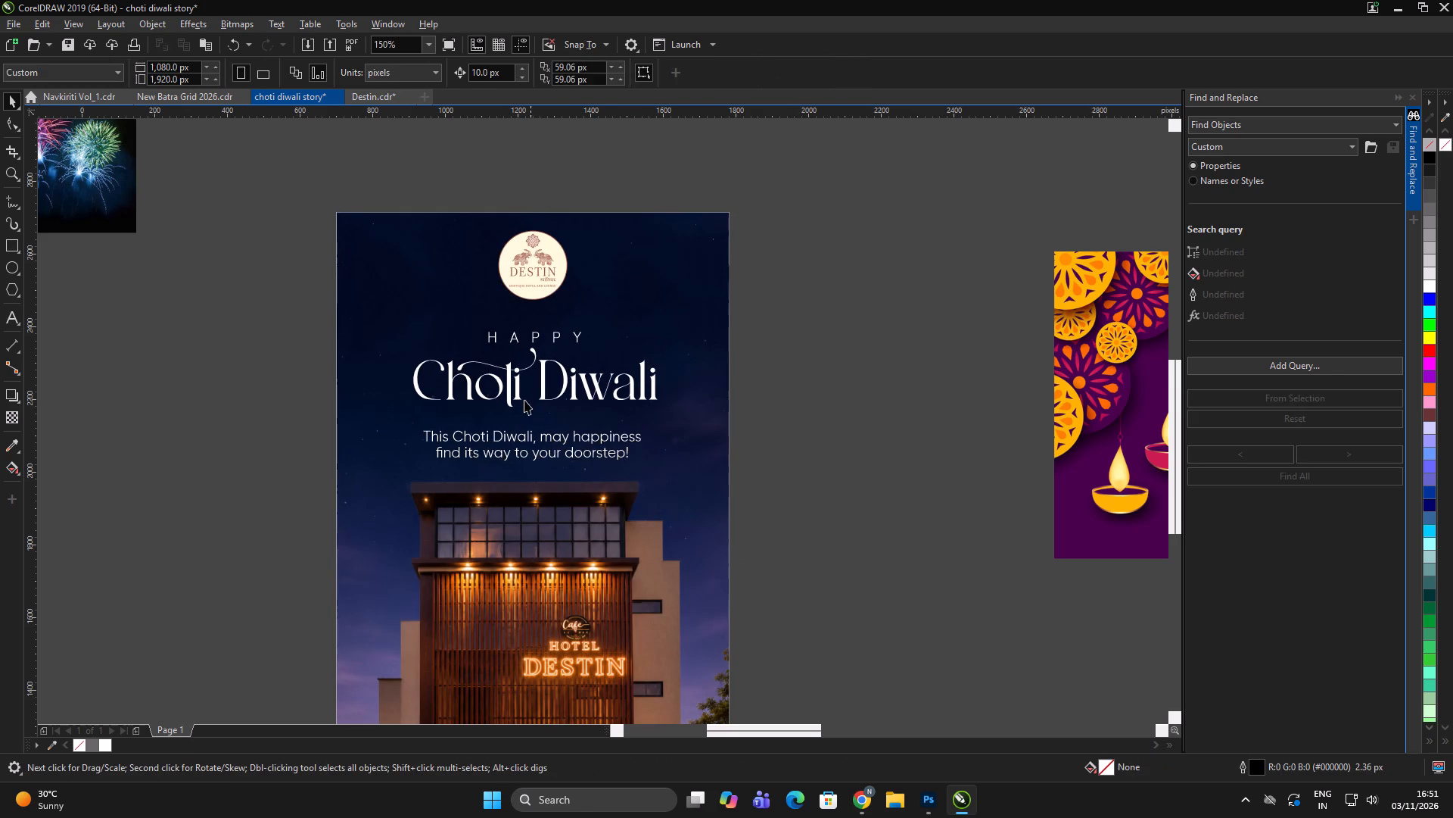
# Sample the cream color from the Destin logo's circle and apply it as the fill of the "Choti Diwali" title.
pyautogui.scroll(1, 562, 342)
pyautogui.click(15, 441)
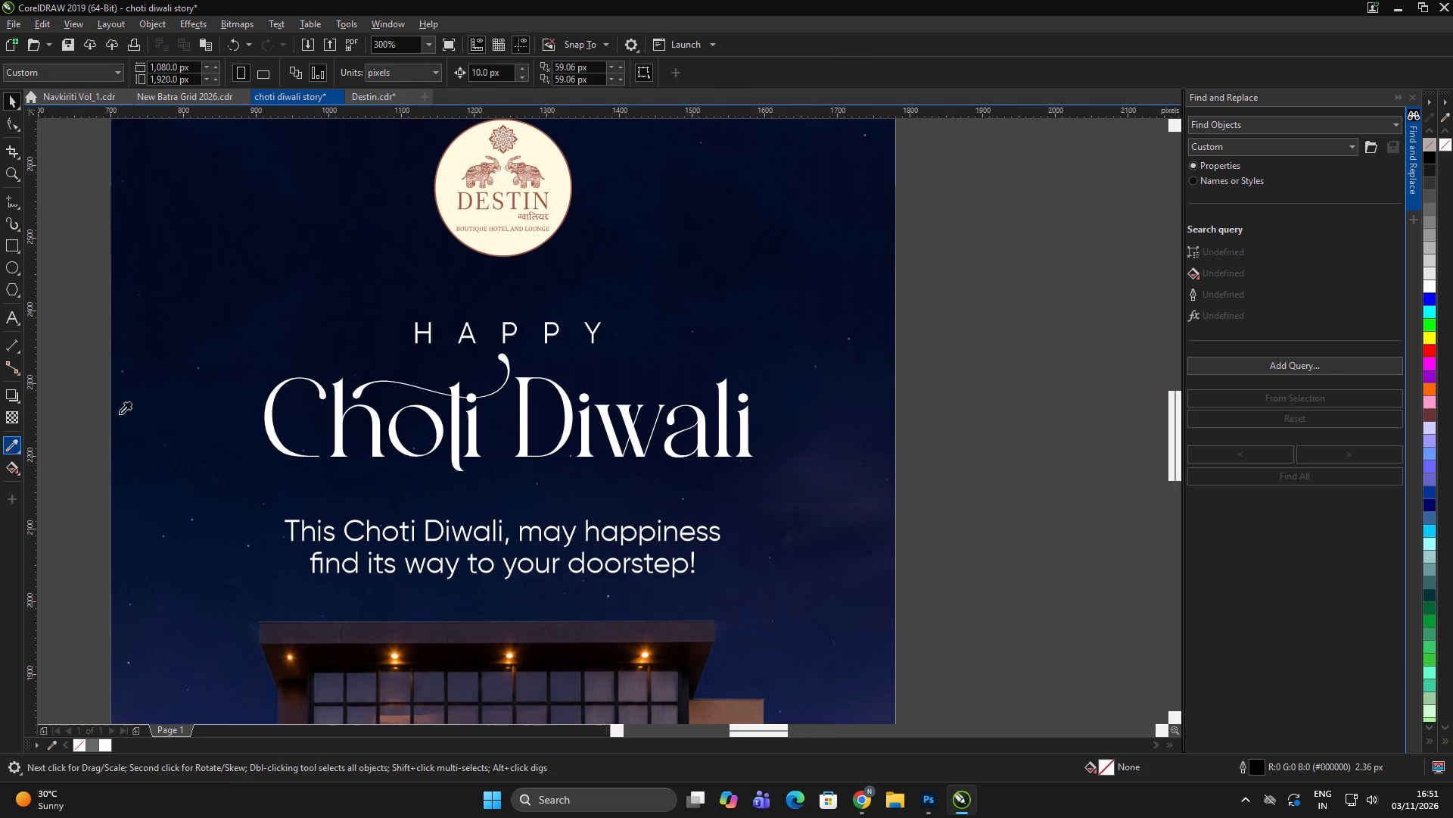
pyautogui.click(506, 242)
pyautogui.scroll(6, 477, 373)
pyautogui.click(328, 470)
pyautogui.press('space')
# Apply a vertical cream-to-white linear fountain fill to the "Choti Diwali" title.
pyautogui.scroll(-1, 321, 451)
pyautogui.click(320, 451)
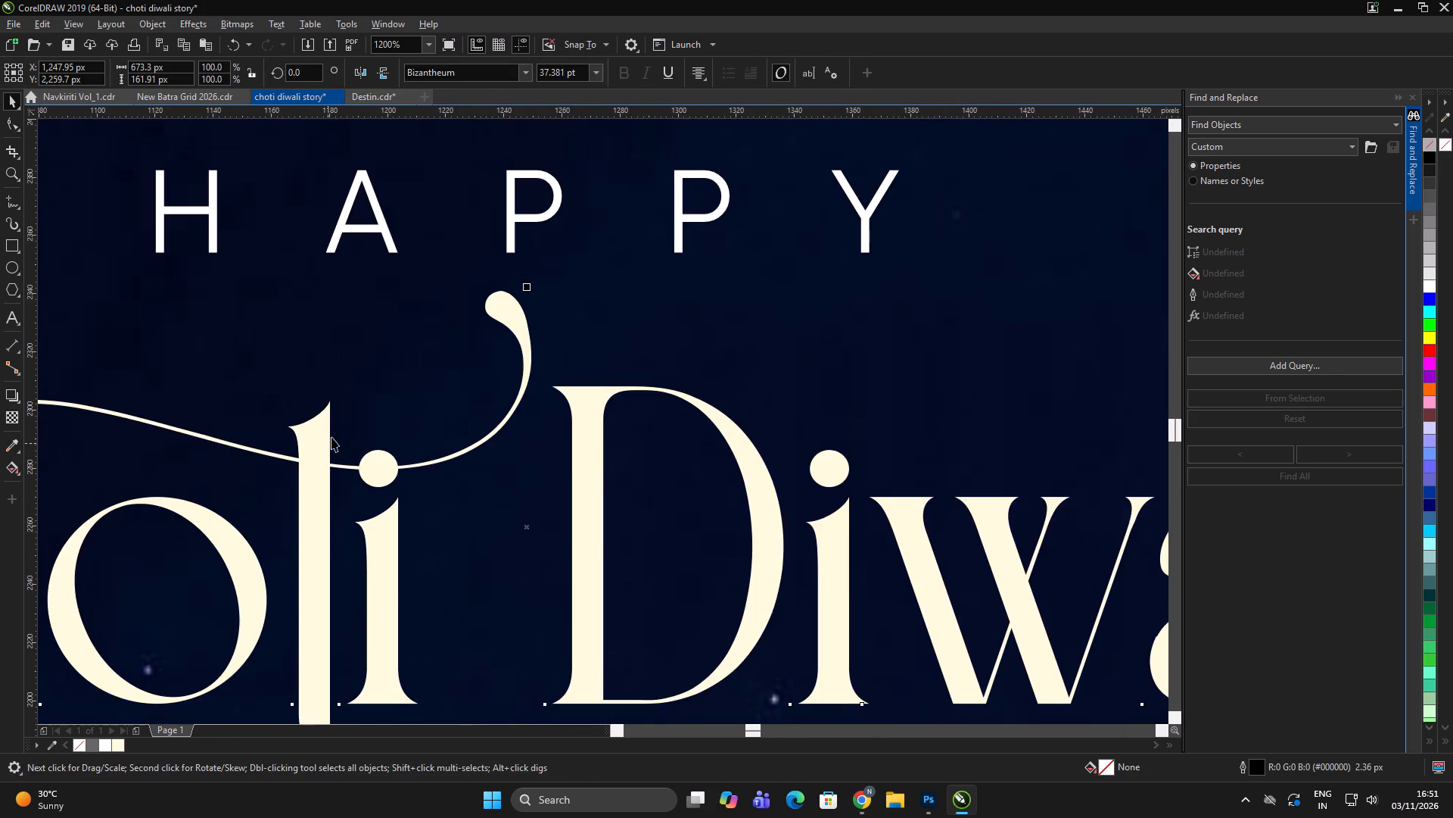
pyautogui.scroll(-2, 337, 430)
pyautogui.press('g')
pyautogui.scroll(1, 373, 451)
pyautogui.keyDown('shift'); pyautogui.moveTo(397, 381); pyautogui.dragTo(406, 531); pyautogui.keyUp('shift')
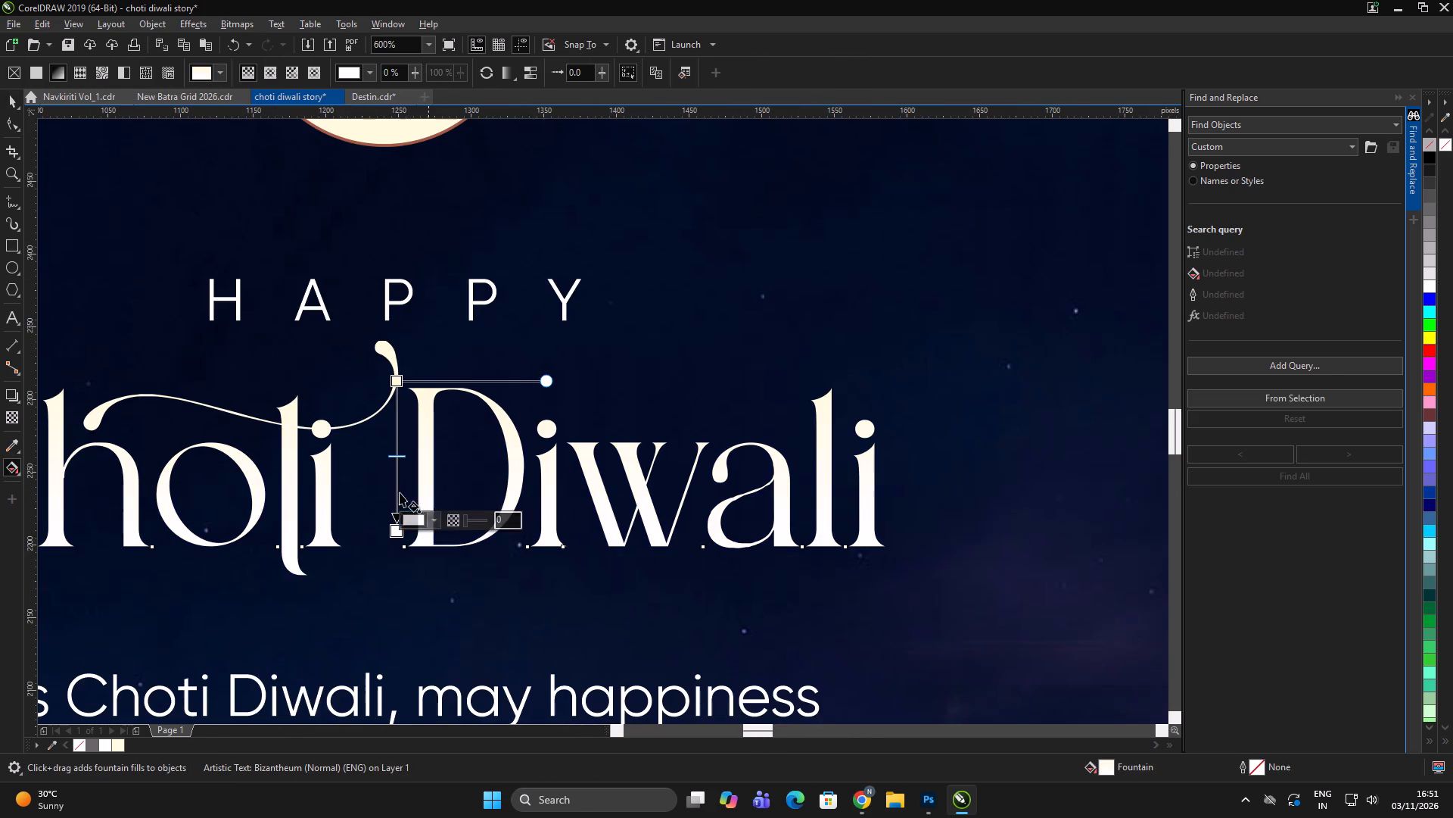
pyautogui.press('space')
# Move the two-line greeting slightly up, closer to the "Choti Diwali" title.
pyautogui.scroll(-4, 611, 392)
pyautogui.click(907, 302)
pyautogui.scroll(2, 698, 322)
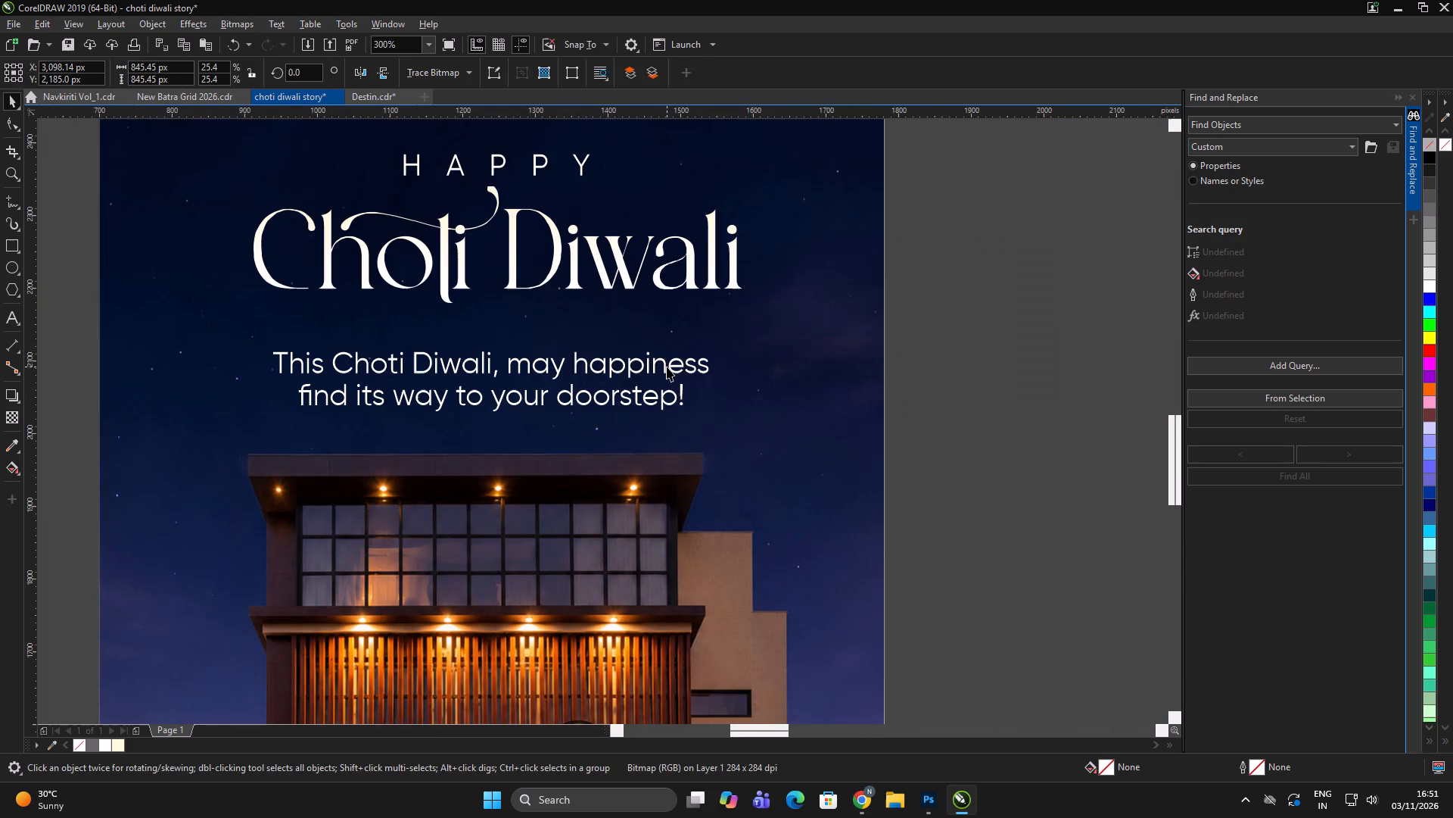
pyautogui.moveTo(667, 367); pyautogui.dragTo(668, 353)
# Give the "Choti Diwali" title a solid cream fill and hairline outline, both C0 M0 Y20 K0.
pyautogui.scroll(-2, 917, 376)
pyautogui.doubleClick(941, 351)
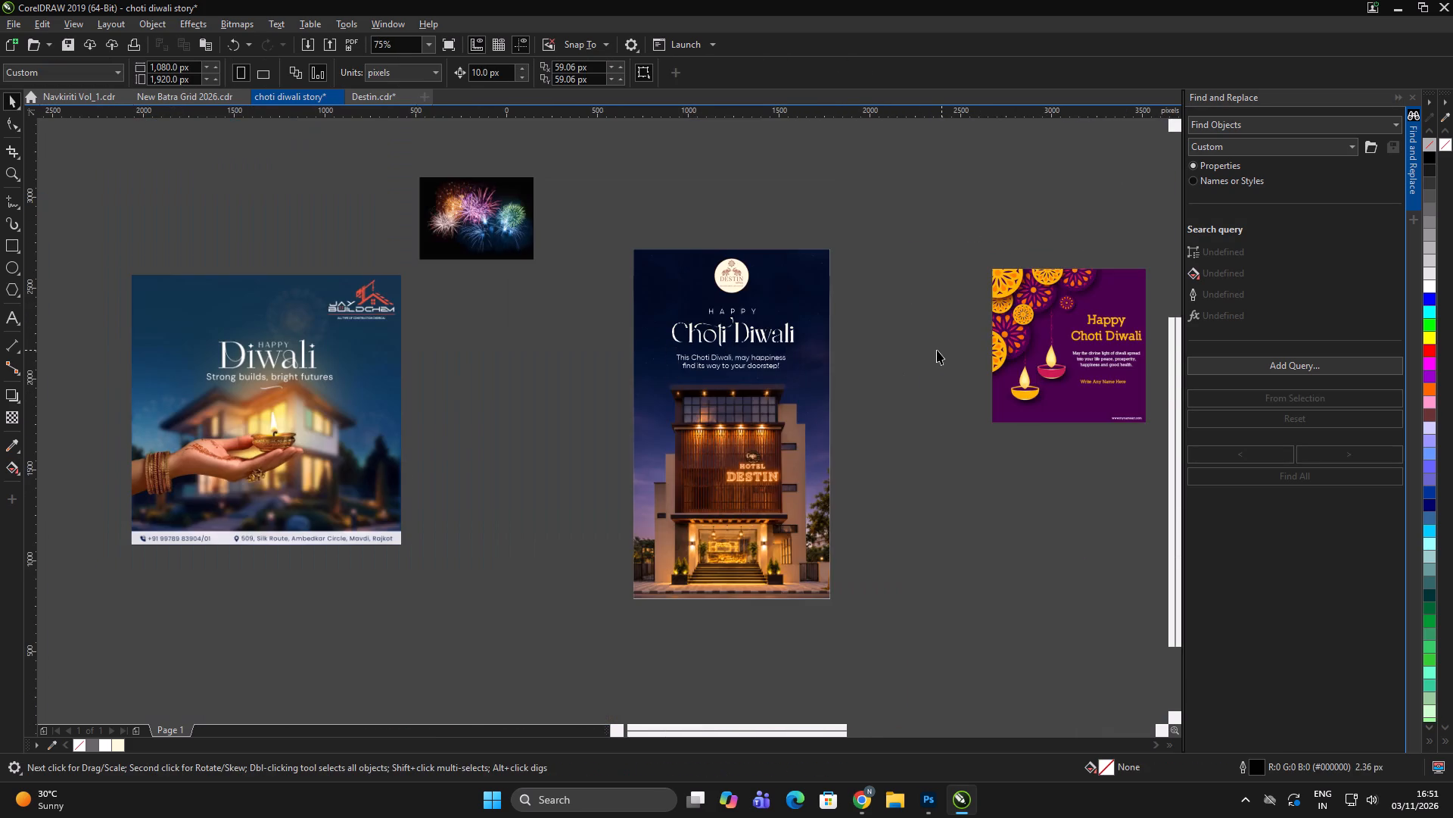
pyautogui.scroll(1, 878, 342)
pyautogui.doubleClick(907, 319)
pyautogui.click(918, 317)
pyautogui.scroll(2, 571, 328)
pyautogui.click(566, 330)
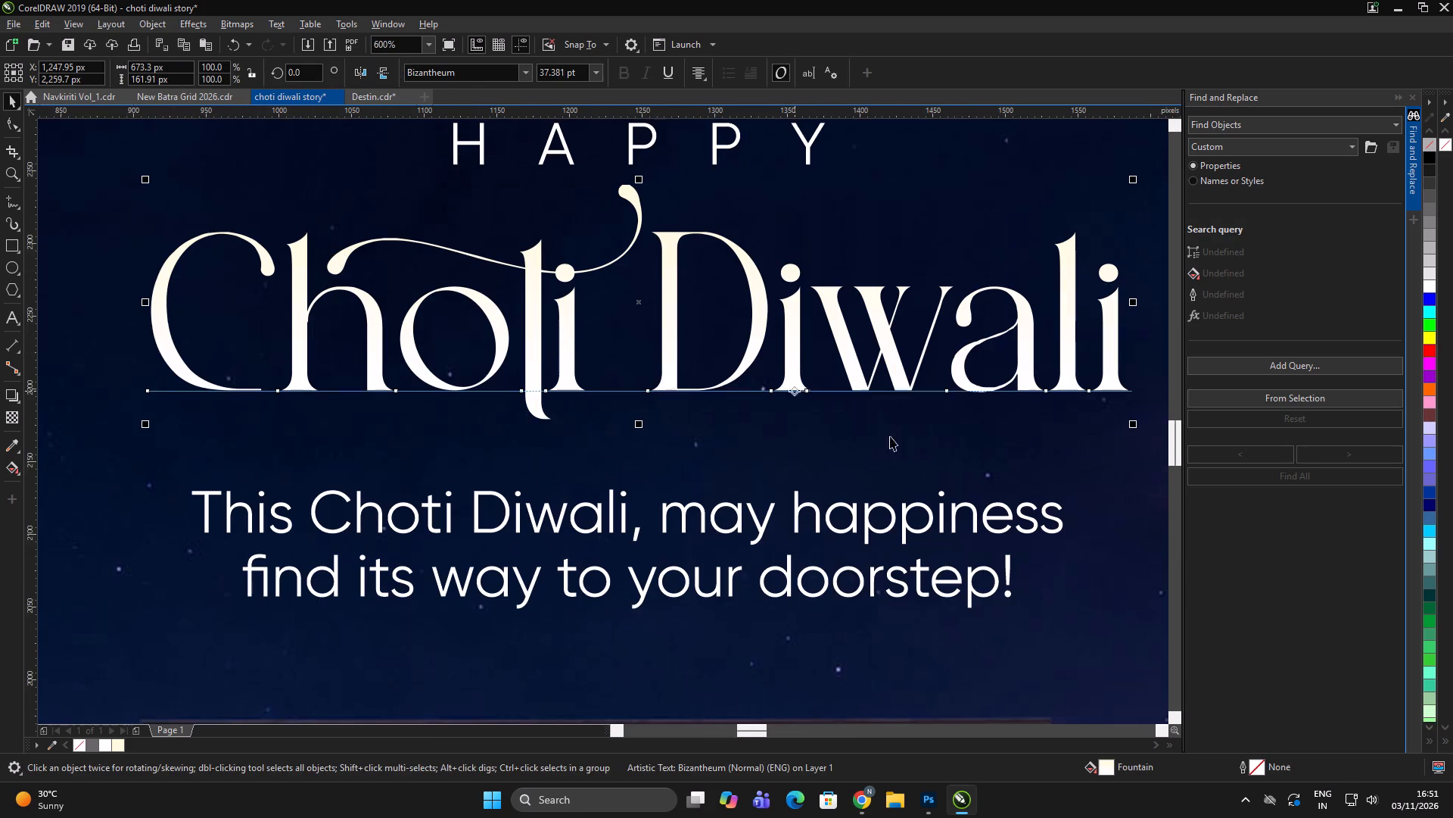
pyautogui.click(117, 741)
pyautogui.rightClick(119, 741)
pyautogui.scroll(-2, 546, 389)
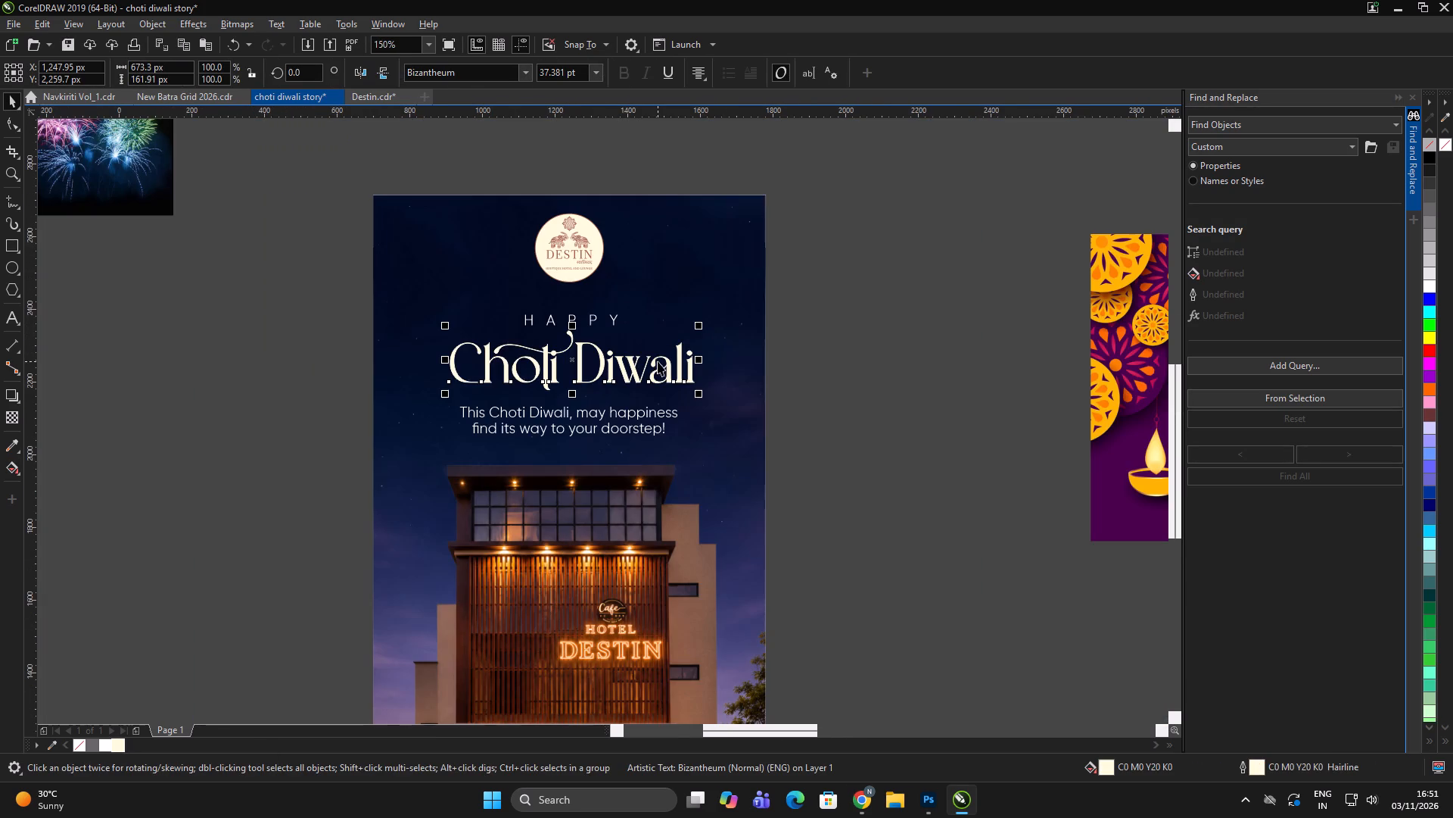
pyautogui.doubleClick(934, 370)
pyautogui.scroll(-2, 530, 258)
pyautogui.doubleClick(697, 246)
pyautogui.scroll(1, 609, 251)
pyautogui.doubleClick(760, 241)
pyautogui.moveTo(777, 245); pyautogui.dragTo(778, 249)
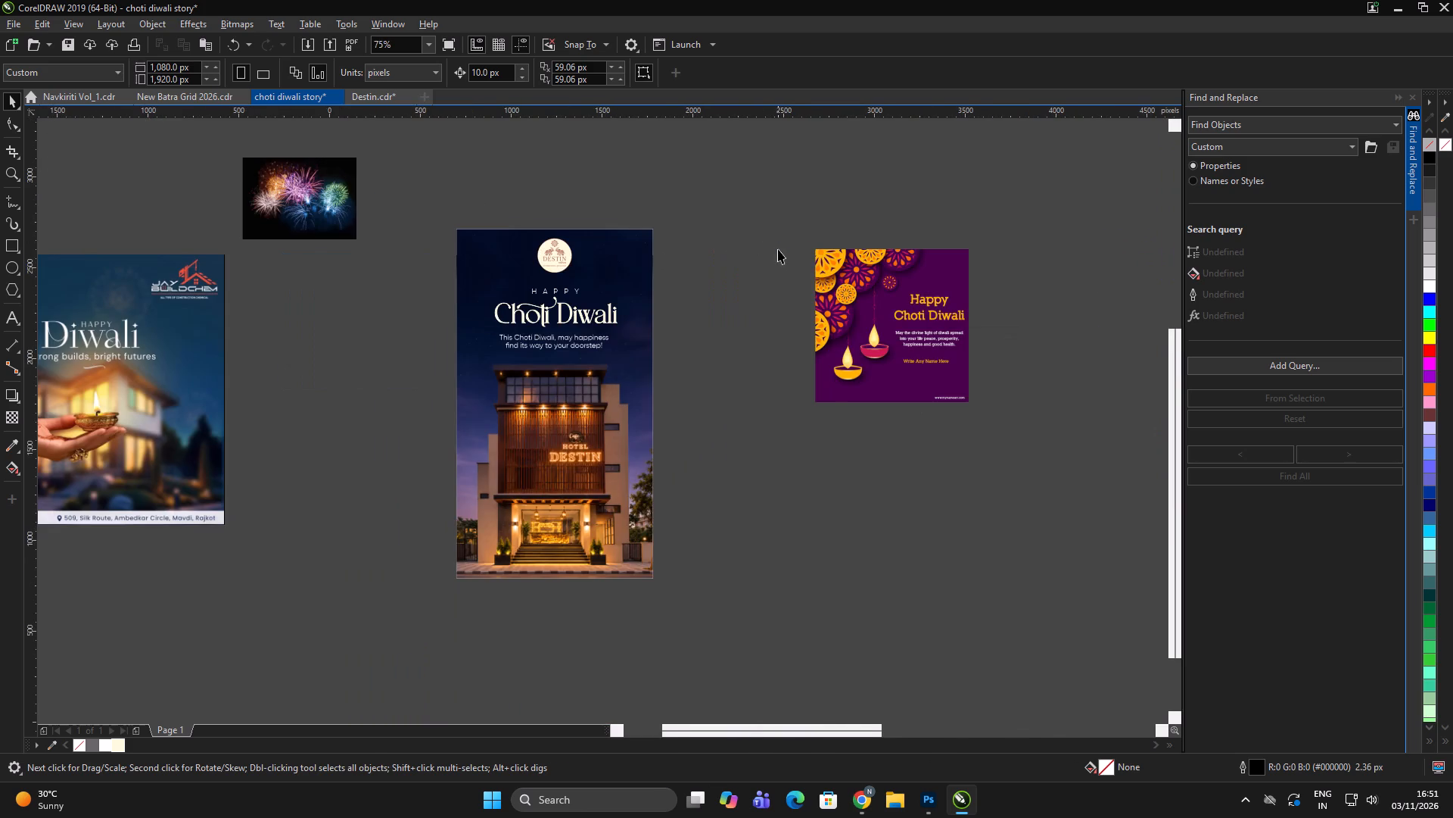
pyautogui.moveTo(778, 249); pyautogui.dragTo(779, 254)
# Switch to Google Chrome and search for images of "diwlai pathek sky".
pyautogui.hotkey('alt', 'Tab')
pyautogui.click(577, 105)
pyautogui.hotkey('ctrl', 'a')
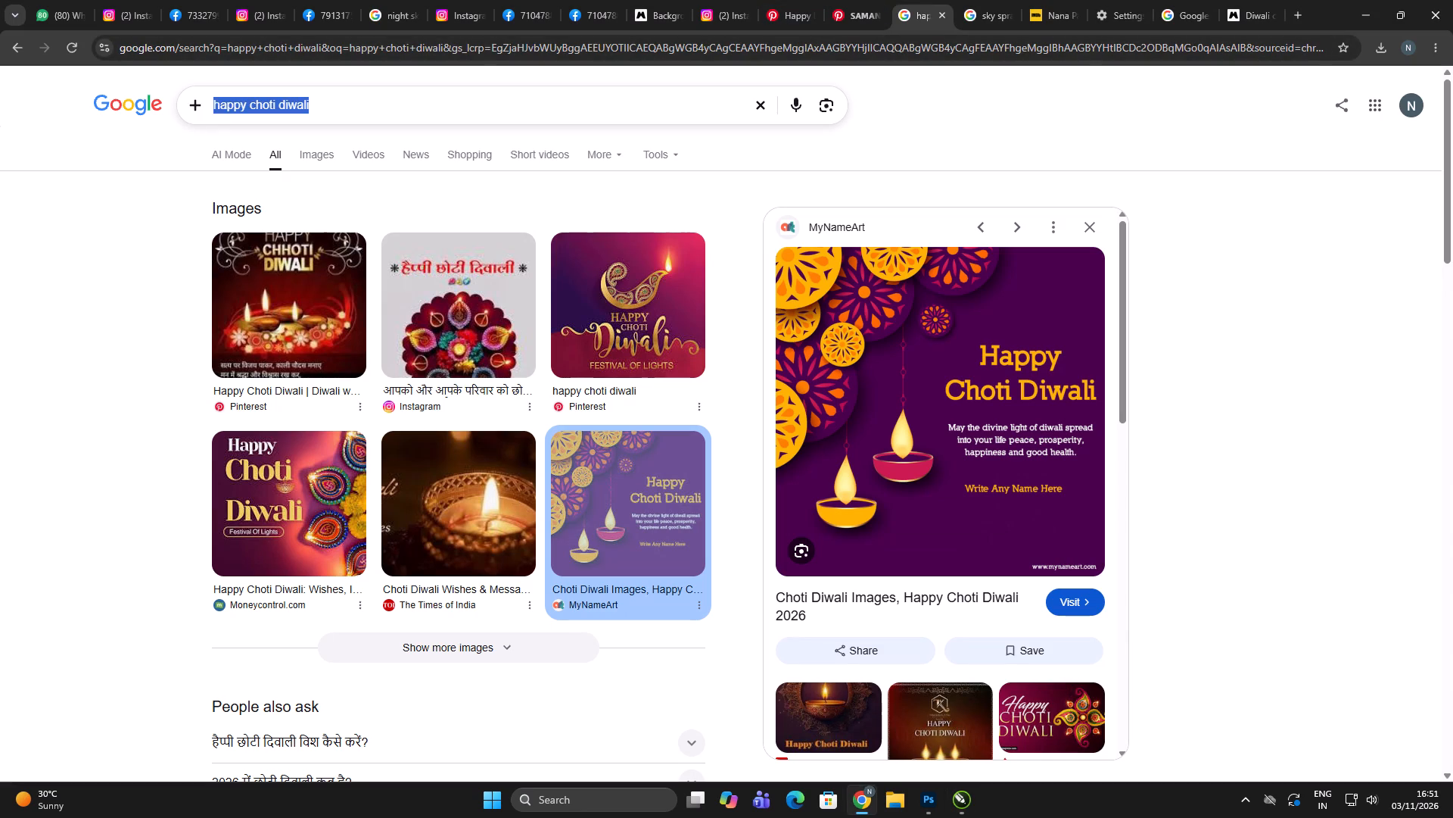
pyautogui.write('diwlai pathek sk')
pyautogui.press('y')
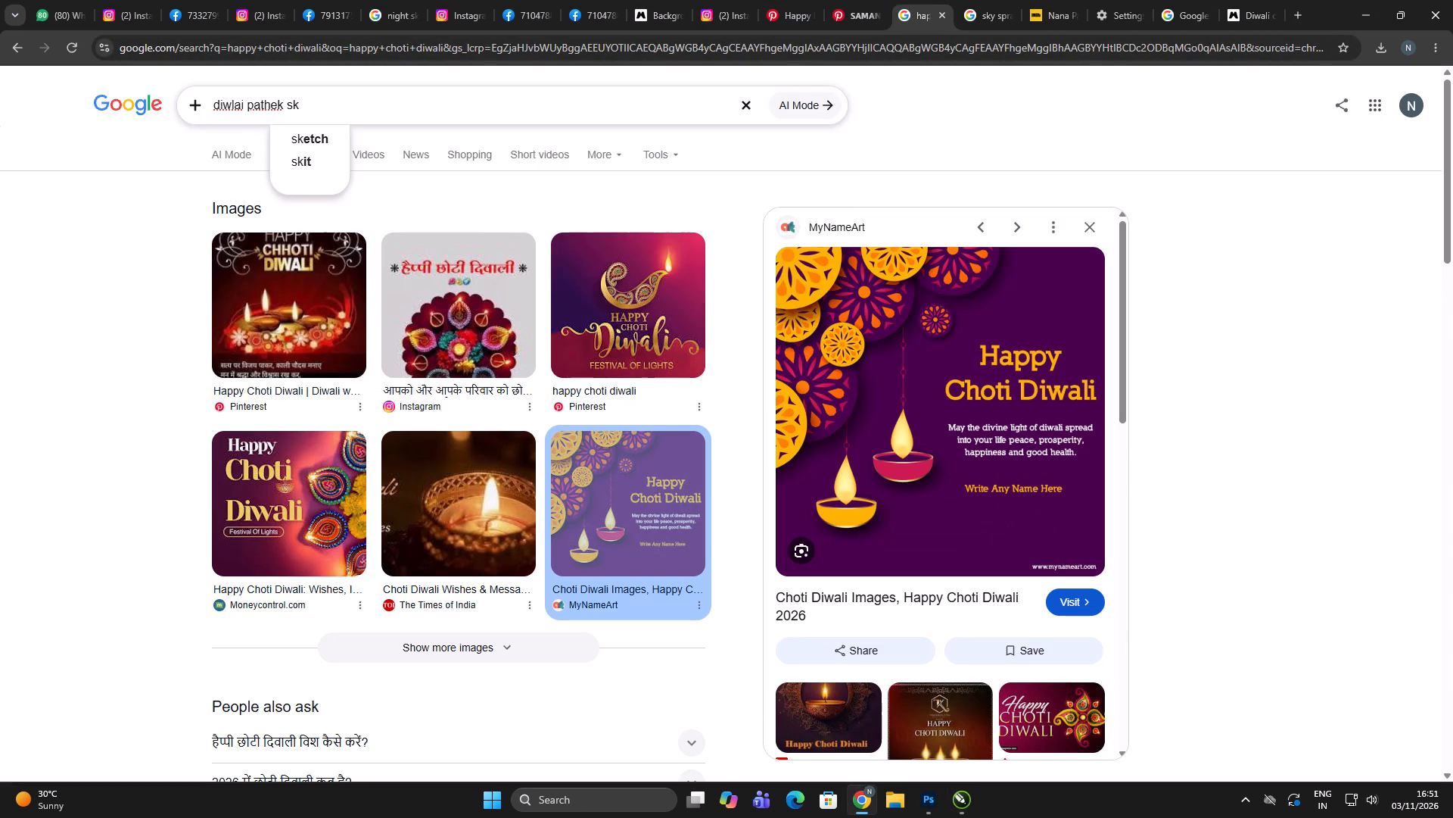
pyautogui.press('Return')
pyautogui.click(263, 335)
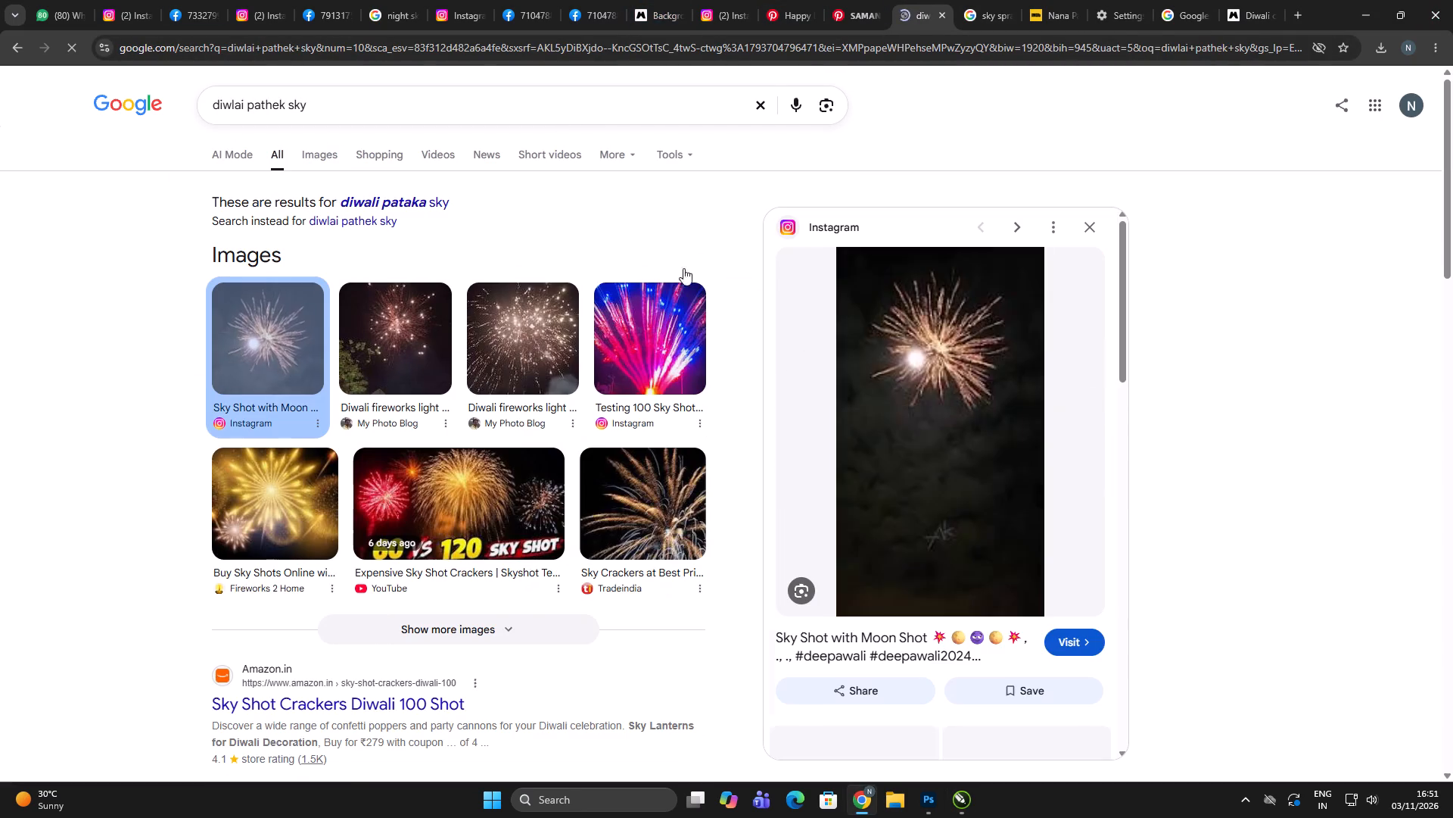
pyautogui.click(317, 158)
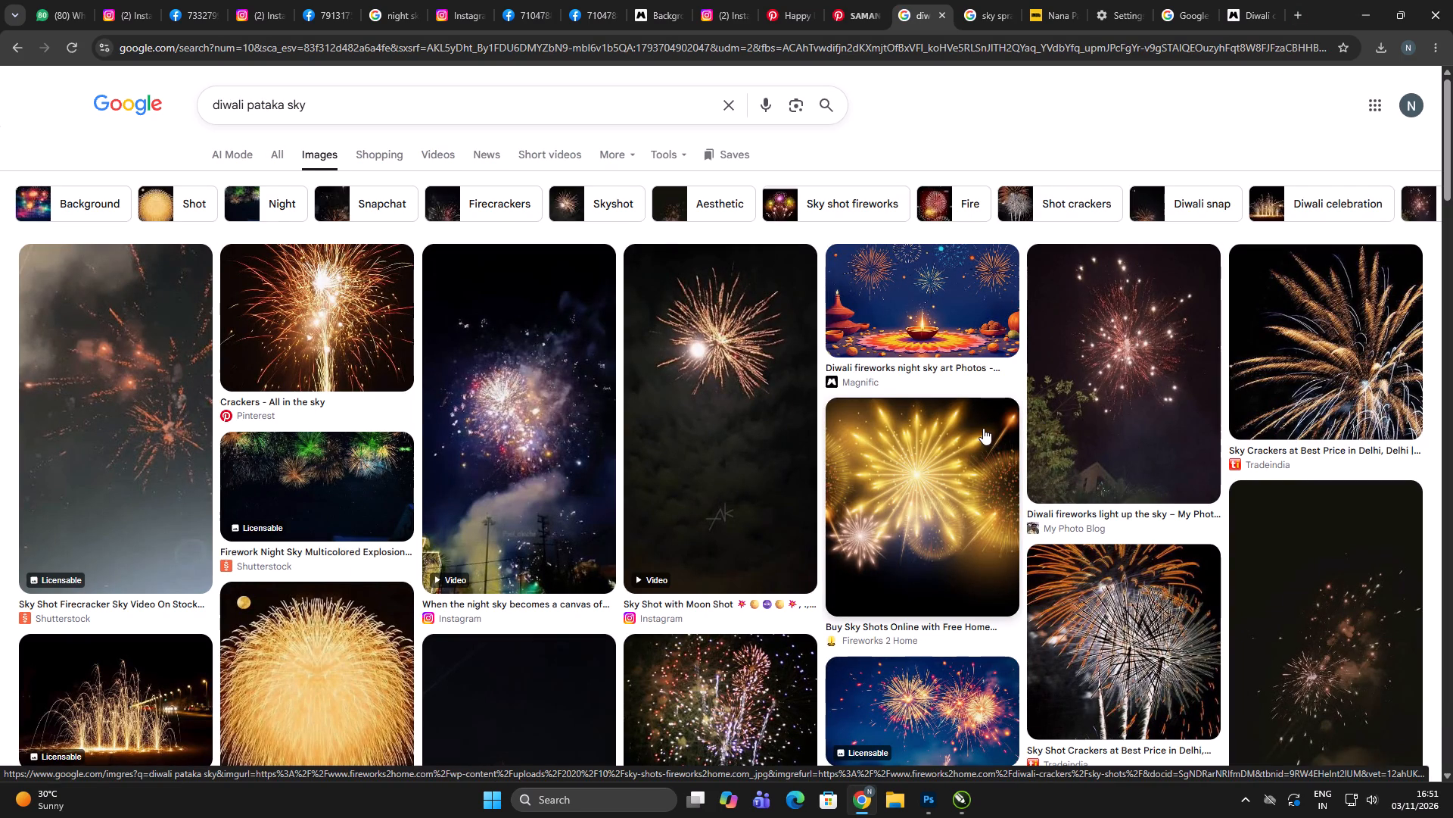
# Browse the Diwali fireworks image results and related images for a suitable night sky with fireworks.
pyautogui.scroll(-5, 983, 428)
pyautogui.scroll(-3, 1059, 416)
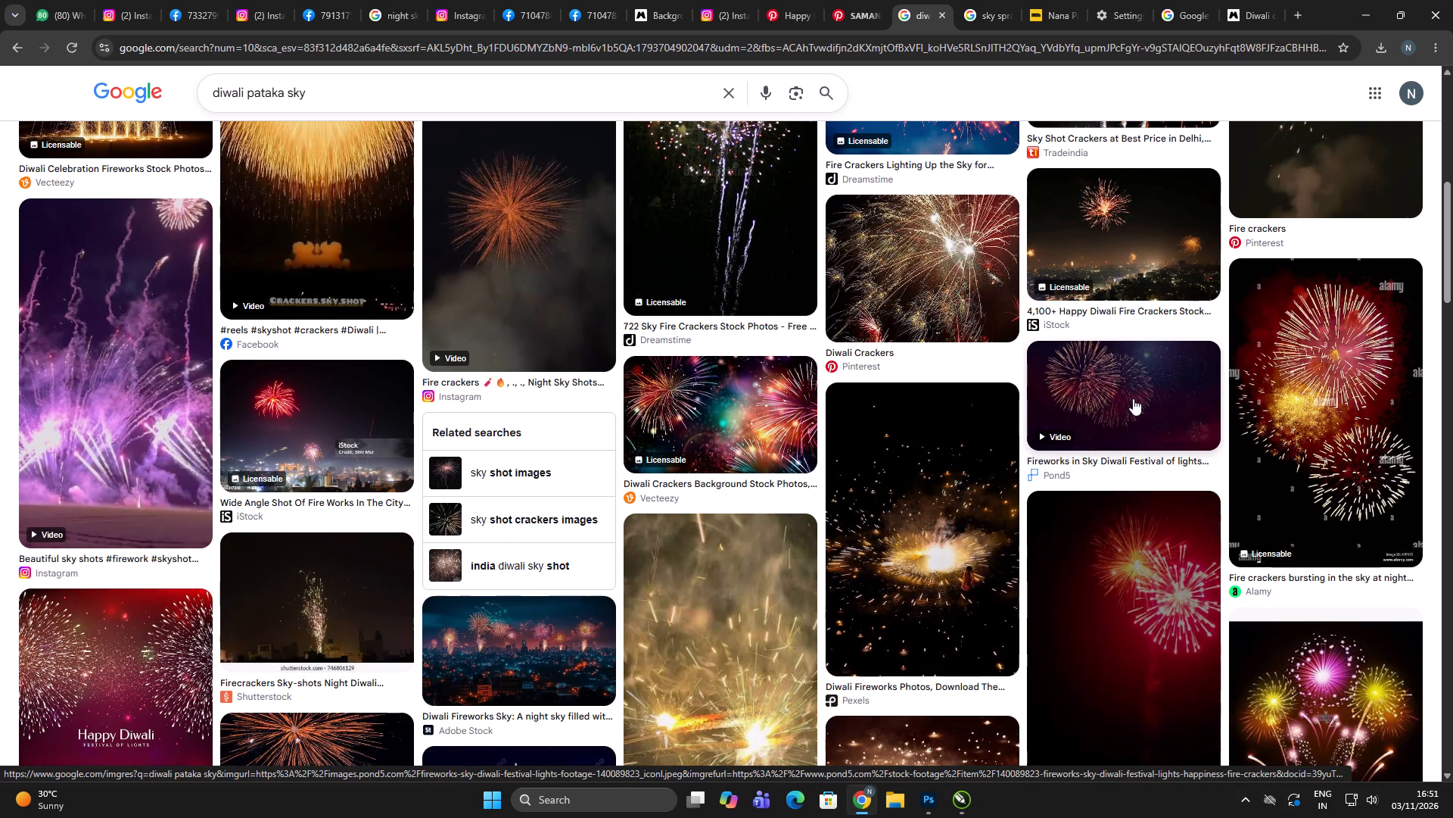
pyautogui.scroll(-10, 1133, 399)
pyautogui.scroll(1, 1122, 404)
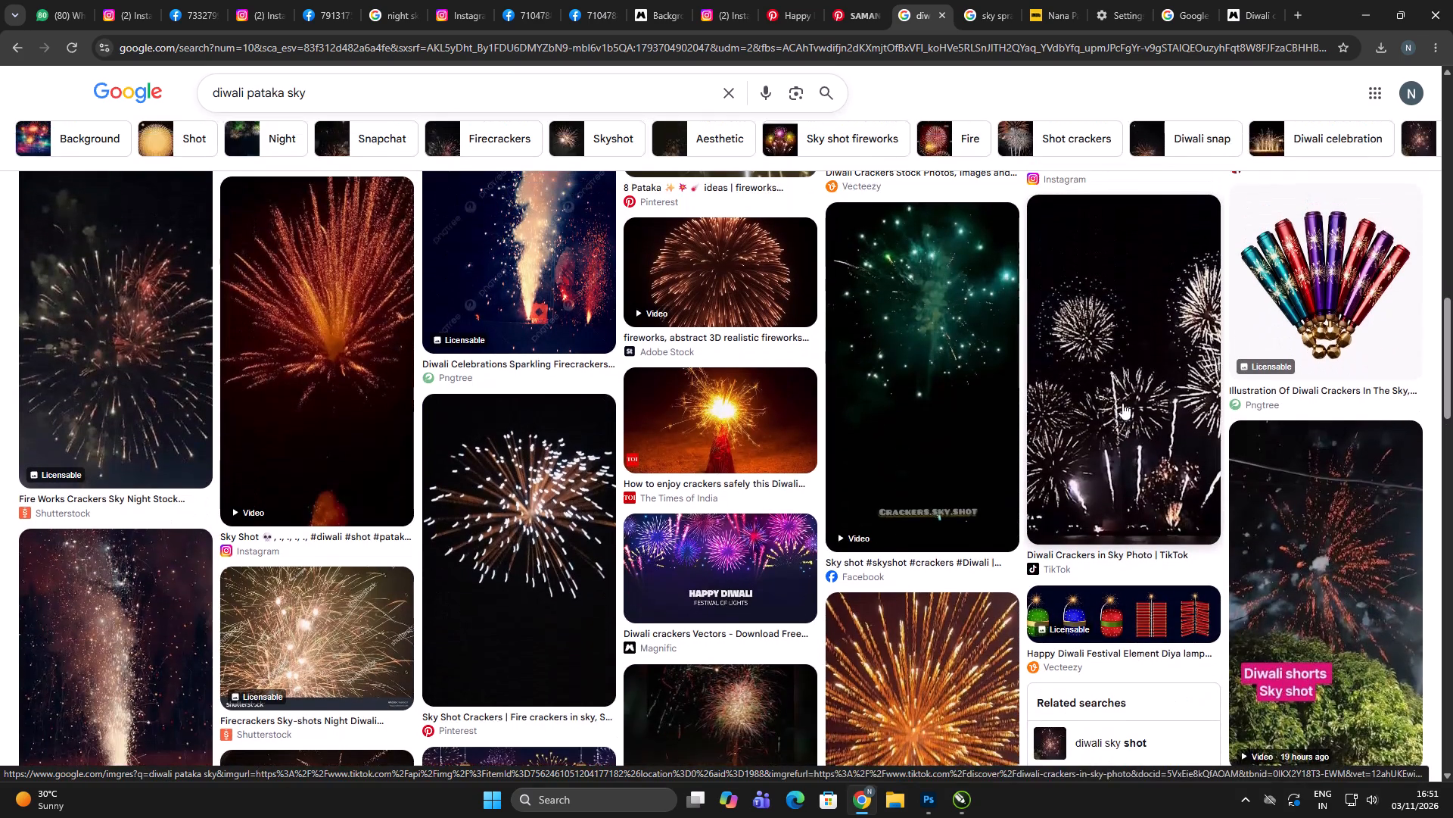
pyautogui.scroll(-7, 1106, 403)
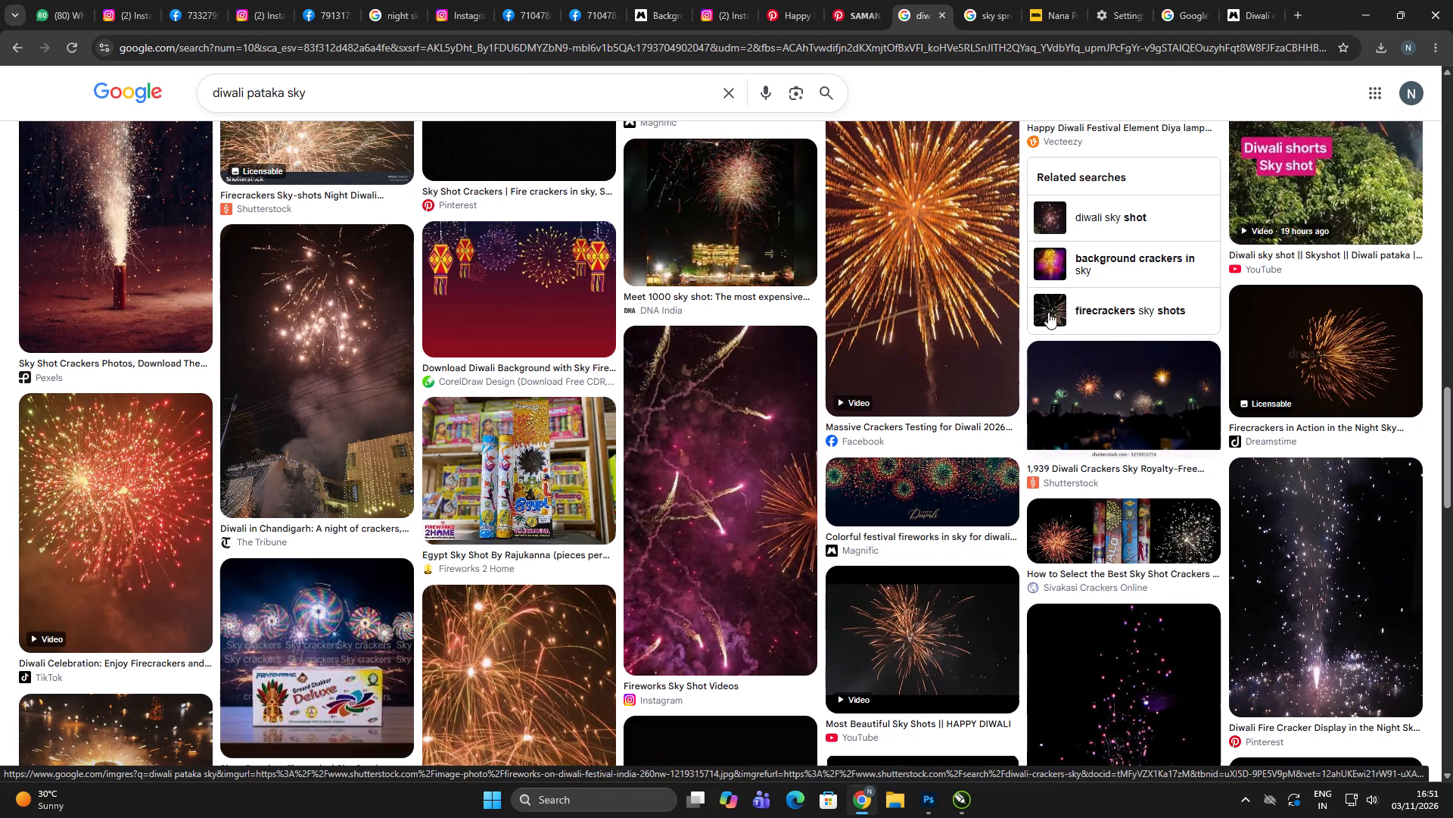
pyautogui.click(1139, 404)
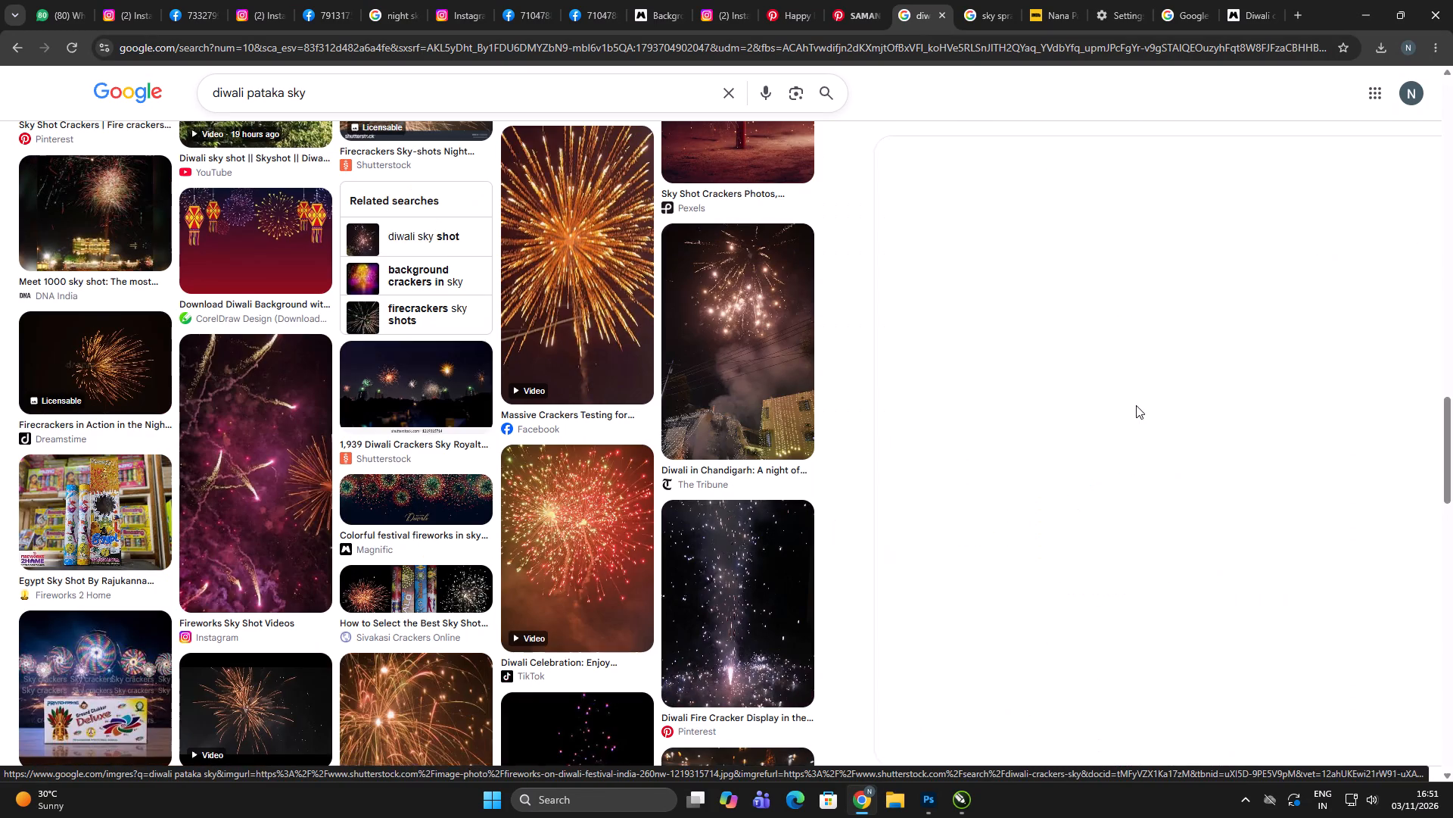
pyautogui.scroll(-3, 1221, 357)
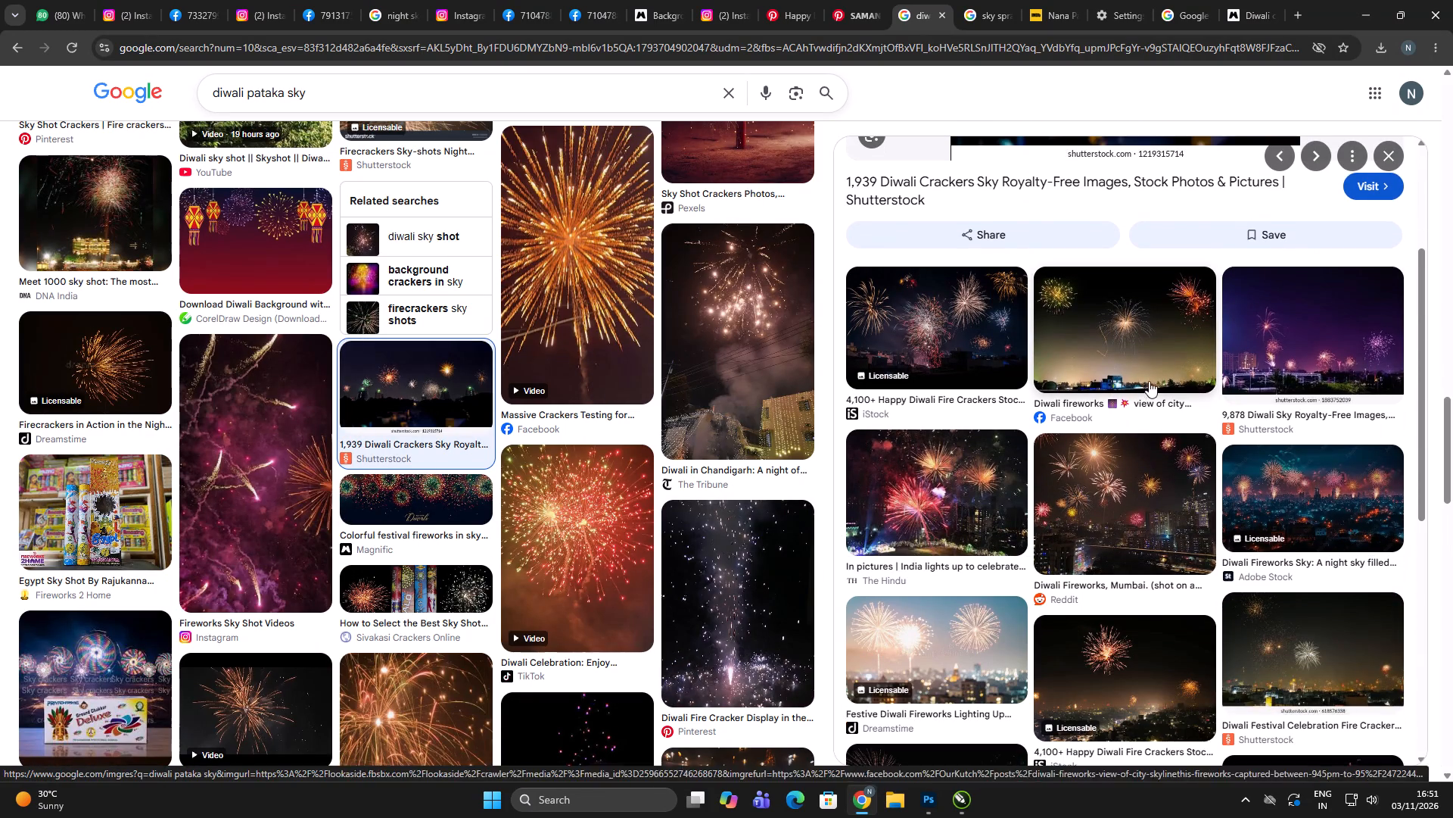
pyautogui.click(1300, 348)
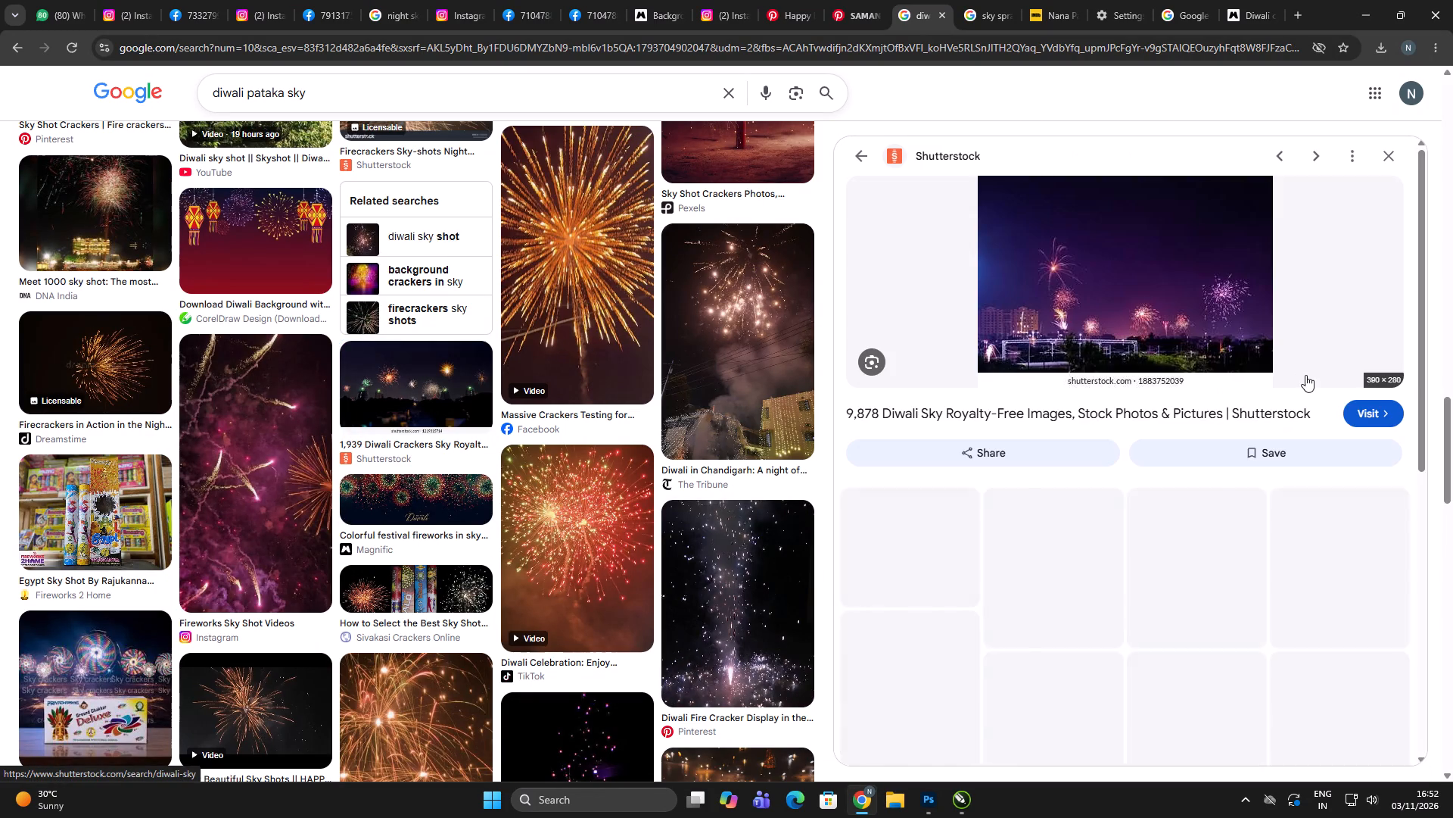
pyautogui.scroll(-2, 1208, 348)
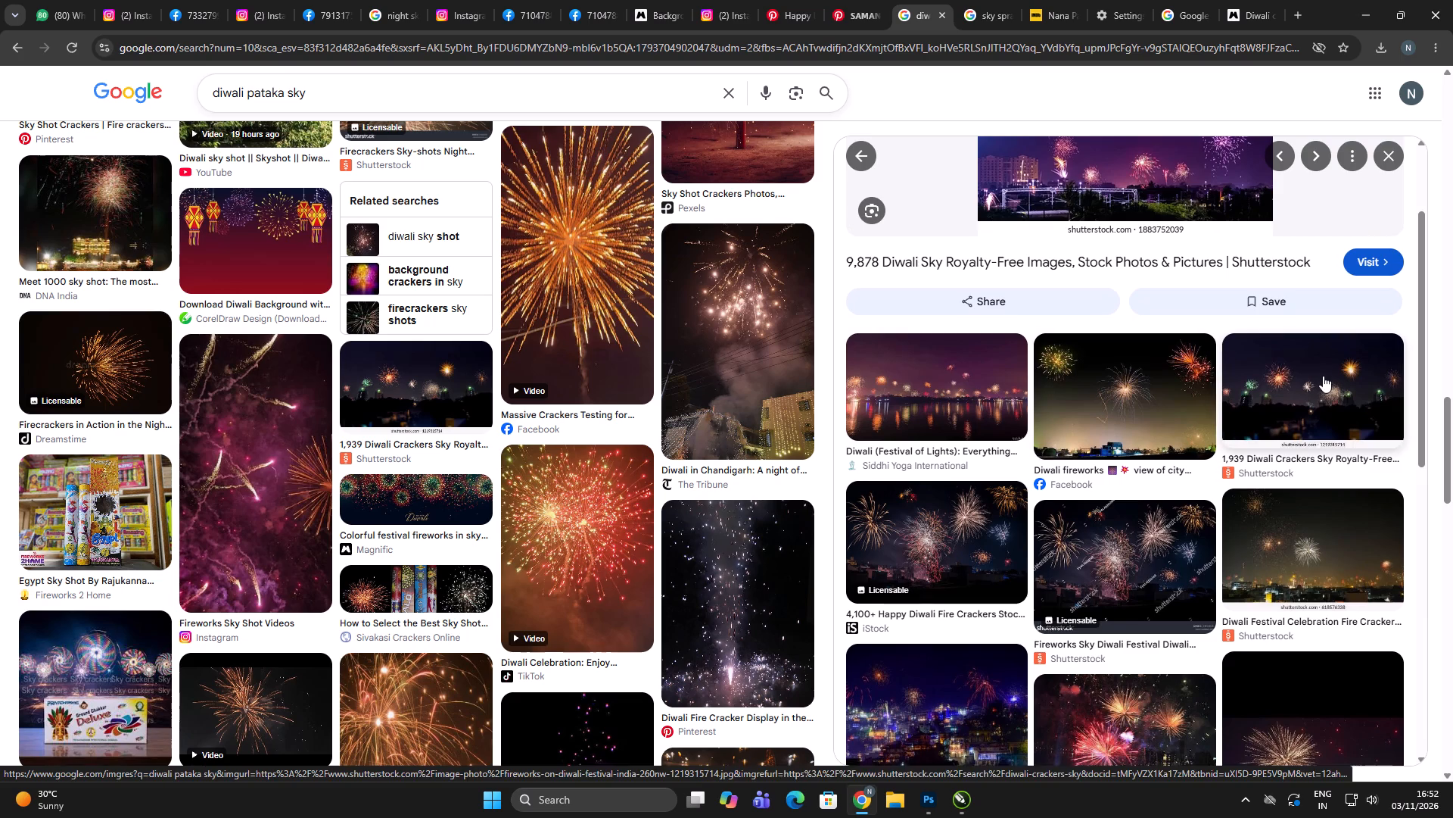
pyautogui.scroll(-5, 1320, 382)
pyautogui.click(1128, 752)
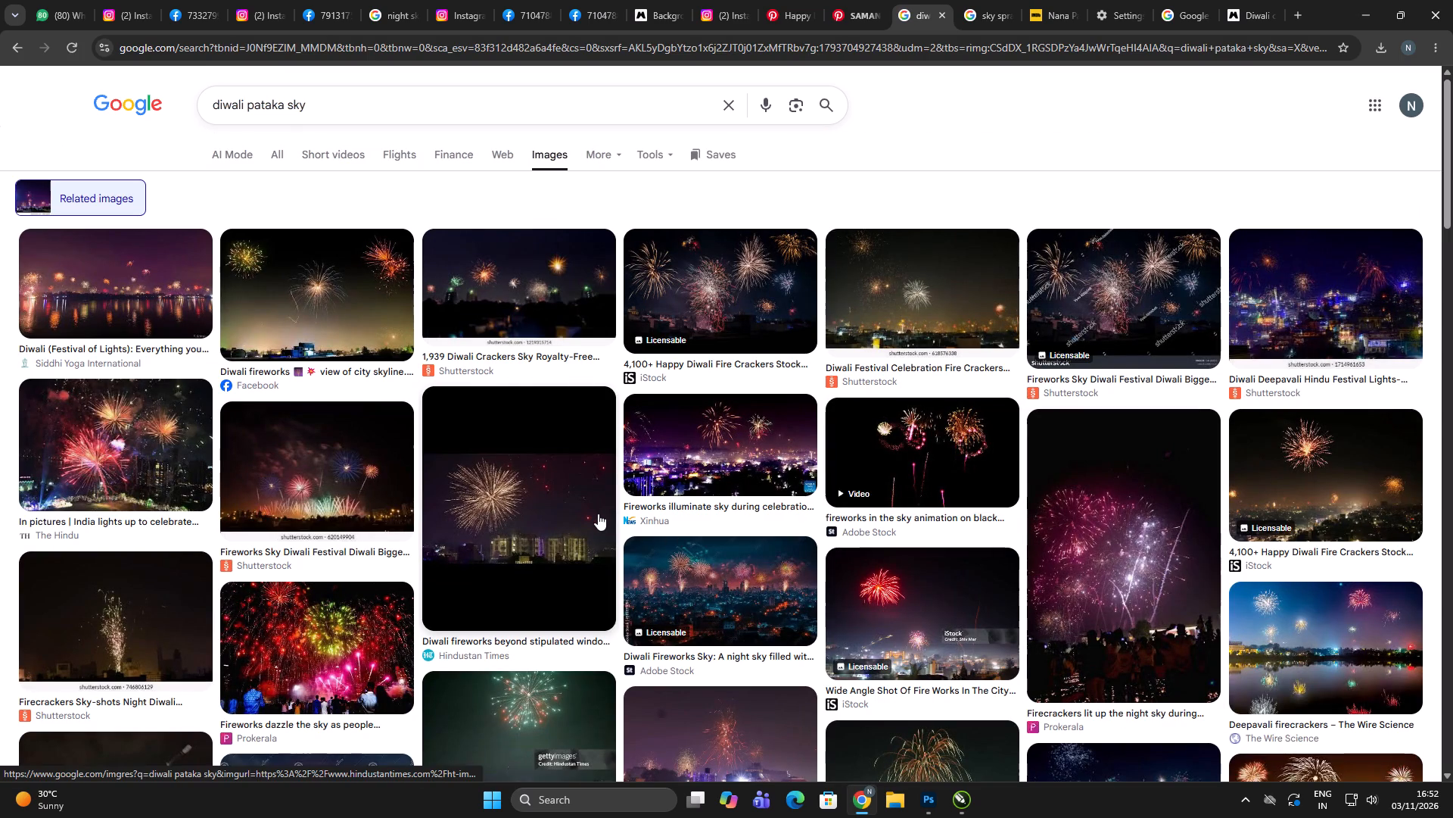
pyautogui.scroll(-2, 839, 448)
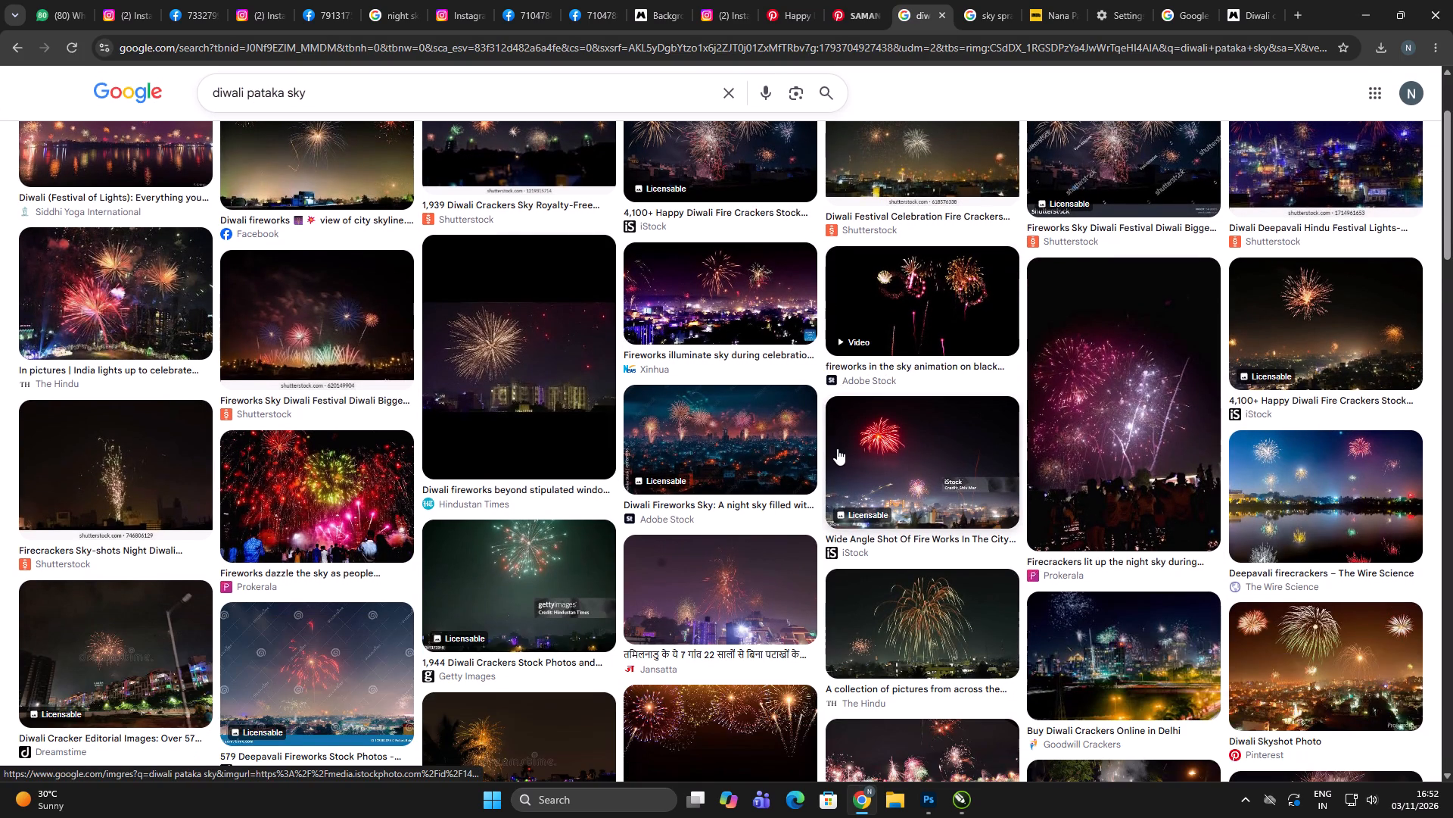
pyautogui.scroll(-7, 837, 448)
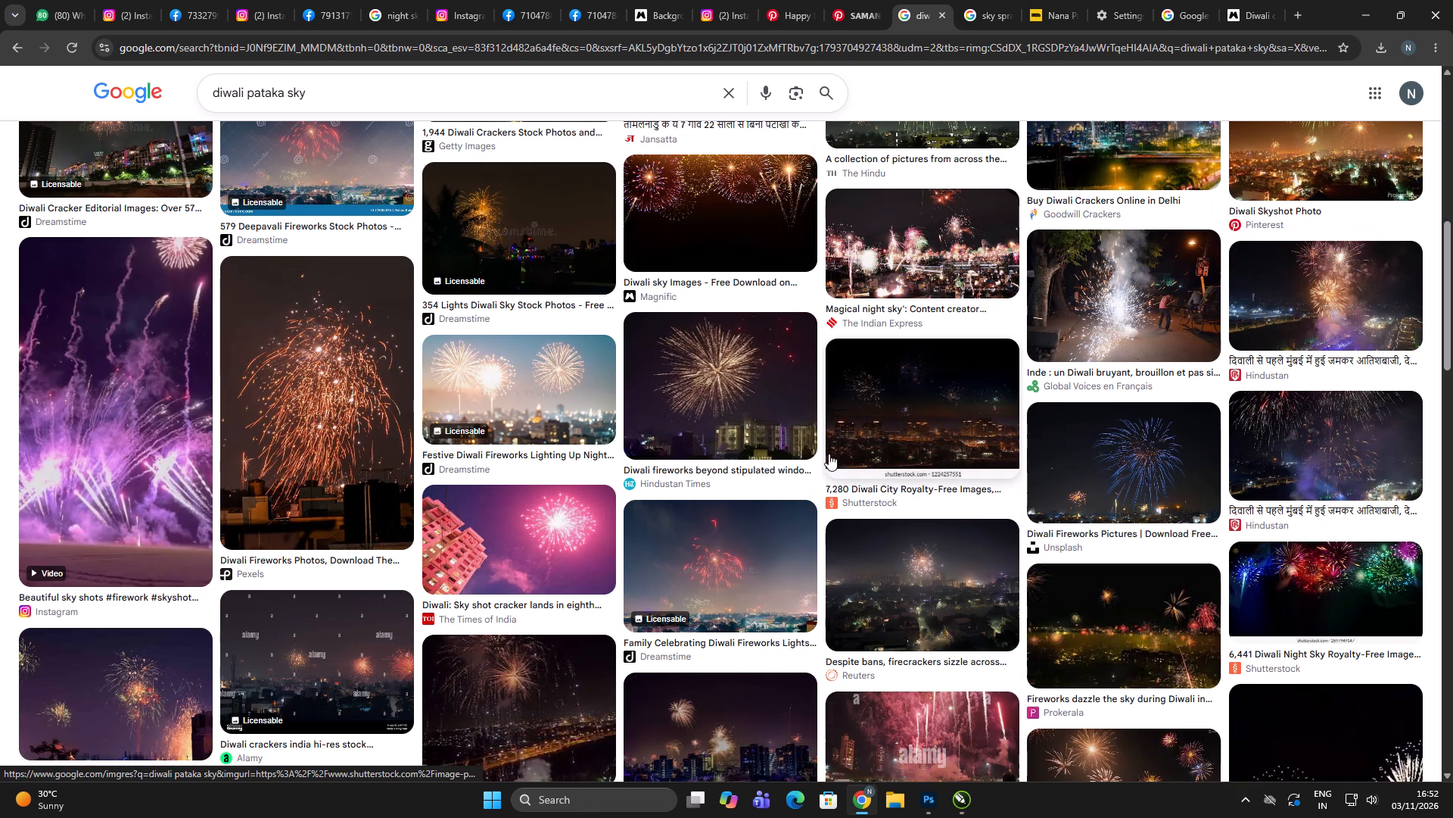
pyautogui.scroll(17, 829, 454)
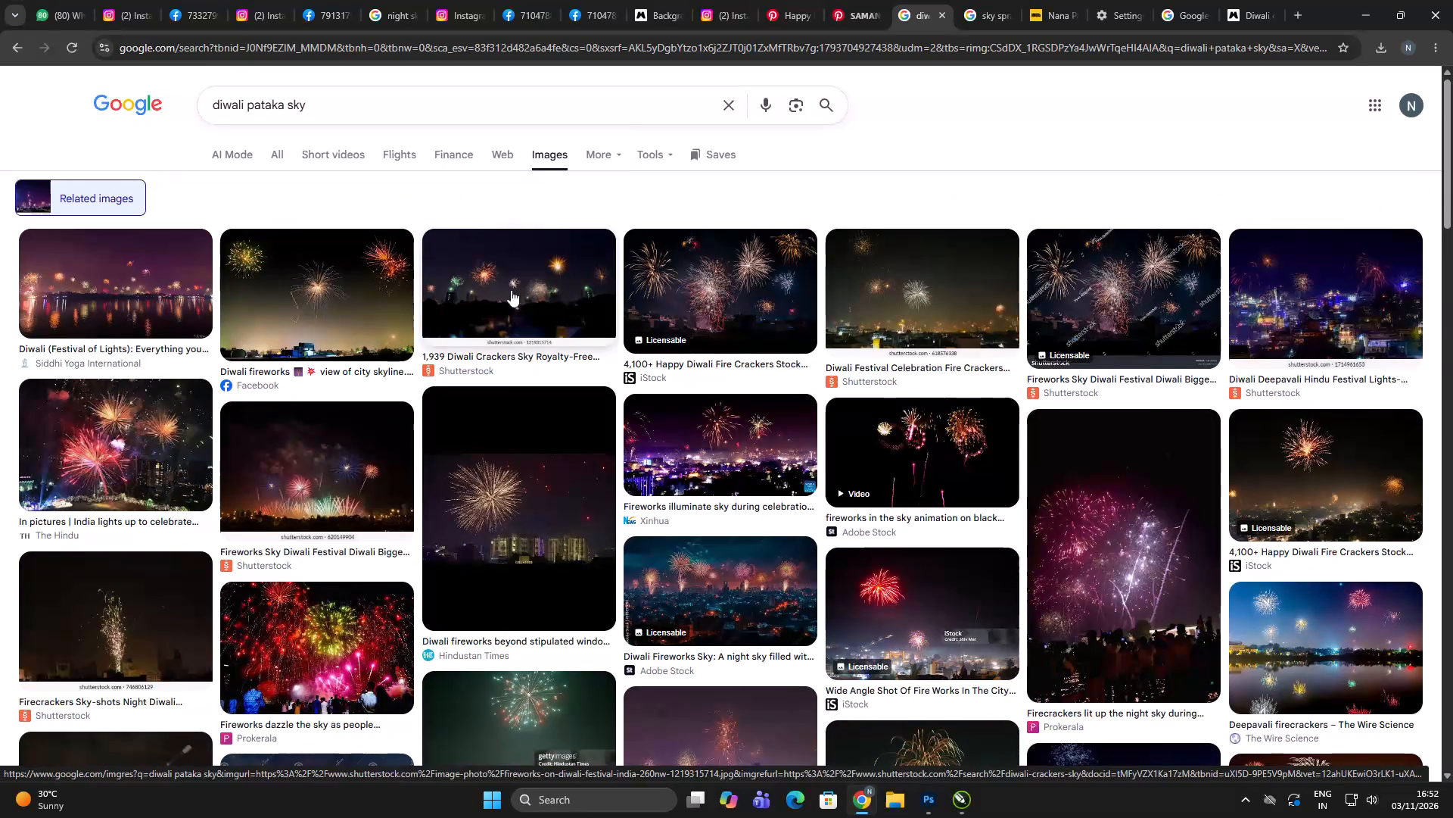
# Copy the Shutterstock "1,939 Diwali Crackers Sky" fireworks image and paste it into the story document in CorelDRAW.
pyautogui.click(485, 284)
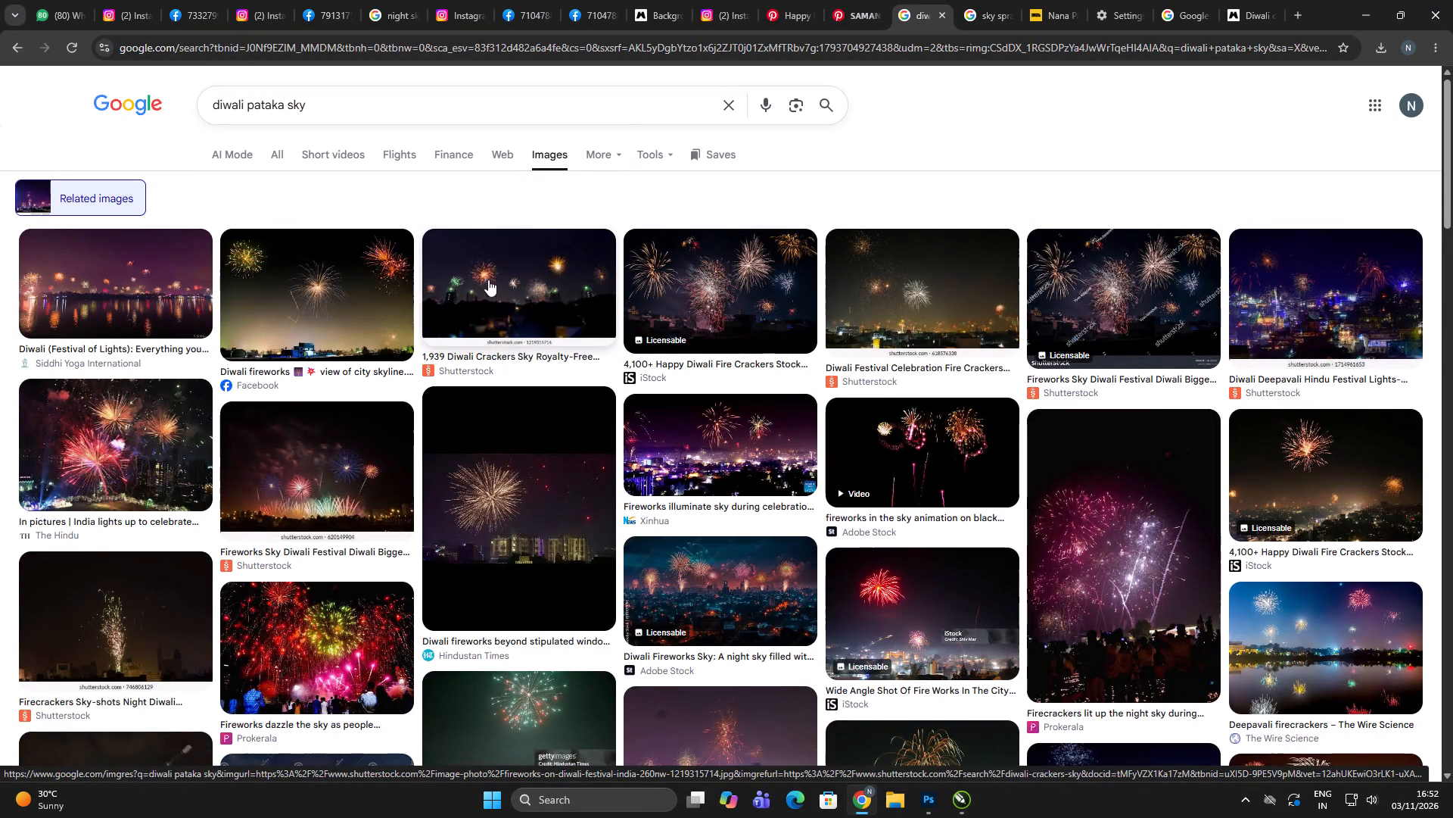
pyautogui.rightClick(1085, 293)
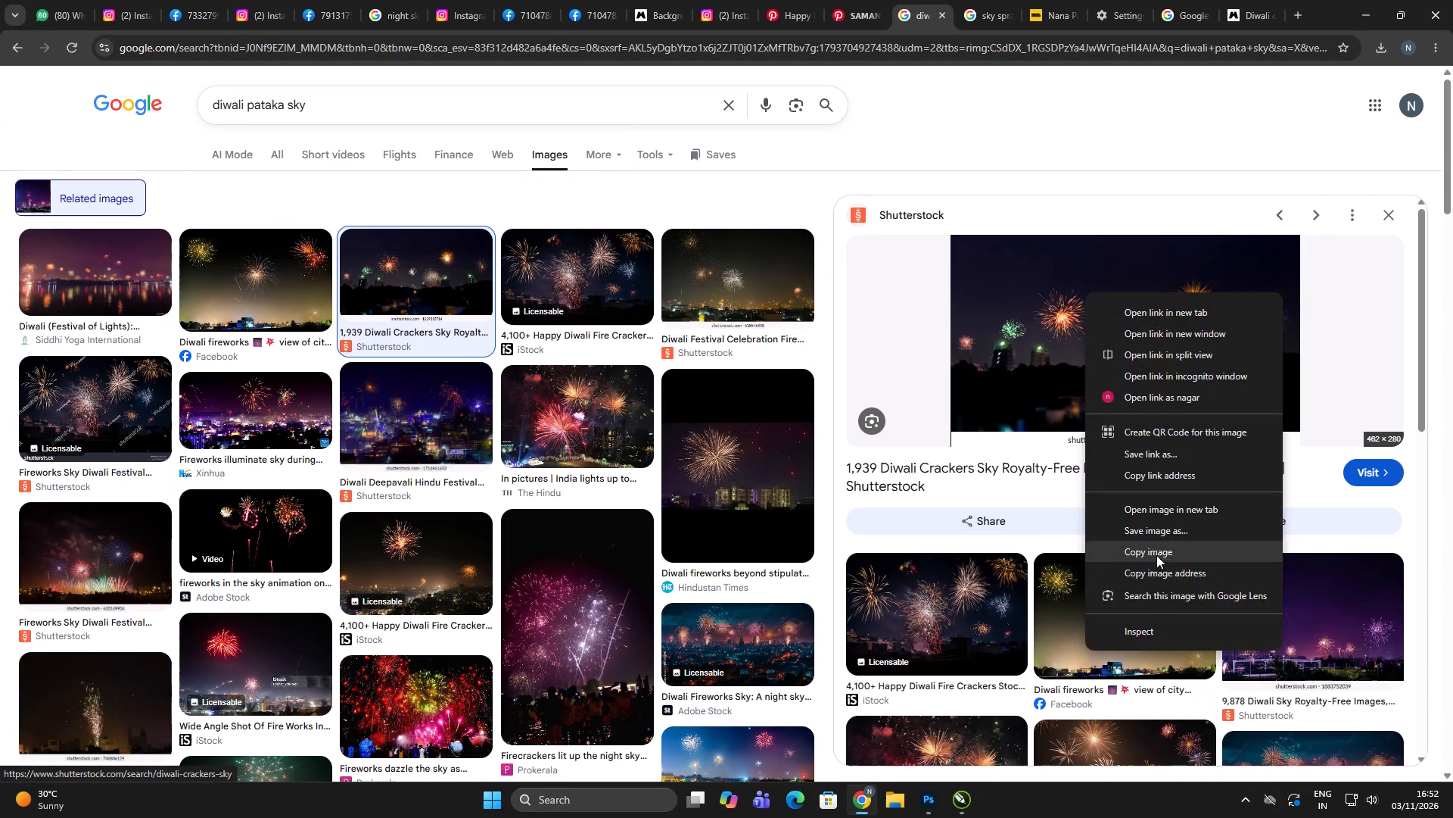
pyautogui.click(1156, 555)
pyautogui.hotkey('alt', 'Tab')
pyautogui.click(829, 475)
pyautogui.click(837, 473)
pyautogui.hotkey('ctrl', 'v')
pyautogui.click(860, 470)
pyautogui.click(865, 470)
pyautogui.click(612, 450)
# Return to Google Chrome and examine related Diwali fireworks images, including the Dreamstime night-sky photos, for another option.
pyautogui.hotkey('alt', 'Tab')
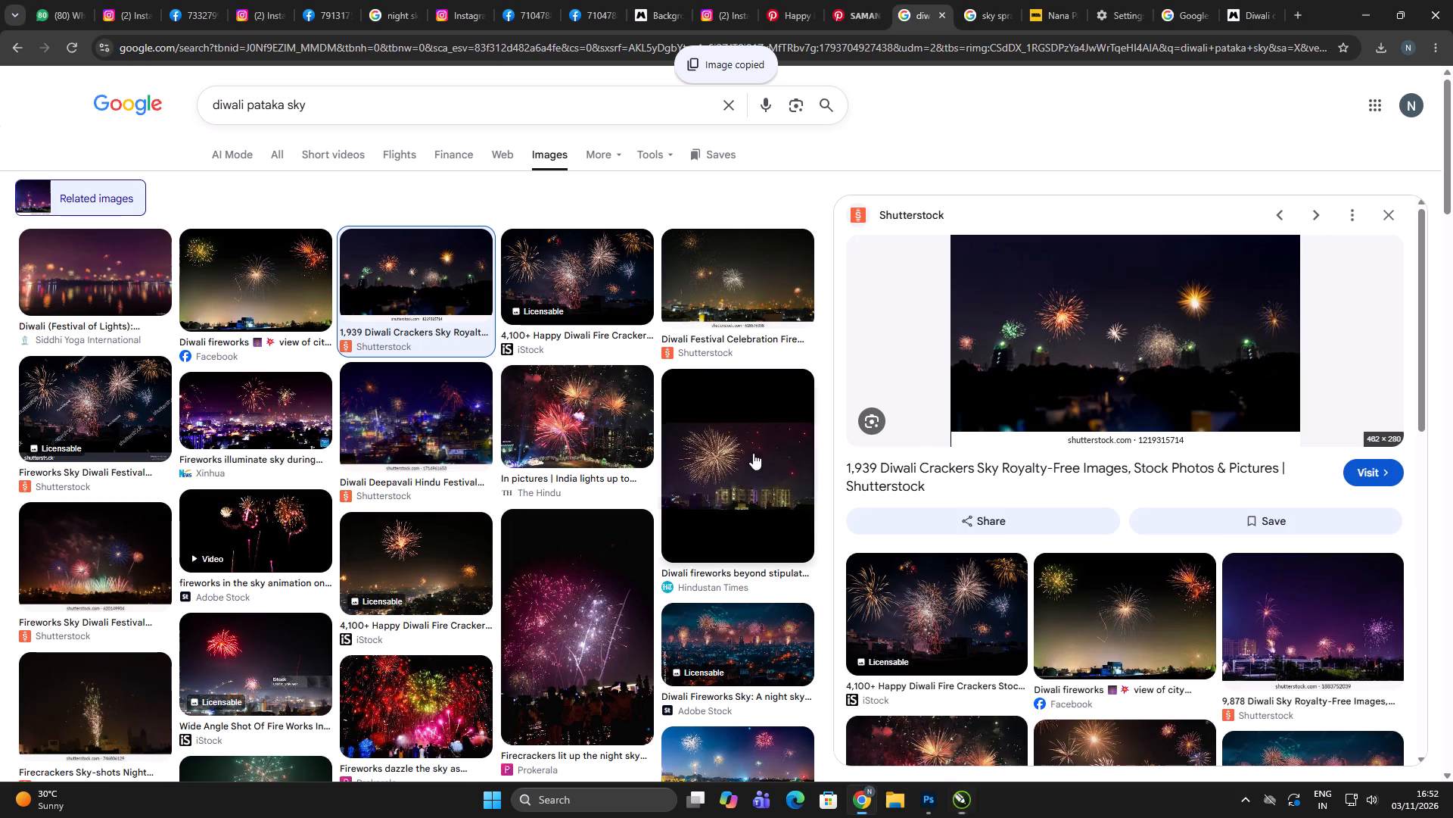
pyautogui.scroll(-5, 1375, 586)
pyautogui.scroll(2, 1349, 589)
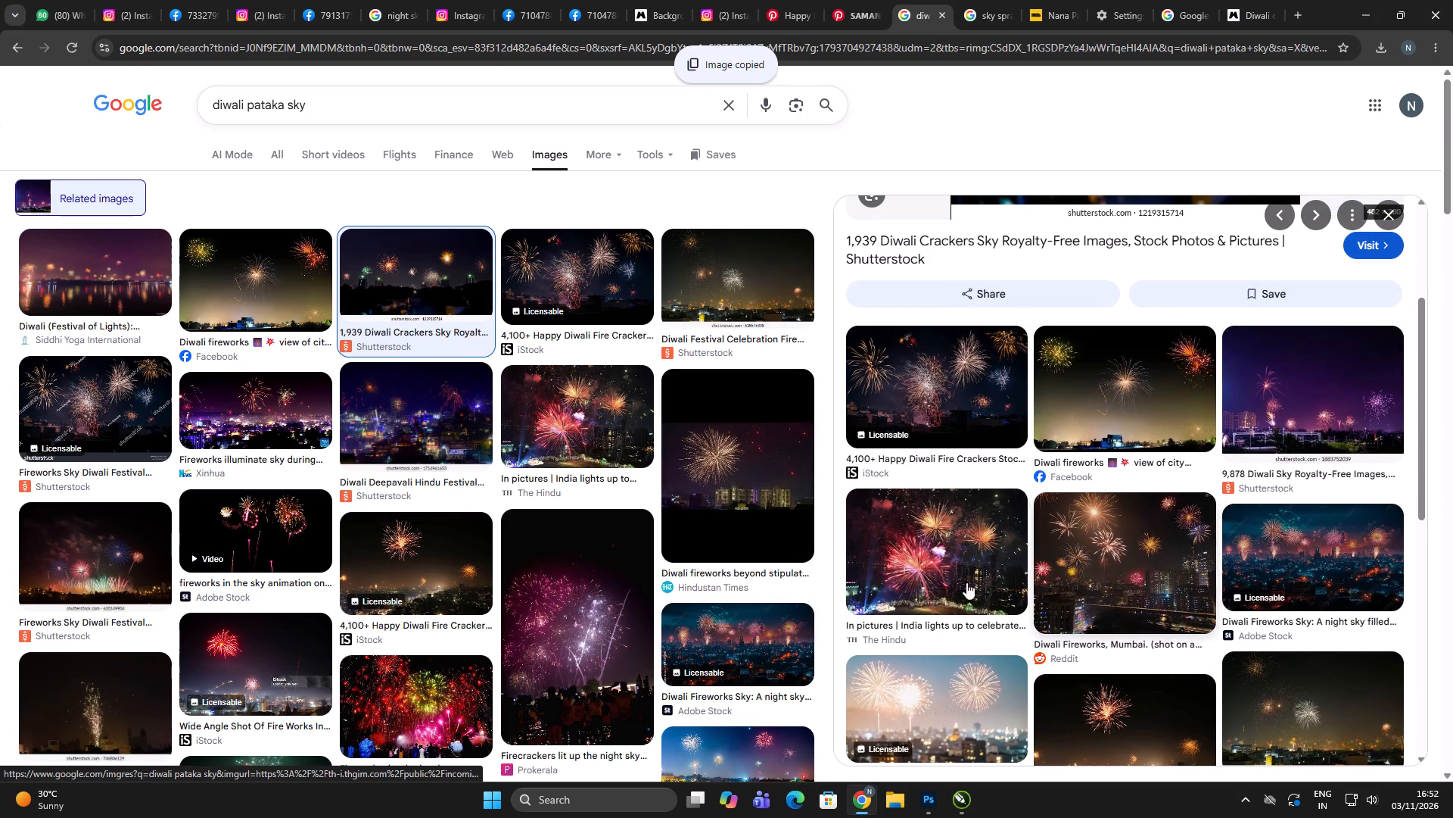
pyautogui.click(889, 721)
pyautogui.scroll(-4, 1286, 429)
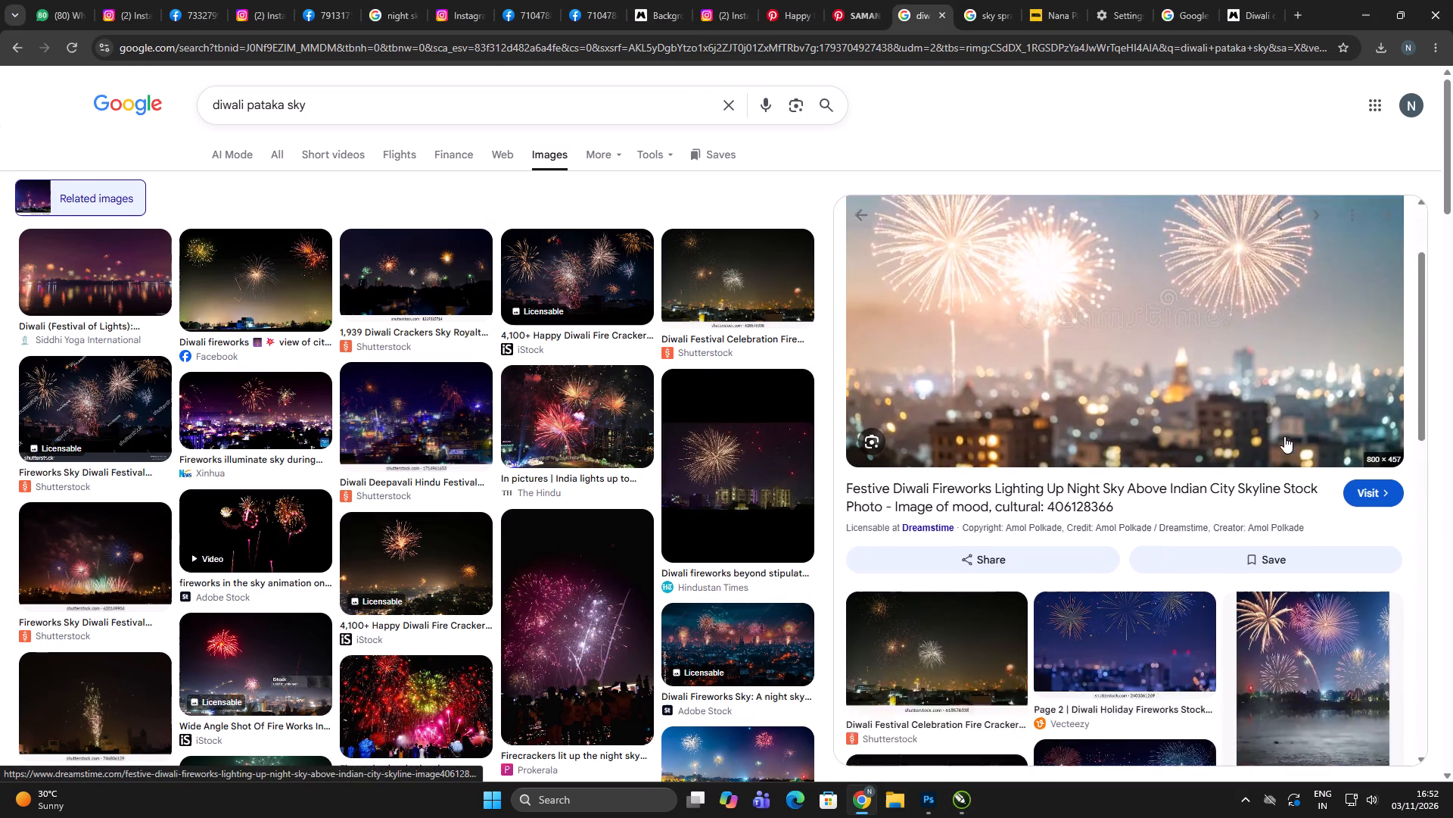
pyautogui.scroll(-3, 1266, 443)
pyautogui.click(944, 367)
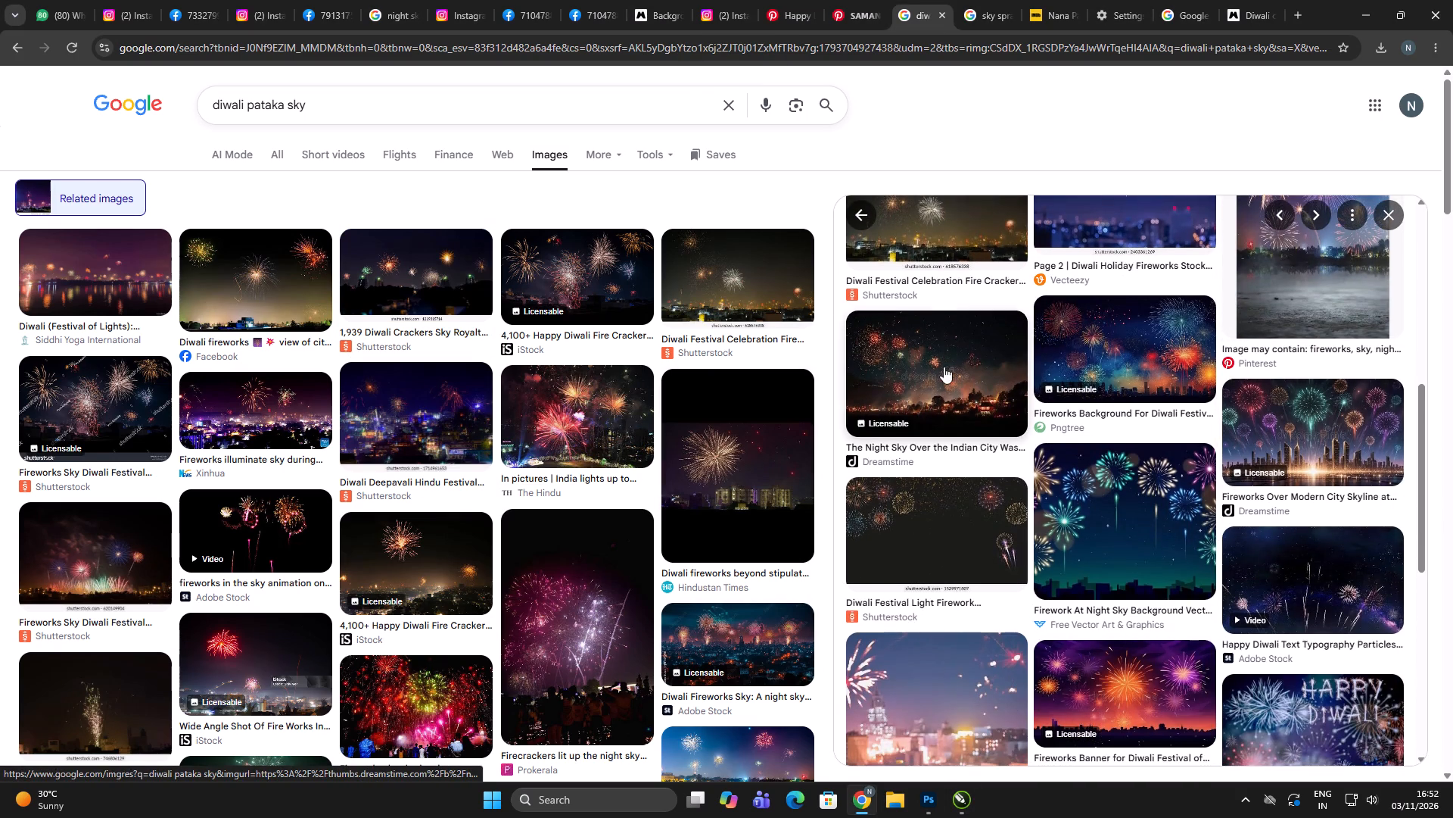
pyautogui.rightClick(977, 298)
pyautogui.scroll(-5, 932, 483)
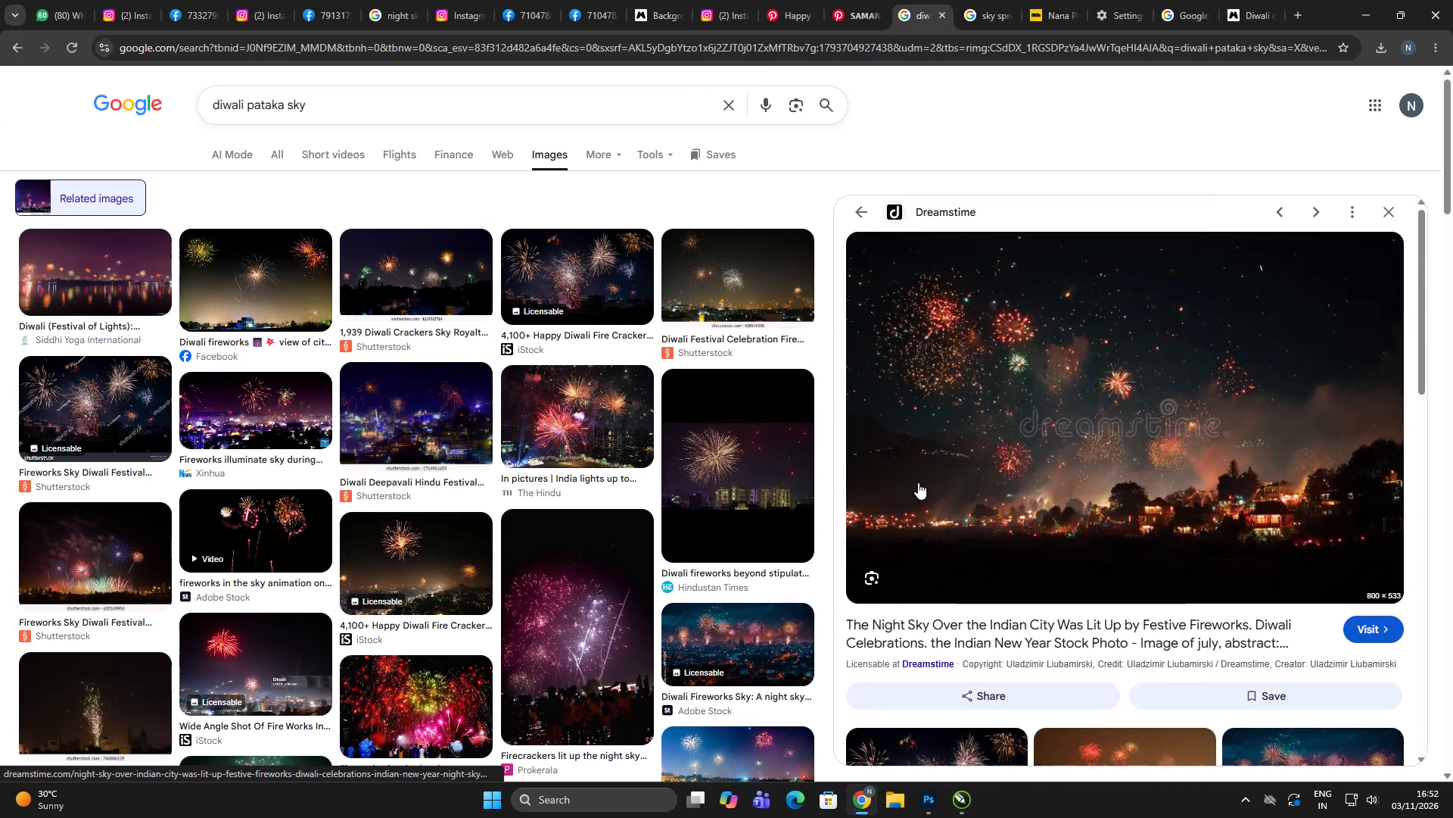
pyautogui.scroll(-2, 944, 470)
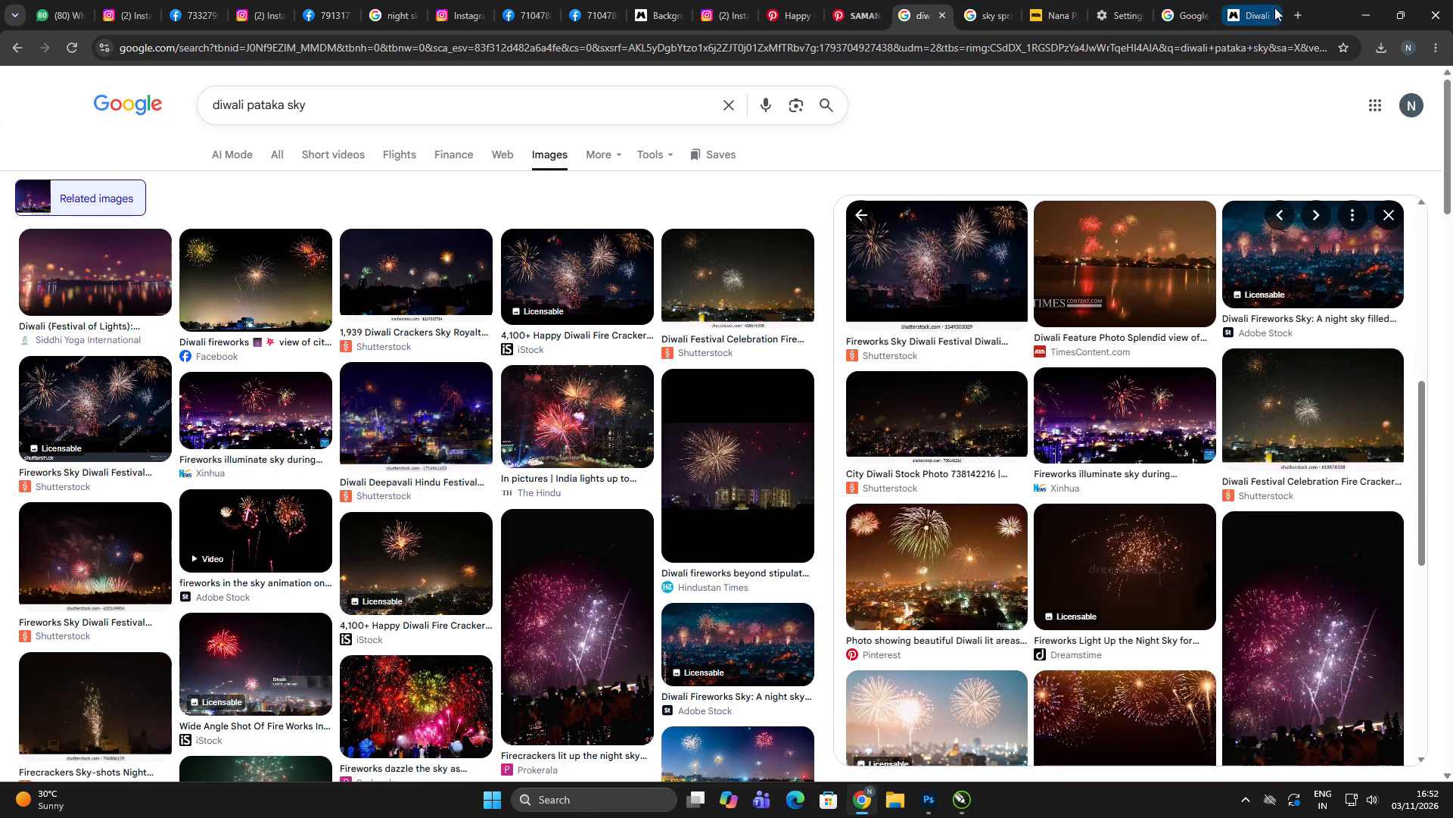
# Open YouTube in a new browser tab.
pyautogui.click(1297, 18)
pyautogui.write('ypo')
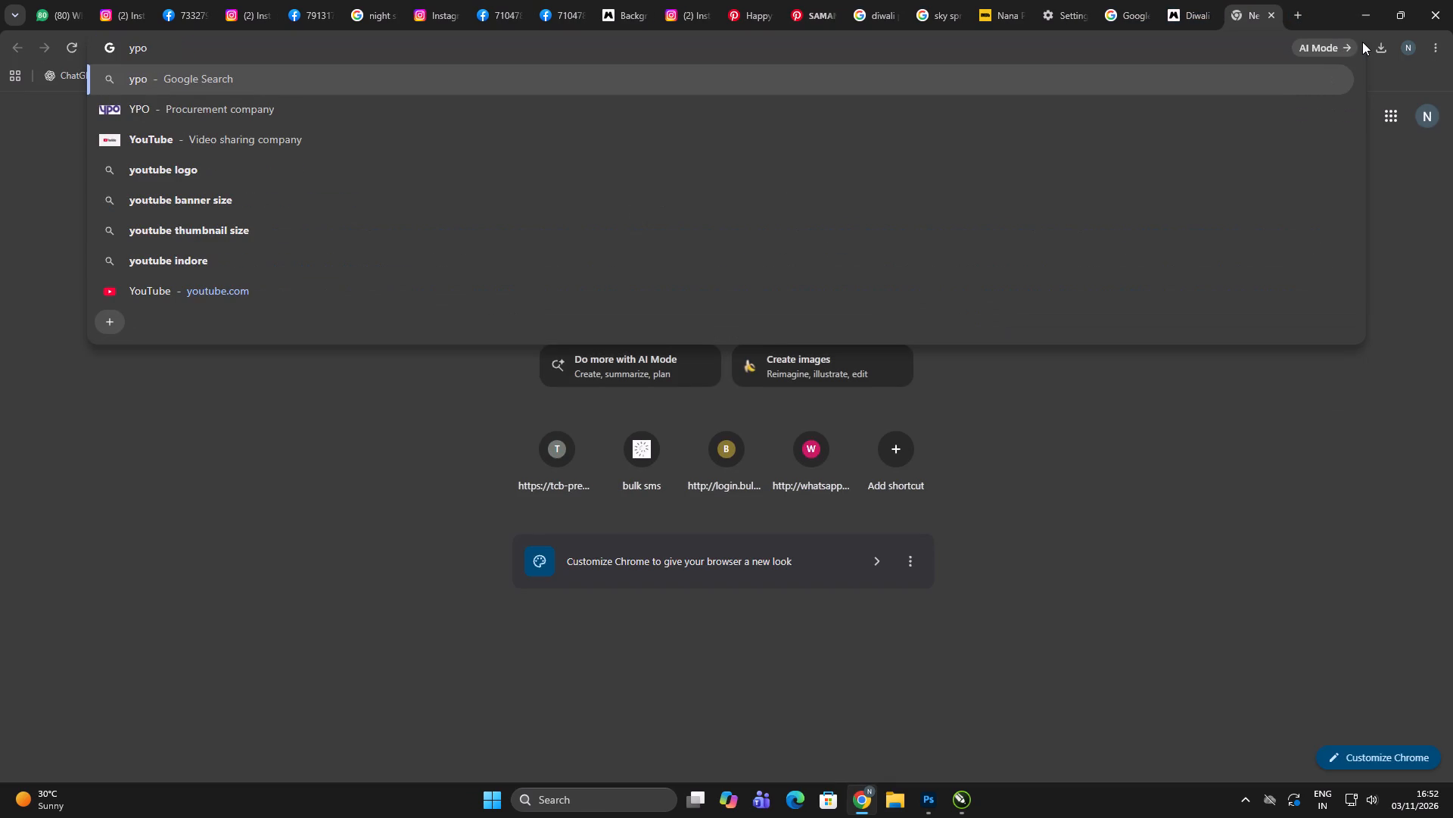
pyautogui.press('BackSpace')
pyautogui.press('BackSpace')
pyautogui.write('ou')
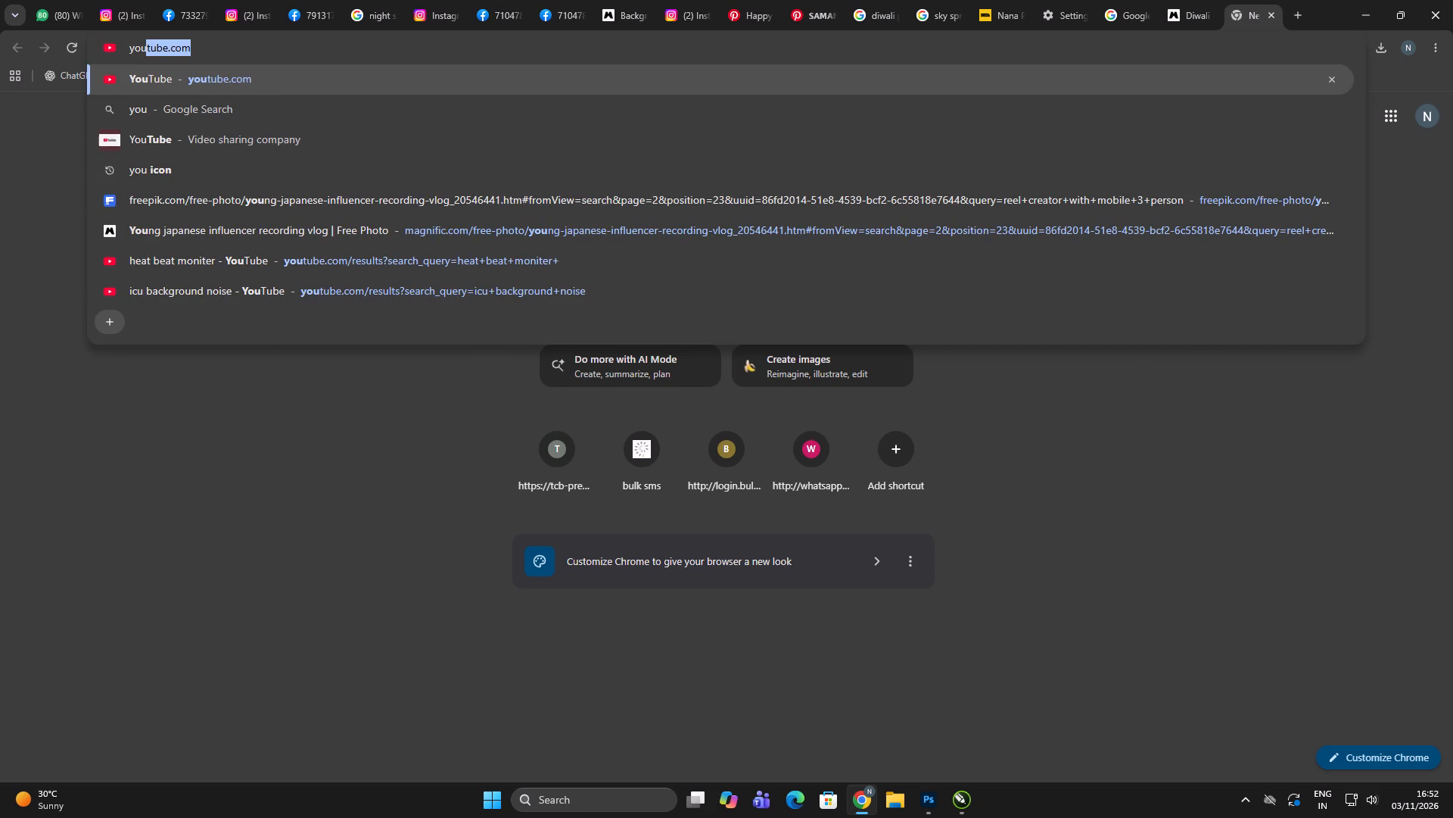
pyautogui.press('Right')
pyautogui.press('Return')
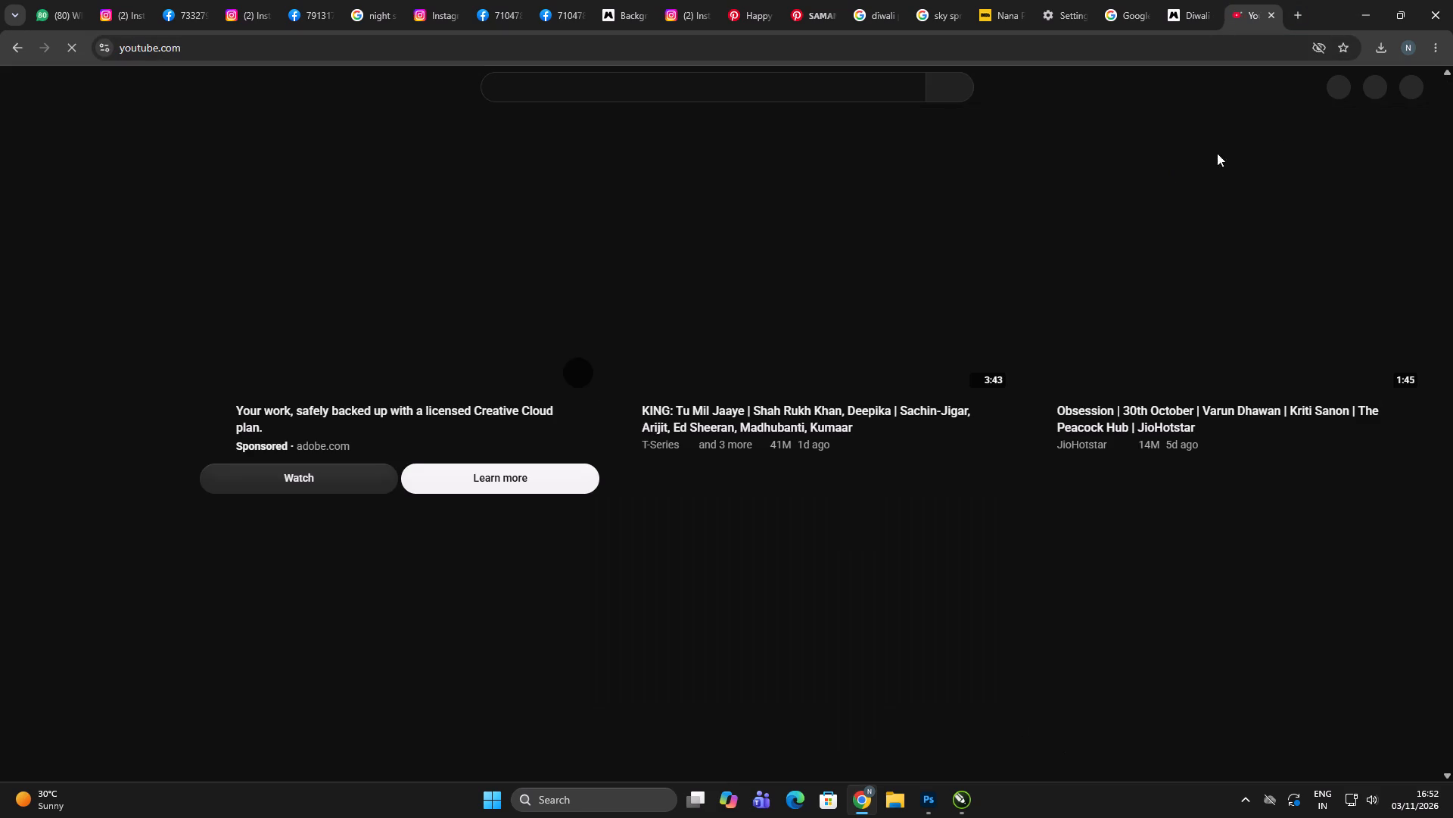
# Search YouTube for "moblie me bar bar spondsored ad aa rhe h".
pyautogui.click(783, 92)
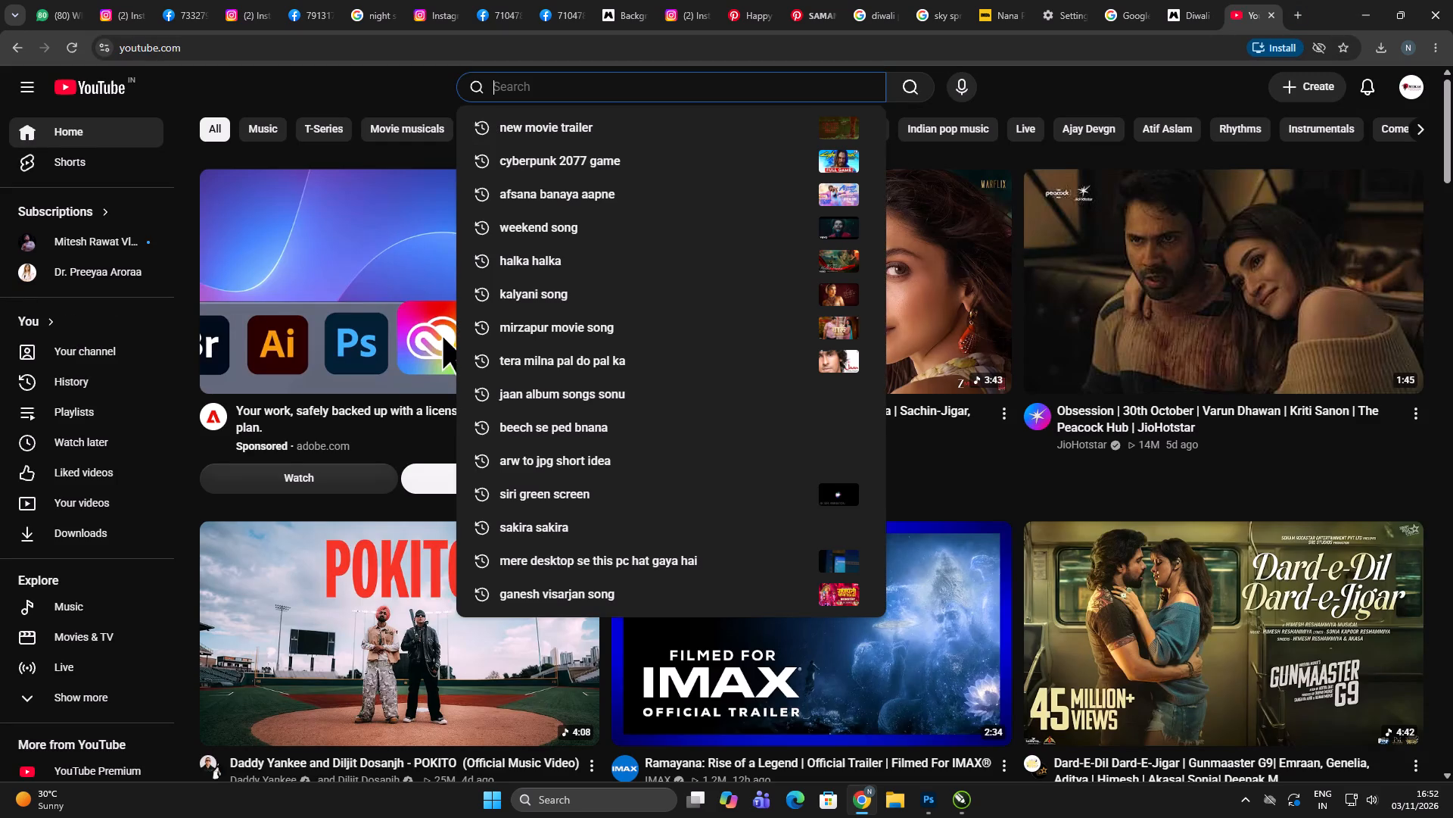
pyautogui.write('moblie me')
pyautogui.press('space')
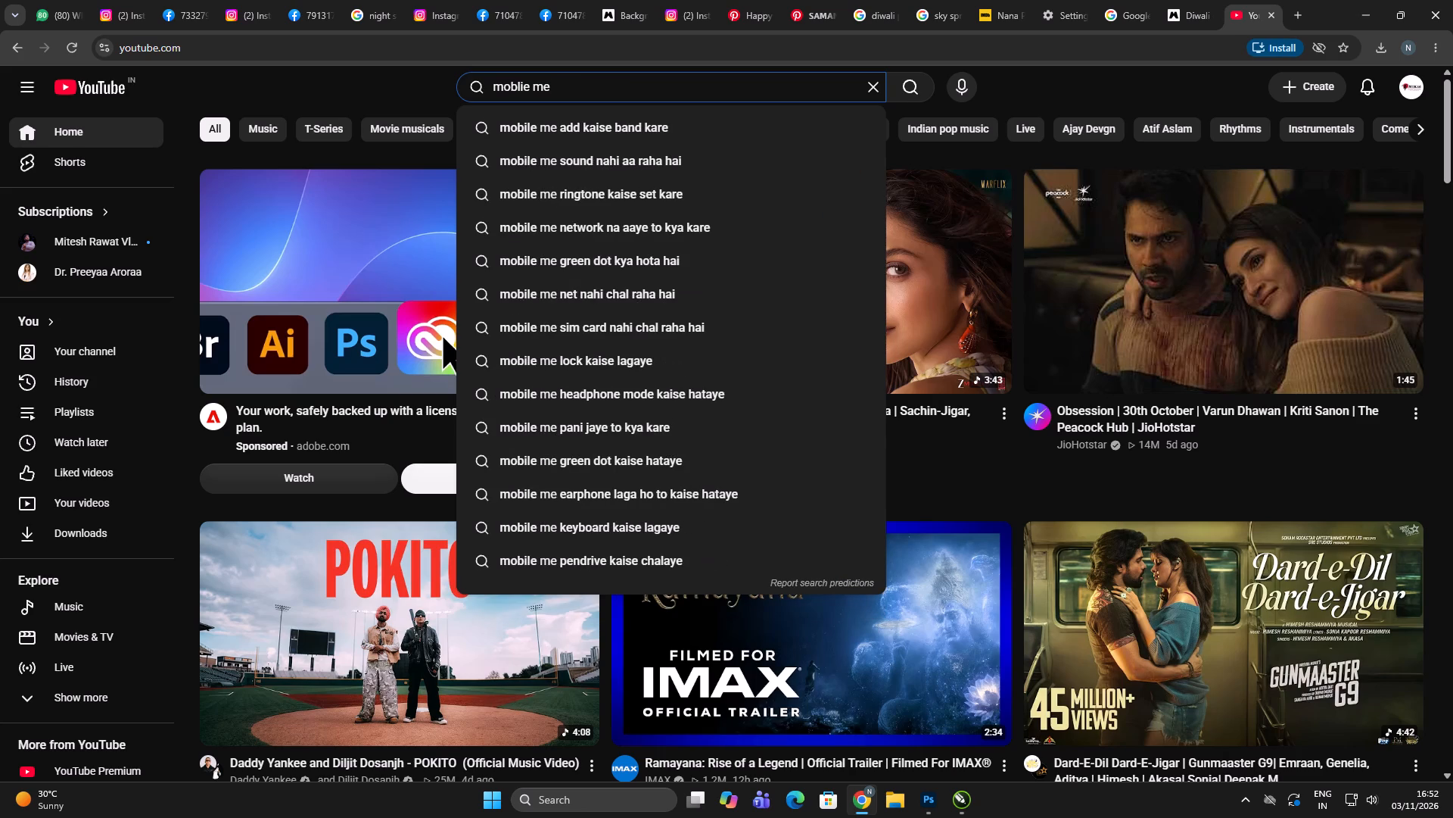
pyautogui.write('bar bar sp')
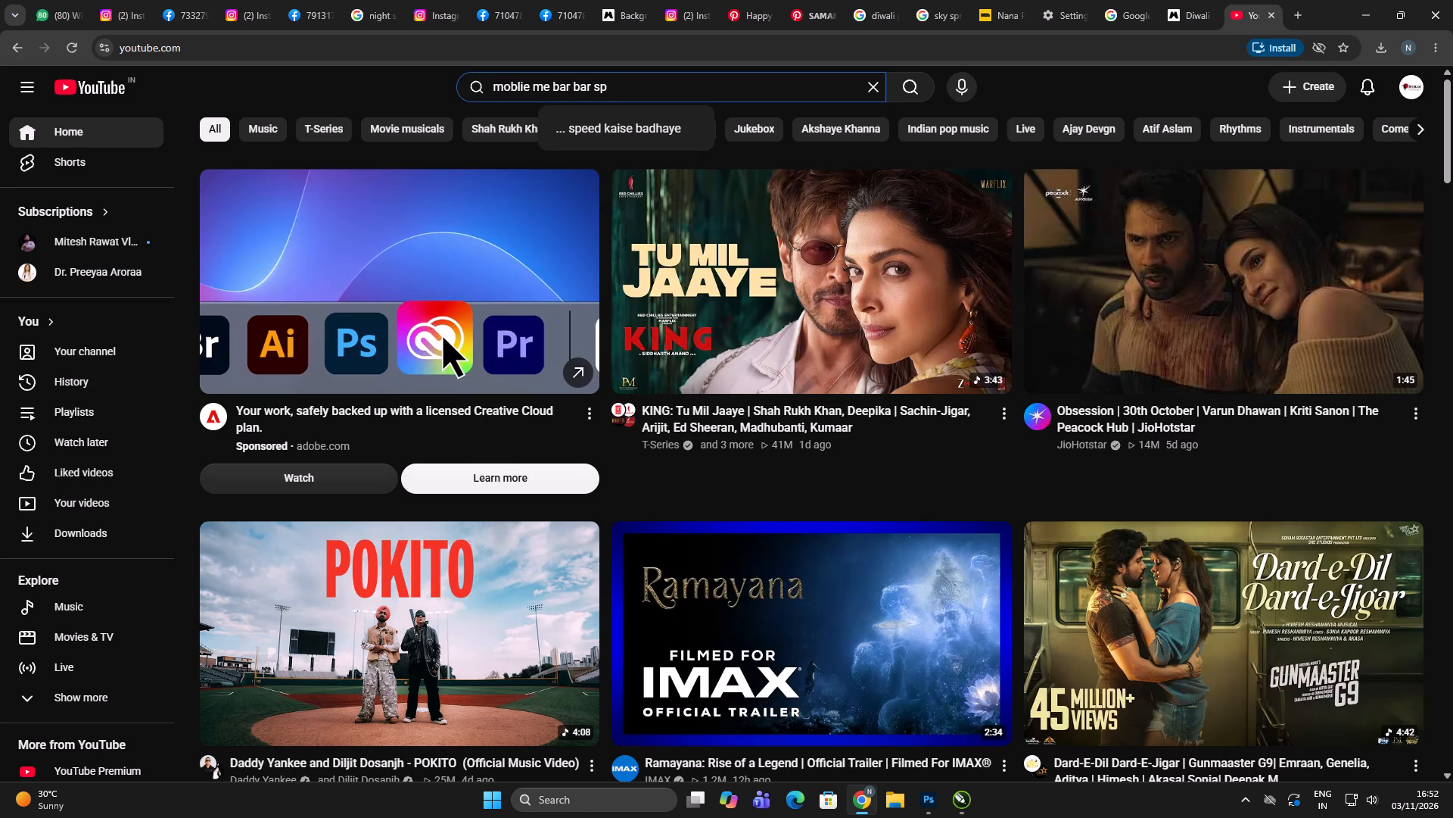
pyautogui.write('ond')
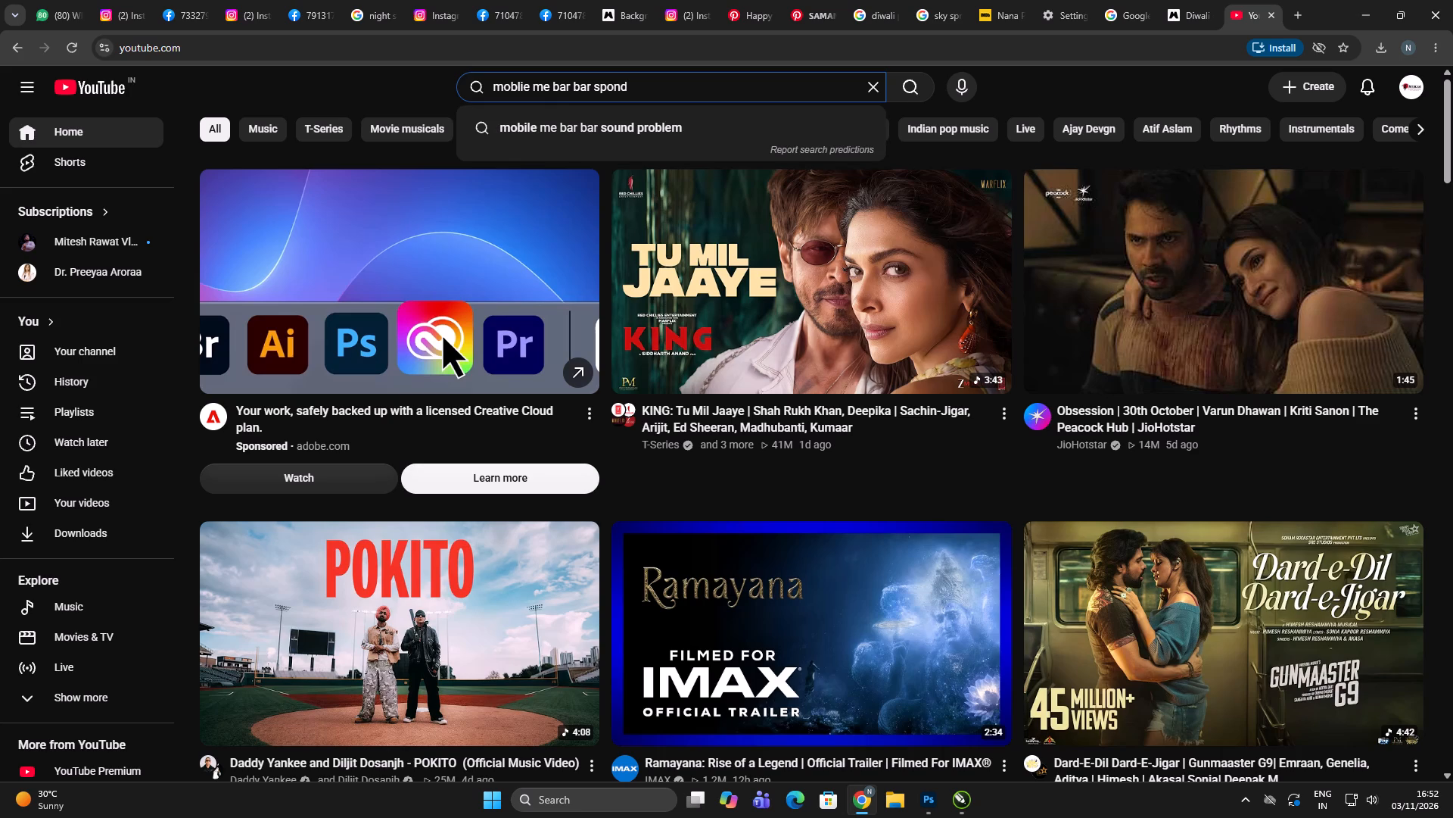
pyautogui.write('sored')
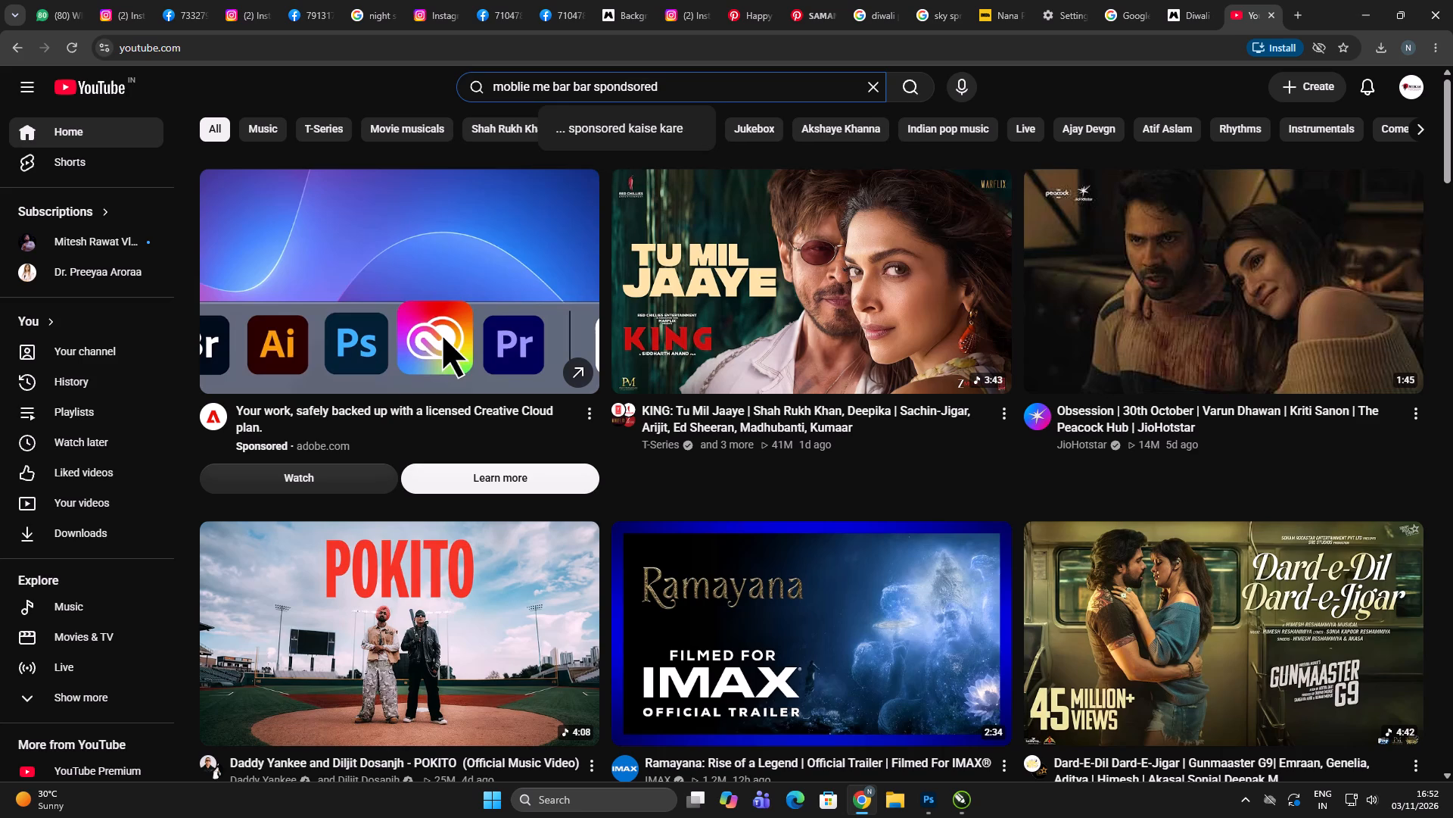
pyautogui.press('space')
pyautogui.write('ad')
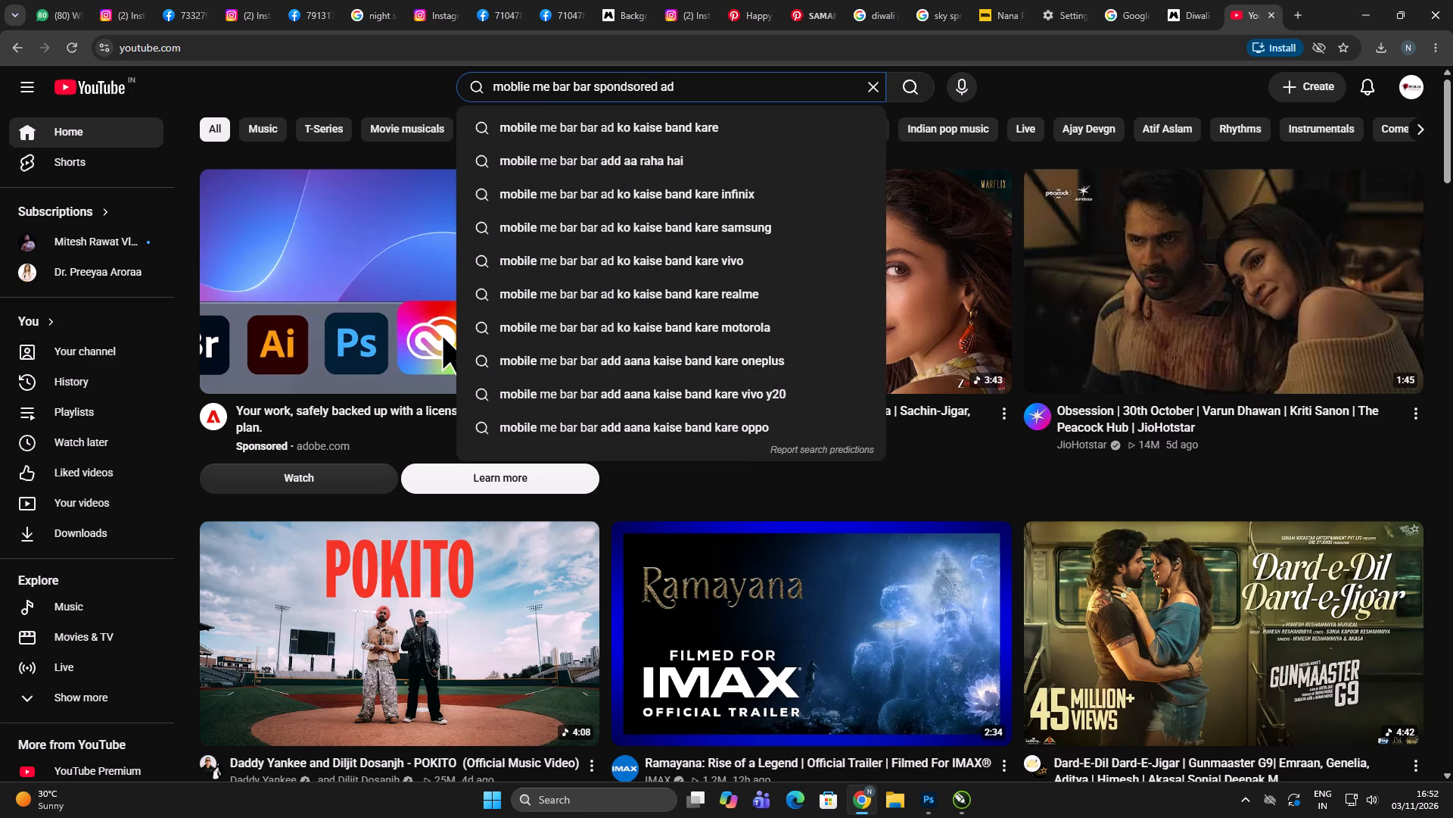
pyautogui.press('space')
pyautogui.write('aa h')
pyautogui.press('BackSpace')
pyautogui.write('the')
pyautogui.press('space')
pyautogui.press('BackSpace')
pyautogui.press('BackSpace')
pyautogui.press('BackSpace')
pyautogui.press('BackSpace')
pyautogui.write('rhe h')
pyautogui.press('Return')
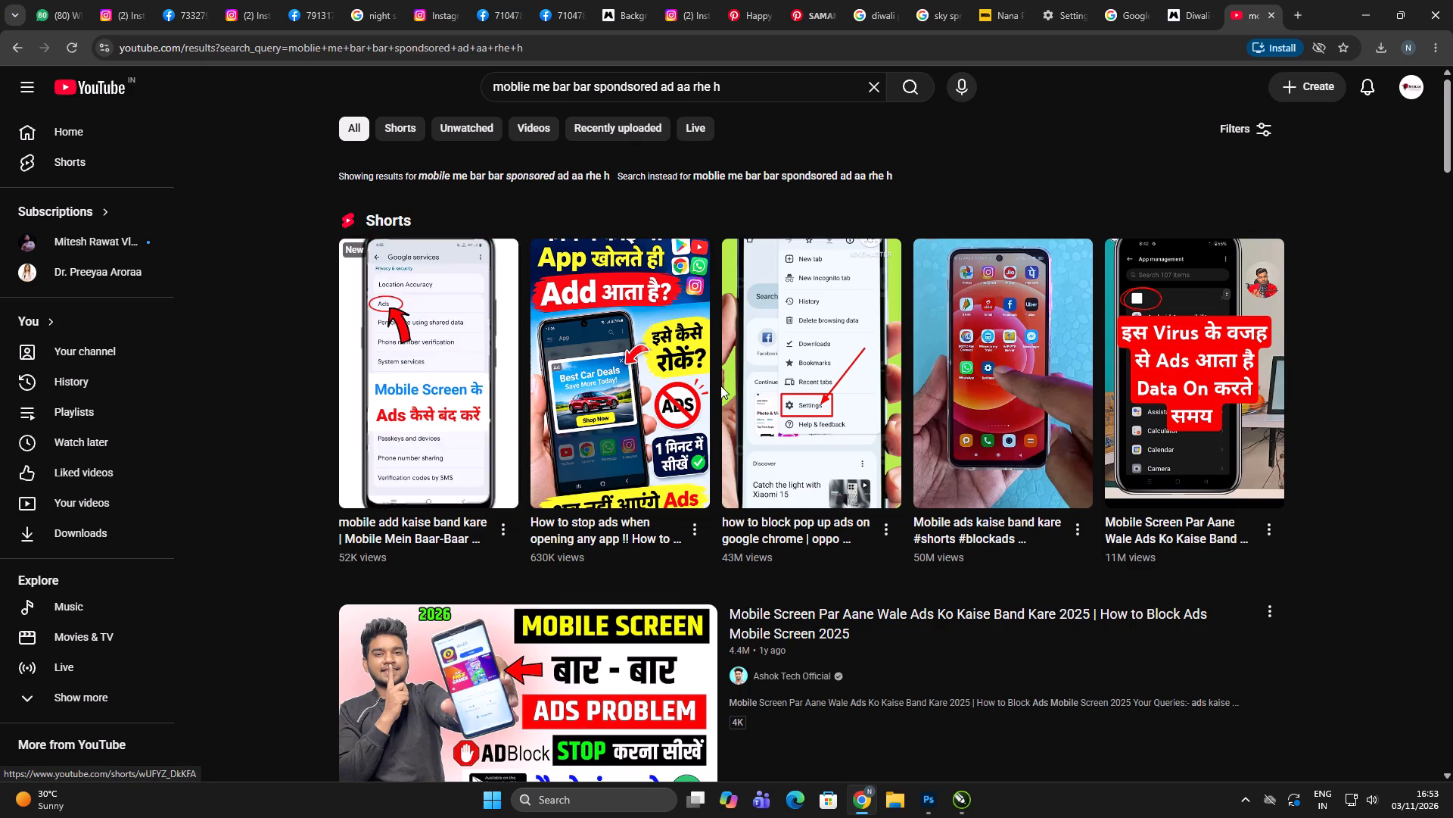
# Look over the video results and extend the search to "moblie me bar bar spondsored ad aa rhe h ihobe".
pyautogui.scroll(-3, 524, 424)
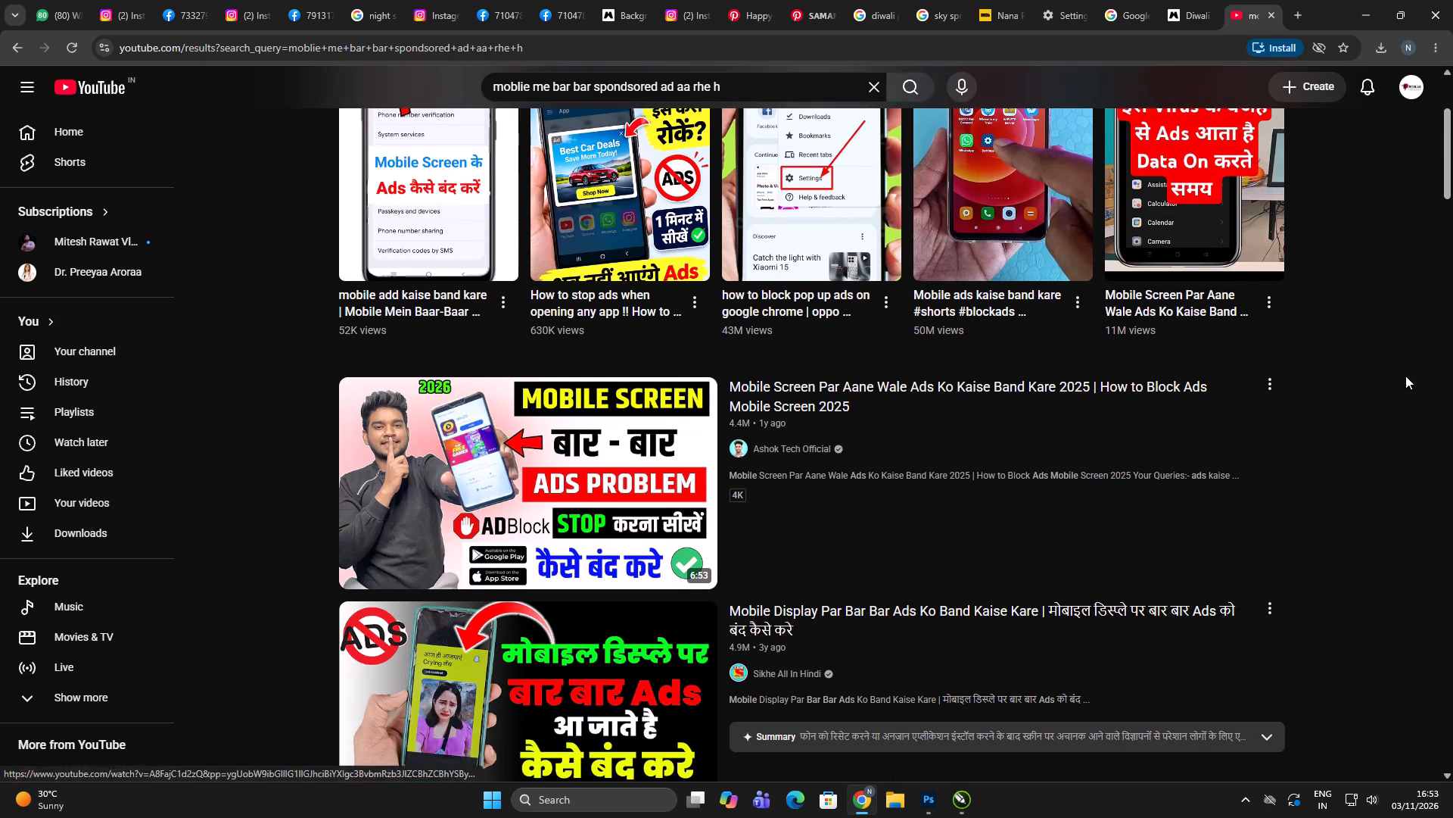
pyautogui.scroll(-7, 935, 551)
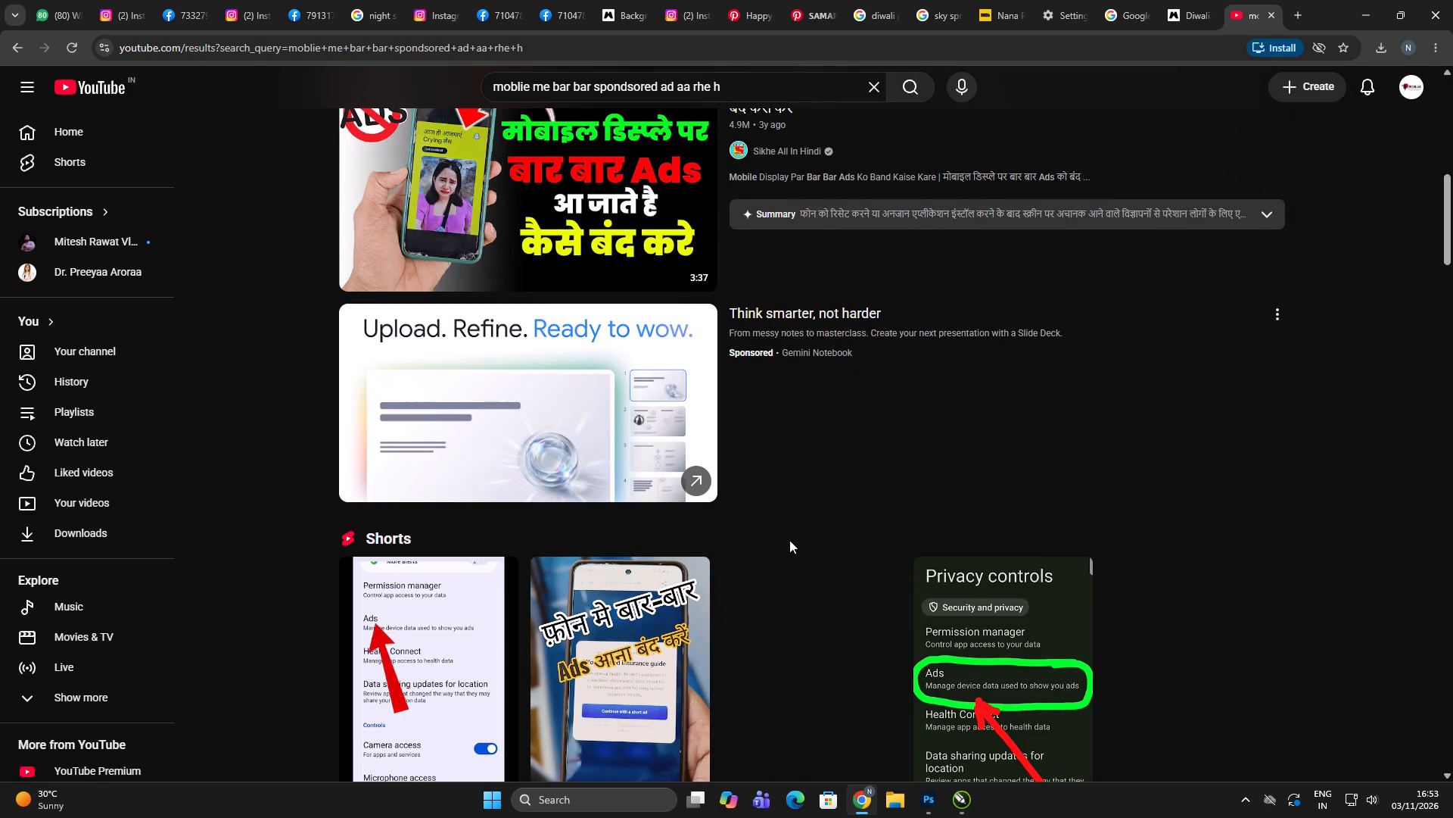
pyautogui.scroll(4, 730, 557)
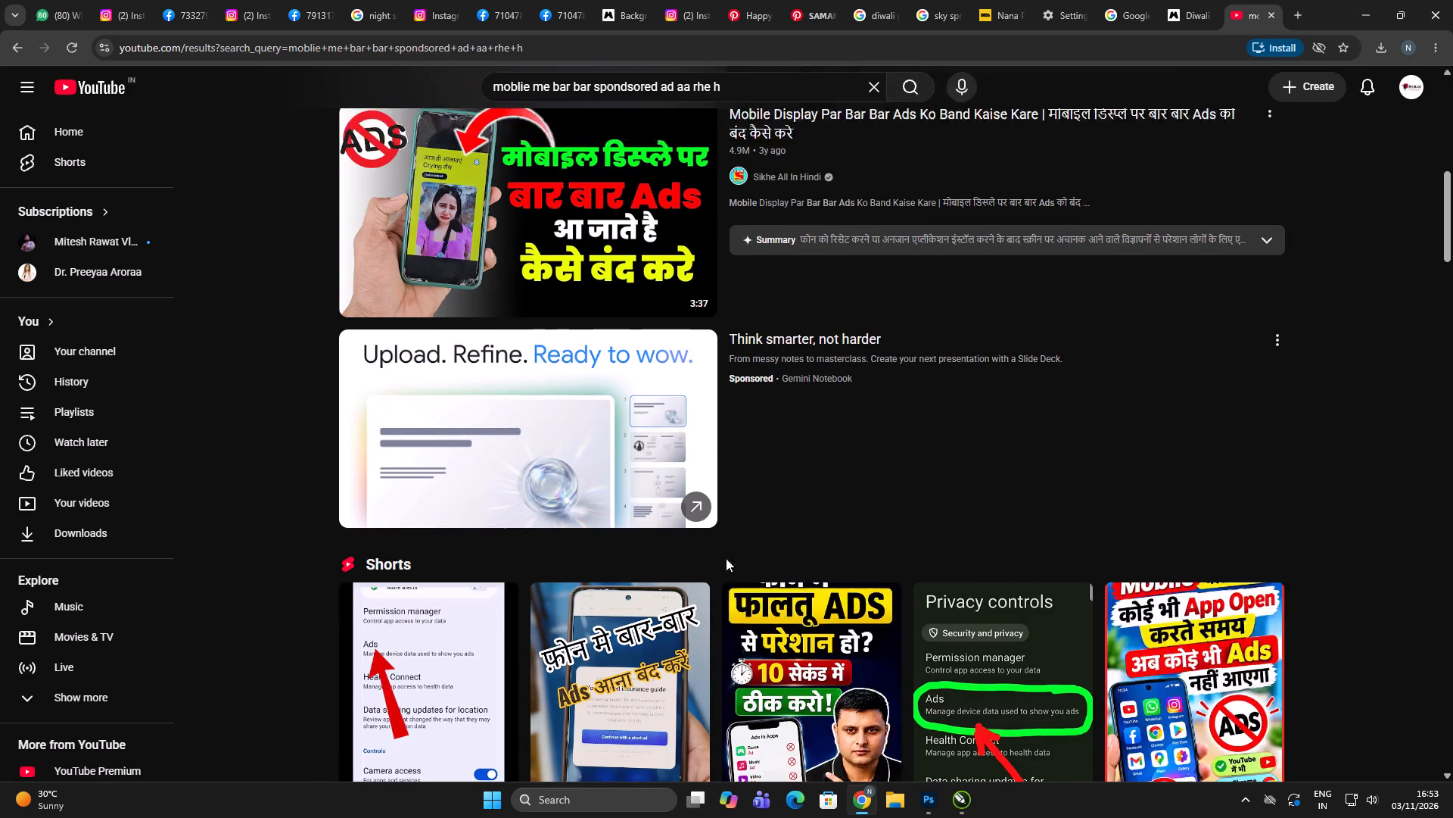
pyautogui.scroll(9, 726, 558)
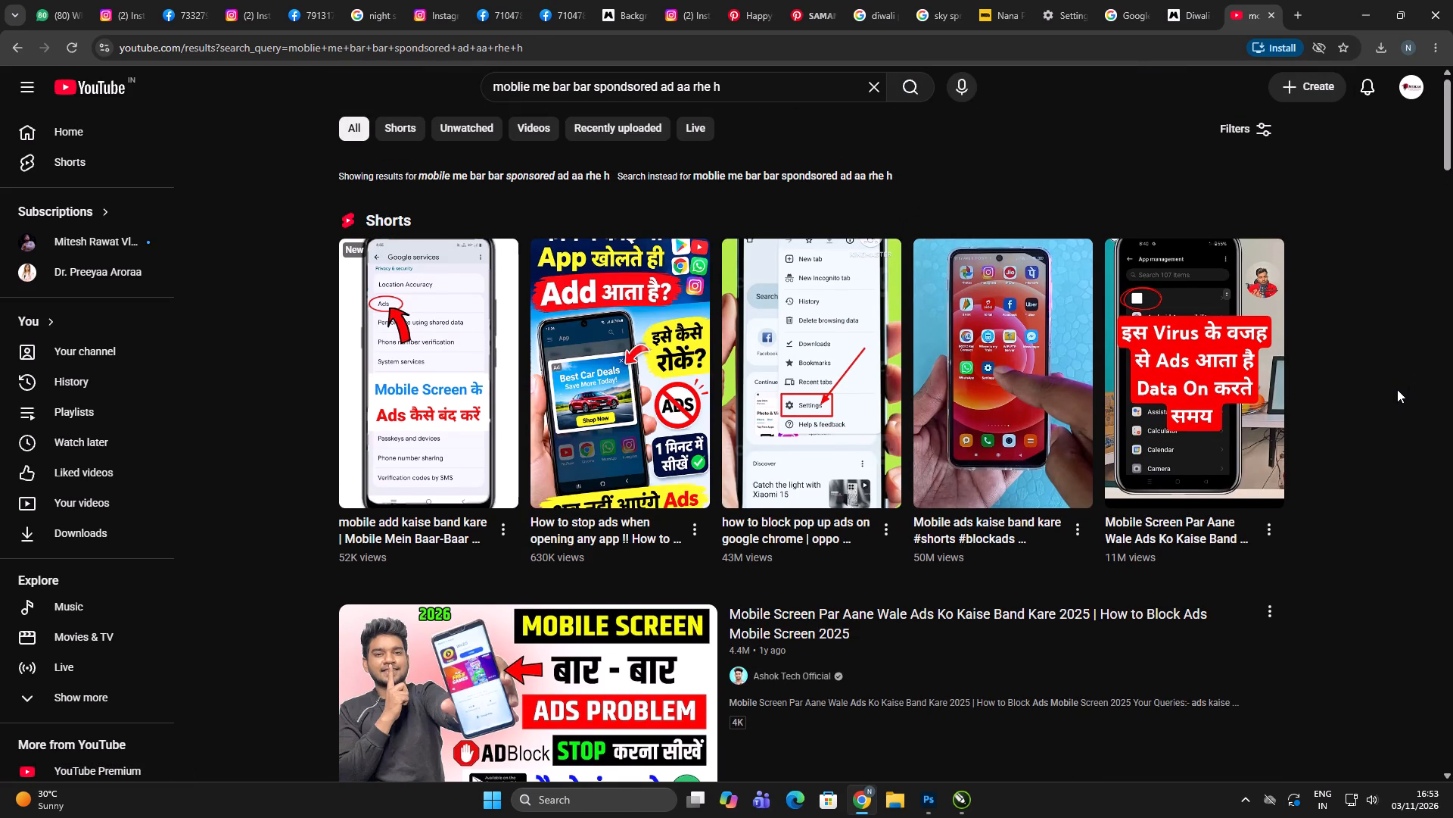
pyautogui.scroll(1, 1397, 389)
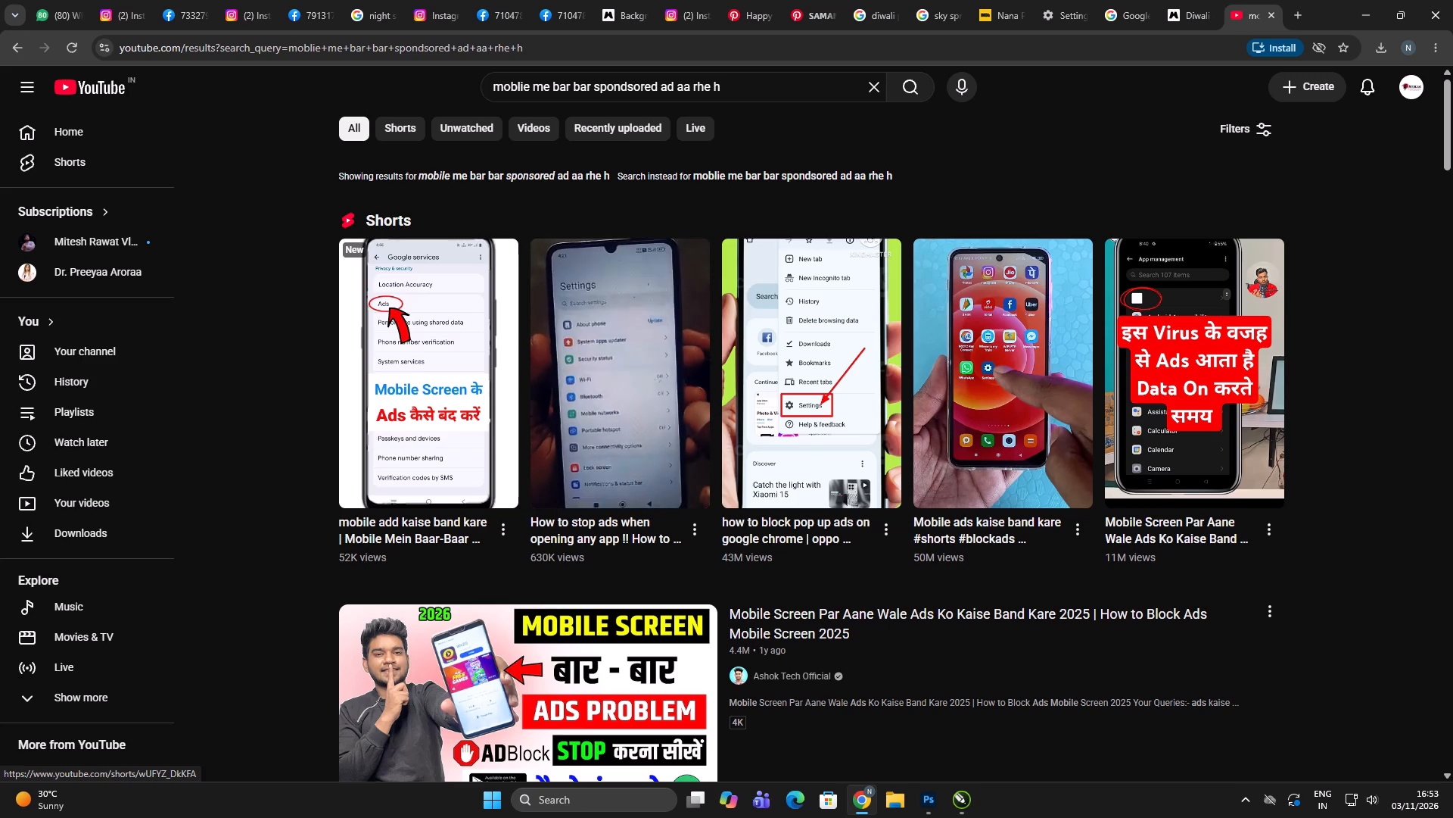
pyautogui.click(783, 88)
pyautogui.press('space')
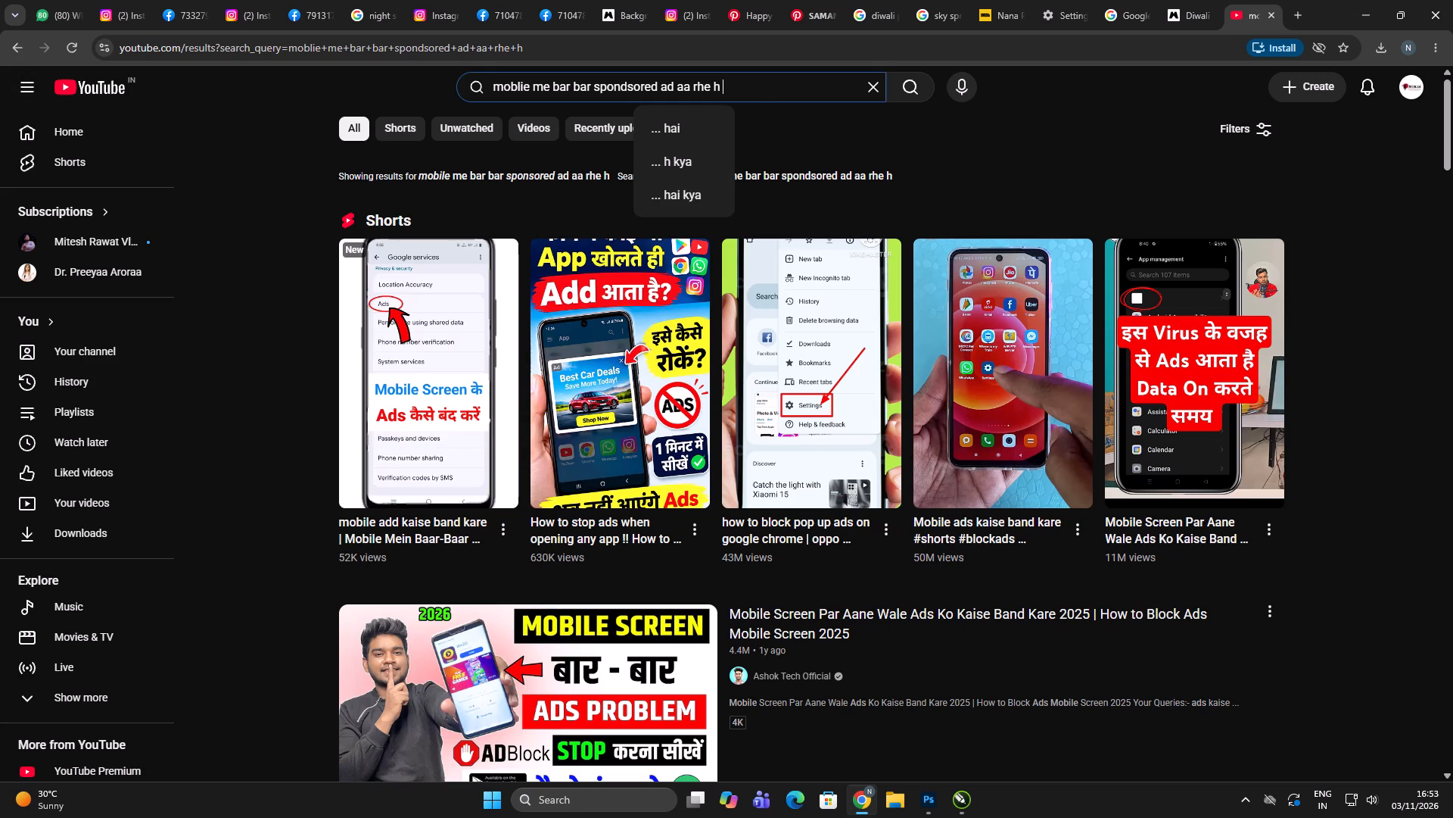
pyautogui.write('i')
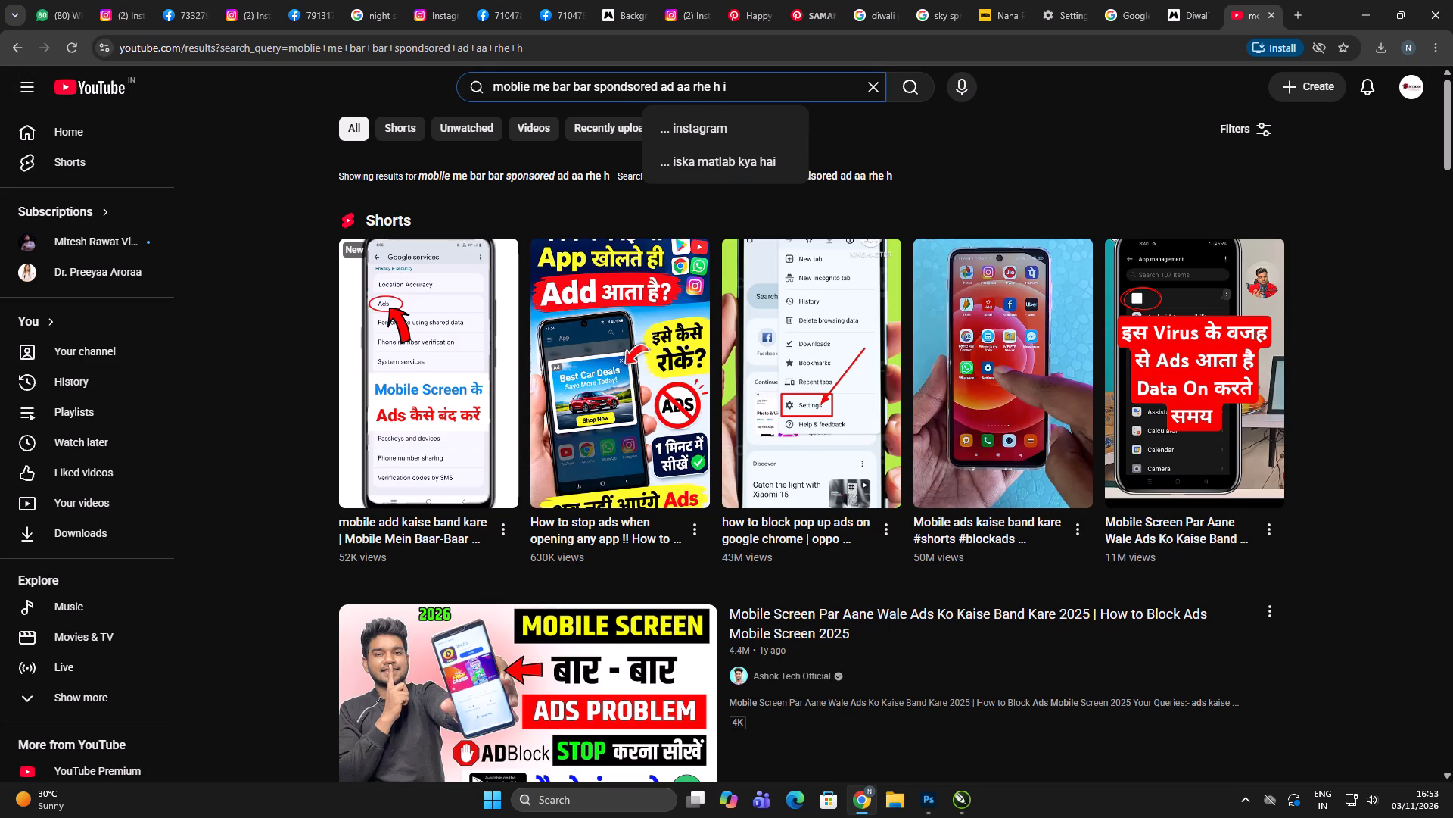
pyautogui.write('hobe')
pyautogui.press('Return')
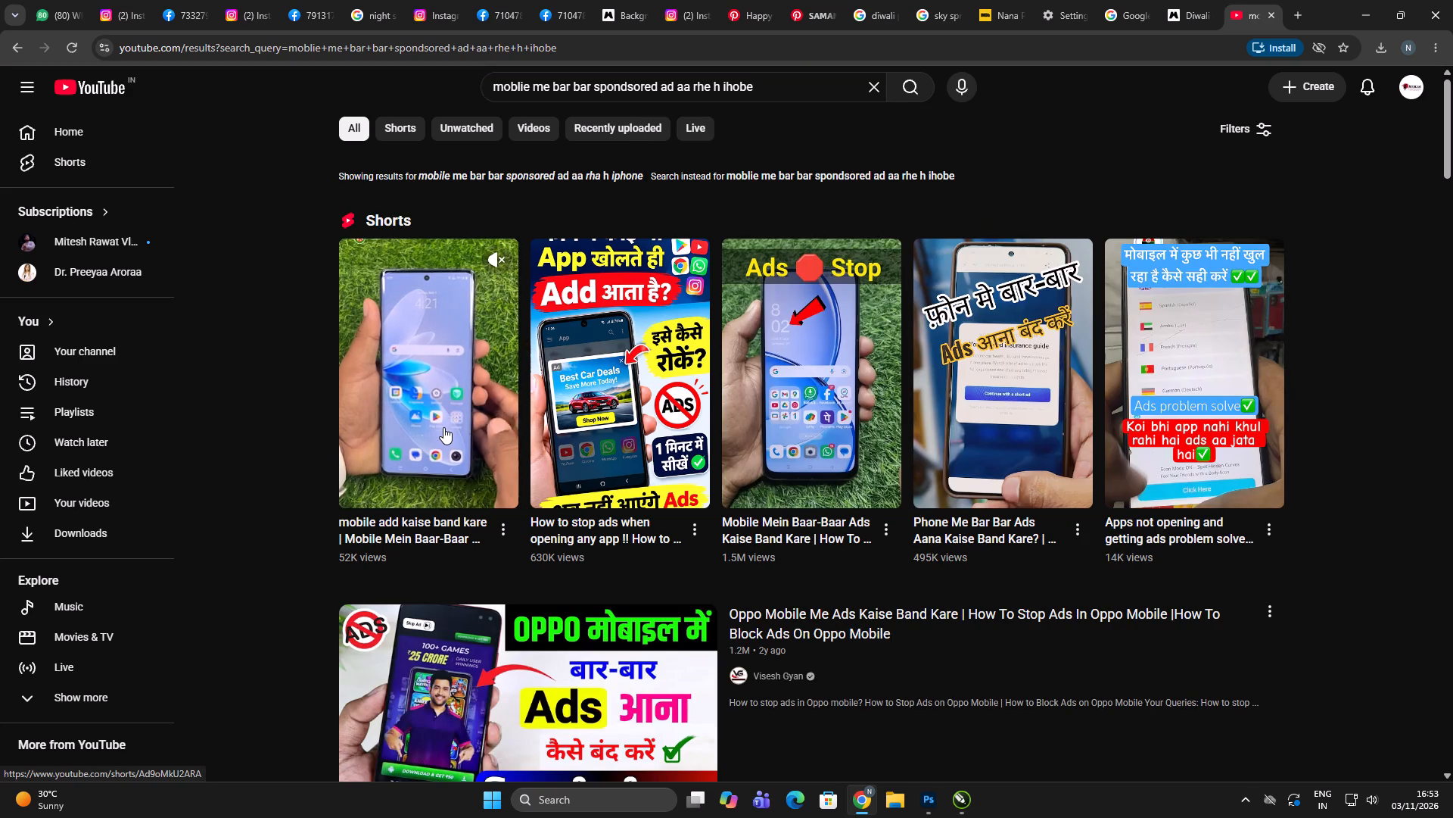
# Watch the Short "mobile add kaise band kare", replay its section on the phone's Ads settings, and return to the results.
pyautogui.click(443, 427)
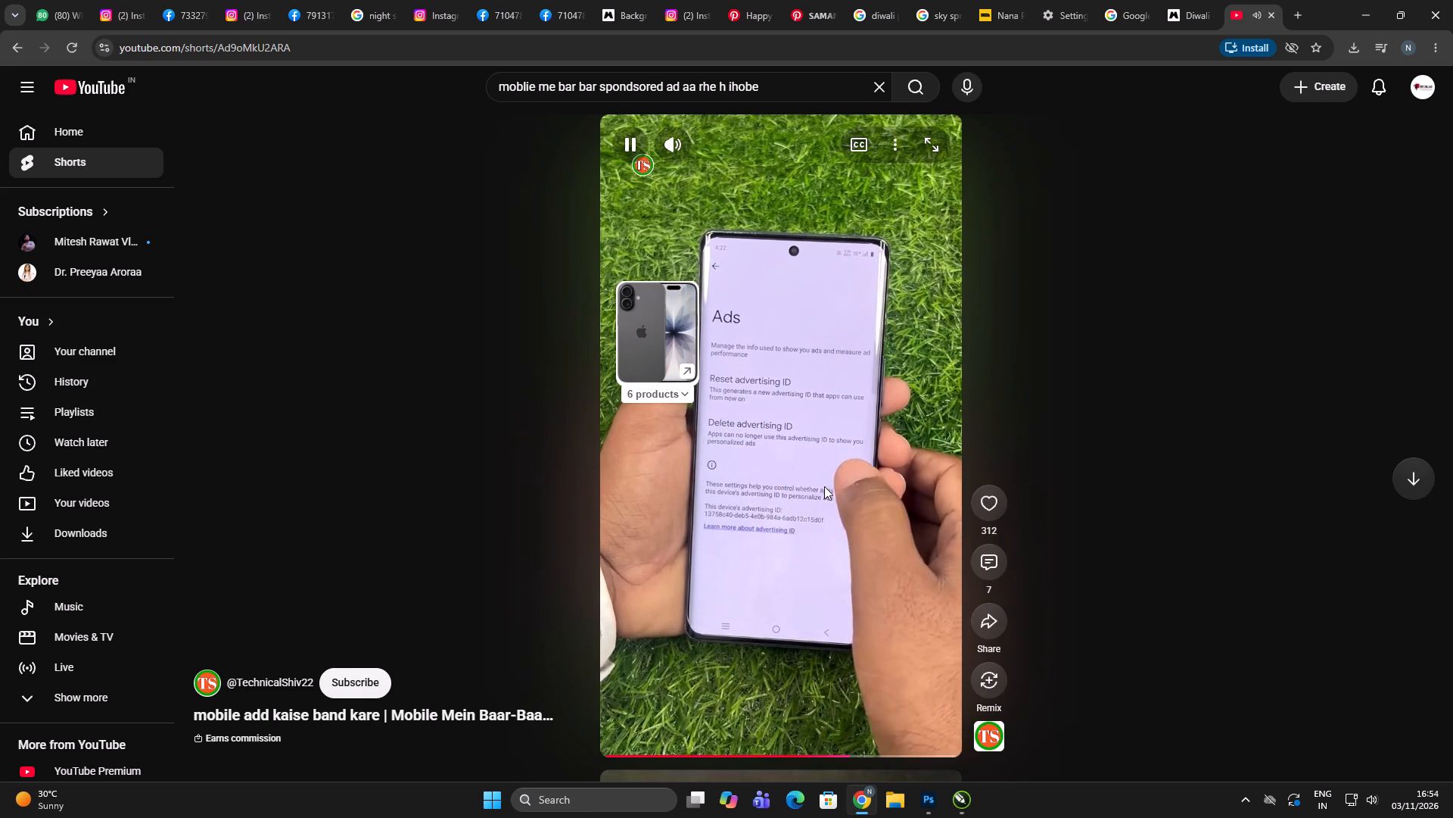
pyautogui.click(747, 475)
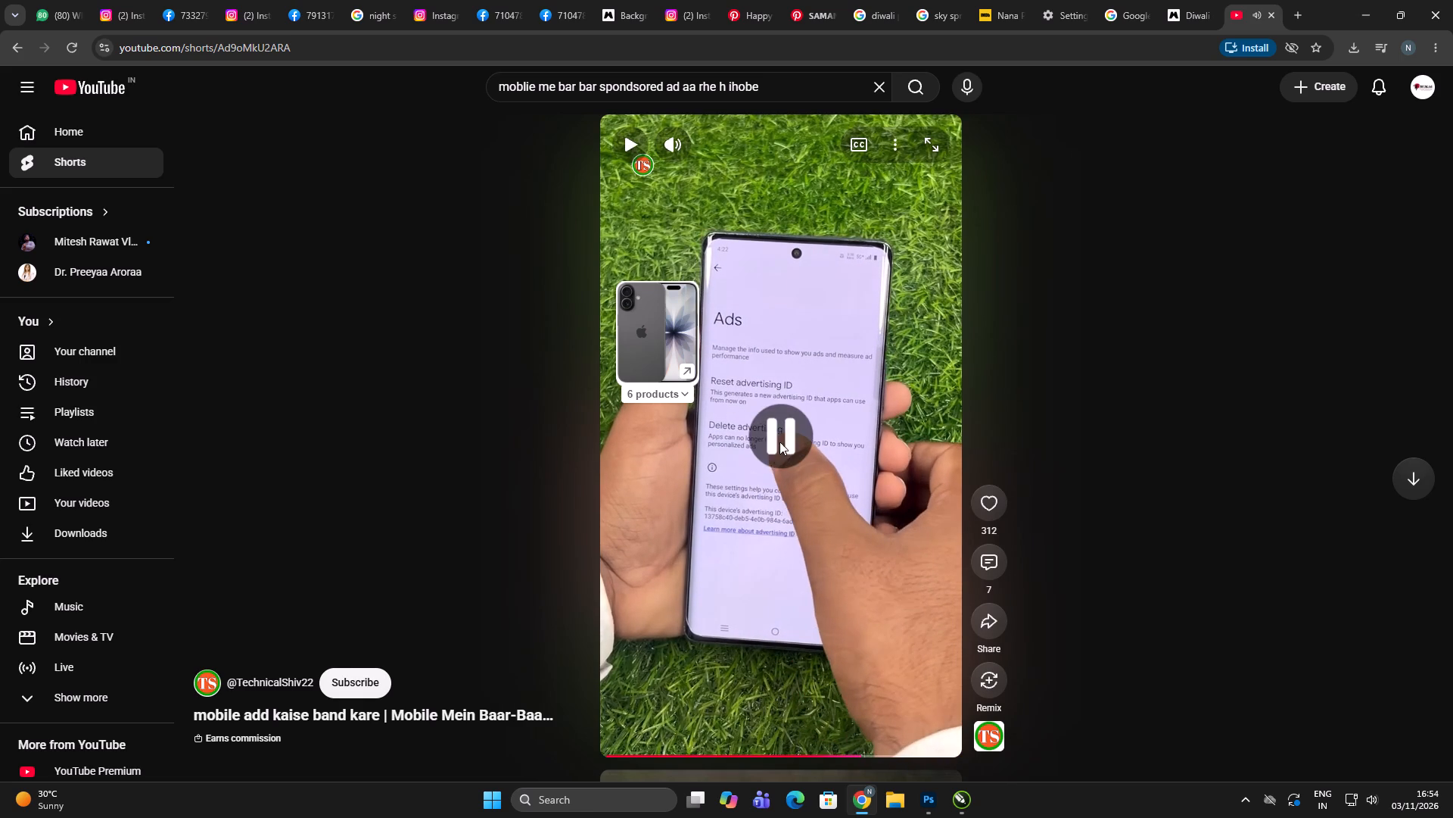
pyautogui.click(787, 432)
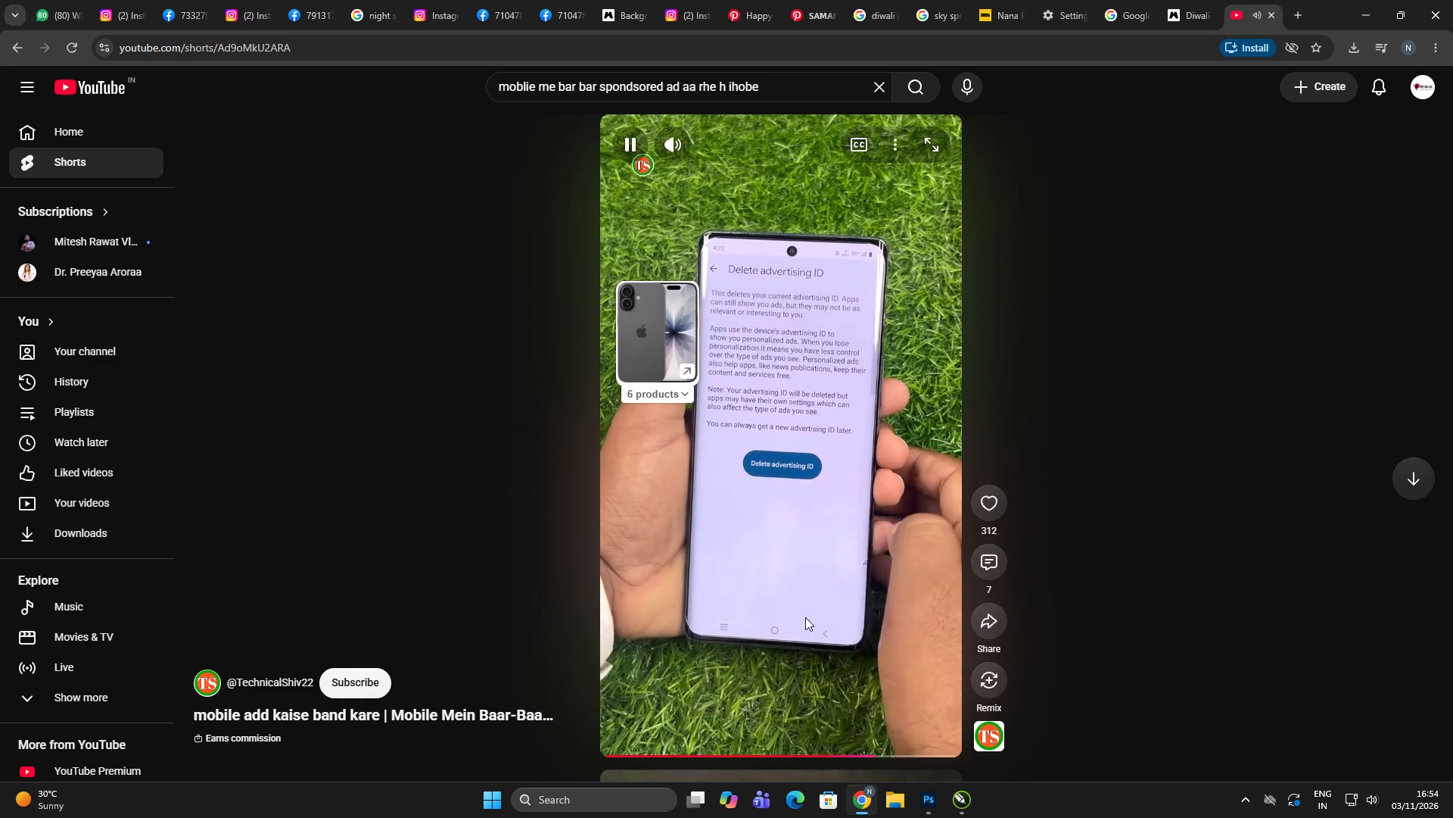
pyautogui.click(830, 757)
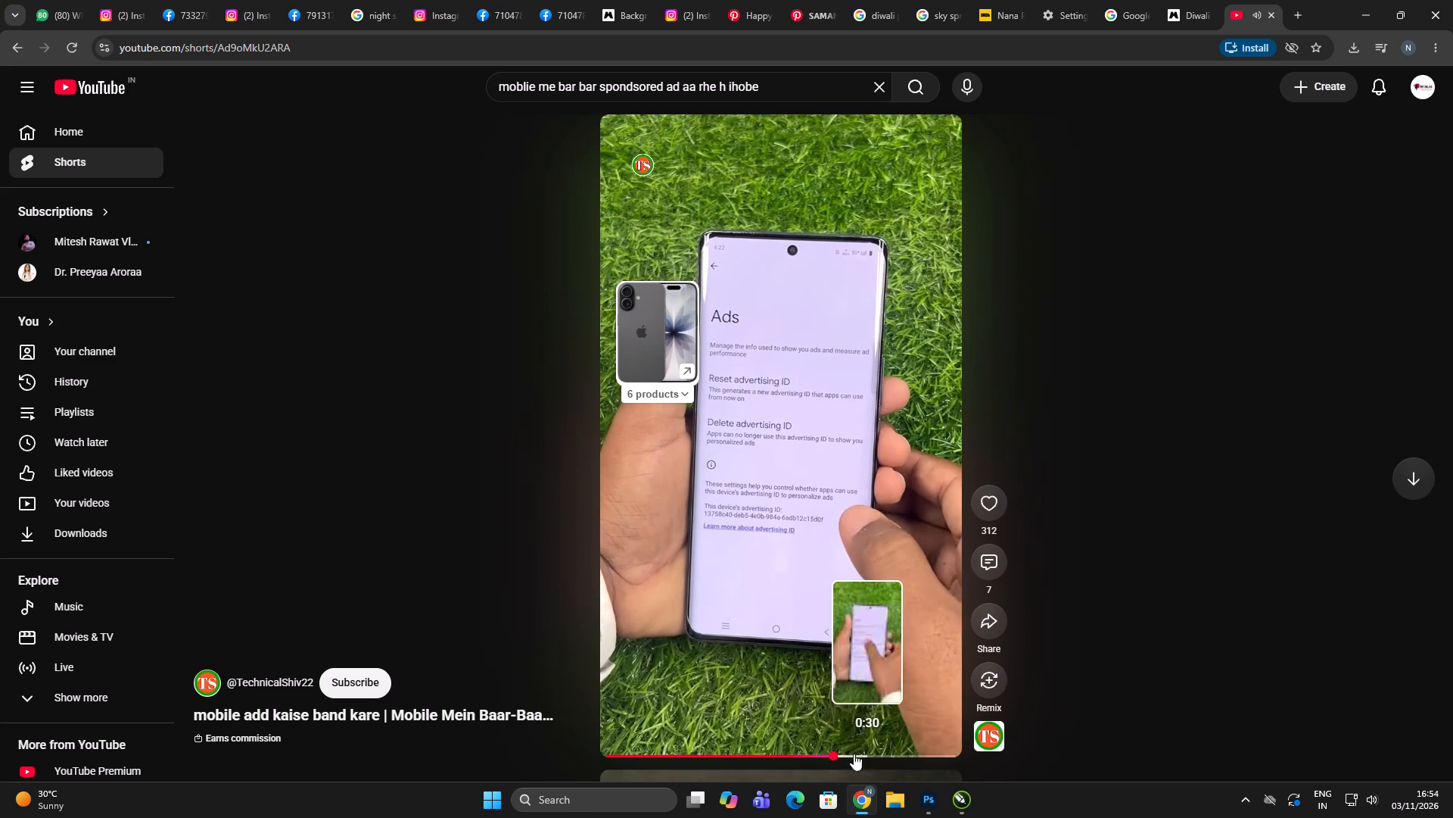
pyautogui.click(803, 757)
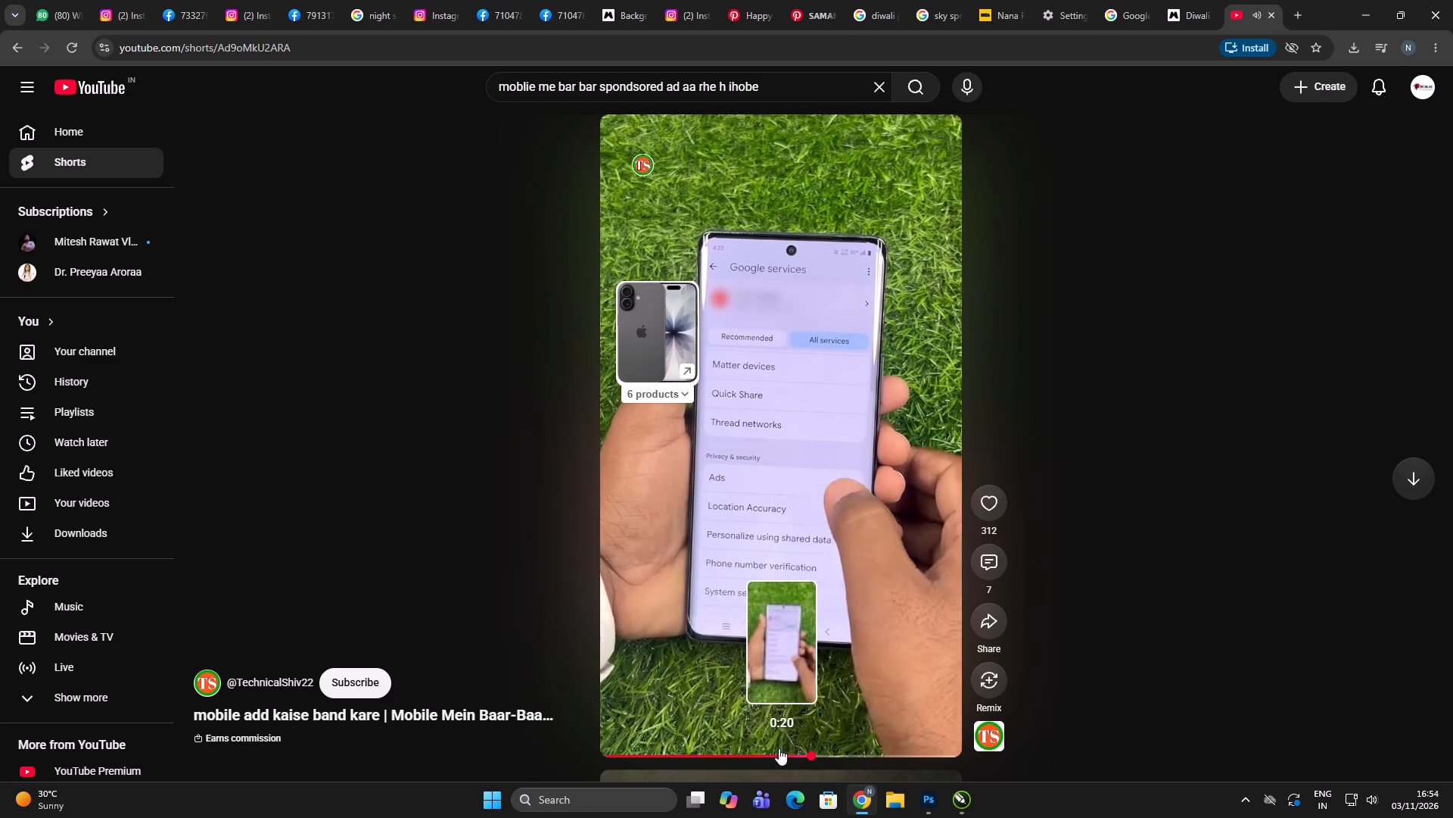
pyautogui.click(769, 756)
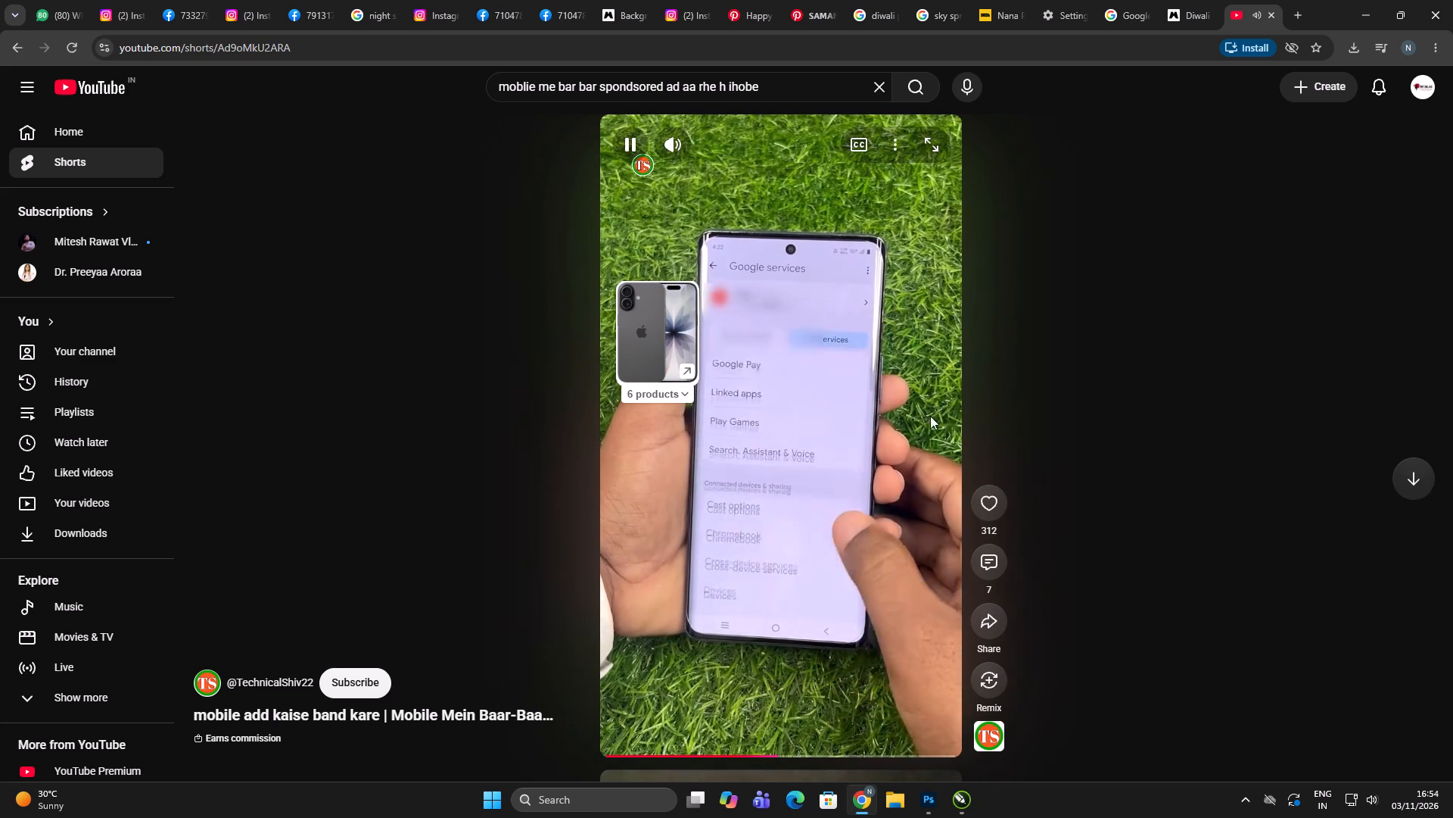
pyautogui.click(14, 51)
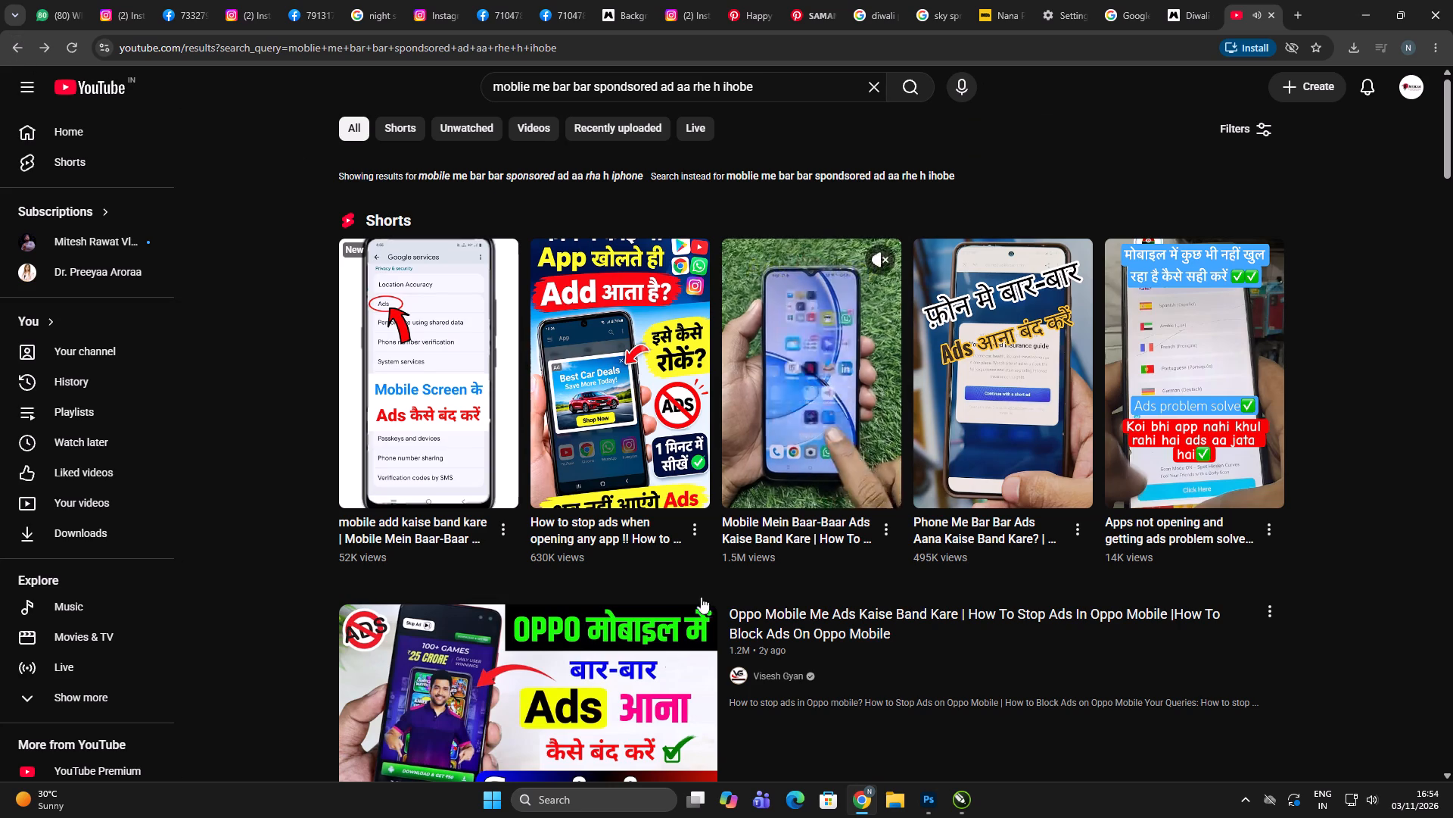
# Browse further down the search results for other videos and Shorts about stopping repeated ads on a phone.
pyautogui.scroll(-5, 903, 451)
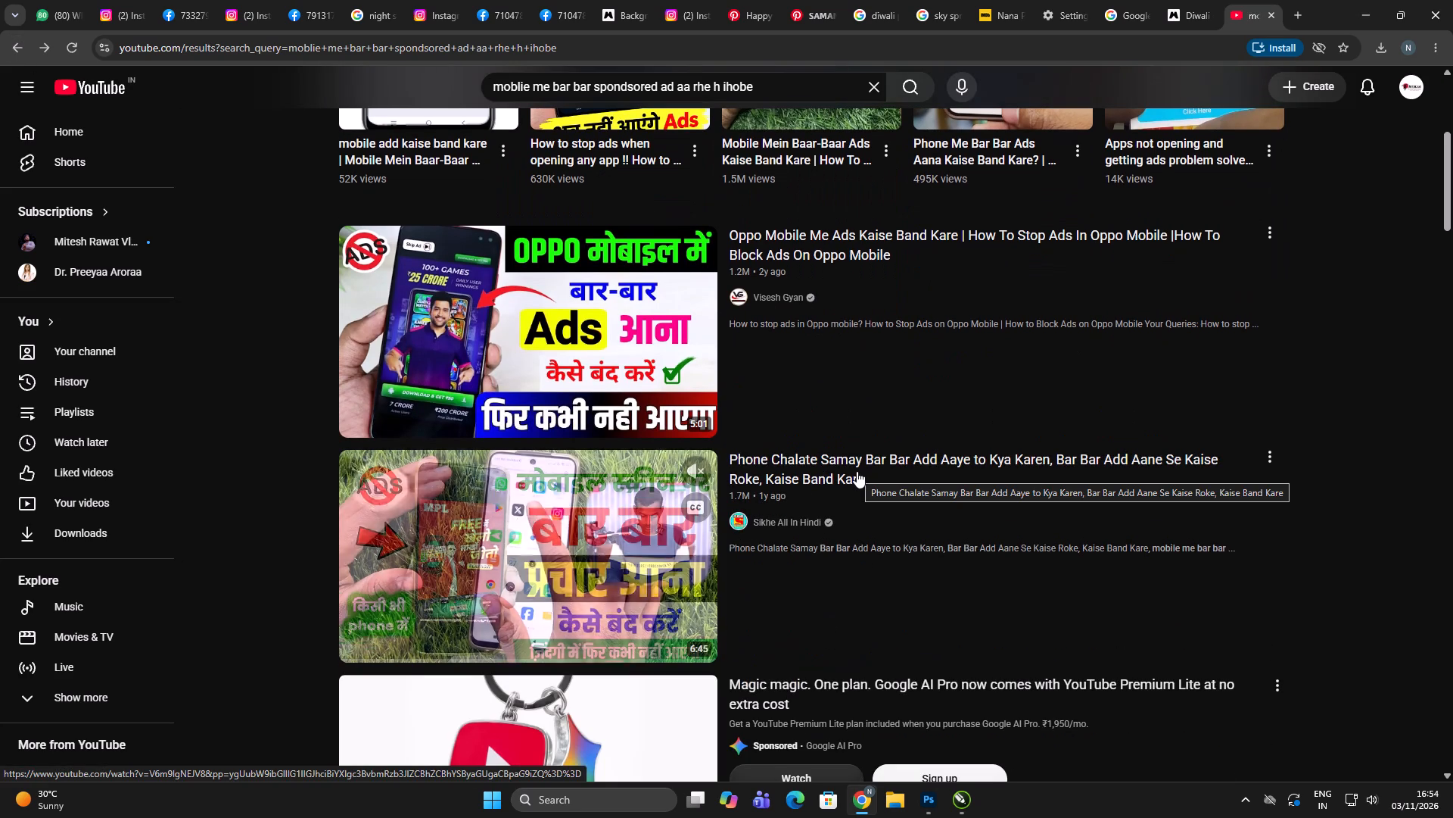
pyautogui.scroll(-8, 857, 471)
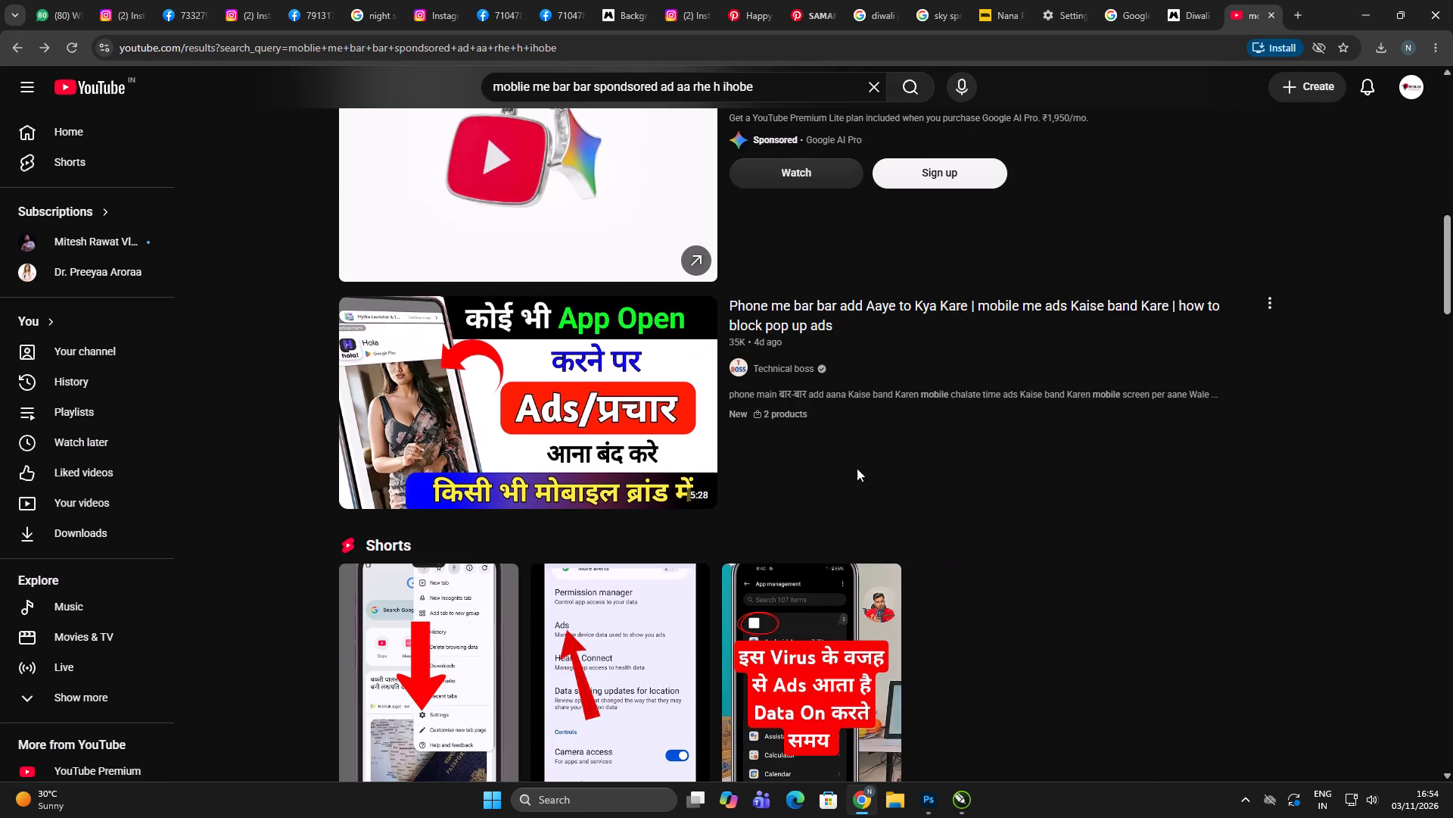
pyautogui.scroll(-2, 786, 346)
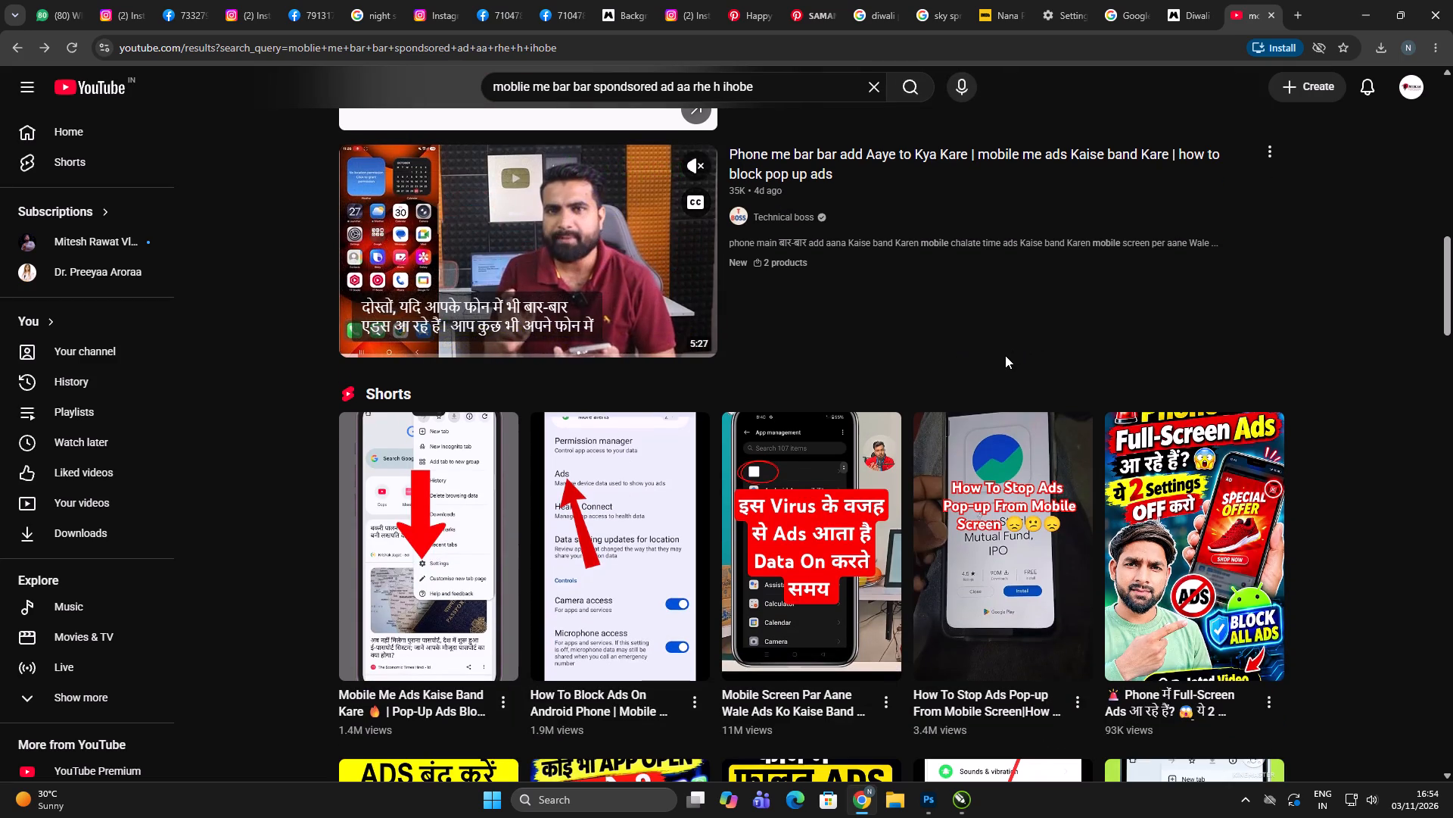
pyautogui.scroll(-2, 1003, 355)
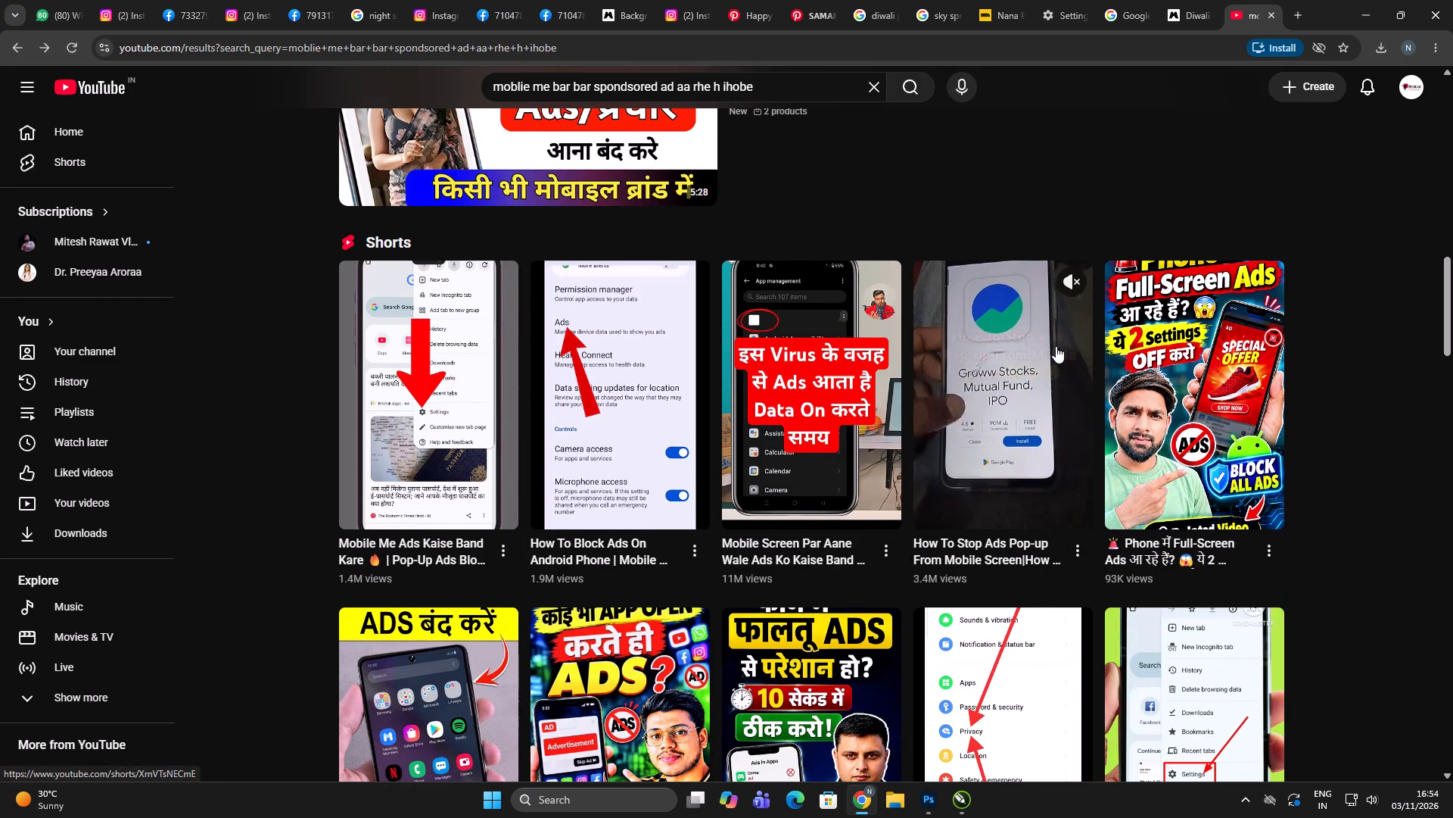
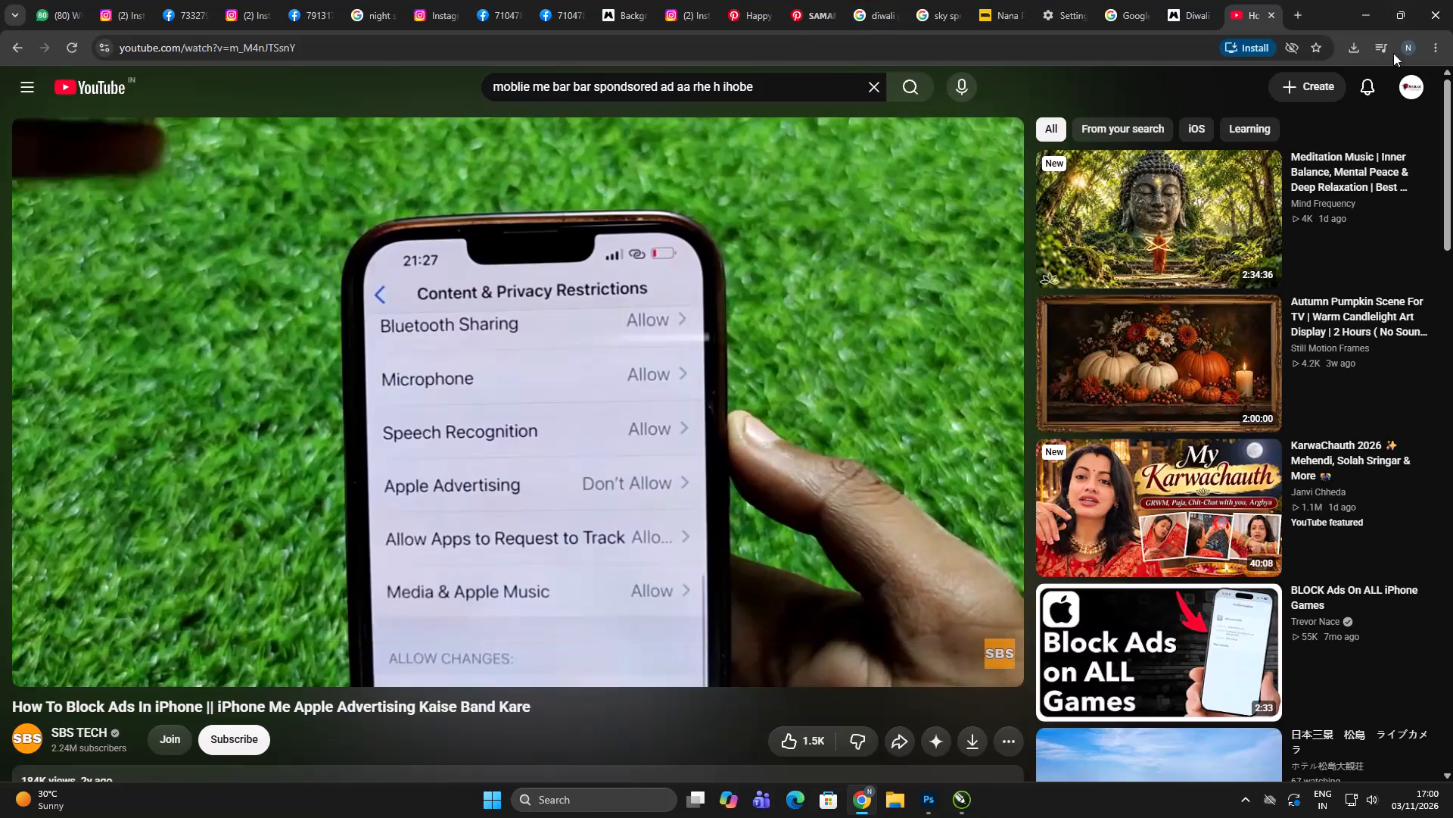
# Close the YouTube page playing "How To Block Ads In iPhone" and return to the "diwali pataka sky" image results.
pyautogui.click(1268, 12)
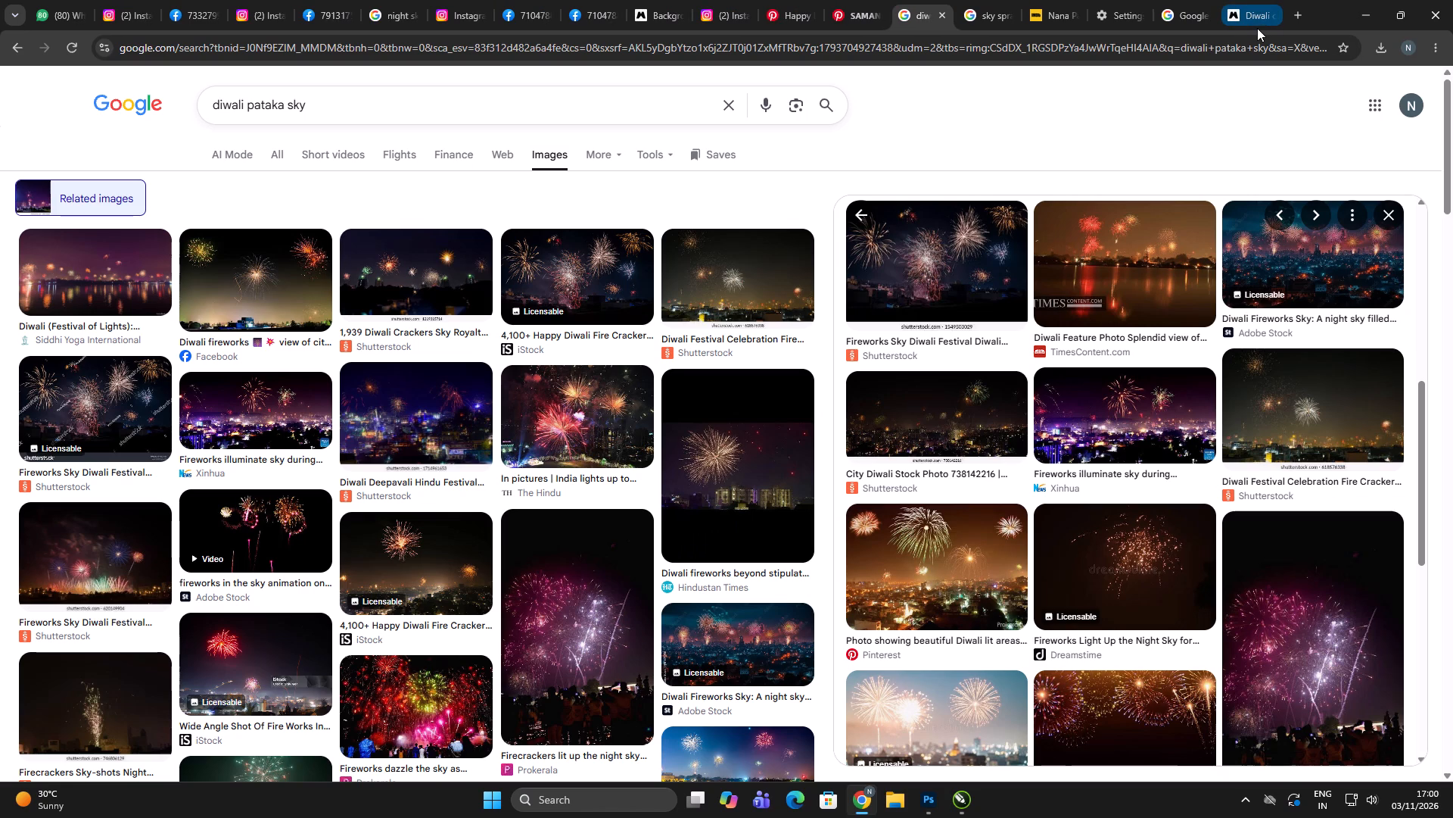
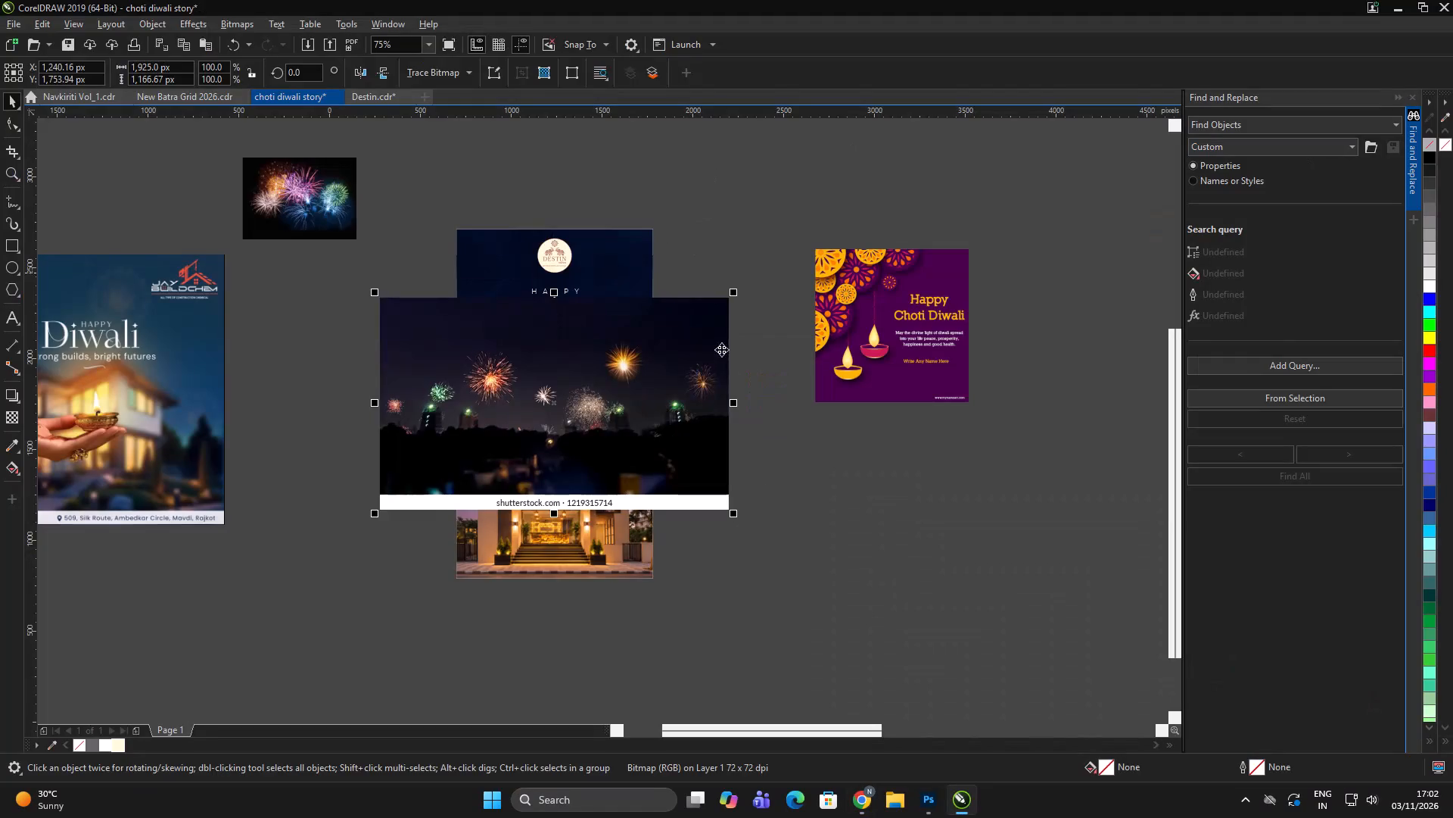
# Move the night-city fireworks photo up over the sky area of the Choti Diwali story.
pyautogui.click(876, 486)
pyautogui.click(881, 482)
pyautogui.click(720, 443)
pyautogui.moveTo(672, 375); pyautogui.dragTo(664, 289)
pyautogui.click(733, 288)
pyautogui.click(741, 288)
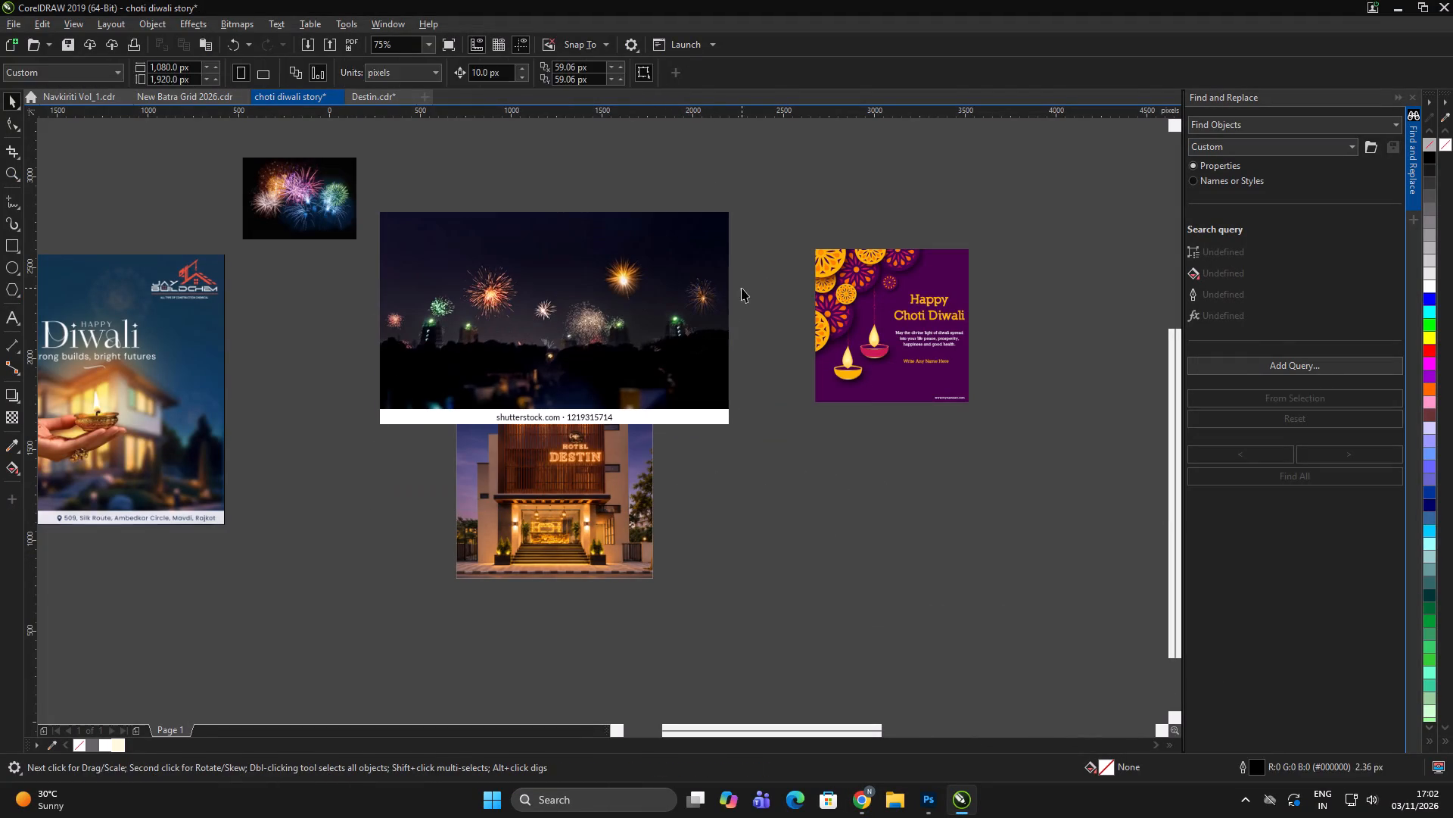
# Set the fireworks photo's transparency merge mode to Screen after trying Multiply and Lightness.
pyautogui.click(590, 324)
pyautogui.click(21, 415)
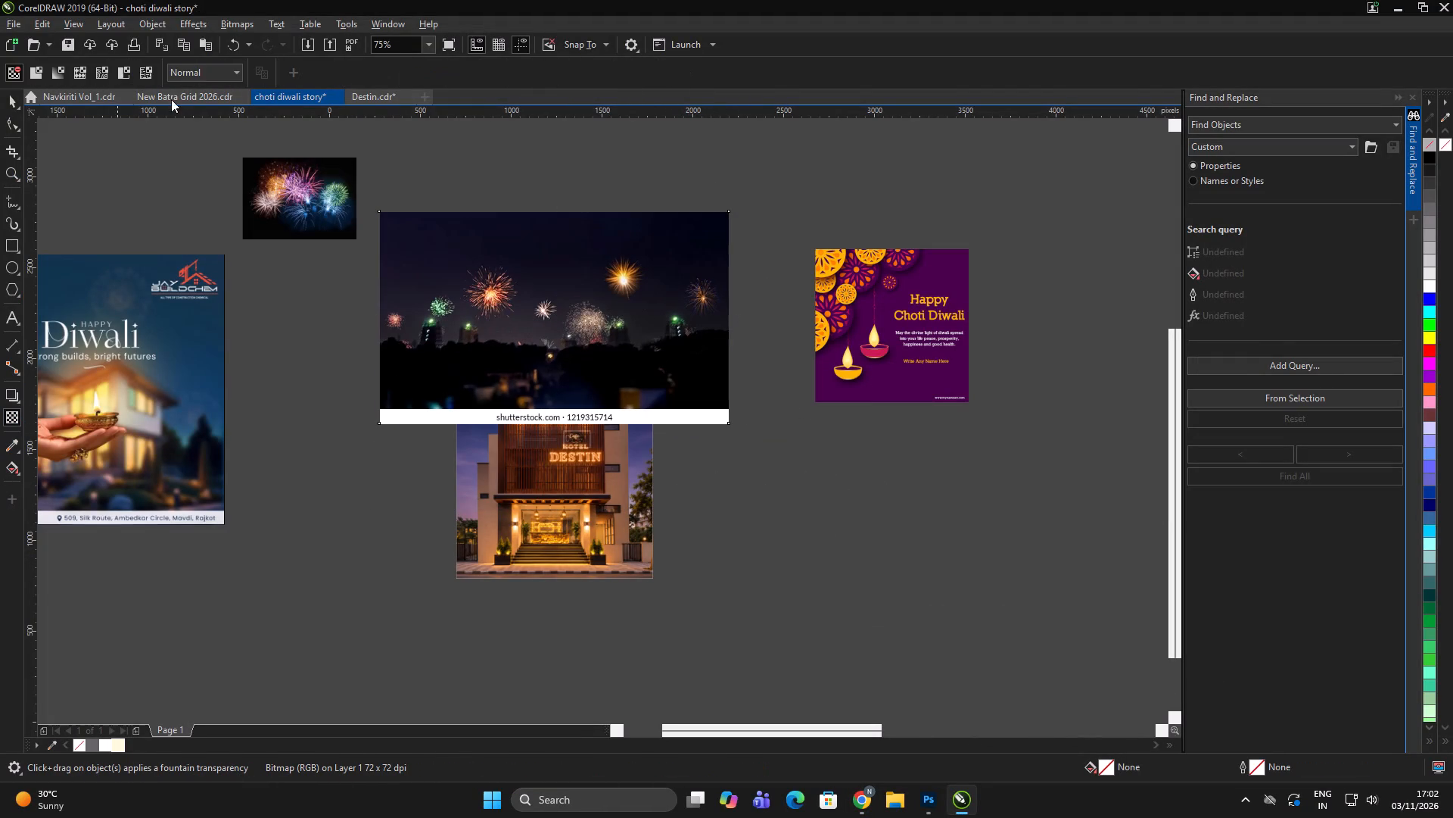
pyautogui.click(188, 69)
pyautogui.click(196, 157)
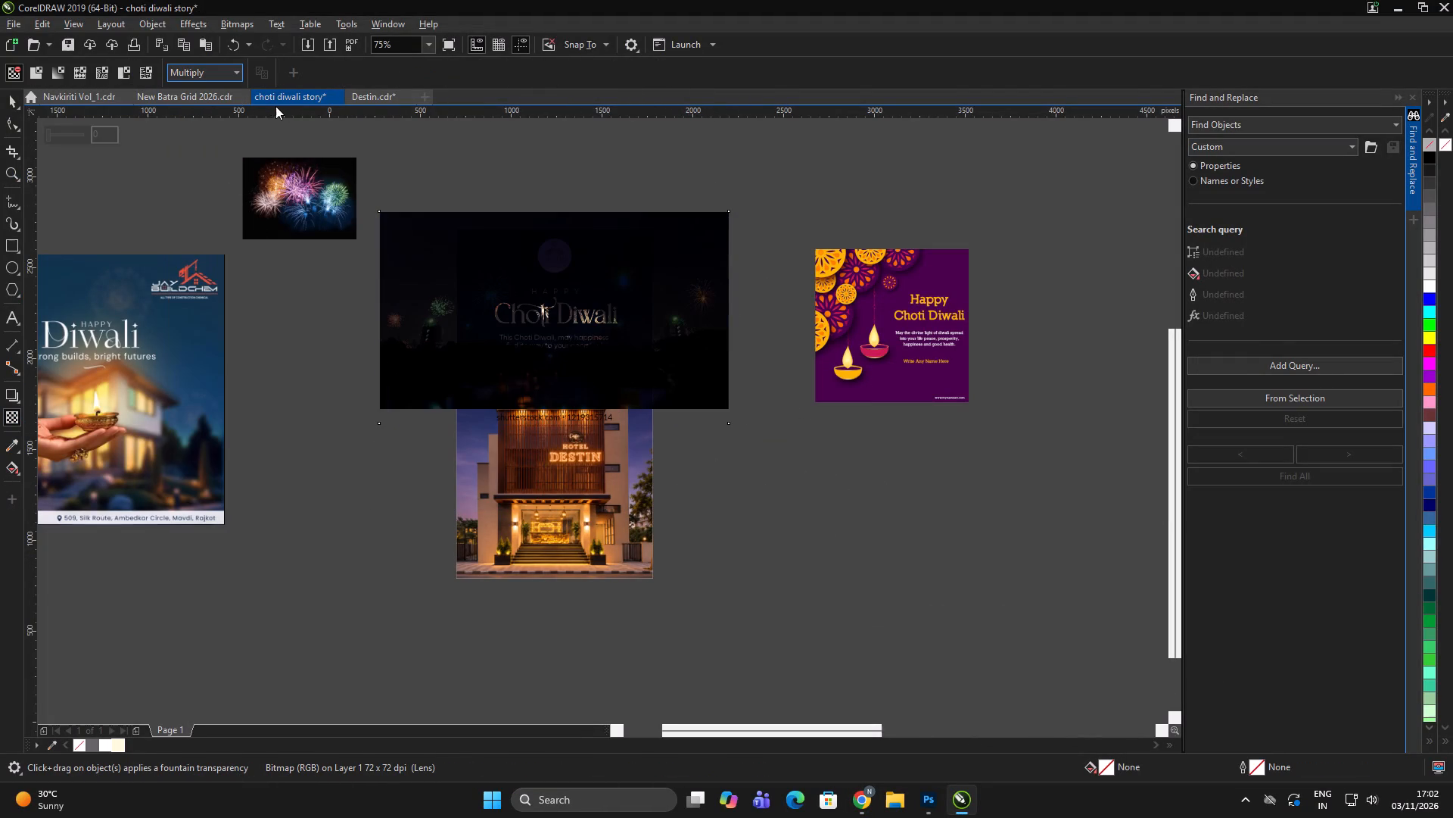
pyautogui.click(200, 74)
pyautogui.click(191, 276)
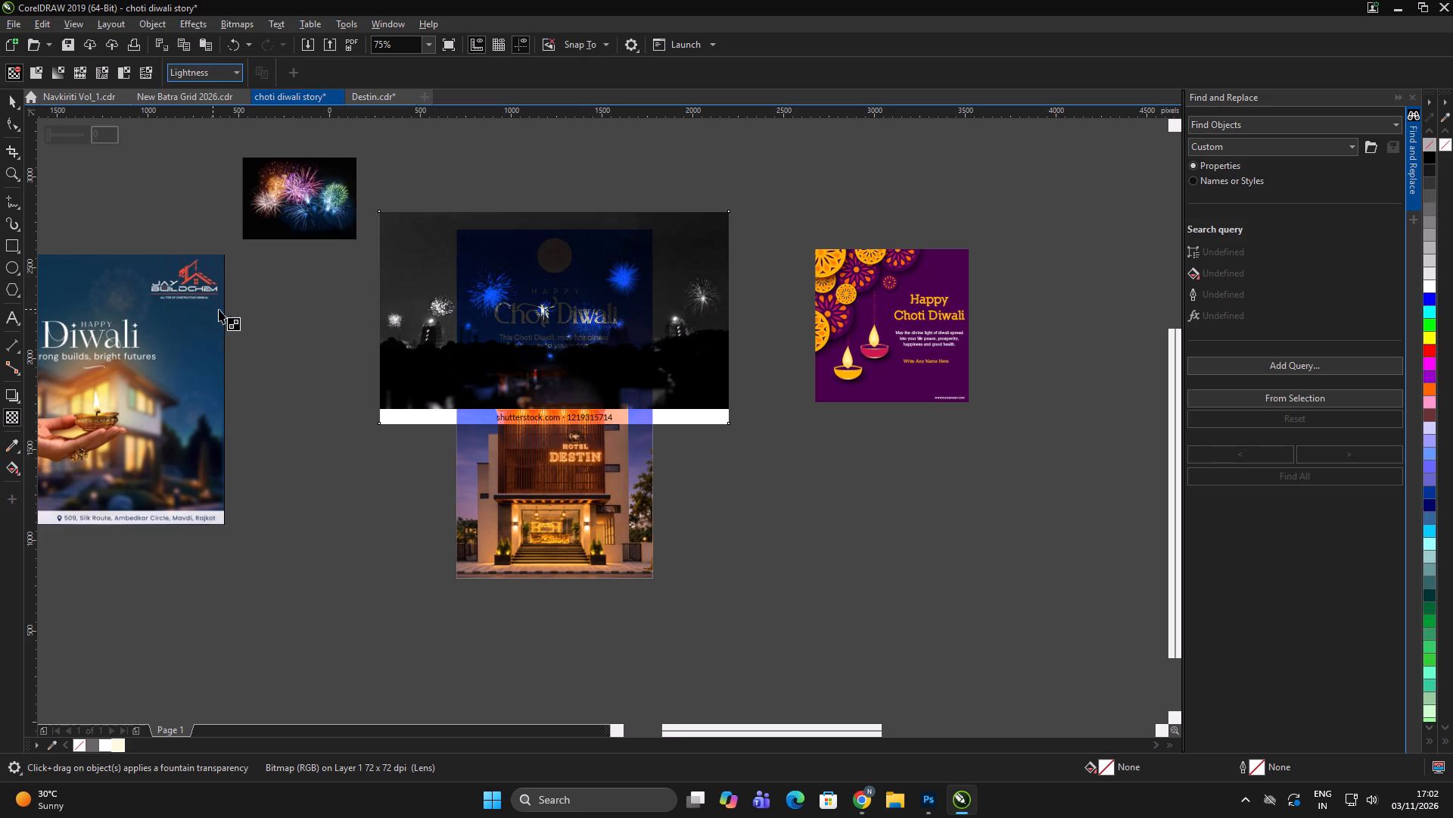
pyautogui.click(201, 73)
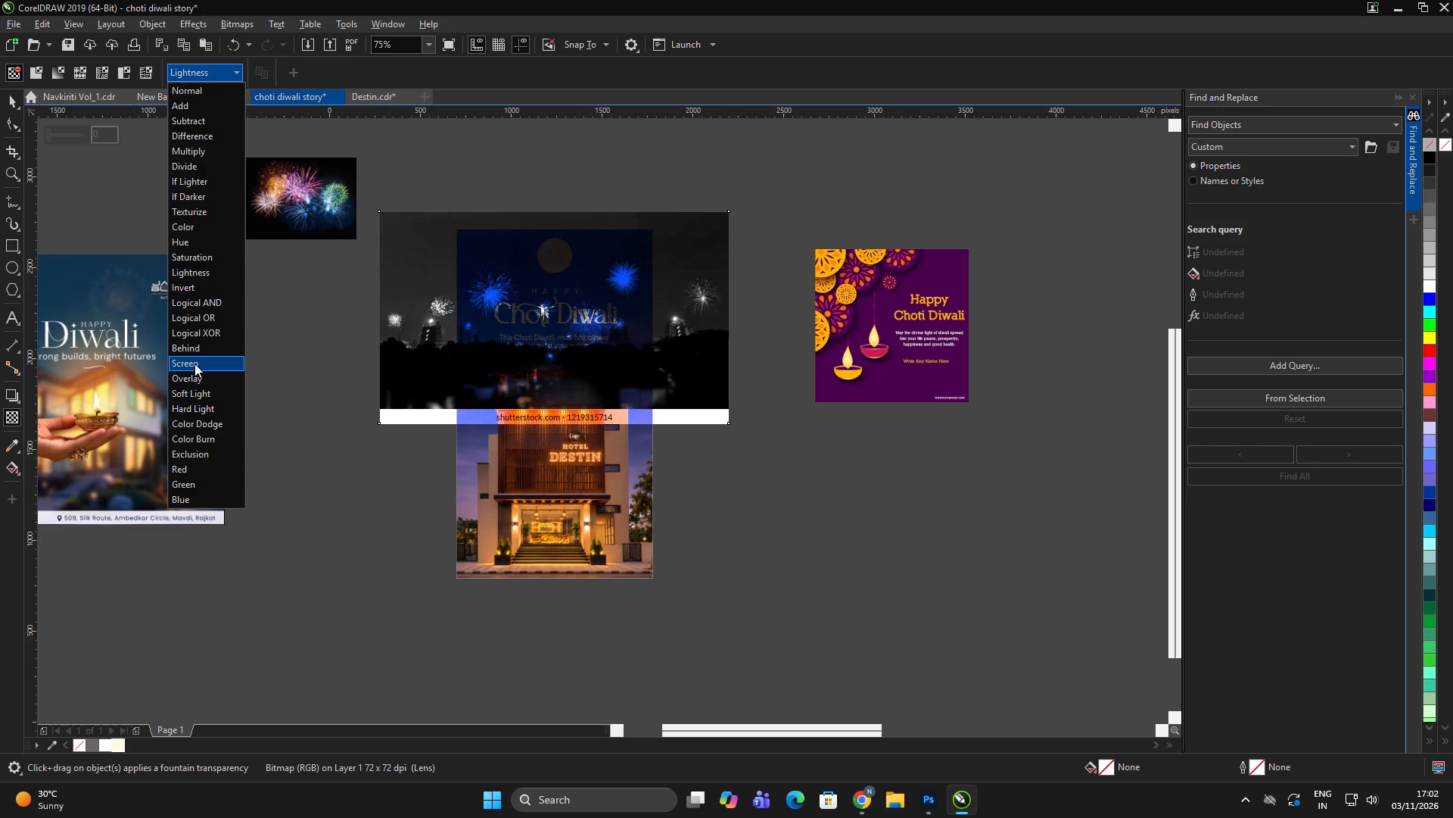
pyautogui.click(194, 364)
# Scale the fireworks photo down to about 1459 x 884 px and raise it behind the logo and heading area.
pyautogui.scroll(1, 641, 319)
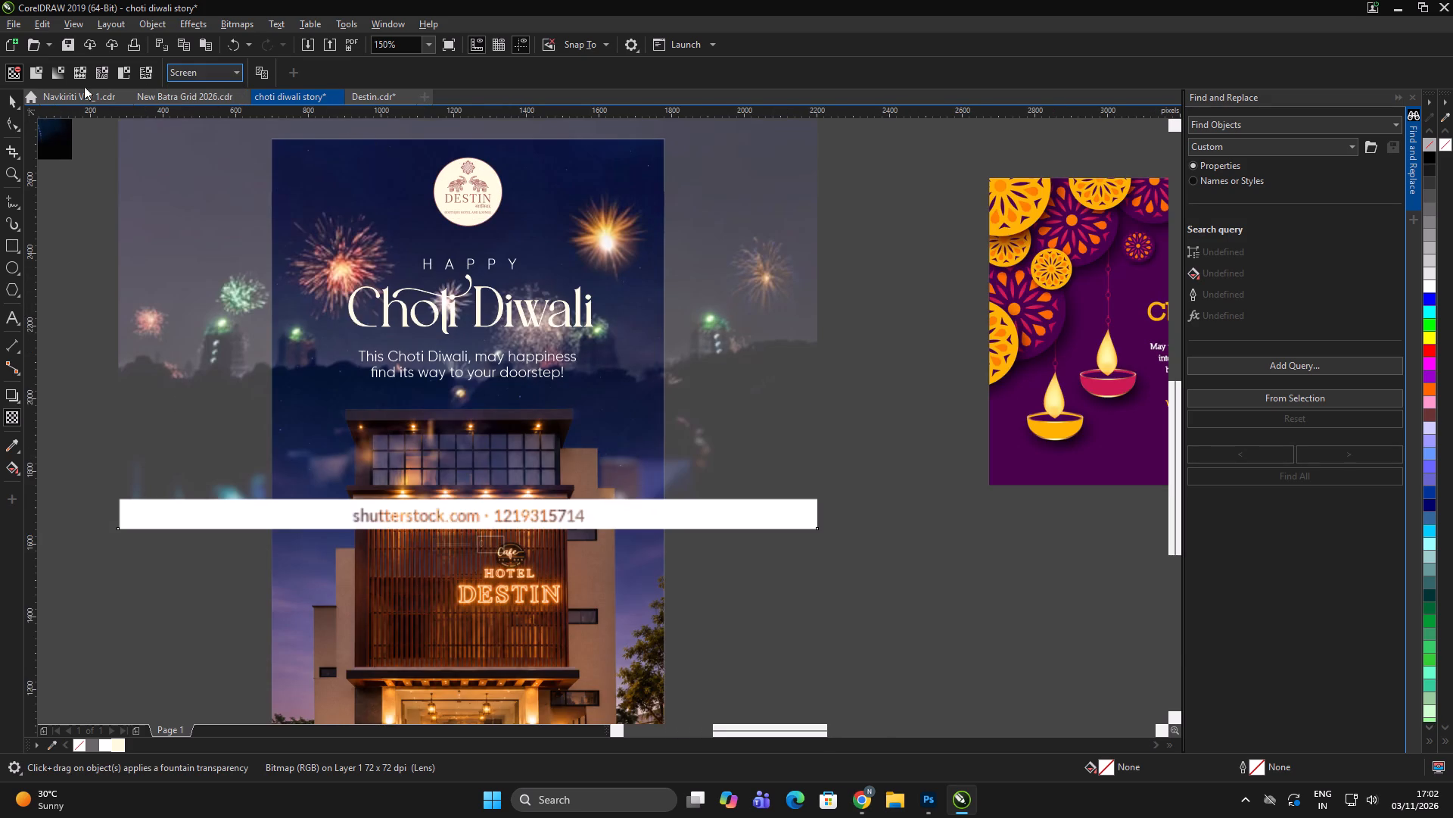
pyautogui.click(14, 98)
pyautogui.click(944, 454)
pyautogui.click(730, 443)
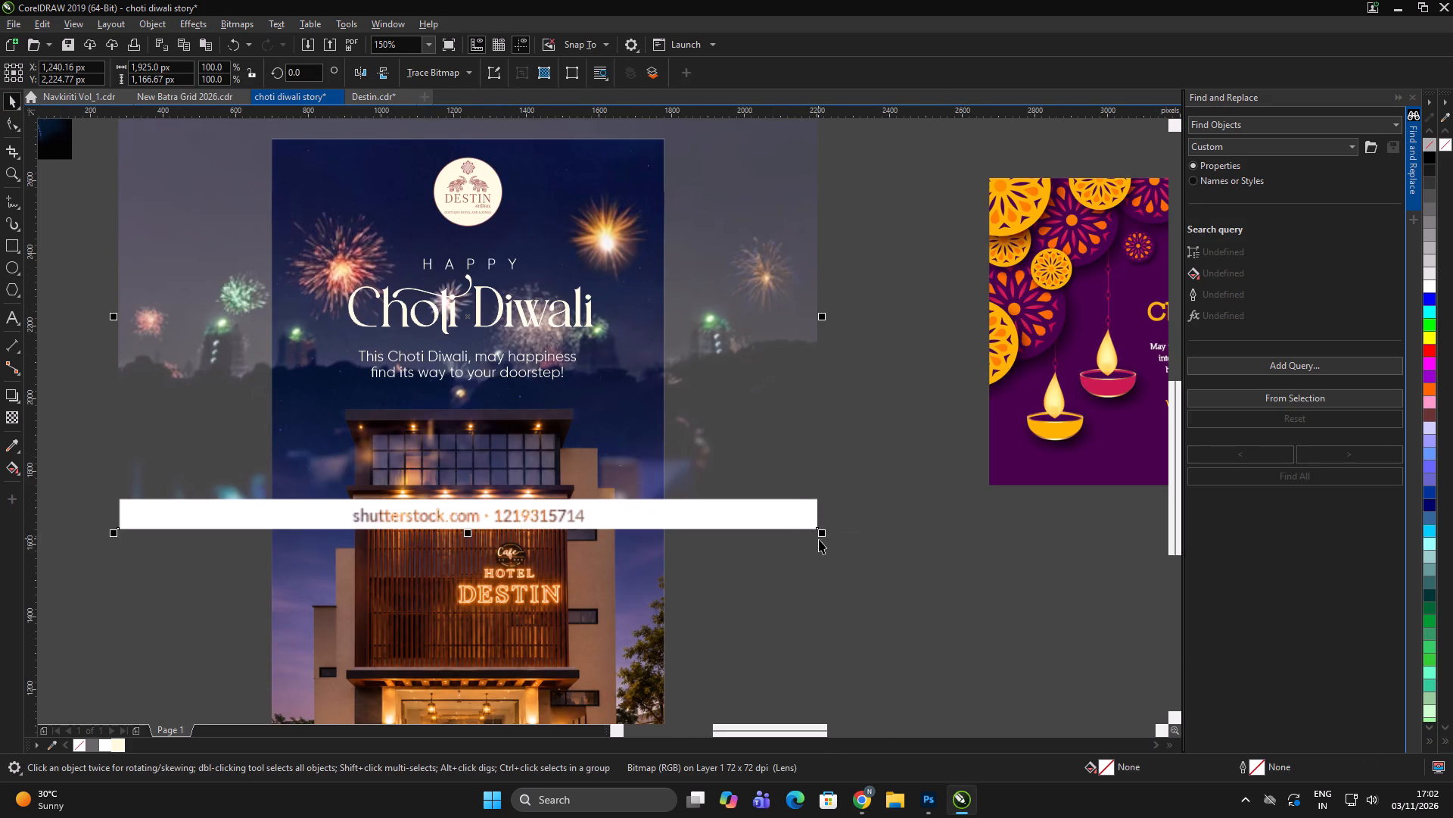
pyautogui.keyDown('shift'); pyautogui.moveTo(822, 534); pyautogui.dragTo(737, 544); pyautogui.keyUp('shift')
pyautogui.moveTo(677, 374); pyautogui.dragTo(685, 341)
pyautogui.click(803, 344)
pyautogui.click(808, 344)
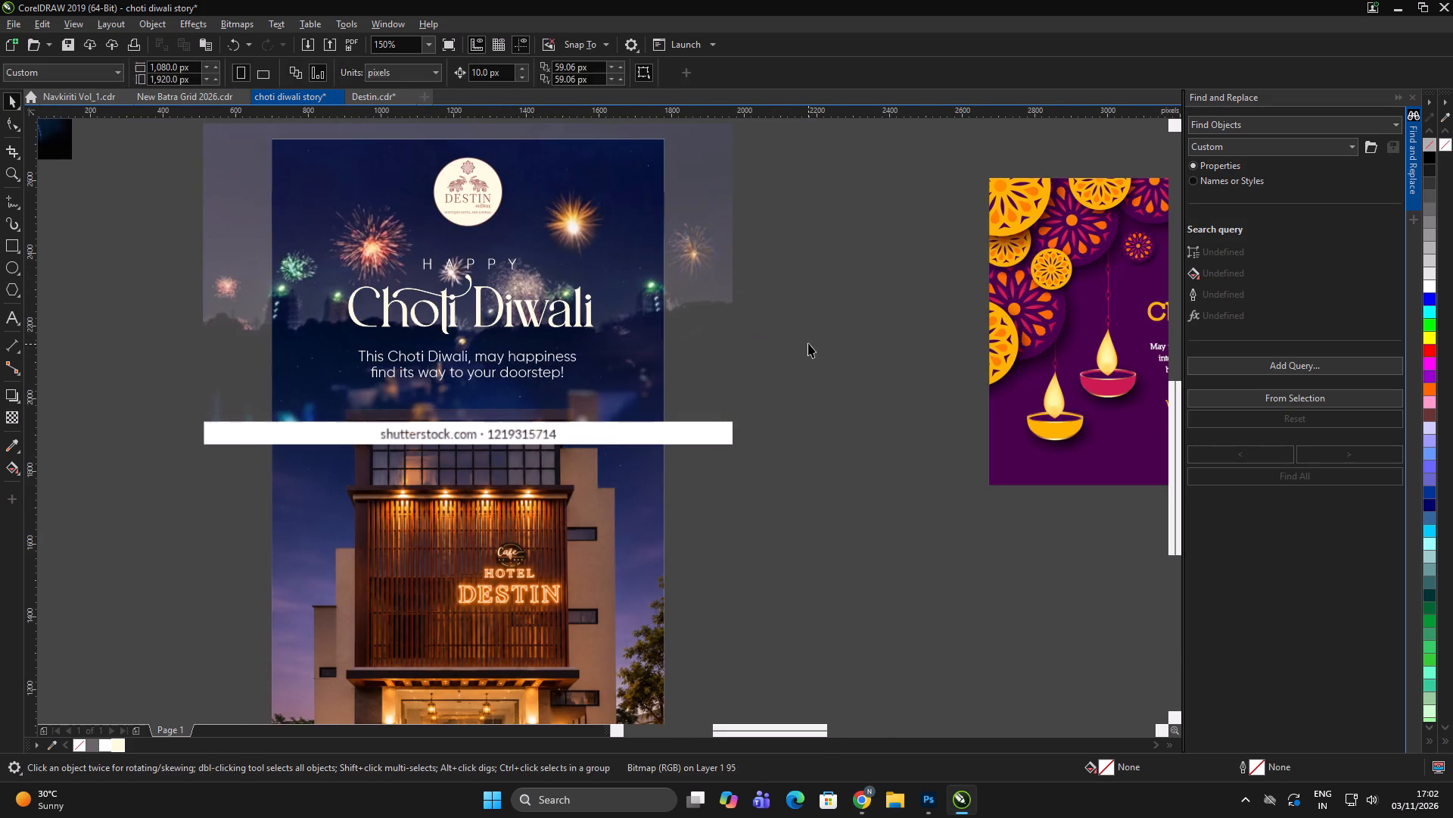
# Apply a vertical fountain transparency to the fireworks photo, fading it out downward from below the logo to the heading.
pyautogui.click(634, 333)
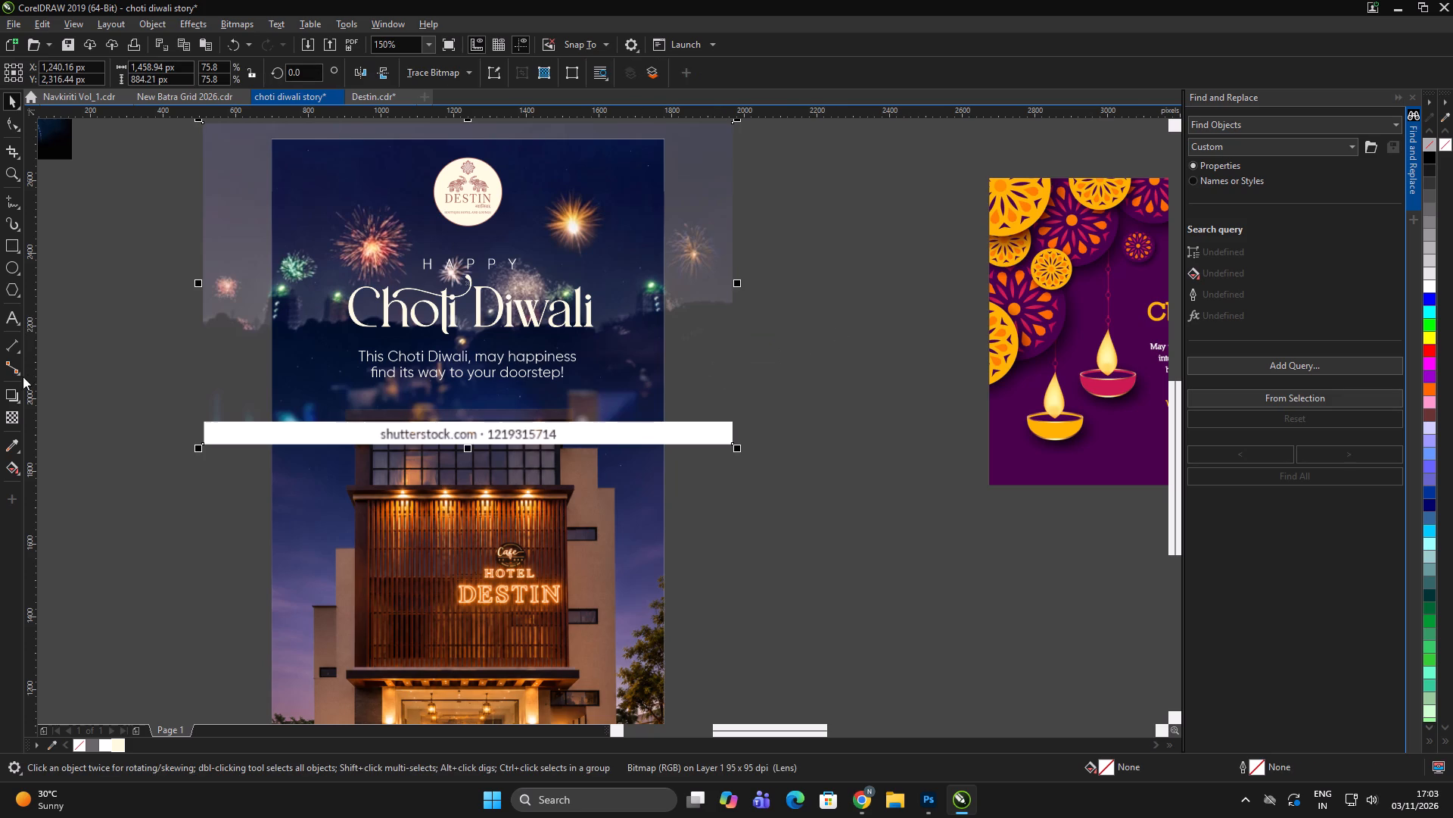
pyautogui.click(18, 420)
pyautogui.keyDown('shift'); pyautogui.moveTo(466, 235); pyautogui.dragTo(453, 306); pyautogui.keyUp('shift')
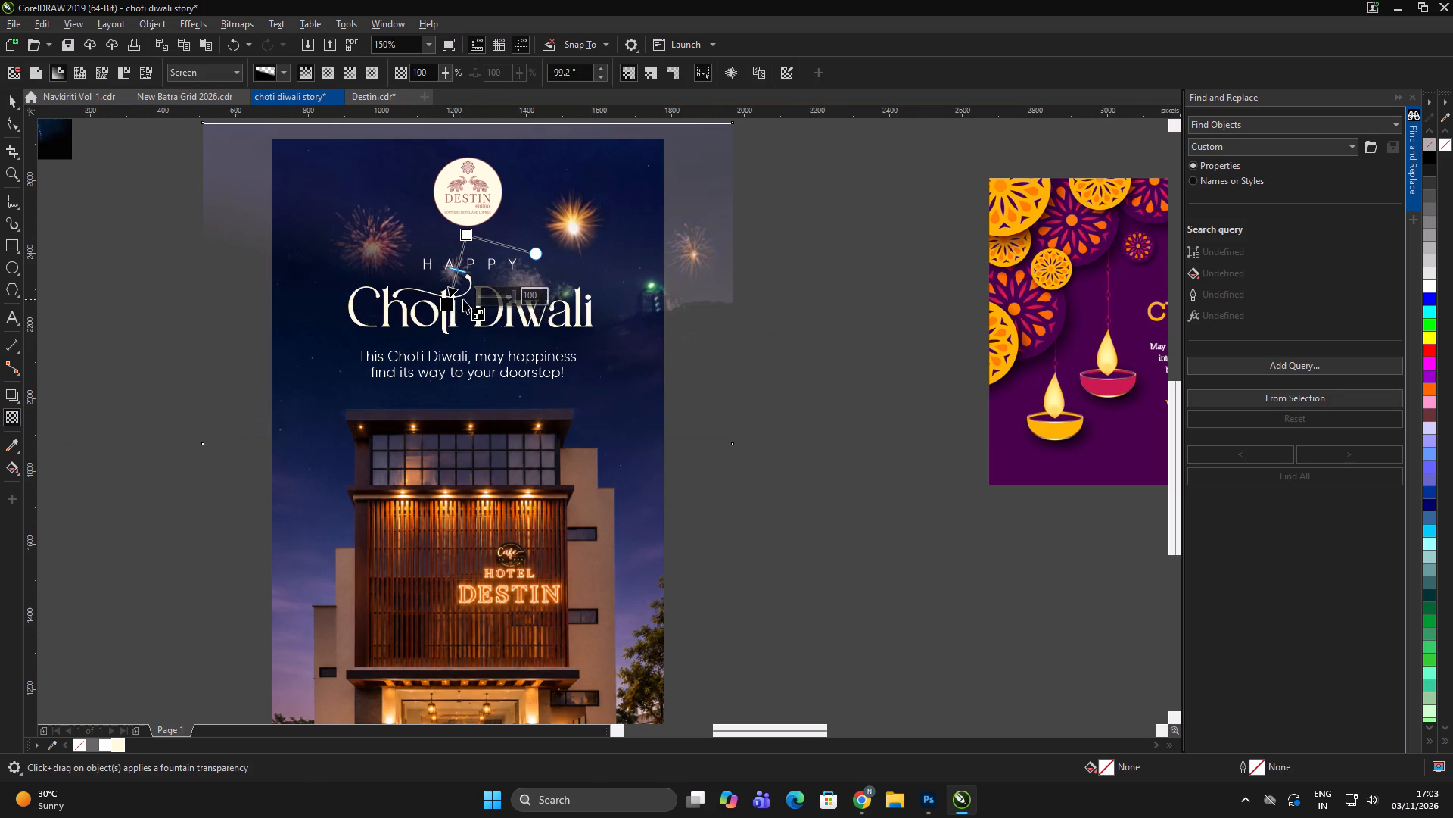
pyautogui.moveTo(447, 303); pyautogui.dragTo(461, 326)
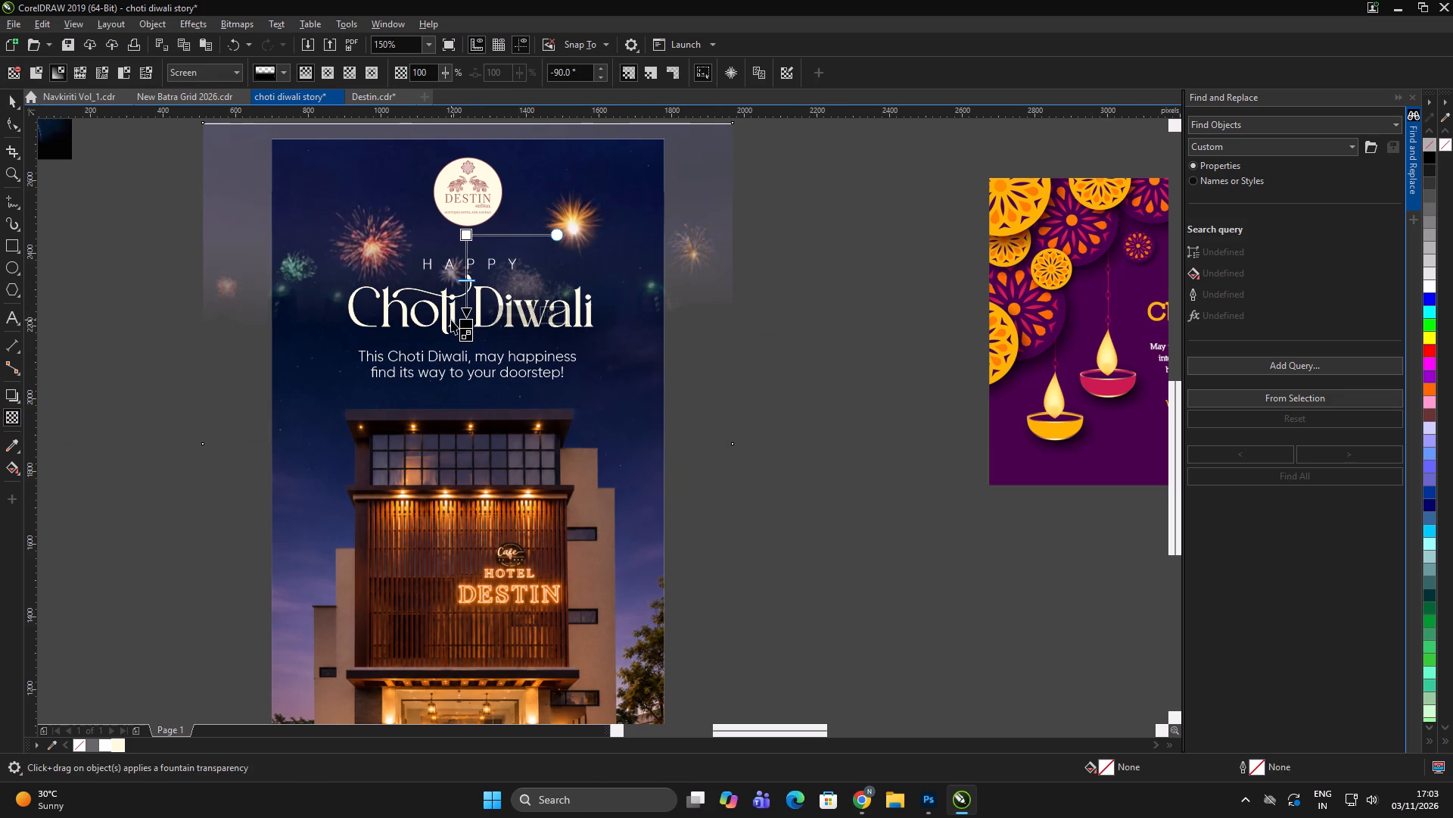
# Scale the faded fireworks photo to about 1363 x 826 px and reposition it across the story's sky.
pyautogui.press('space')
pyautogui.doubleClick(836, 326)
pyautogui.click(698, 248)
pyautogui.moveTo(741, 453); pyautogui.dragTo(733, 458)
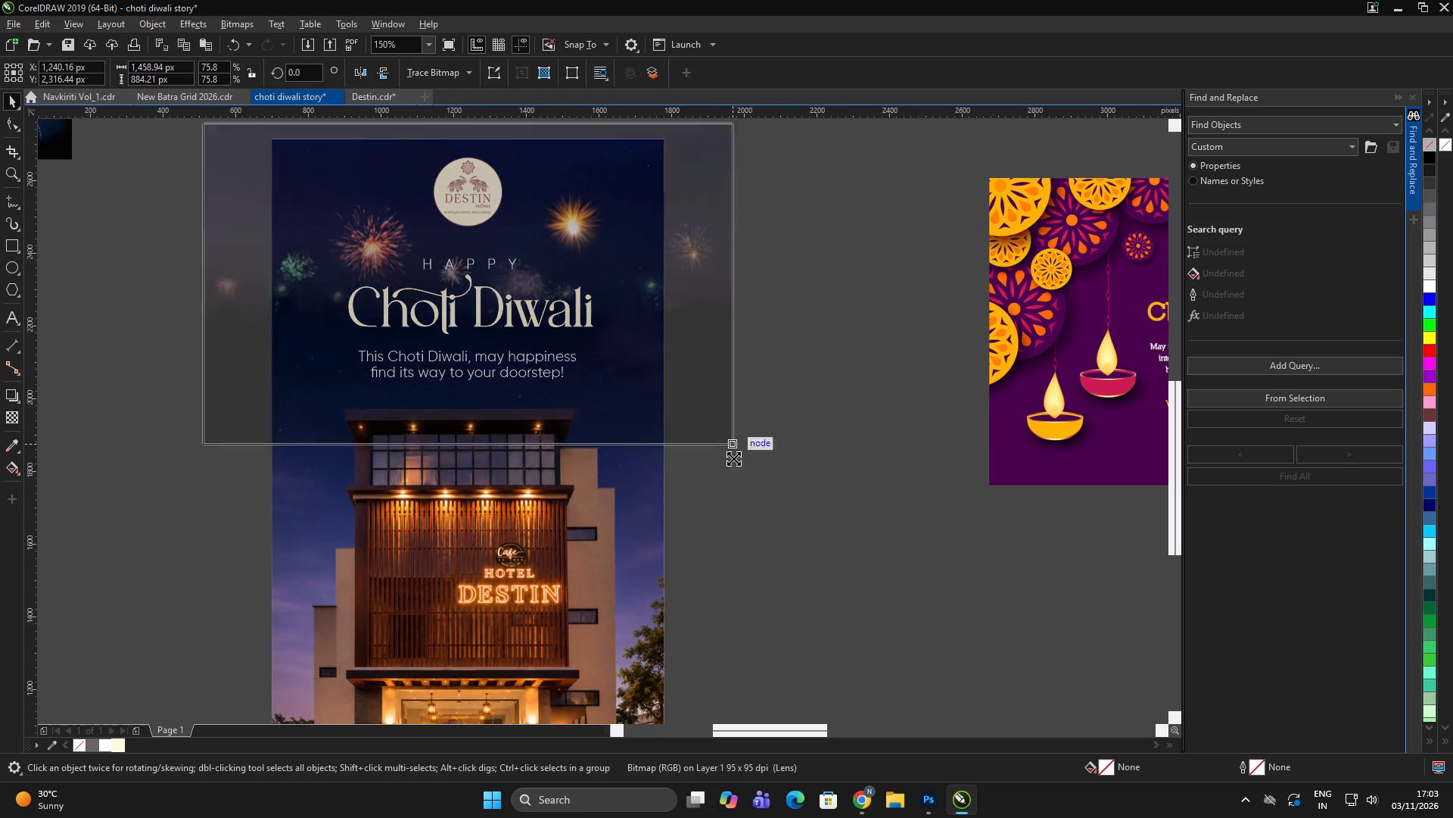
pyautogui.moveTo(733, 458); pyautogui.dragTo(723, 461)
pyautogui.click(661, 282)
pyautogui.doubleClick(747, 270)
pyautogui.click(689, 263)
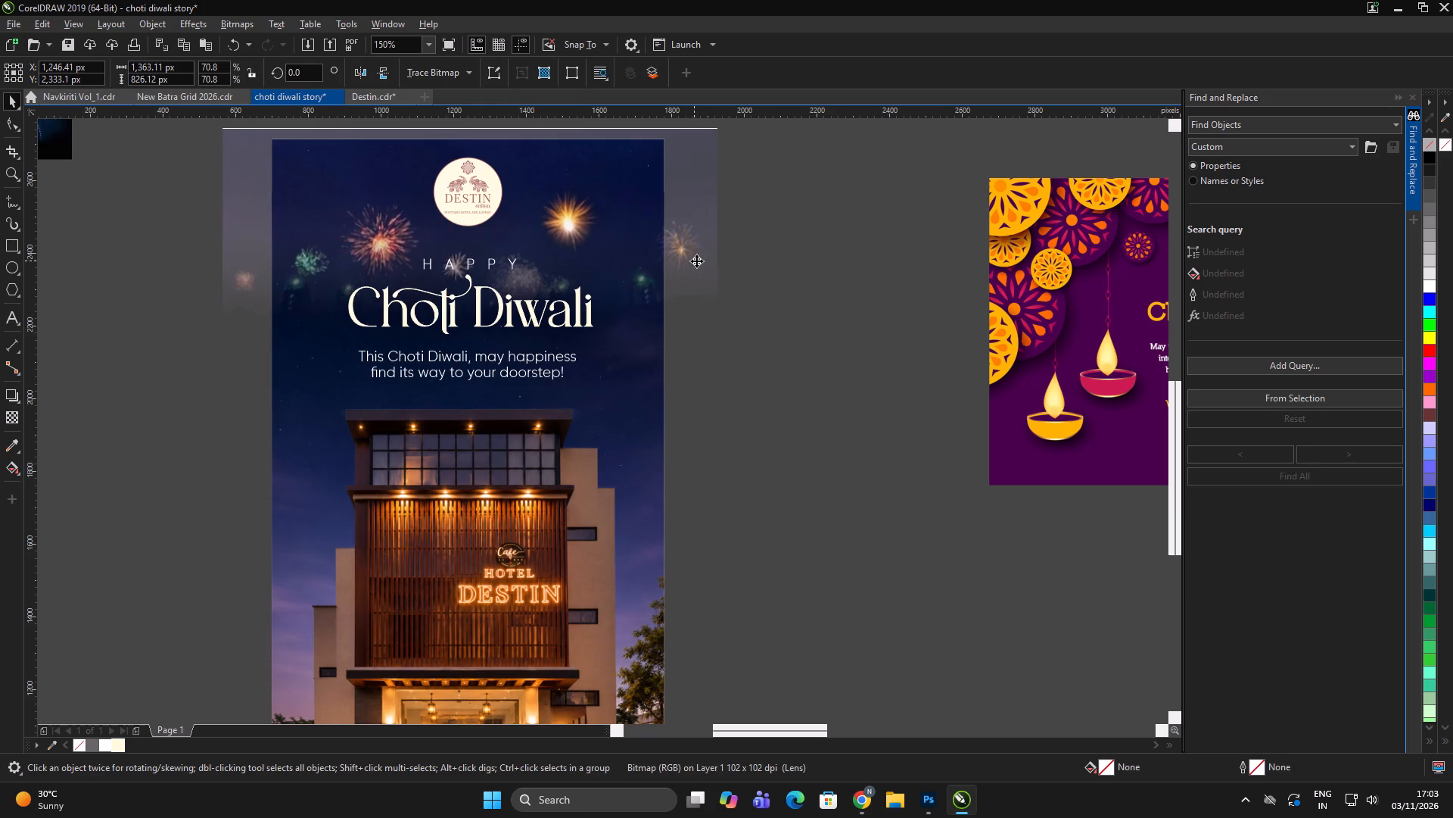
# Send the fireworks photo to the back and PowerClip it inside the story's background frame.
pyautogui.hotkey('shift', 'pagedown')
pyautogui.rightClick(704, 248)
pyautogui.click(758, 457)
pyautogui.click(631, 405)
pyautogui.click(832, 342)
pyautogui.click(840, 339)
# Open the story background's PowerClip contents for editing.
pyautogui.scroll(-2, 702, 242)
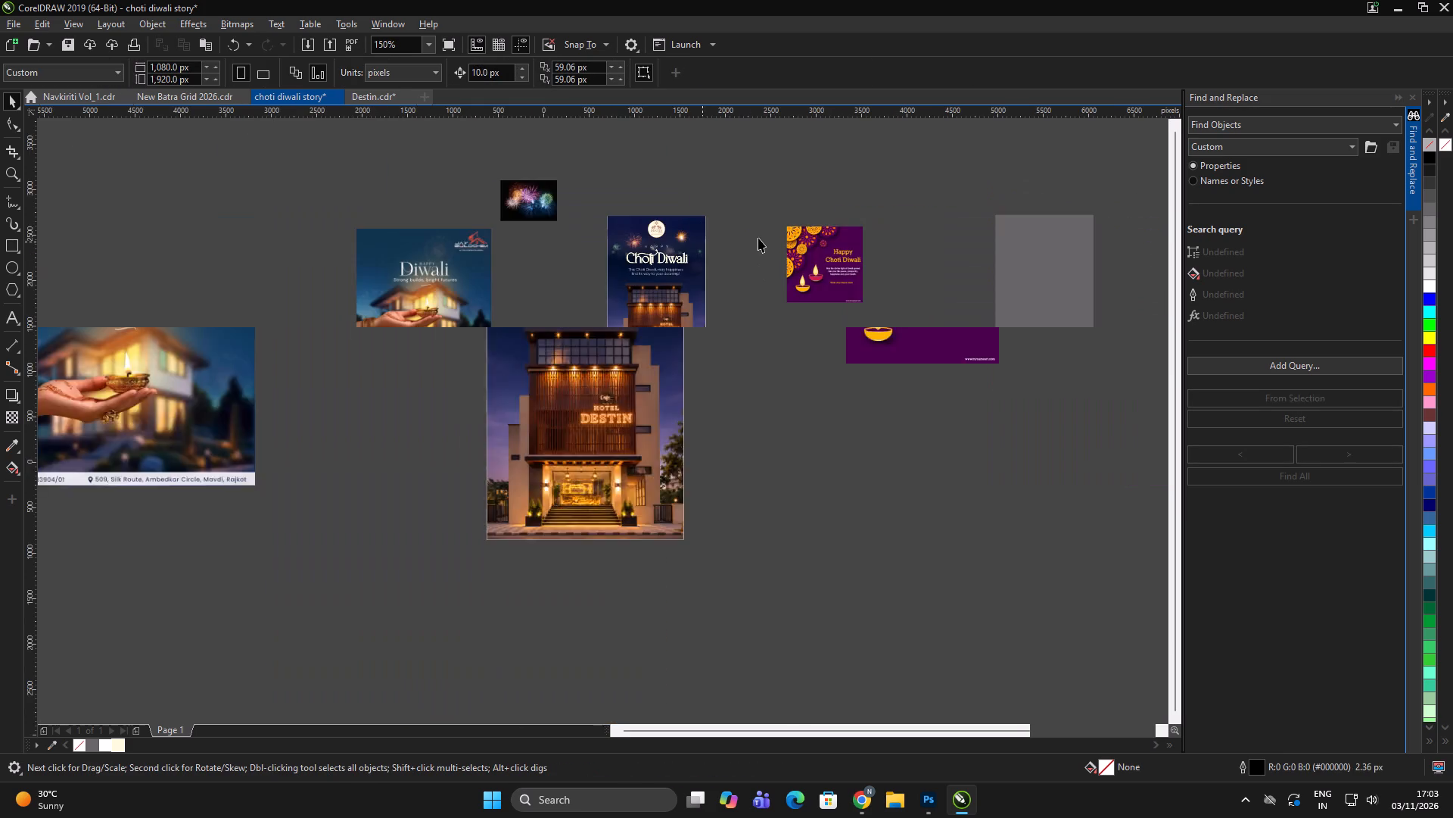
pyautogui.doubleClick(758, 238)
pyautogui.scroll(1, 696, 238)
pyautogui.doubleClick(828, 236)
pyautogui.scroll(2, 671, 229)
pyautogui.keyDown('alt'); pyautogui.click(670, 230); pyautogui.keyUp('alt')
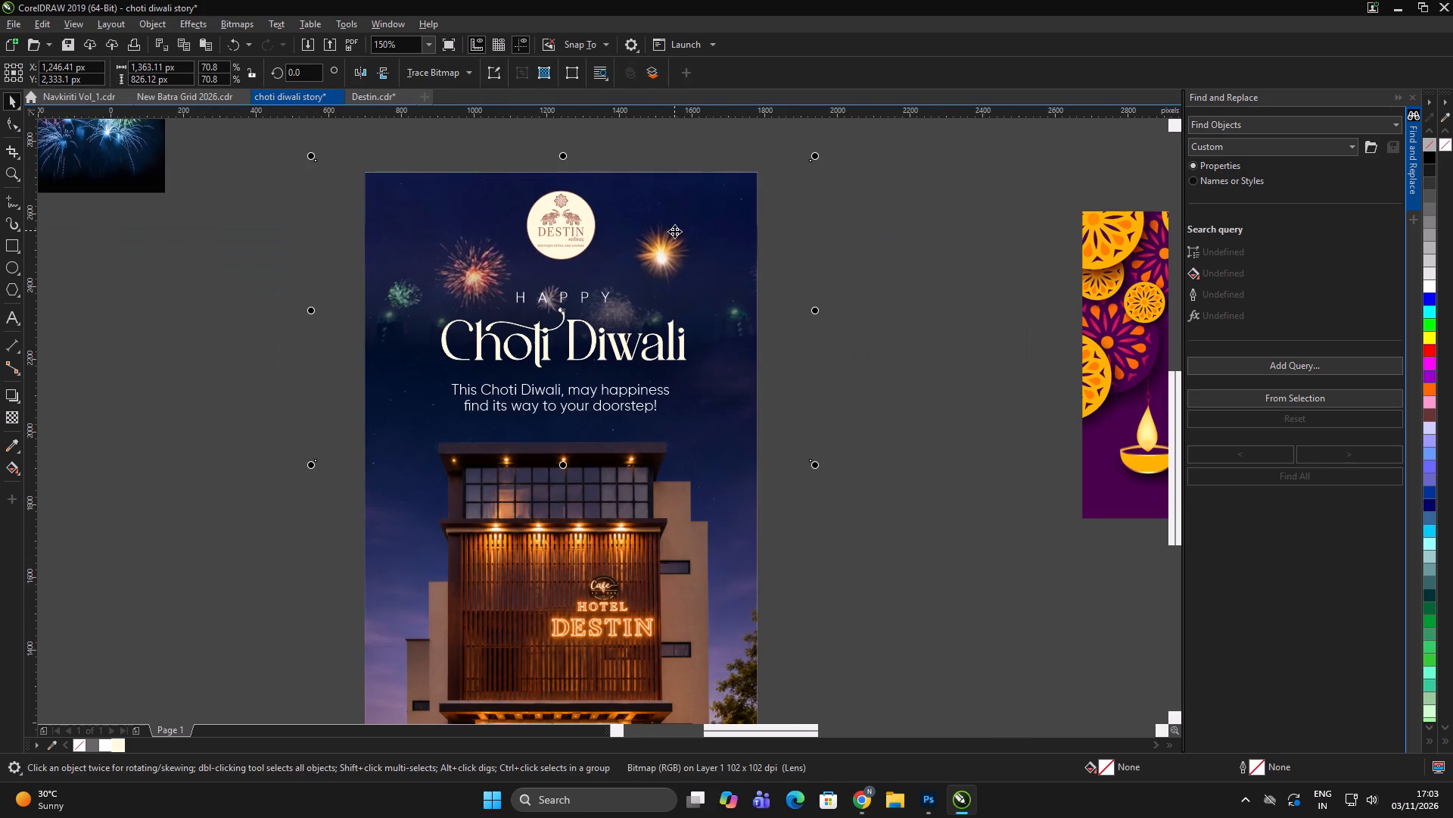
pyautogui.hotkey('ctrl', 'b')
pyautogui.click(885, 323)
pyautogui.doubleClick(702, 276)
# Set the fireworks photo's brightness to -9 with contrast and intensity at 0, and finish editing the PowerClip.
pyautogui.click(705, 273)
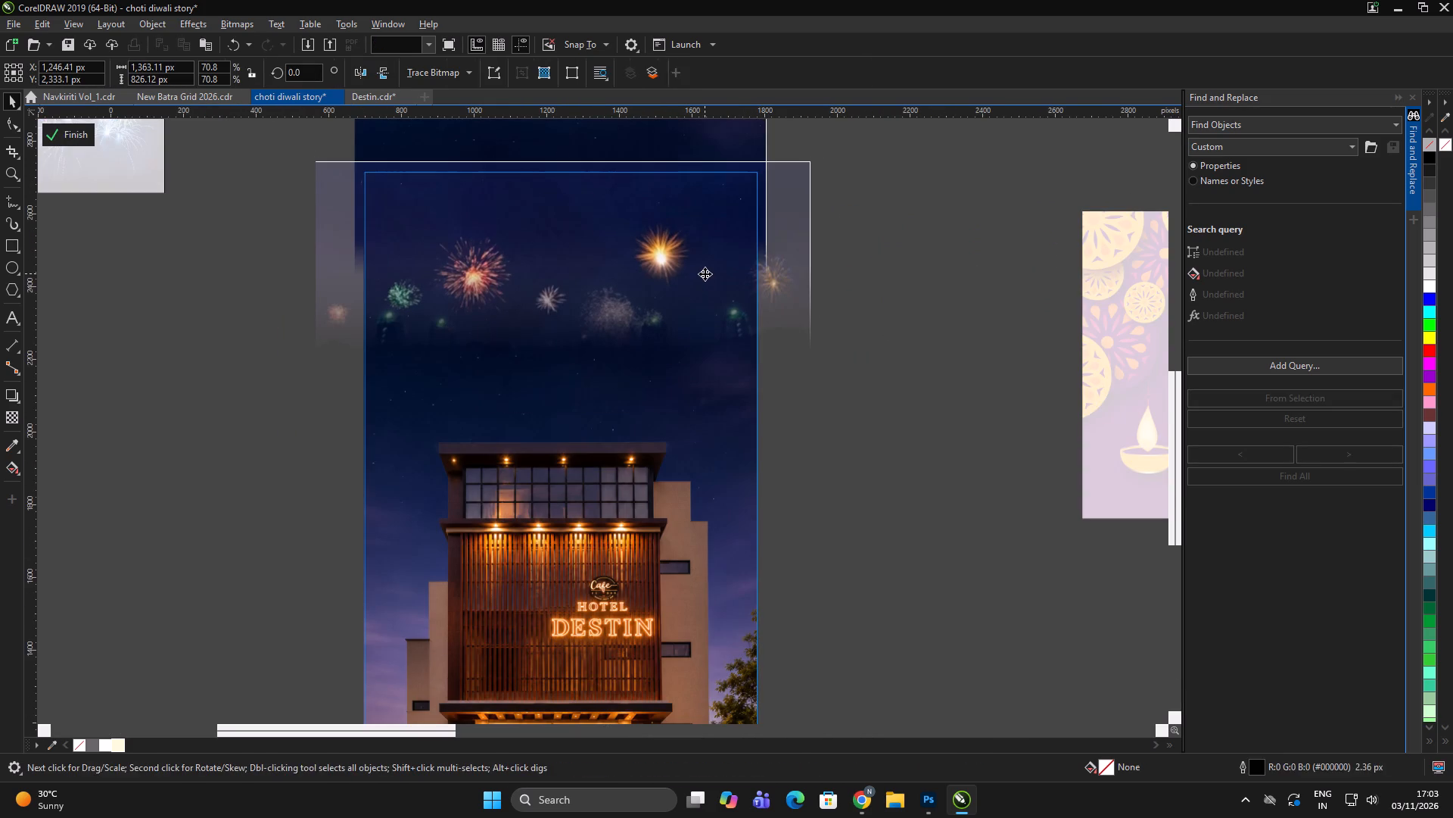
pyautogui.hotkey('ctrl', 'b')
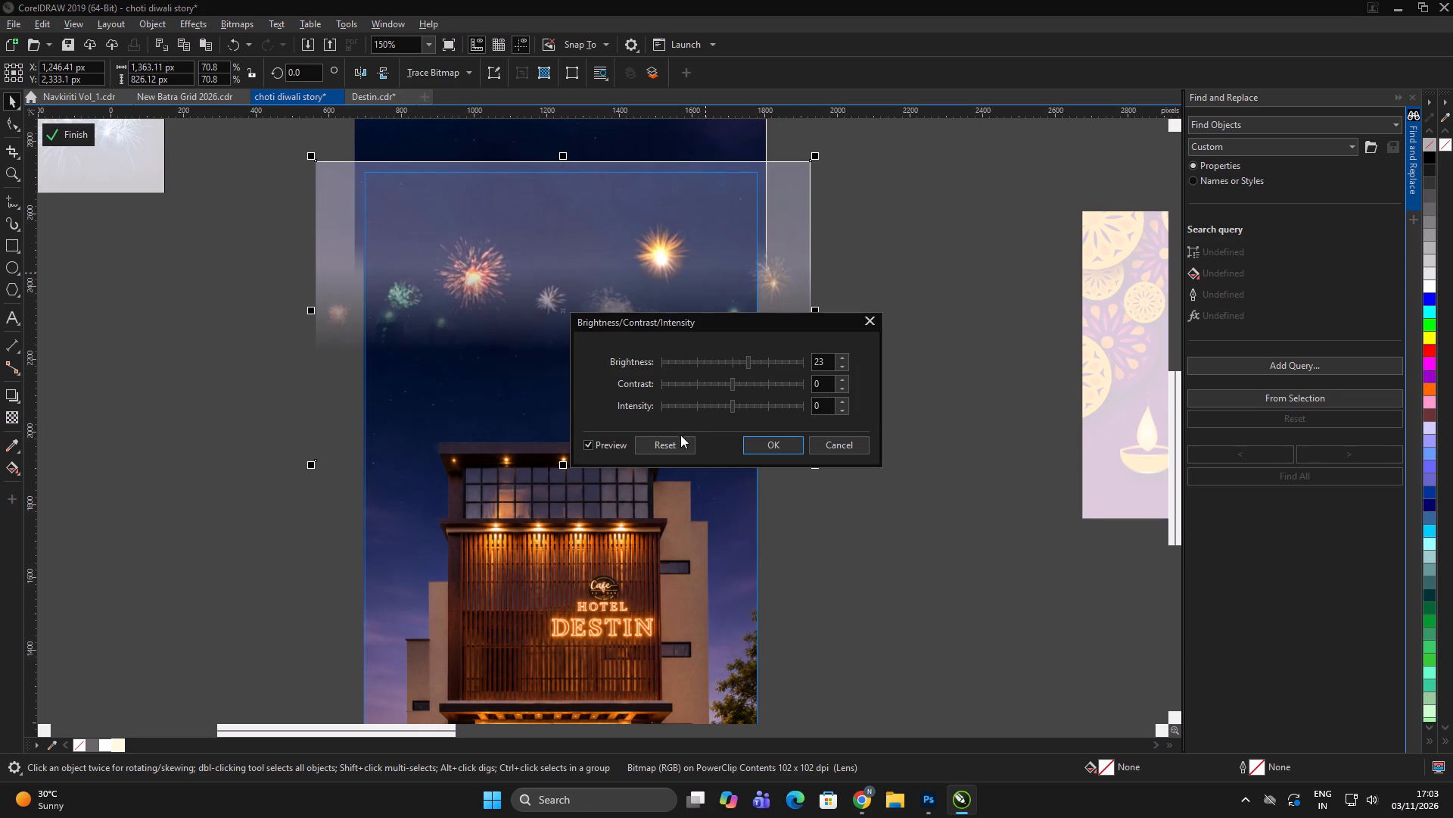
pyautogui.click(677, 444)
pyautogui.click(726, 359)
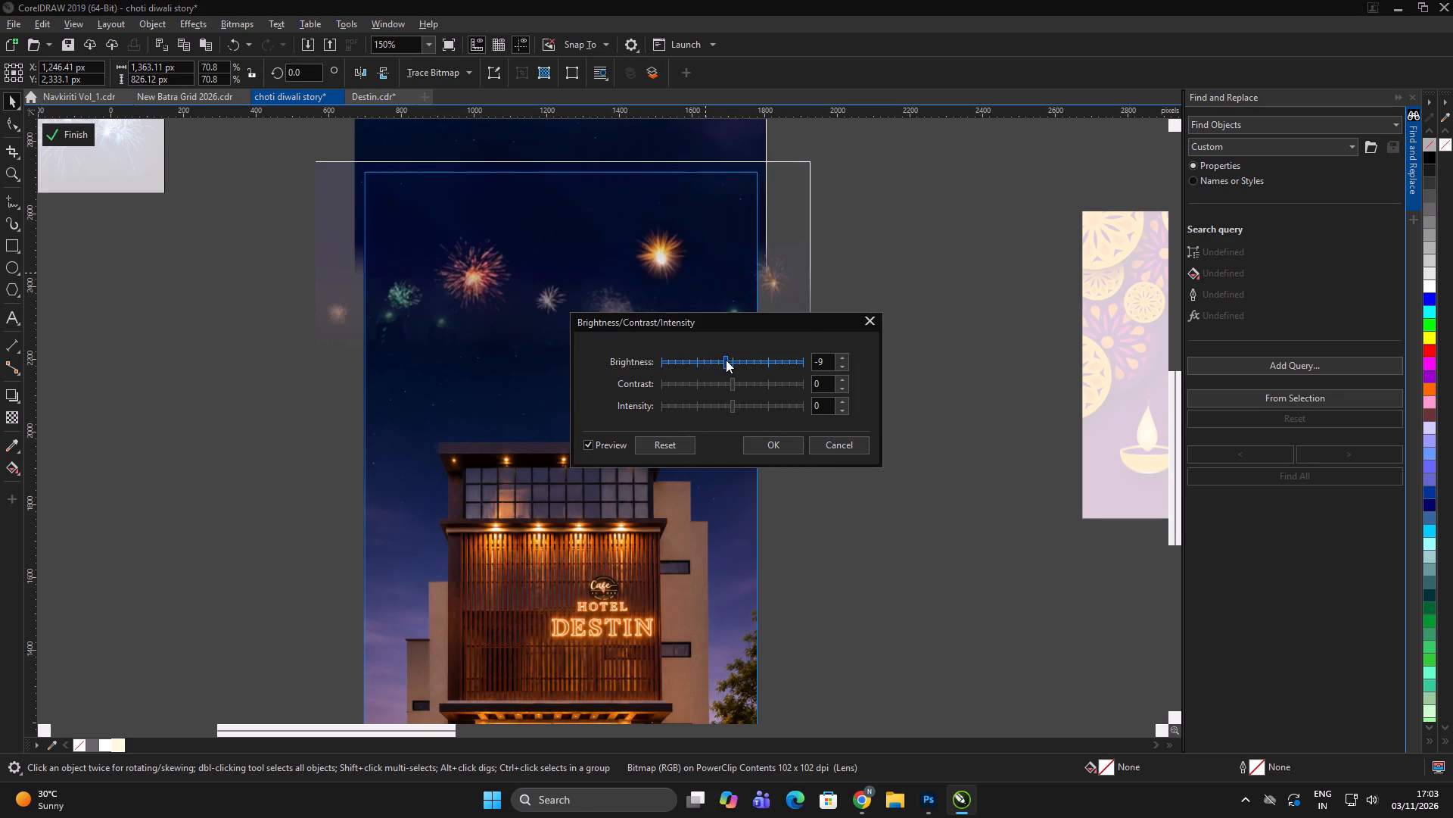
pyautogui.click(765, 442)
pyautogui.doubleClick(926, 342)
pyautogui.click(930, 337)
pyautogui.click(738, 301)
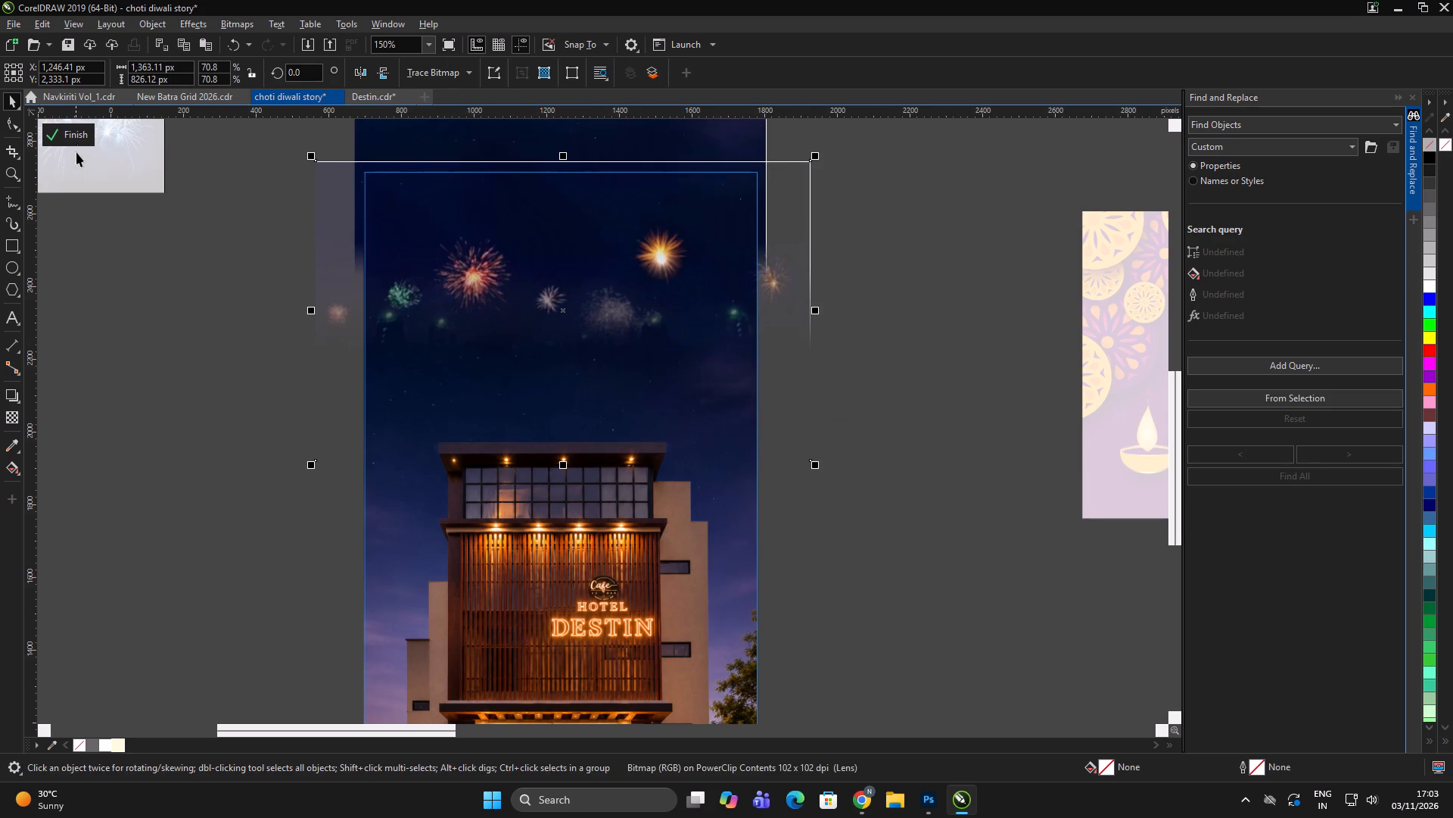
pyautogui.click(74, 134)
# Copy the fireworks photo from inside the PowerClip and paste it beside the story on the pasteboard.
pyautogui.click(862, 346)
pyautogui.doubleClick(869, 345)
pyautogui.tripleClick(720, 283)
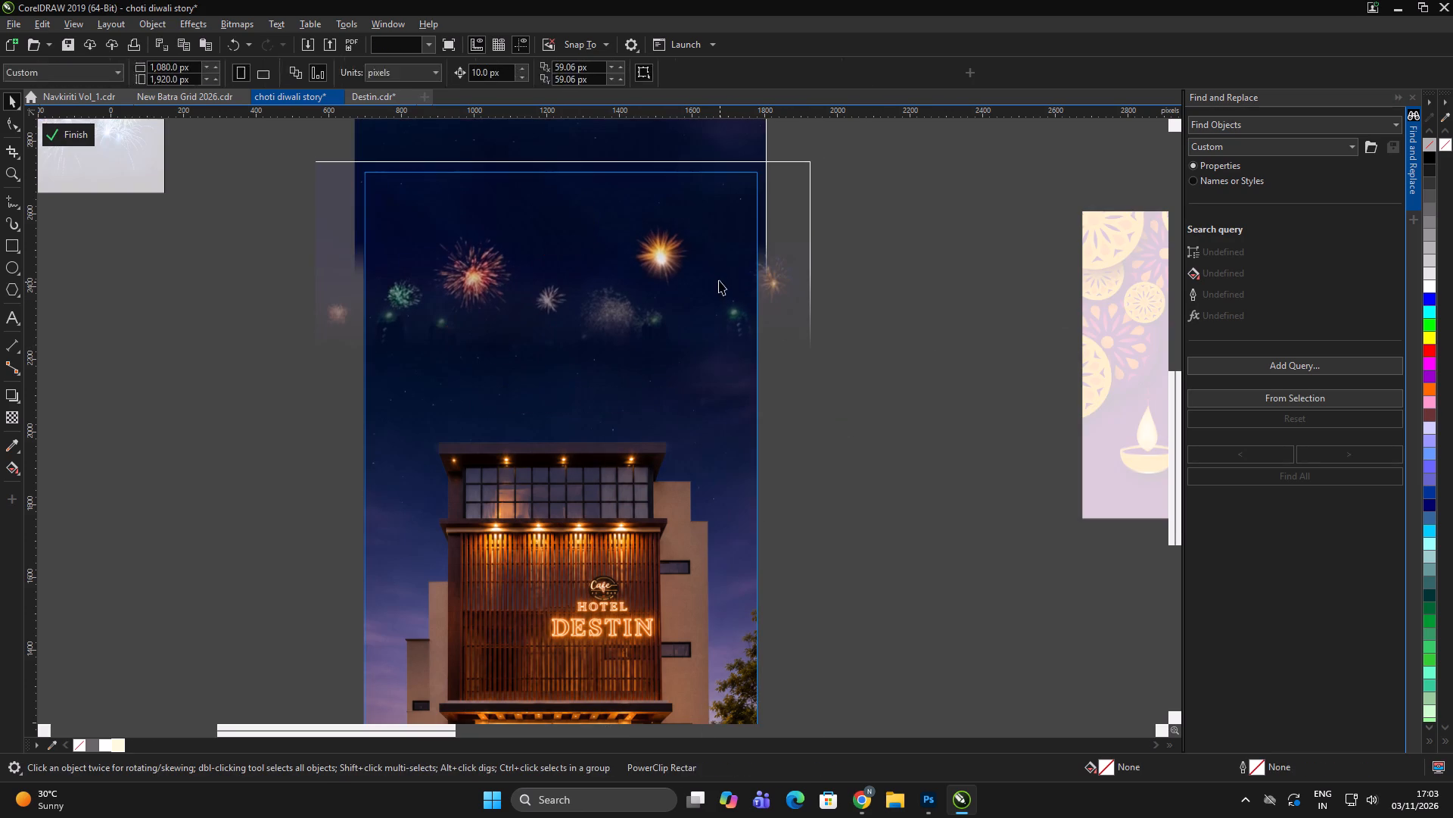
pyautogui.hotkey('ctrl', 'c')
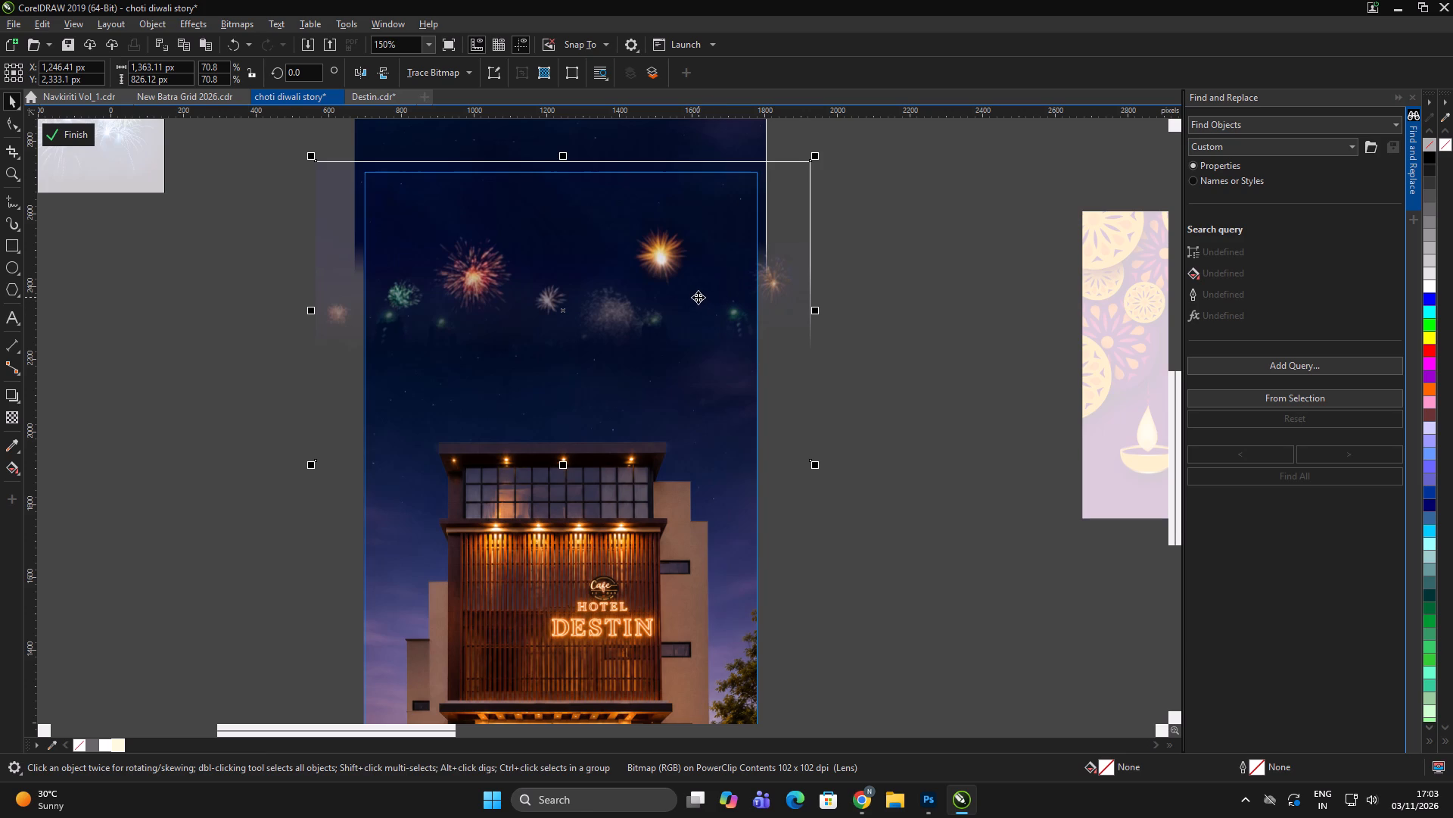
pyautogui.click(530, 312)
pyautogui.hotkey('ctrl', 'c')
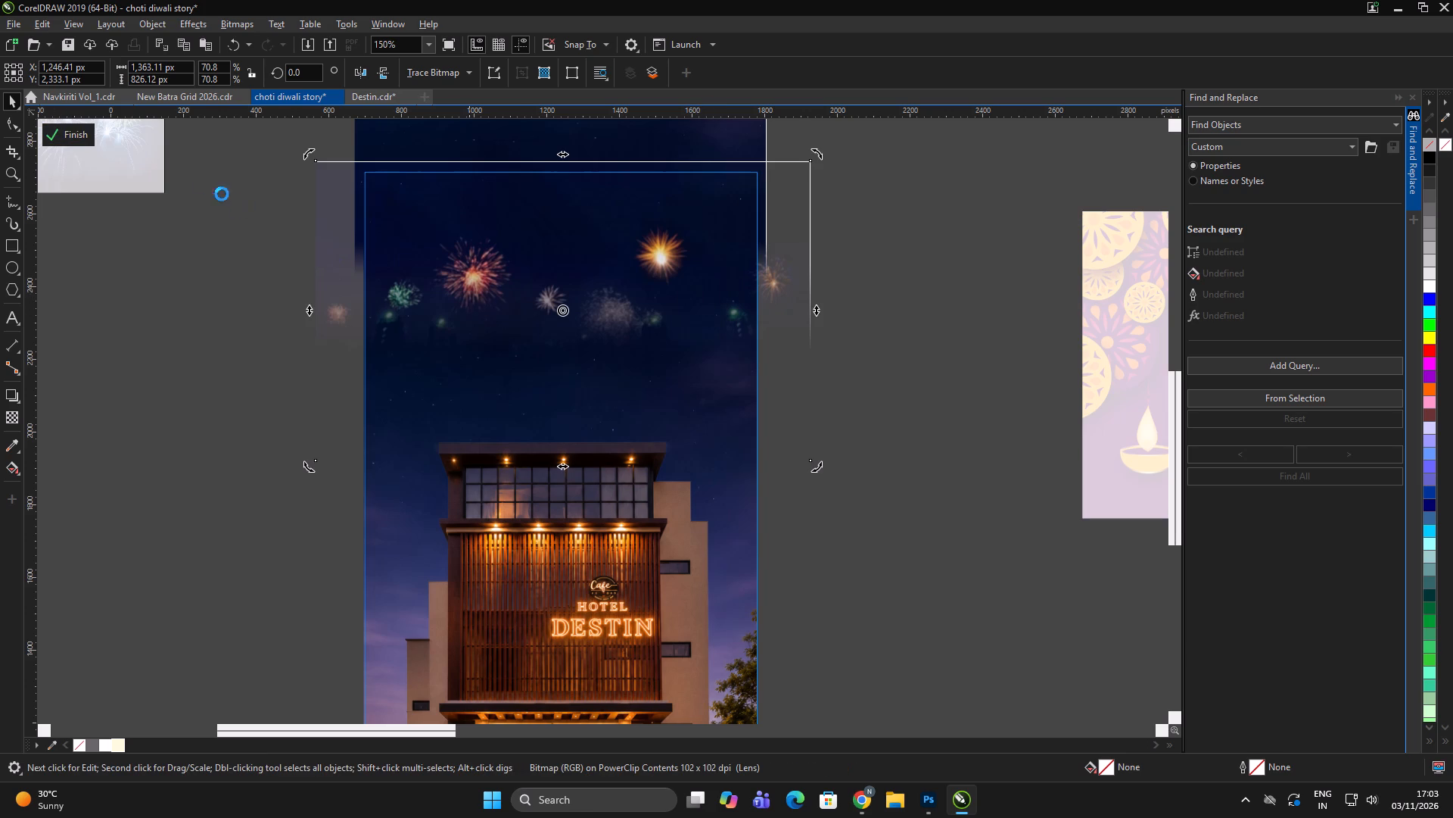
pyautogui.click(88, 136)
pyautogui.click(1034, 398)
pyautogui.hotkey('ctrl', 'v')
pyautogui.moveTo(653, 322); pyautogui.dragTo(1072, 536)
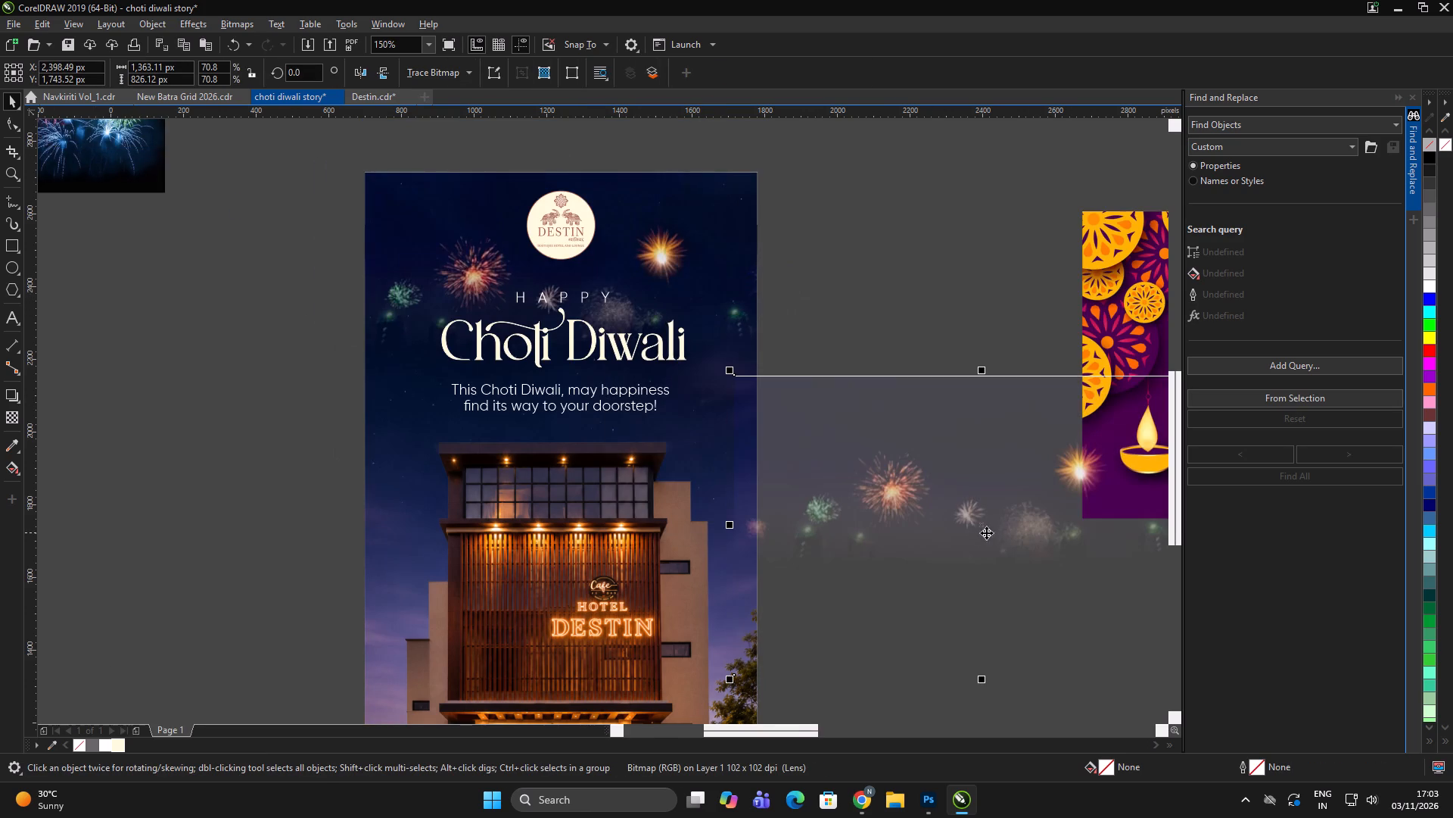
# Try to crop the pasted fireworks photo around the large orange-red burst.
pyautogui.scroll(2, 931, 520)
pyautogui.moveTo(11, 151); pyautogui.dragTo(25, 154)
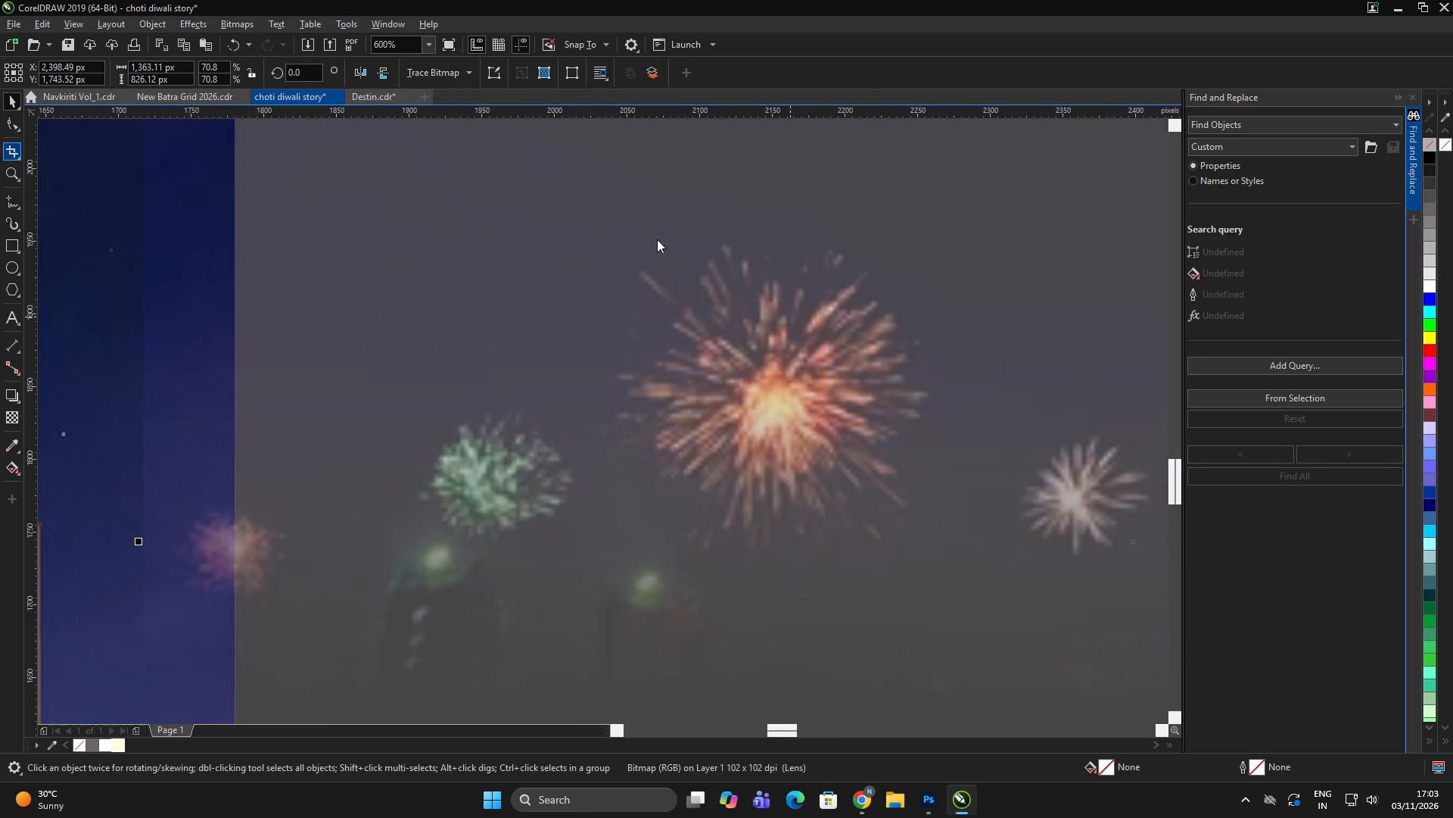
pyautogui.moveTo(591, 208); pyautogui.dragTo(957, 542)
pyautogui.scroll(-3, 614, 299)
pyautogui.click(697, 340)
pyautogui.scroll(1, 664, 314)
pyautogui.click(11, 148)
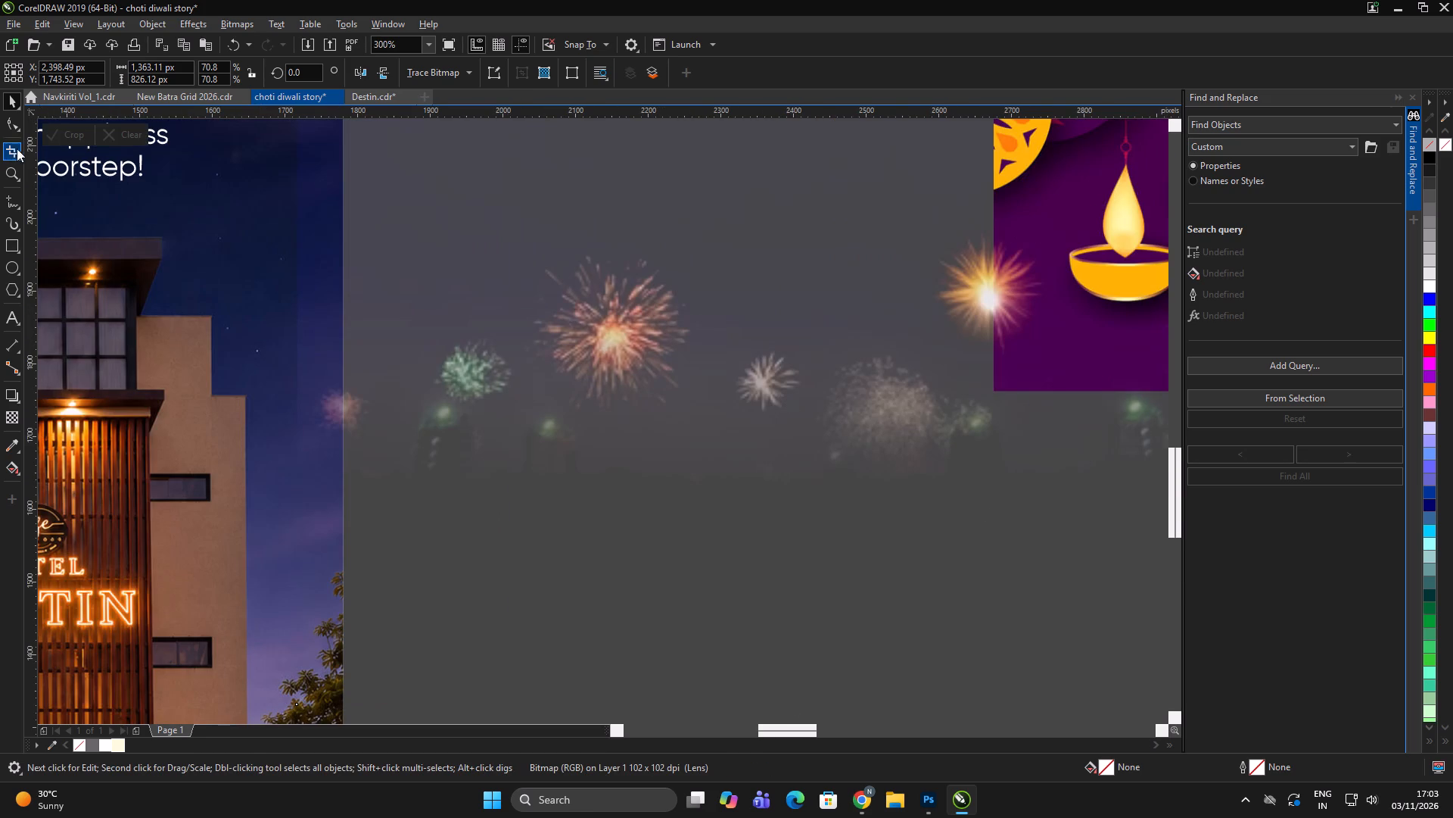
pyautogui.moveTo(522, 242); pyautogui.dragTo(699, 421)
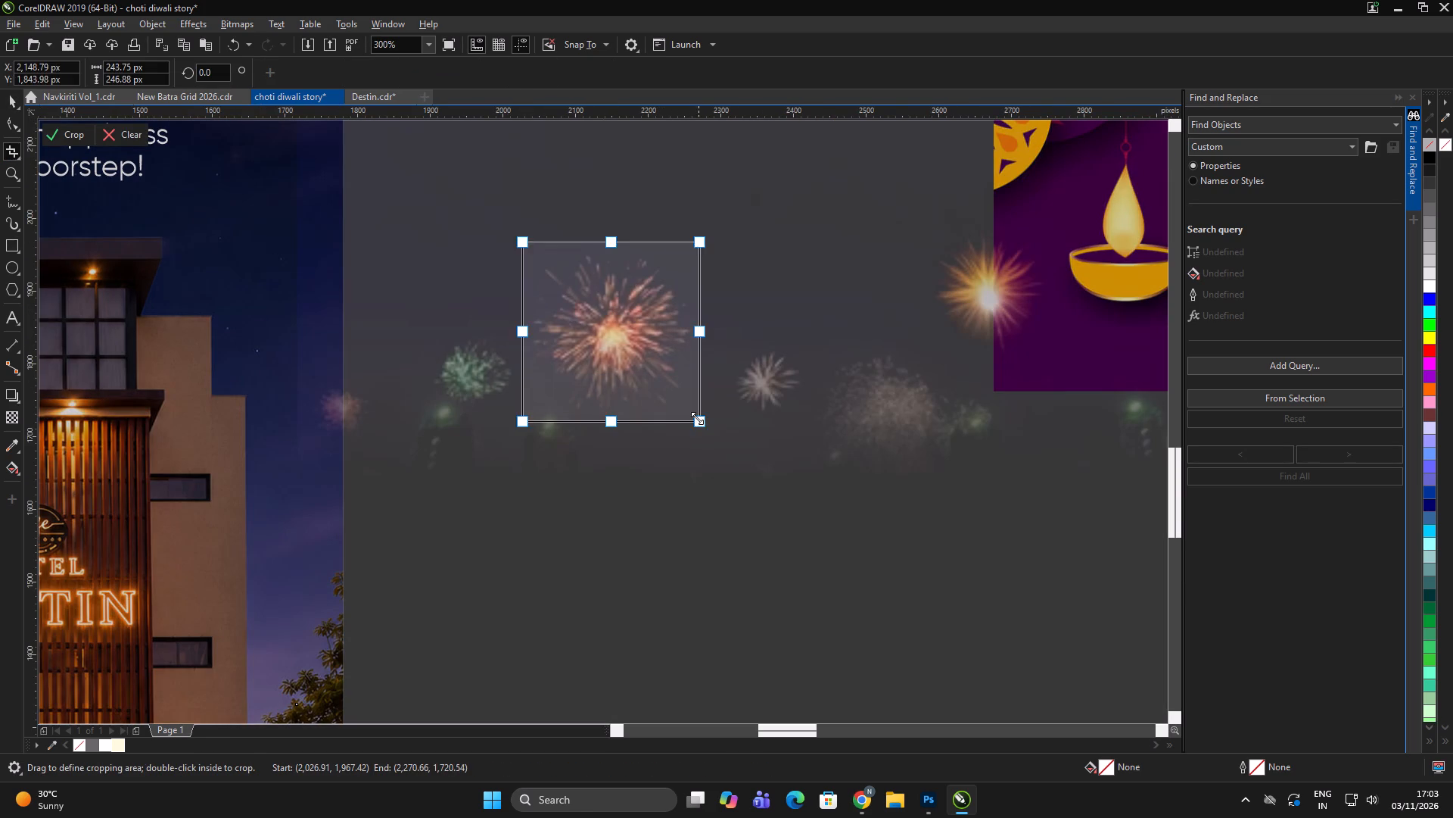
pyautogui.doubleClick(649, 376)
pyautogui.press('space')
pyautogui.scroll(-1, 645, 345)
# Convert the pasted fireworks copy to a 200 dpi RGB Color (24-bit) bitmap with anti-aliasing and transparent background.
pyautogui.click(644, 342)
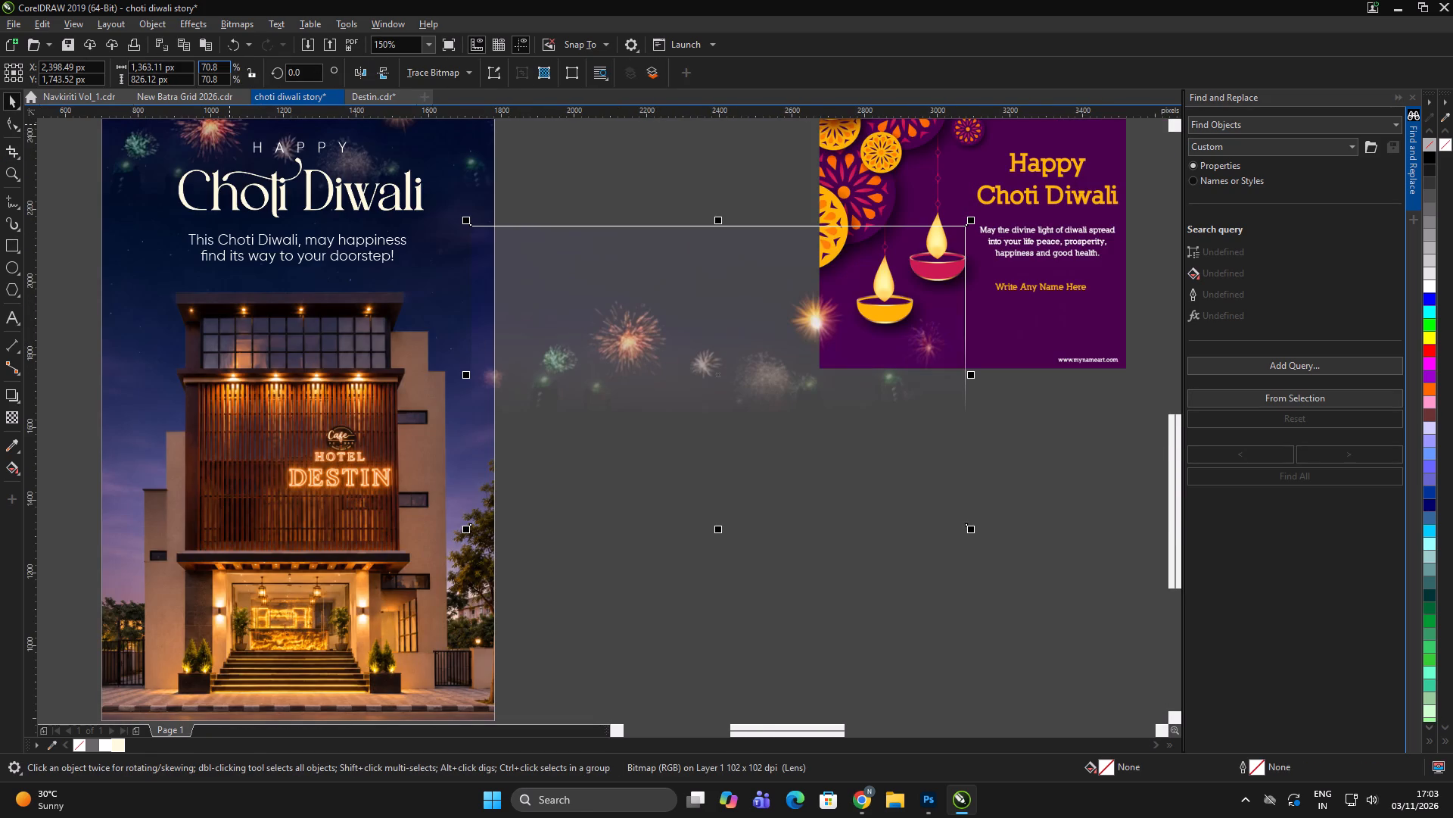
pyautogui.click(239, 33)
pyautogui.click(242, 27)
pyautogui.click(241, 47)
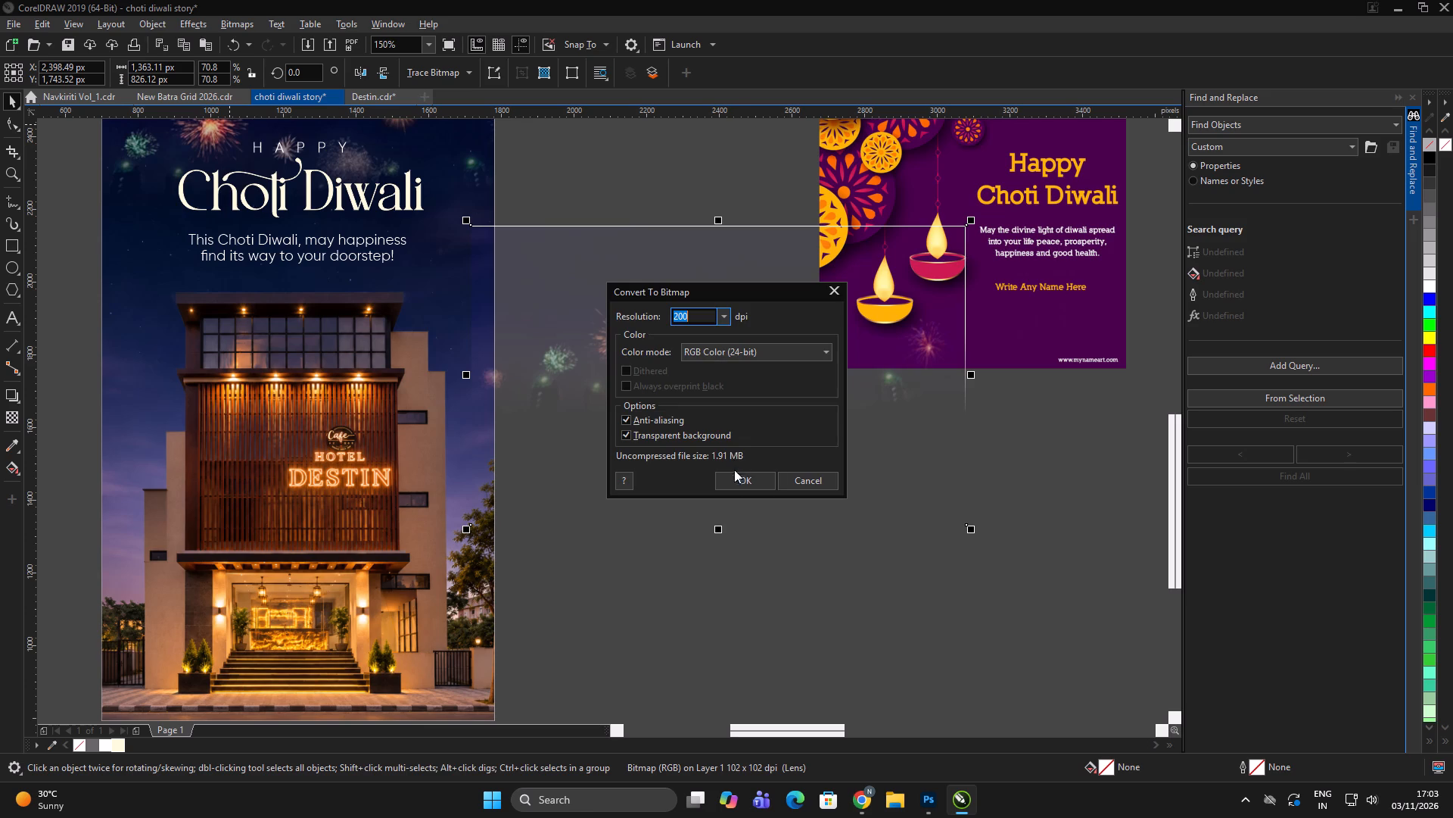
pyautogui.click(738, 483)
# Crop the converted fireworks bitmap around the large orange-red burst to about 269 x 253 px.
pyautogui.scroll(2, 593, 276)
pyautogui.scroll(-1, 643, 340)
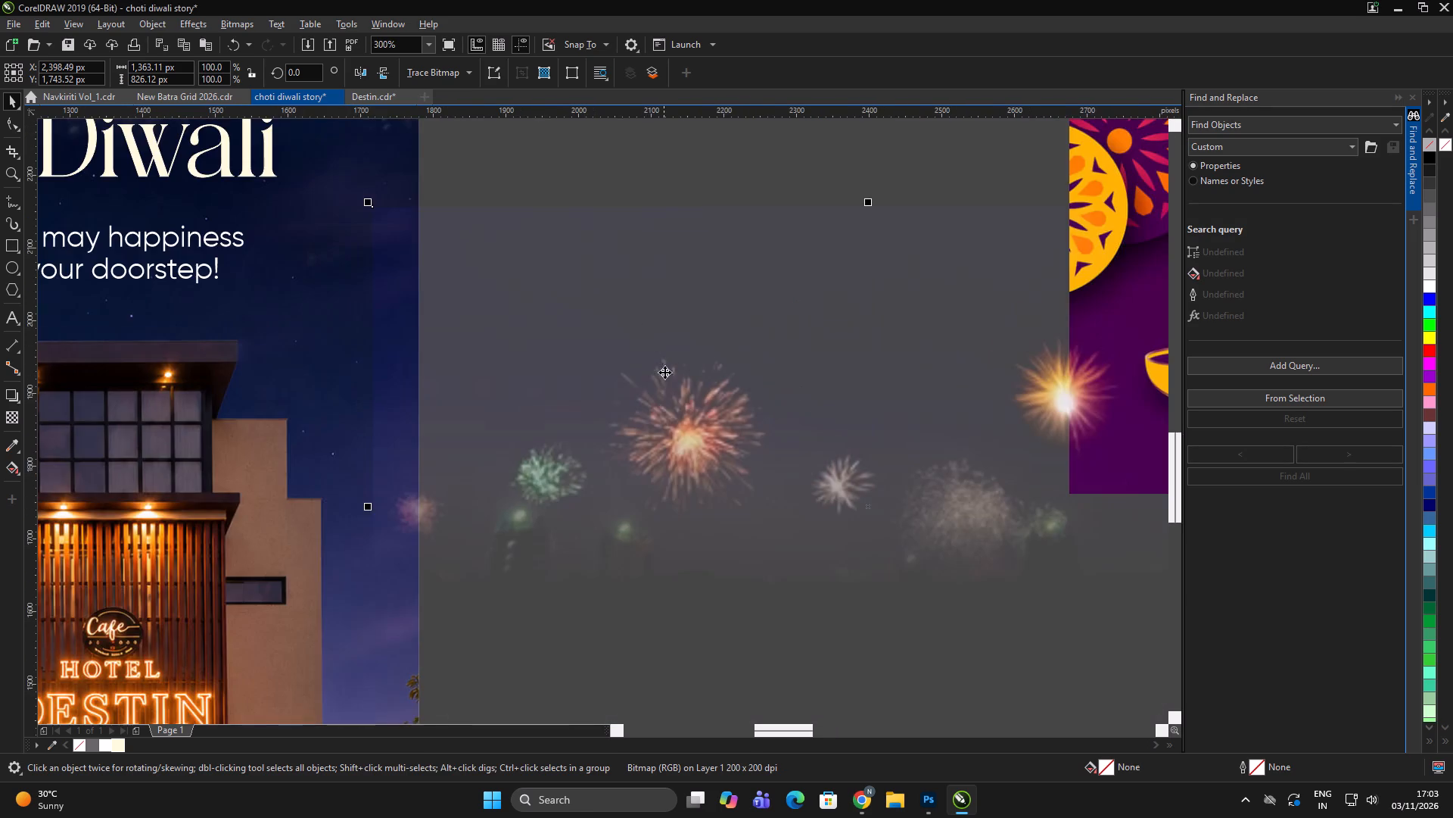
pyautogui.scroll(1, 681, 427)
pyautogui.click(18, 150)
pyautogui.moveTo(488, 241); pyautogui.dragTo(873, 563)
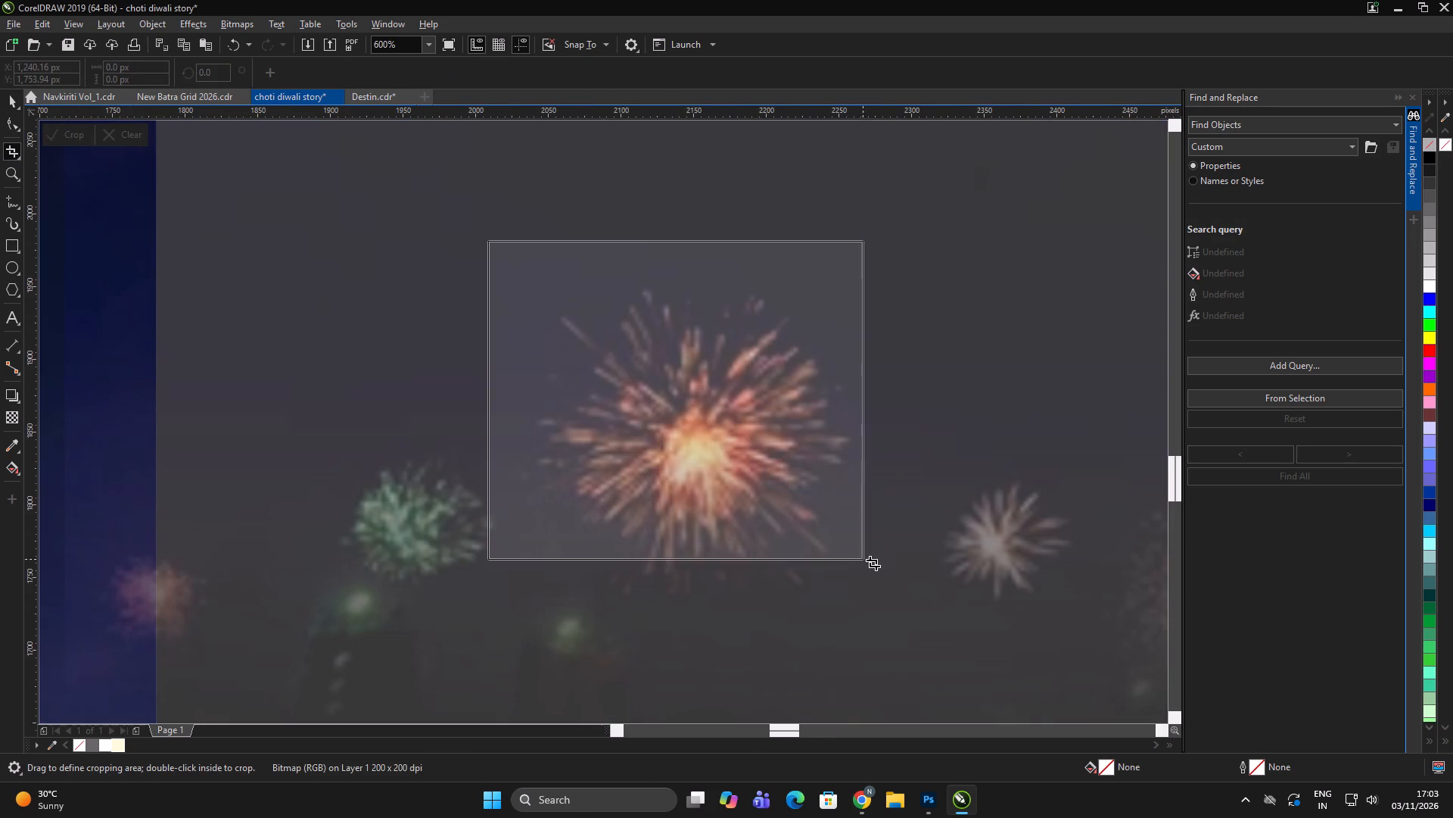
pyautogui.moveTo(873, 563); pyautogui.dragTo(879, 608)
pyautogui.doubleClick(756, 525)
pyautogui.scroll(-2, 760, 416)
pyautogui.doubleClick(752, 428)
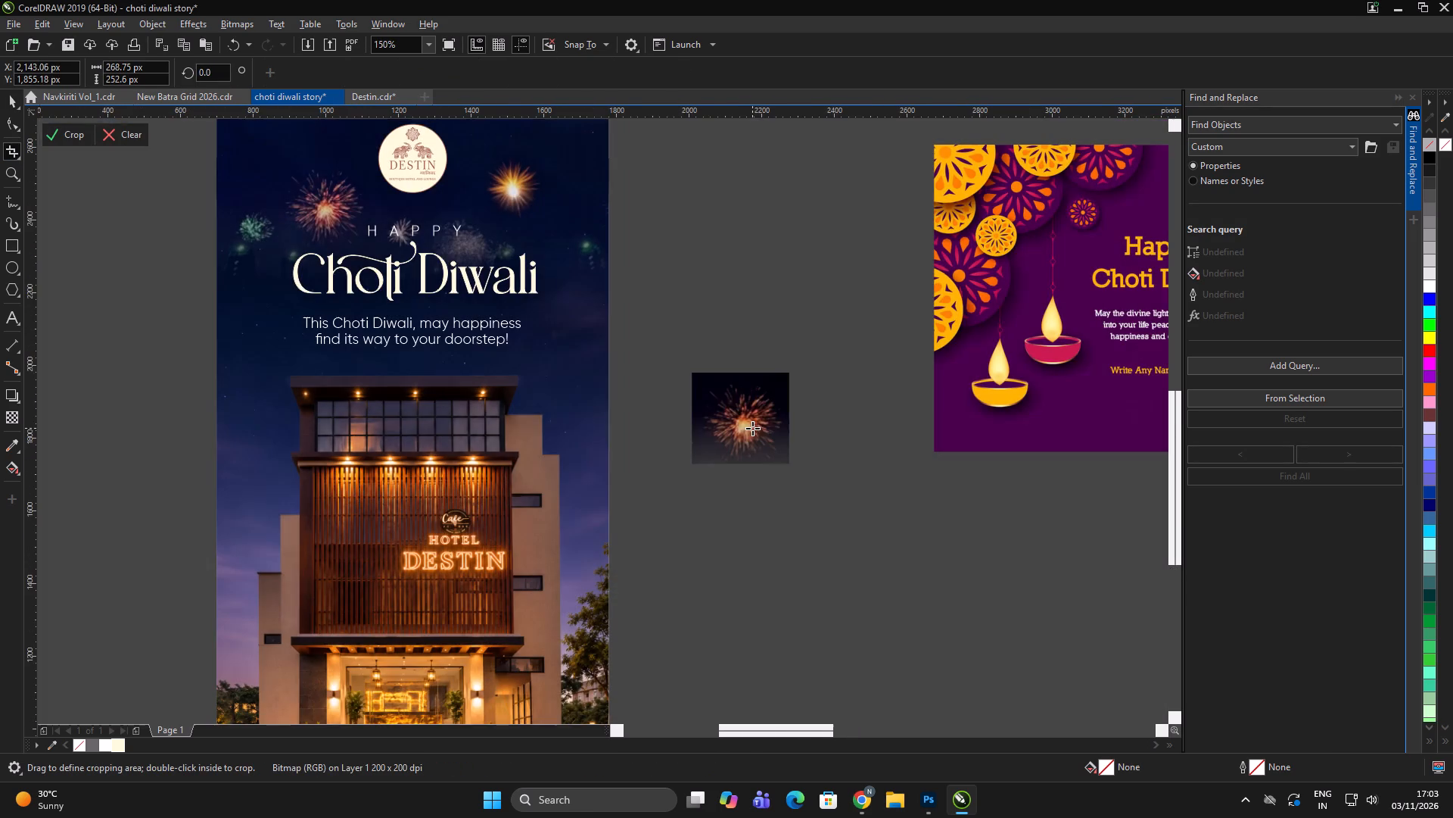
# Move the cropped firework burst onto the story, beside the end of the tagline and above the hotel roof.
pyautogui.press('space')
pyautogui.moveTo(761, 419); pyautogui.dragTo(575, 366)
pyautogui.scroll(1, 633, 359)
pyautogui.click(695, 364)
# Blend the cropped firework burst into the night sky beside the hotel roof with the Screen transparency mode.
pyautogui.click(520, 364)
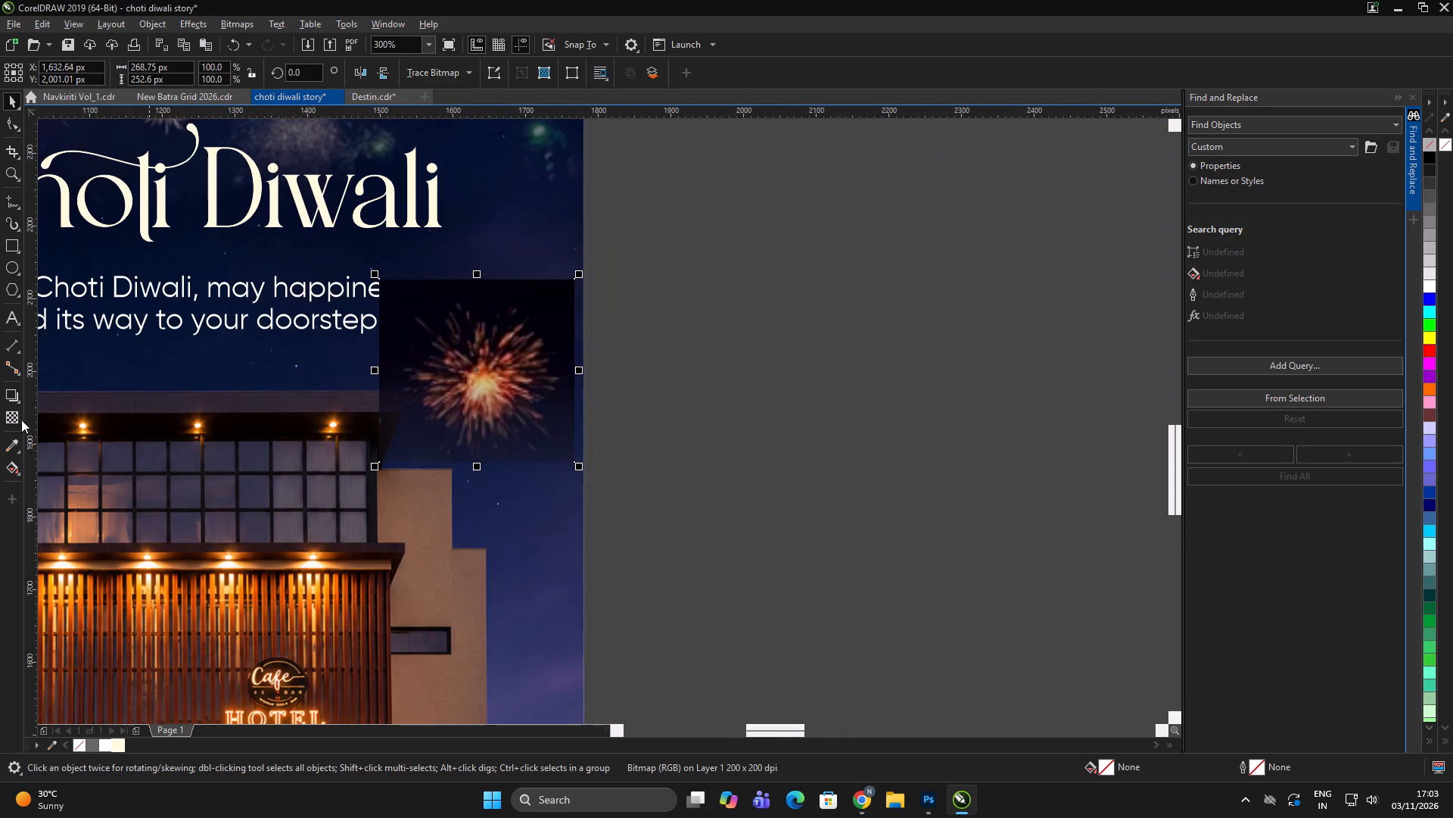
pyautogui.click(14, 420)
pyautogui.click(197, 67)
pyautogui.click(226, 269)
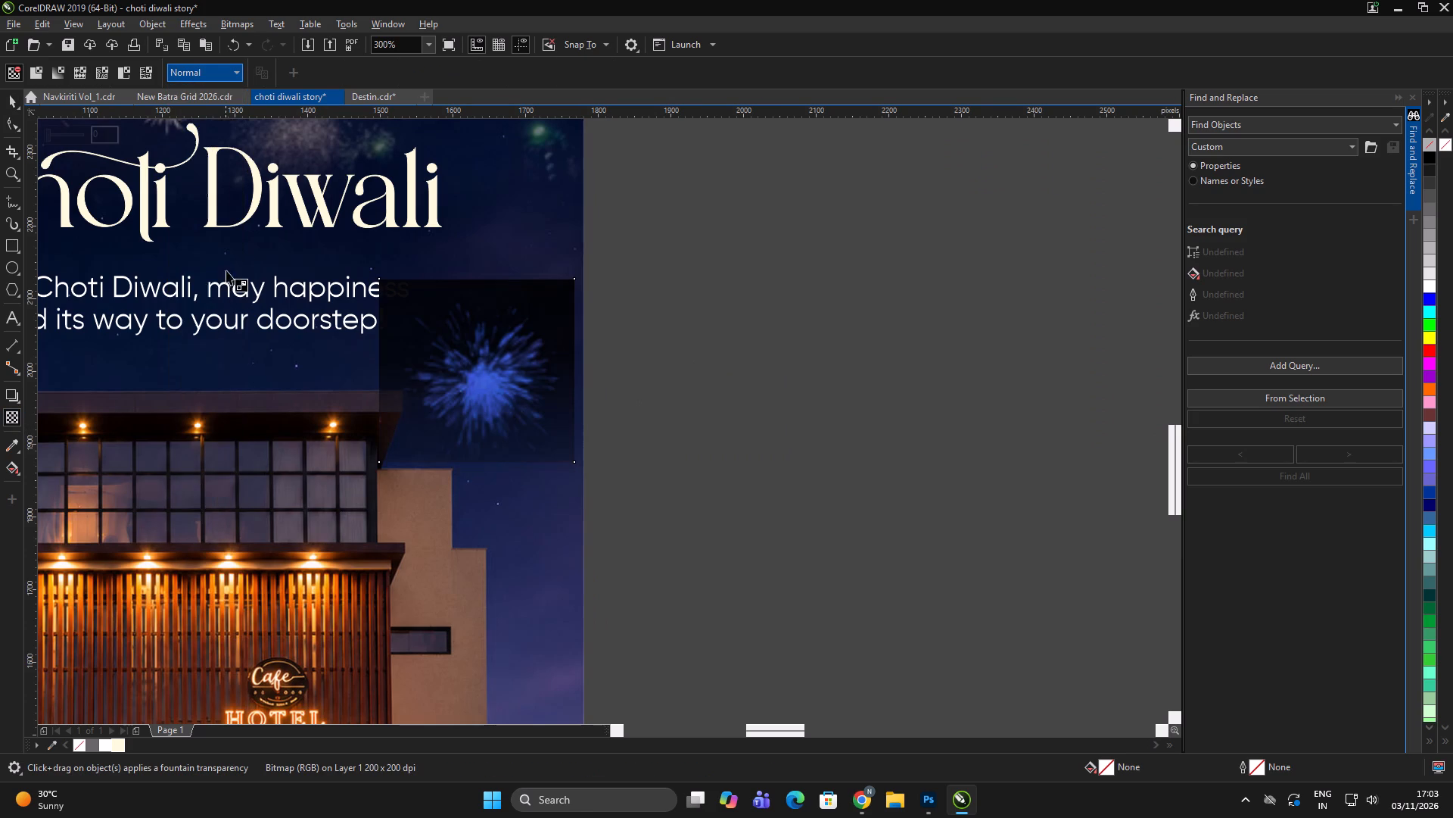
pyautogui.click(216, 64)
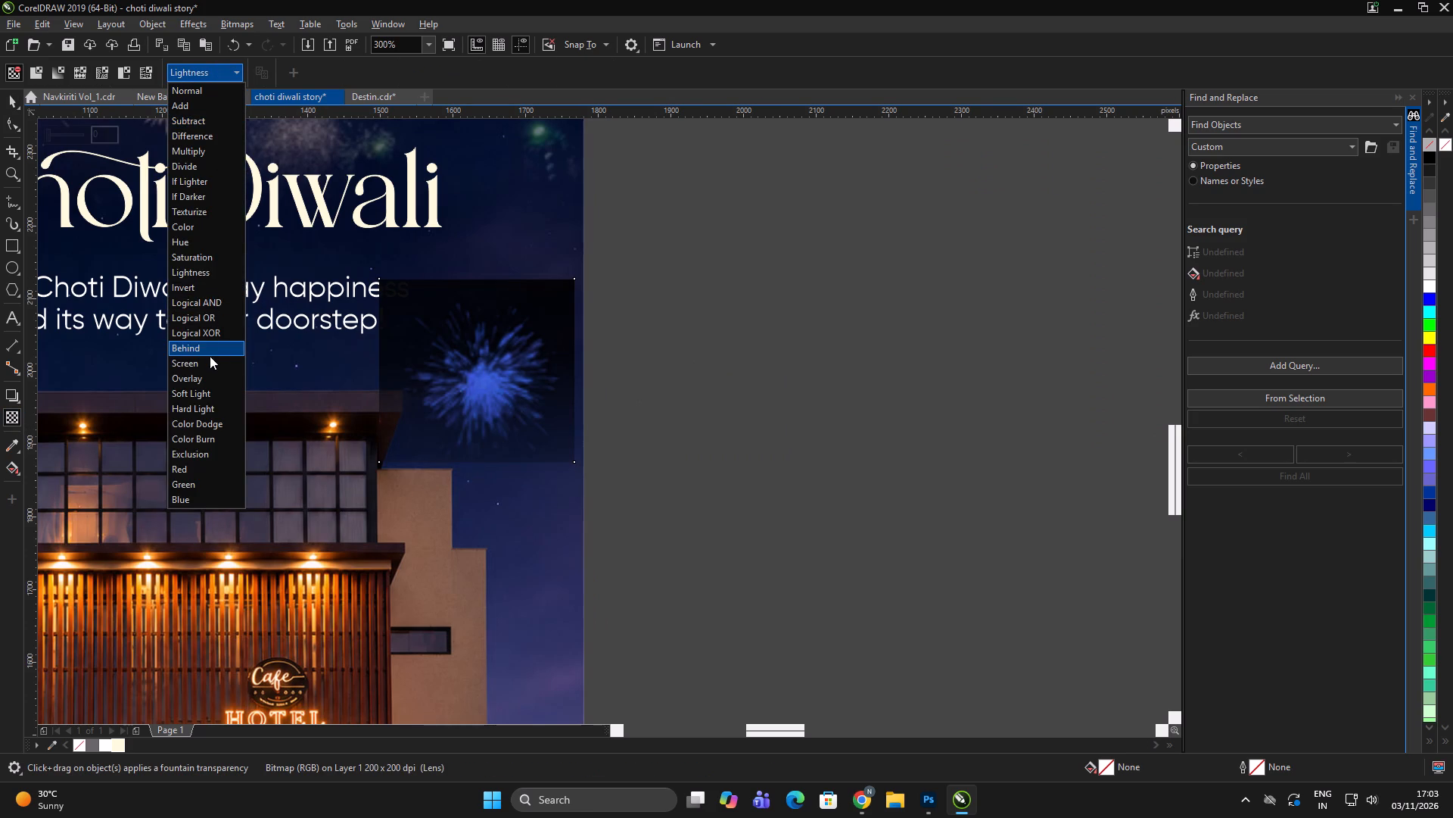
pyautogui.click(207, 365)
pyautogui.scroll(1, 576, 355)
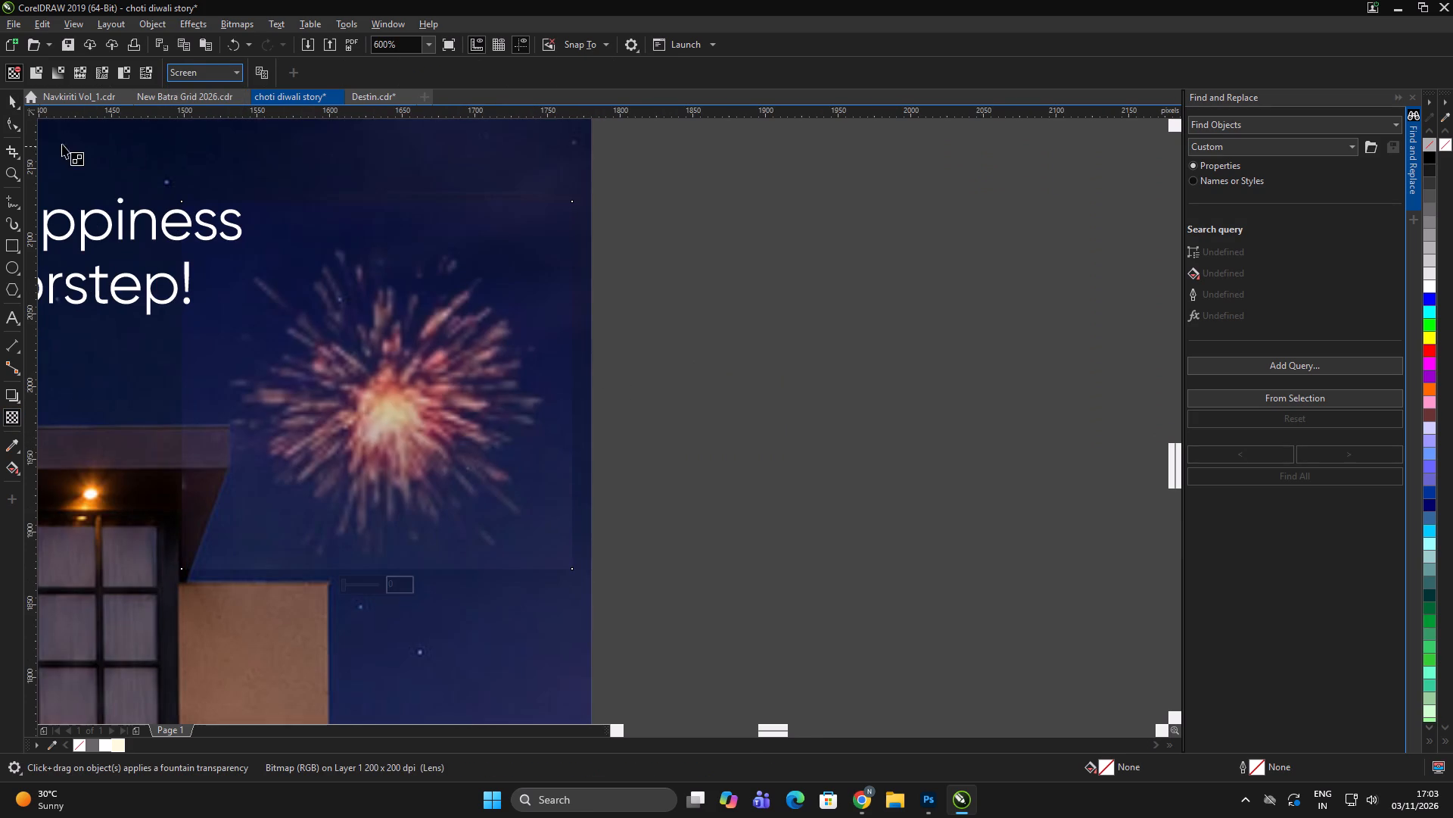
# Reduce the blended firework burst's brightness to -9 so its dark background merges with the sky.
pyautogui.click(7, 98)
pyautogui.click(791, 410)
pyautogui.click(450, 404)
pyautogui.hotkey('ctrl', 'b')
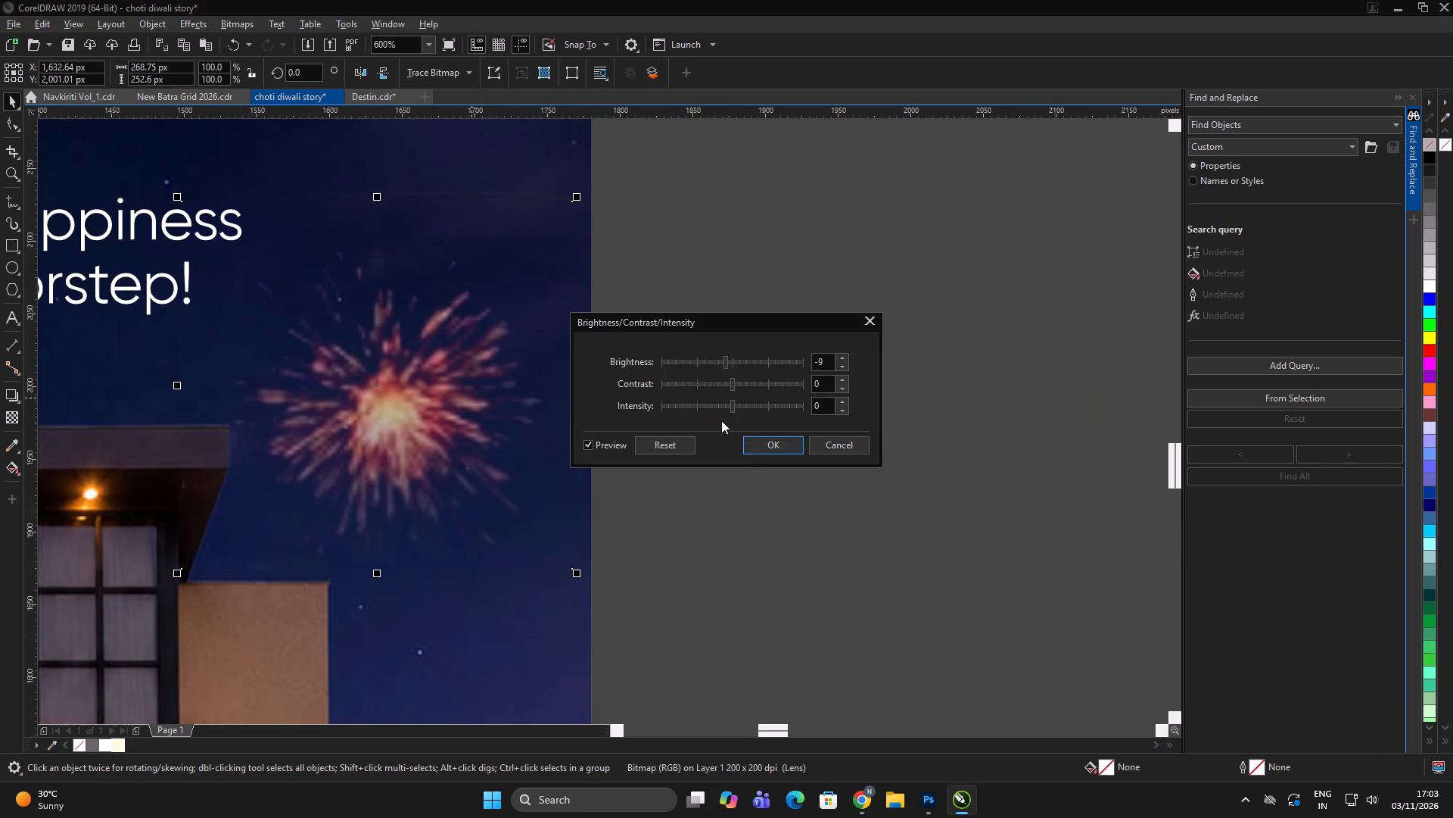
pyautogui.click(755, 439)
# Scale the firework burst down to about 207 x 195 px and place it near the story's edge, just above the hotel roof.
pyautogui.scroll(-2, 686, 366)
pyautogui.doubleClick(789, 361)
pyautogui.click(679, 384)
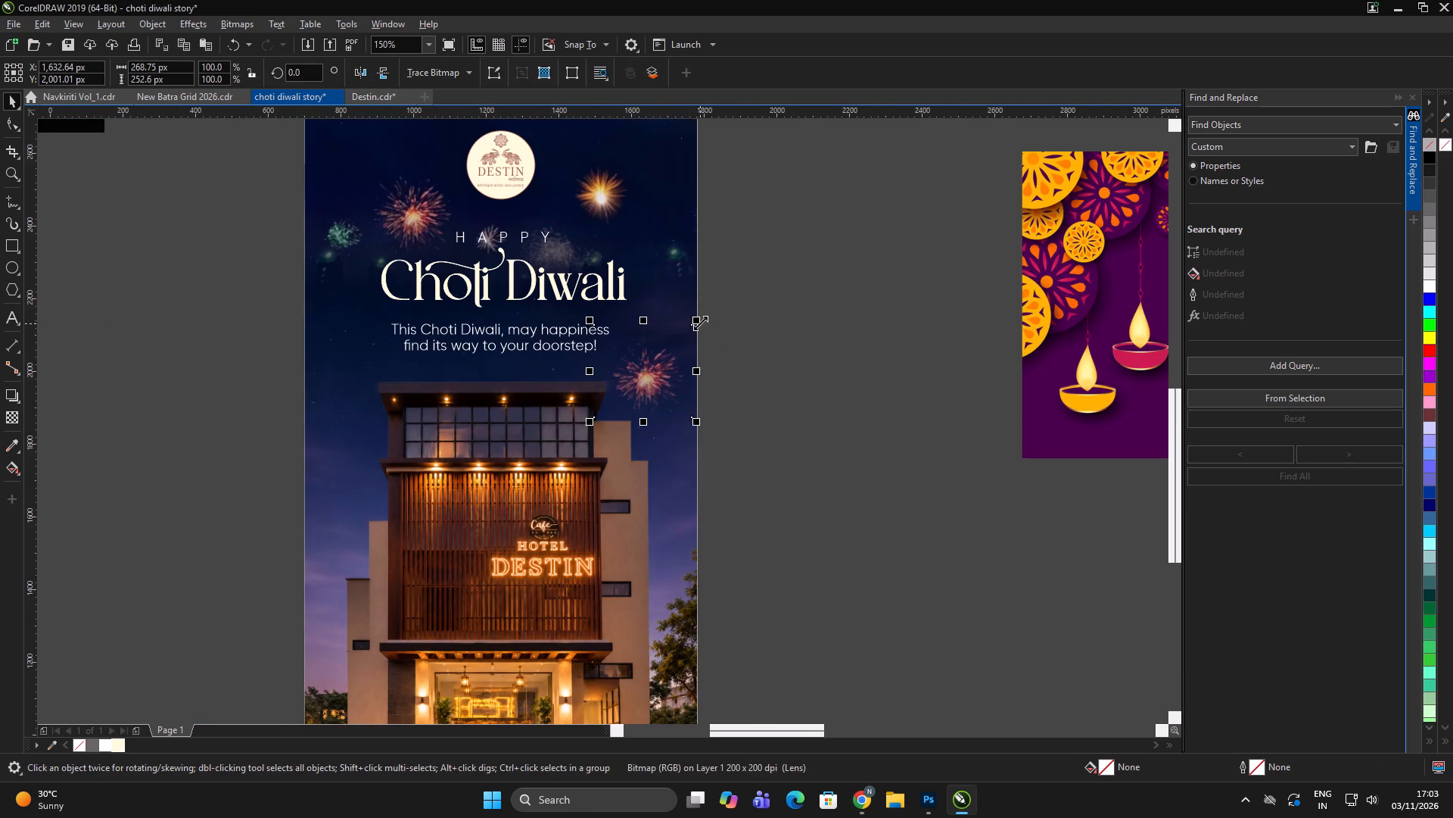
pyautogui.moveTo(701, 320); pyautogui.dragTo(697, 341)
pyautogui.click(801, 357)
pyautogui.click(806, 357)
pyautogui.moveTo(648, 383); pyautogui.dragTo(663, 385)
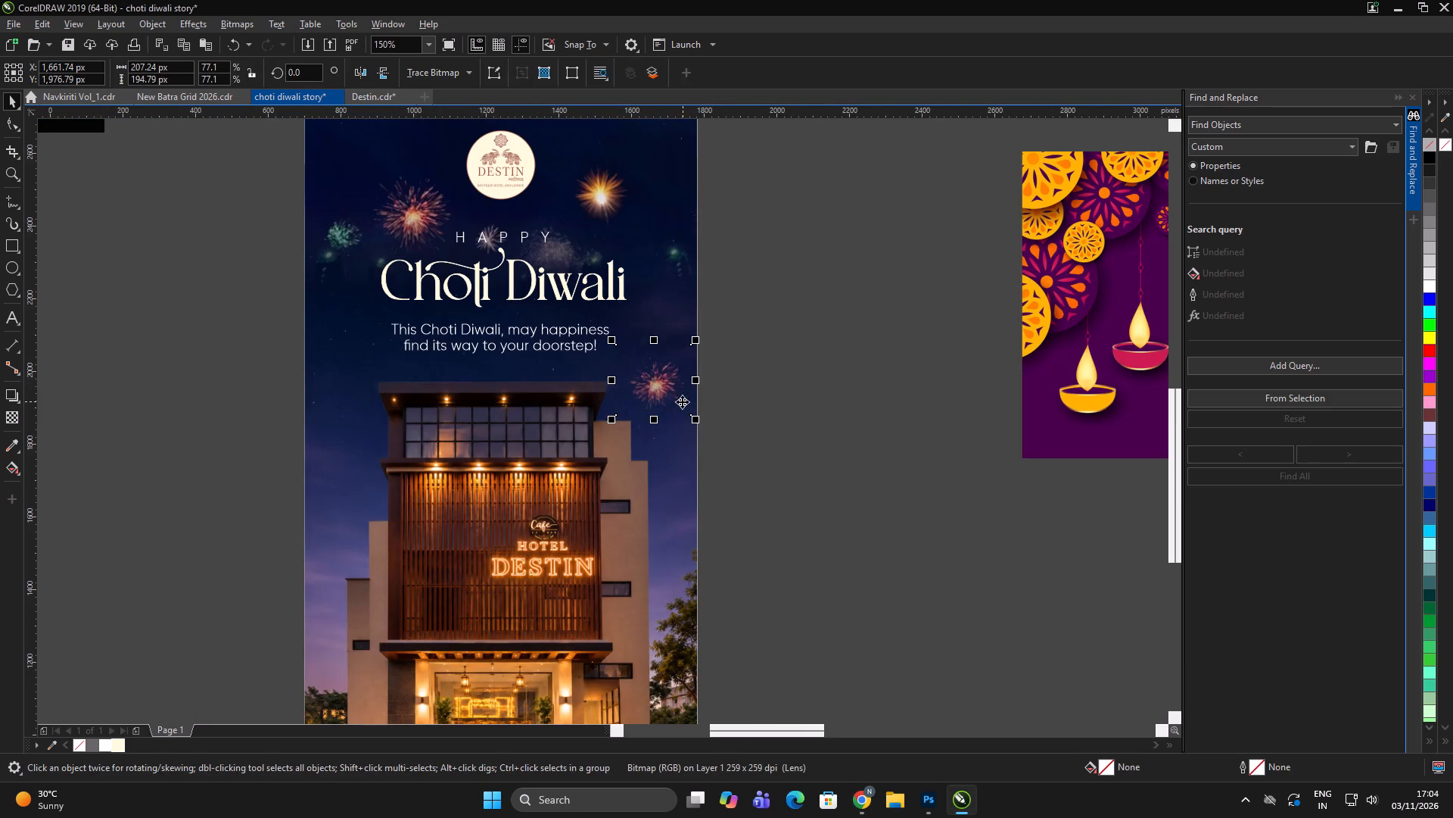
pyautogui.tripleClick(822, 391)
pyautogui.click(823, 389)
pyautogui.scroll(-2, 812, 402)
pyautogui.doubleClick(823, 401)
pyautogui.doubleClick(847, 395)
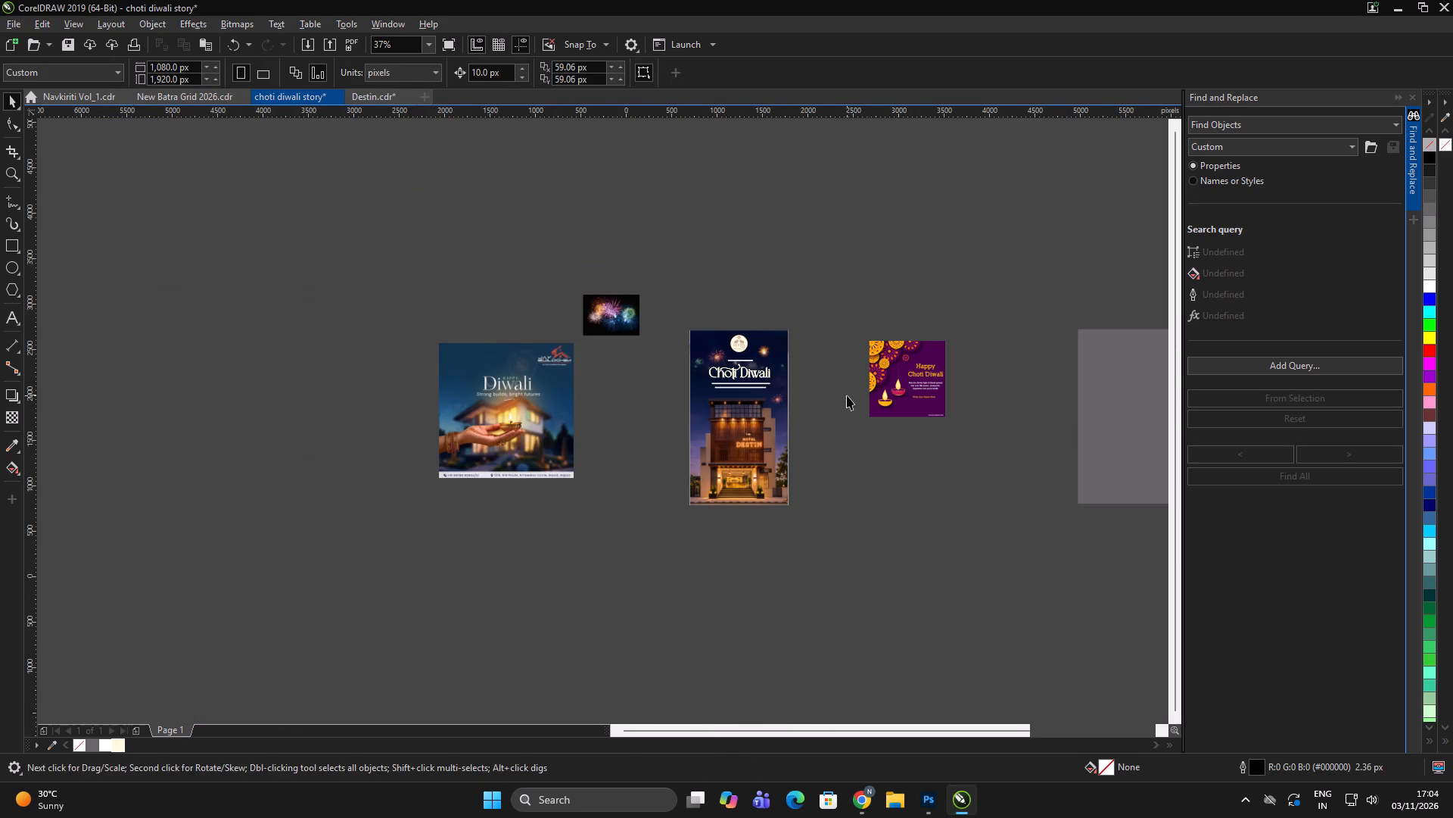
# Move the wide fireworks image slightly higher in the sky behind the logo and heading.
pyautogui.scroll(2, 801, 390)
pyautogui.click(832, 386)
pyautogui.keyDown('alt'); pyautogui.click(719, 271); pyautogui.keyUp('alt')
pyautogui.moveTo(719, 286); pyautogui.dragTo(720, 261)
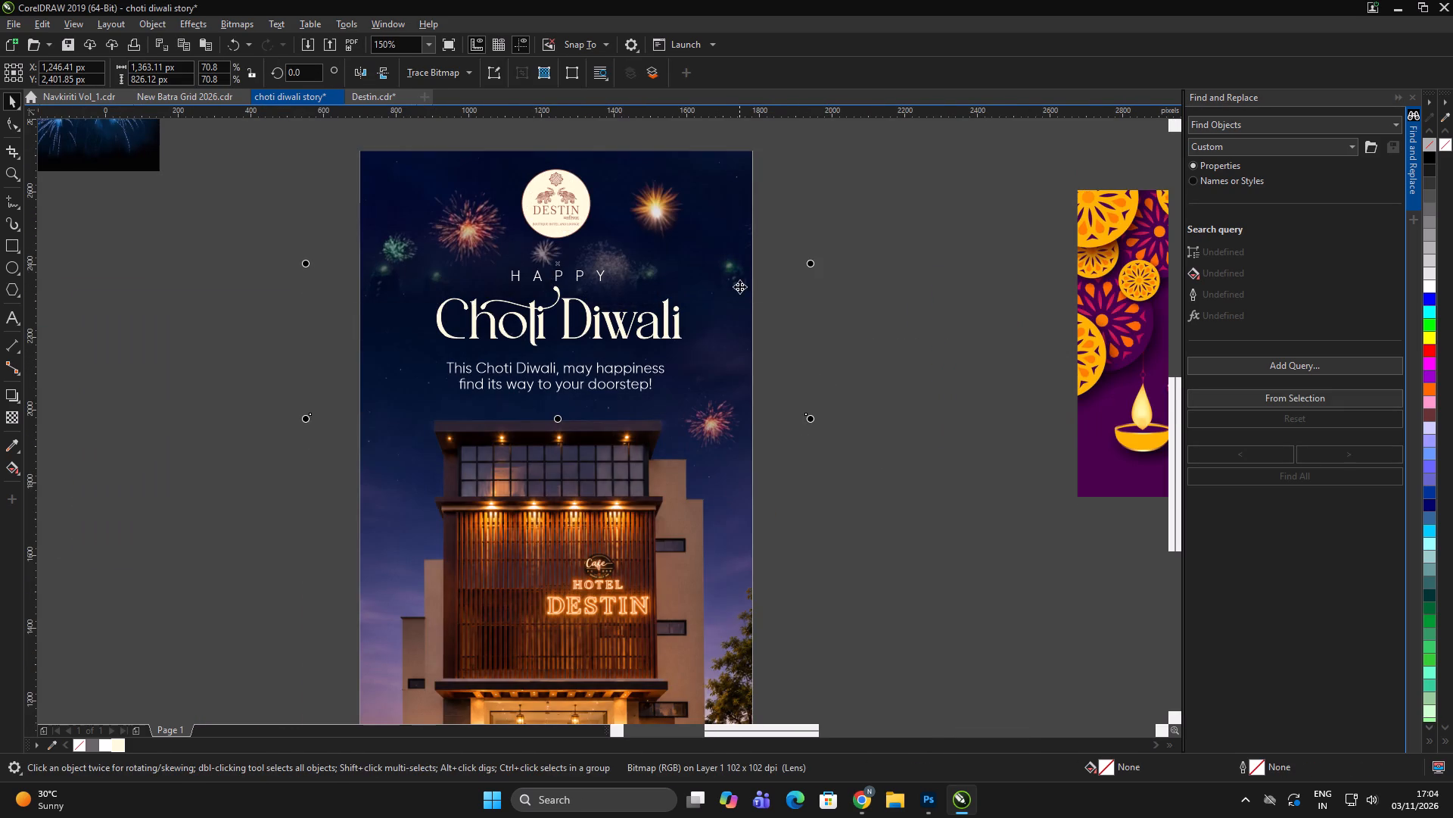
pyautogui.click(879, 302)
# Examine the fireworks, heading and hotel on the story close up, as a whole and in full-screen preview.
pyautogui.scroll(-1, 536, 257)
pyautogui.scroll(1, 618, 315)
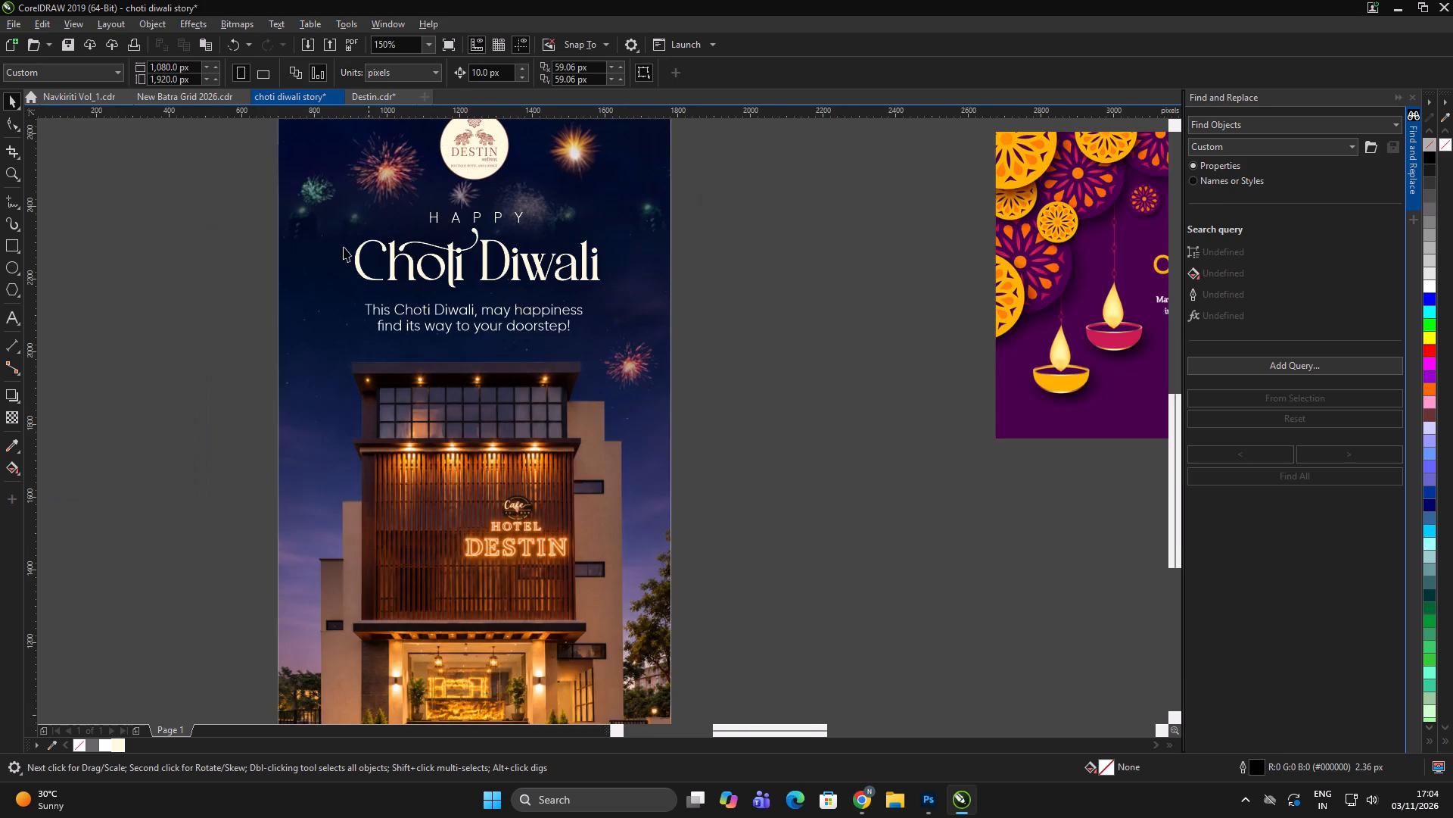
pyautogui.scroll(1, 322, 228)
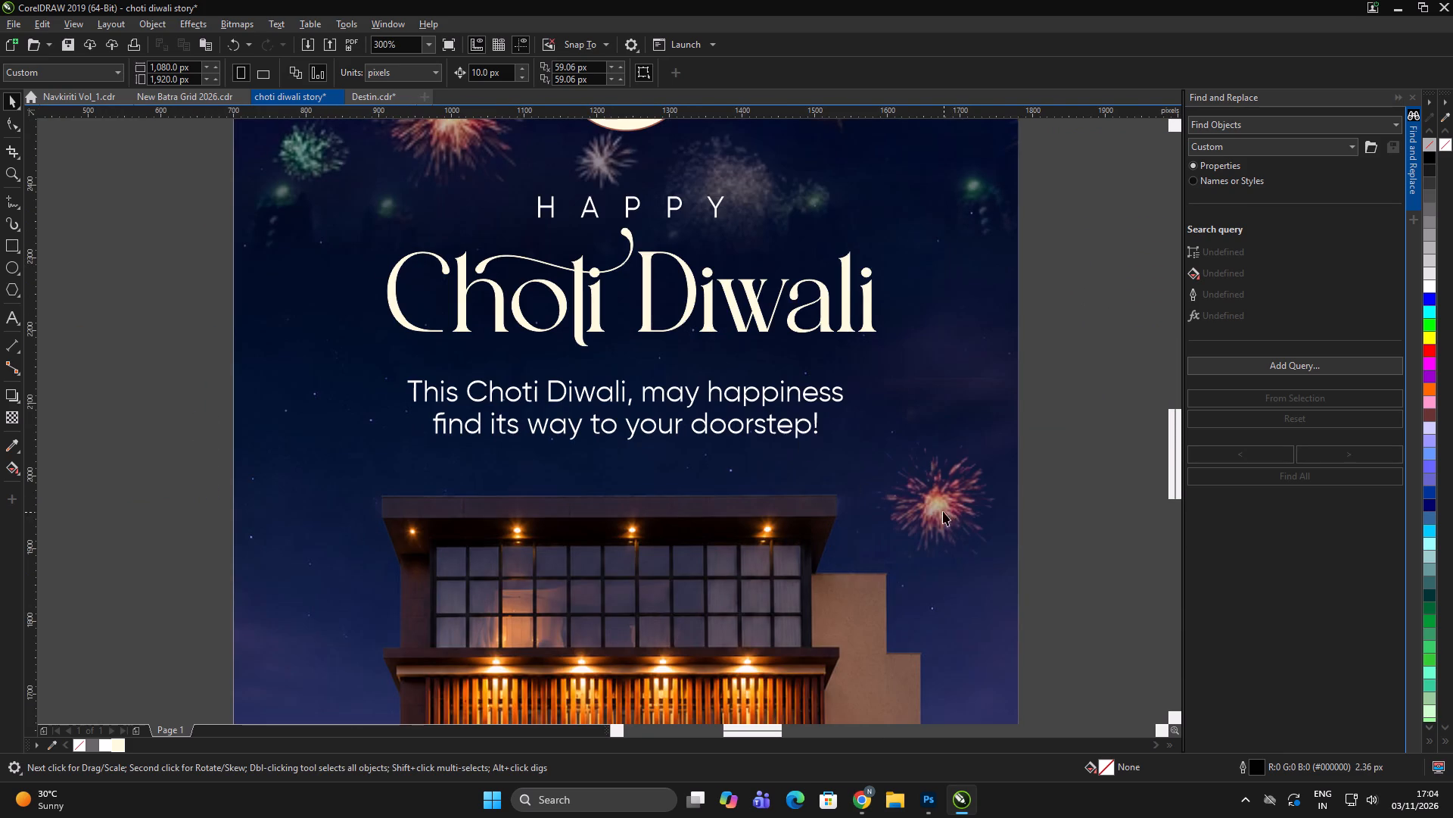
pyautogui.scroll(-2, 938, 511)
pyautogui.scroll(2, 993, 542)
pyautogui.scroll(-1, 720, 381)
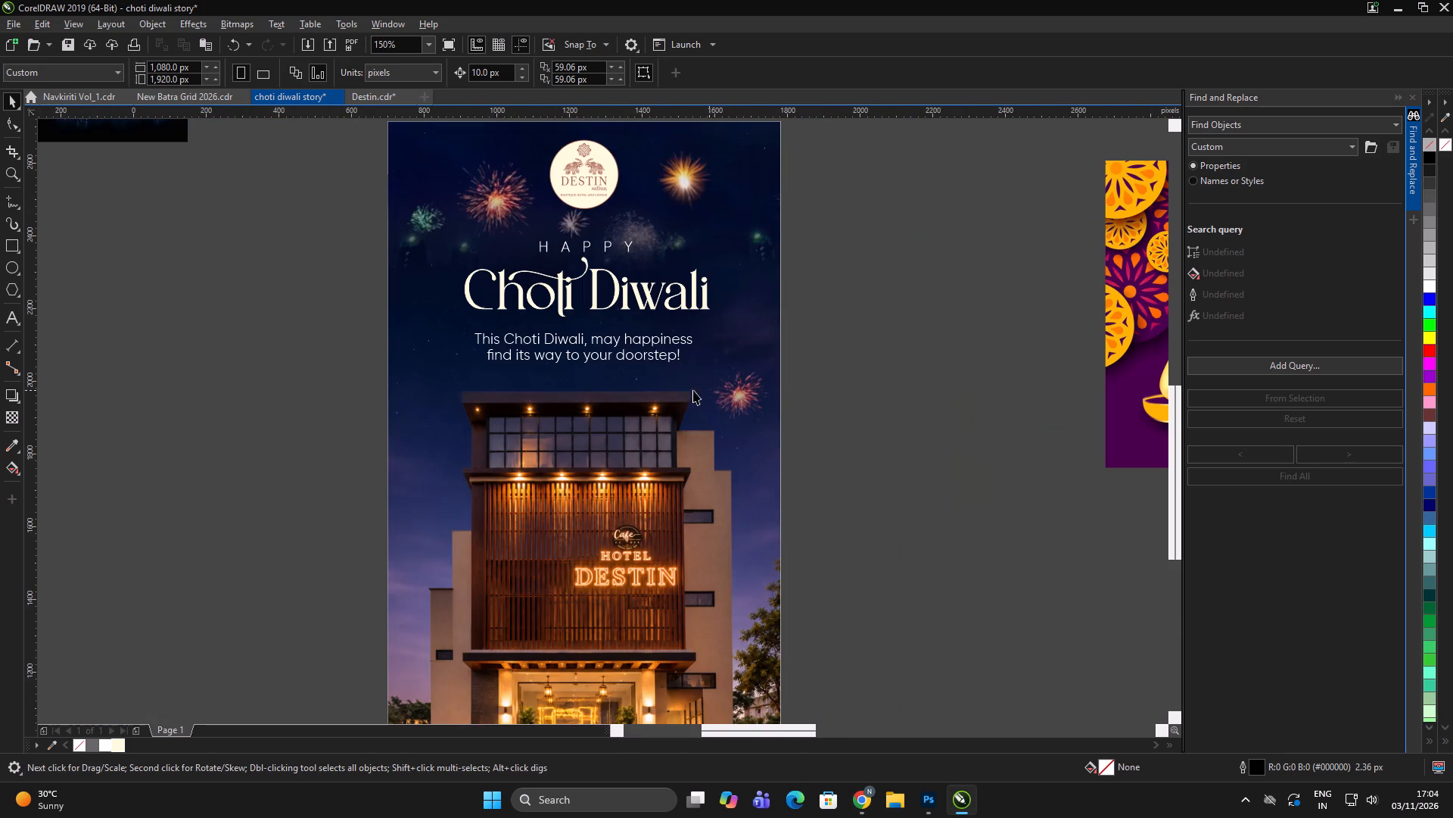
pyautogui.press('z')
pyautogui.scroll(-1, 511, 218)
pyautogui.moveTo(441, 161); pyautogui.dragTo(670, 529)
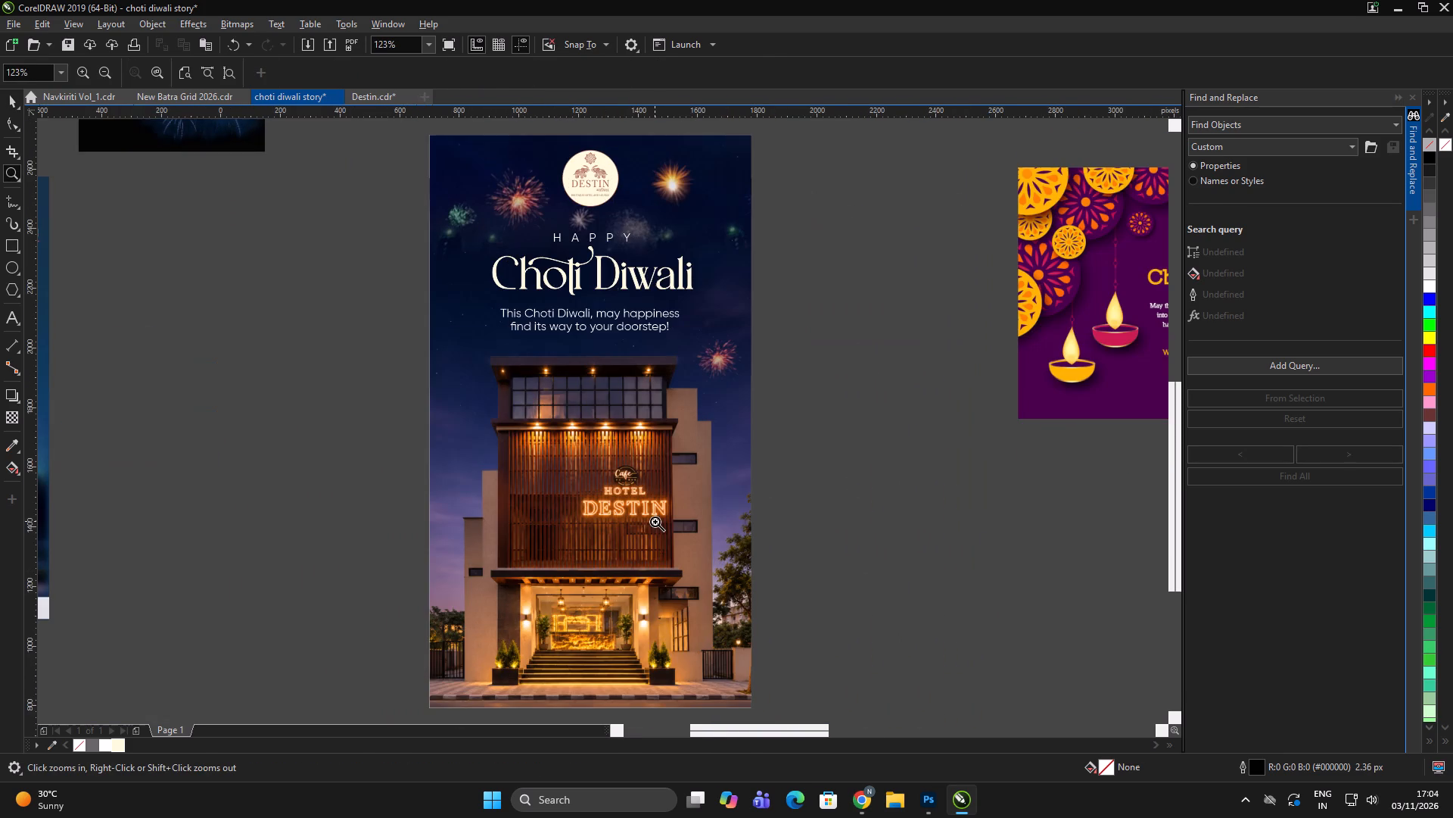
pyautogui.press('F9')
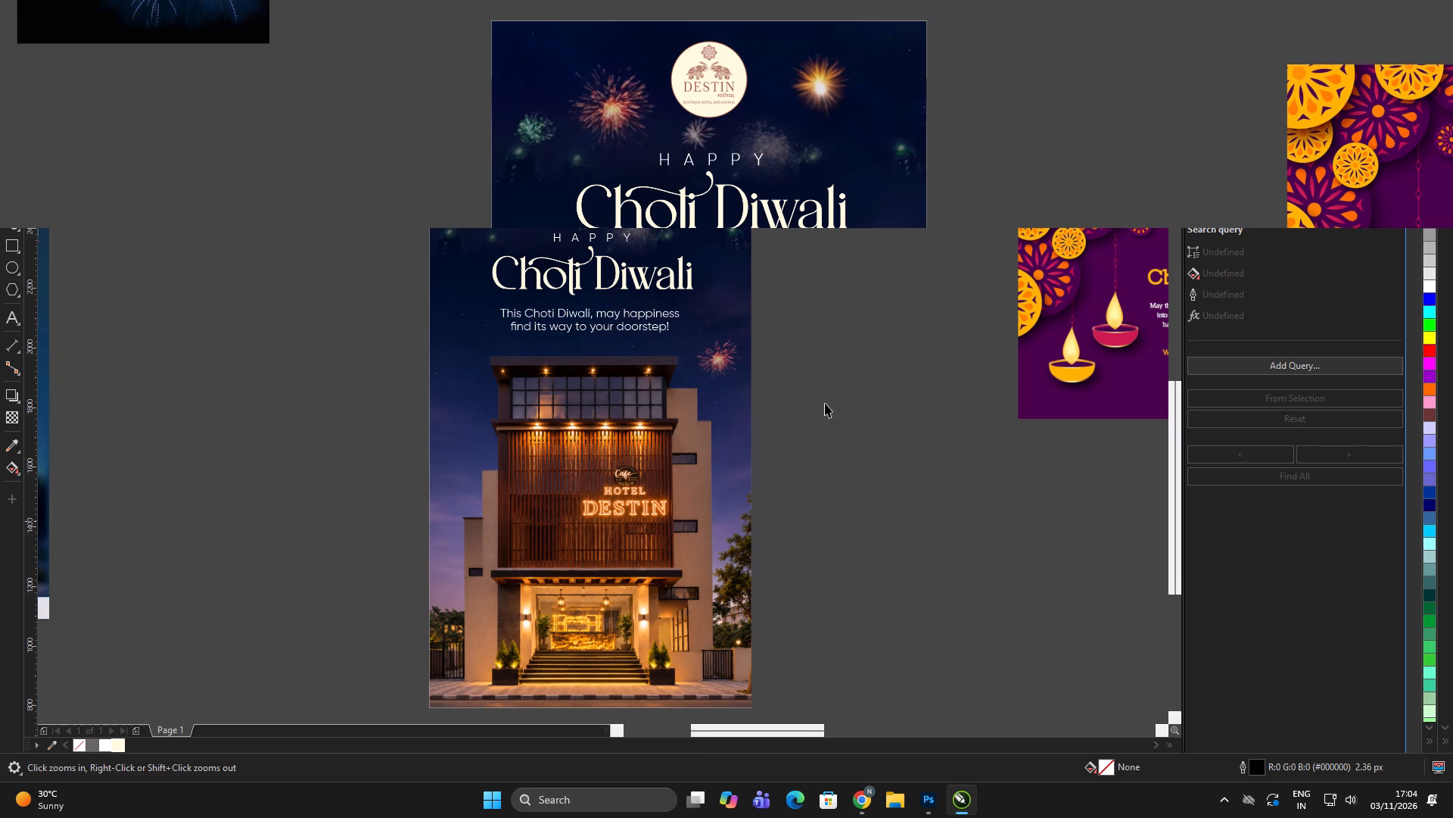
pyautogui.doubleClick(871, 151)
pyautogui.scroll(-3, 820, 278)
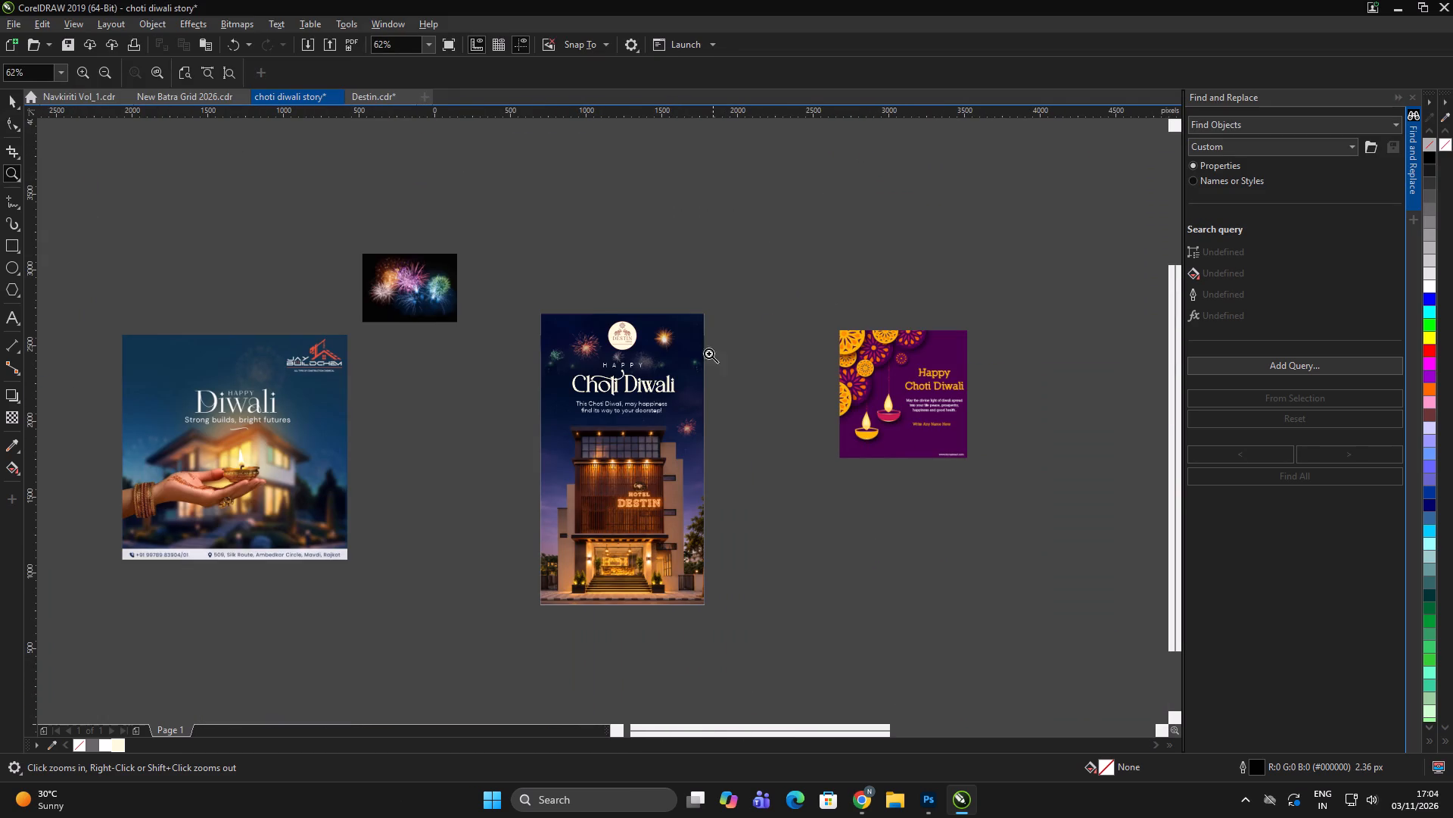
# Edit the story's PowerClip contents and enlarge the wide fireworks image to about 1418 x 860 px, then finish editing.
pyautogui.press('space')
pyautogui.doubleClick(669, 364)
pyautogui.scroll(2, 663, 363)
pyautogui.click(662, 363)
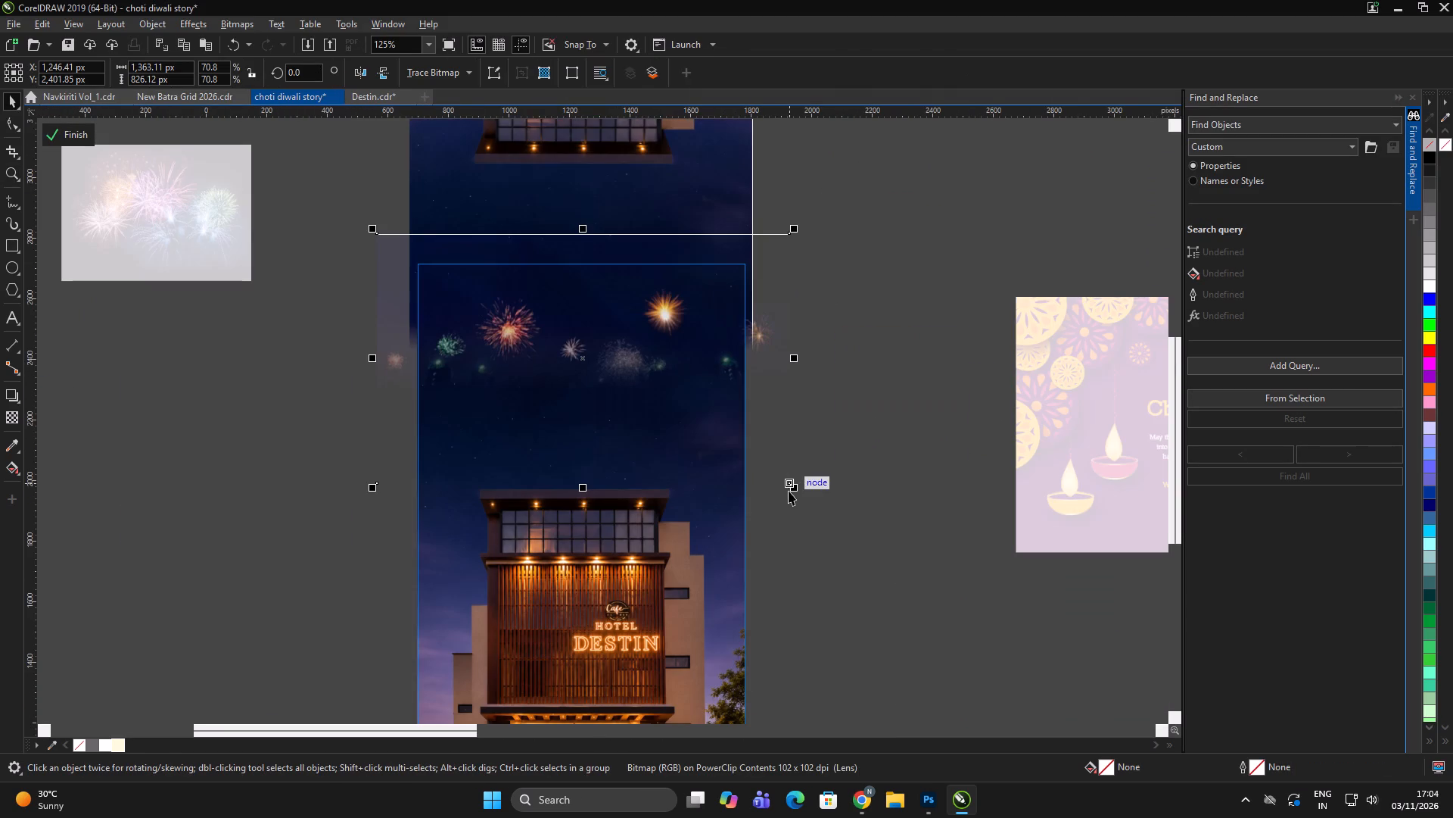
pyautogui.moveTo(793, 491); pyautogui.dragTo(801, 502)
pyautogui.click(717, 378)
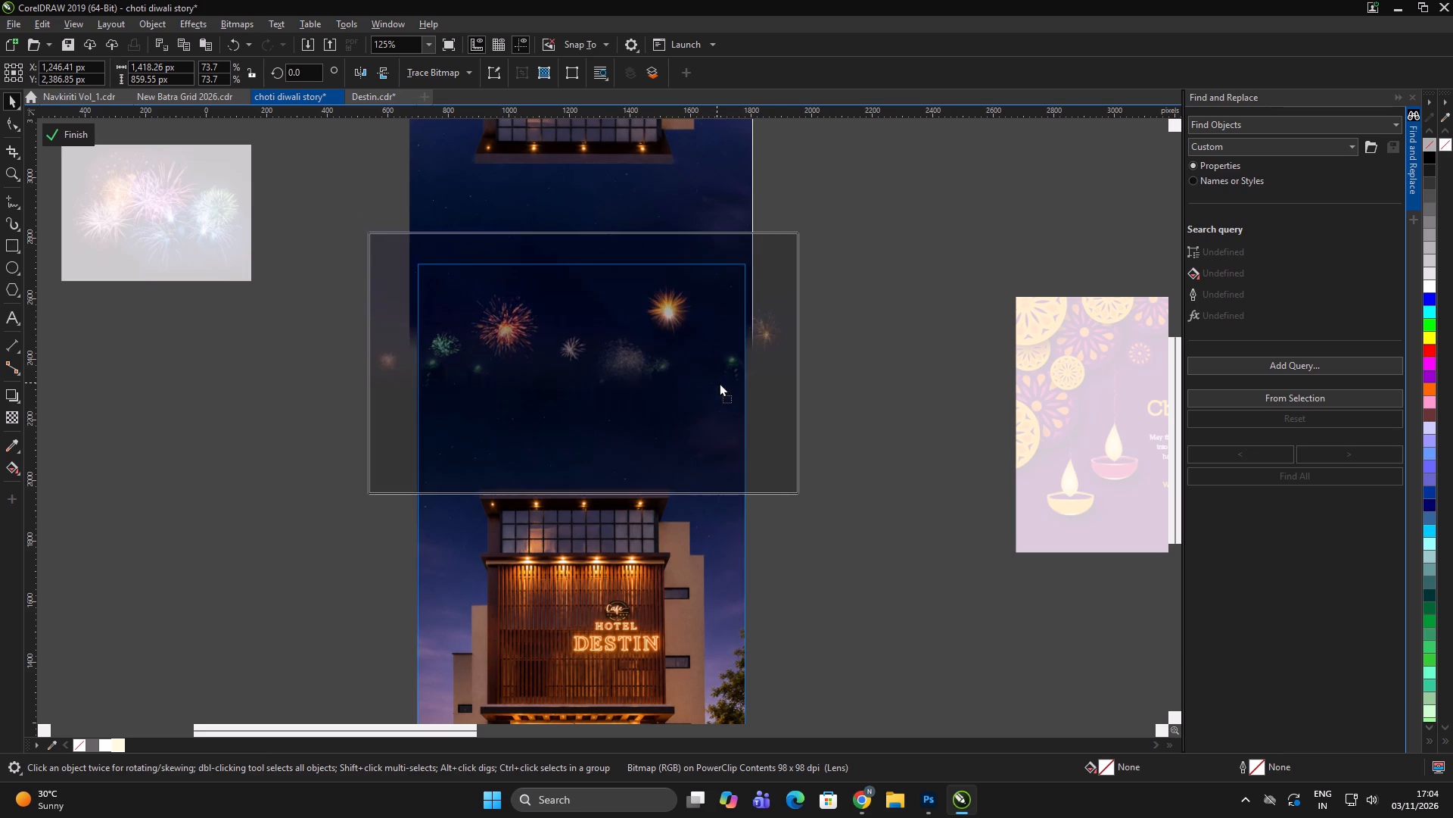
pyautogui.tripleClick(885, 370)
pyautogui.click(66, 123)
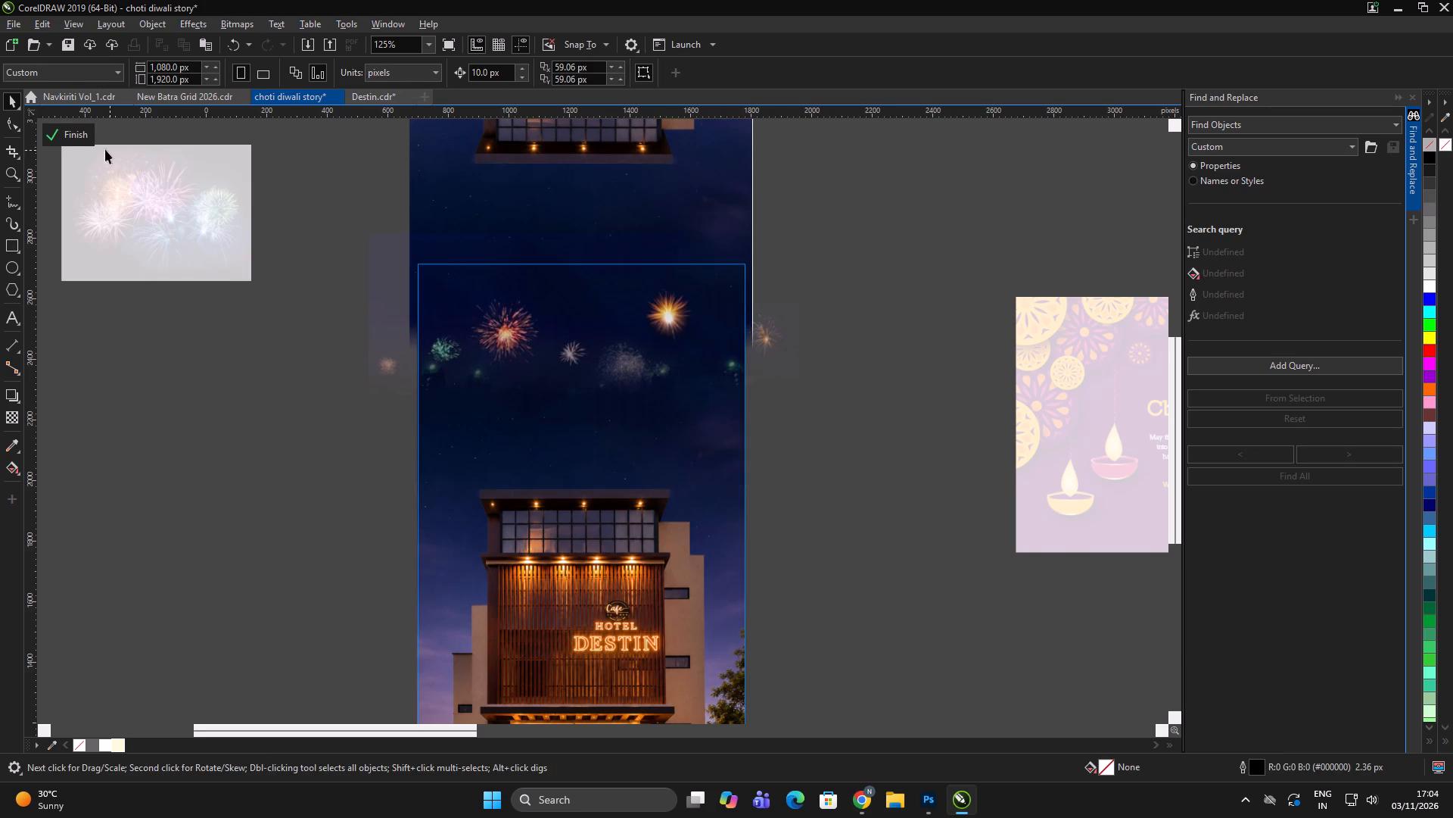
pyautogui.click(70, 134)
# Review the whole story, checking the small burst by the roof and the hotel building down to the entrance.
pyautogui.tripleClick(848, 304)
pyautogui.click(851, 301)
pyautogui.doubleClick(858, 339)
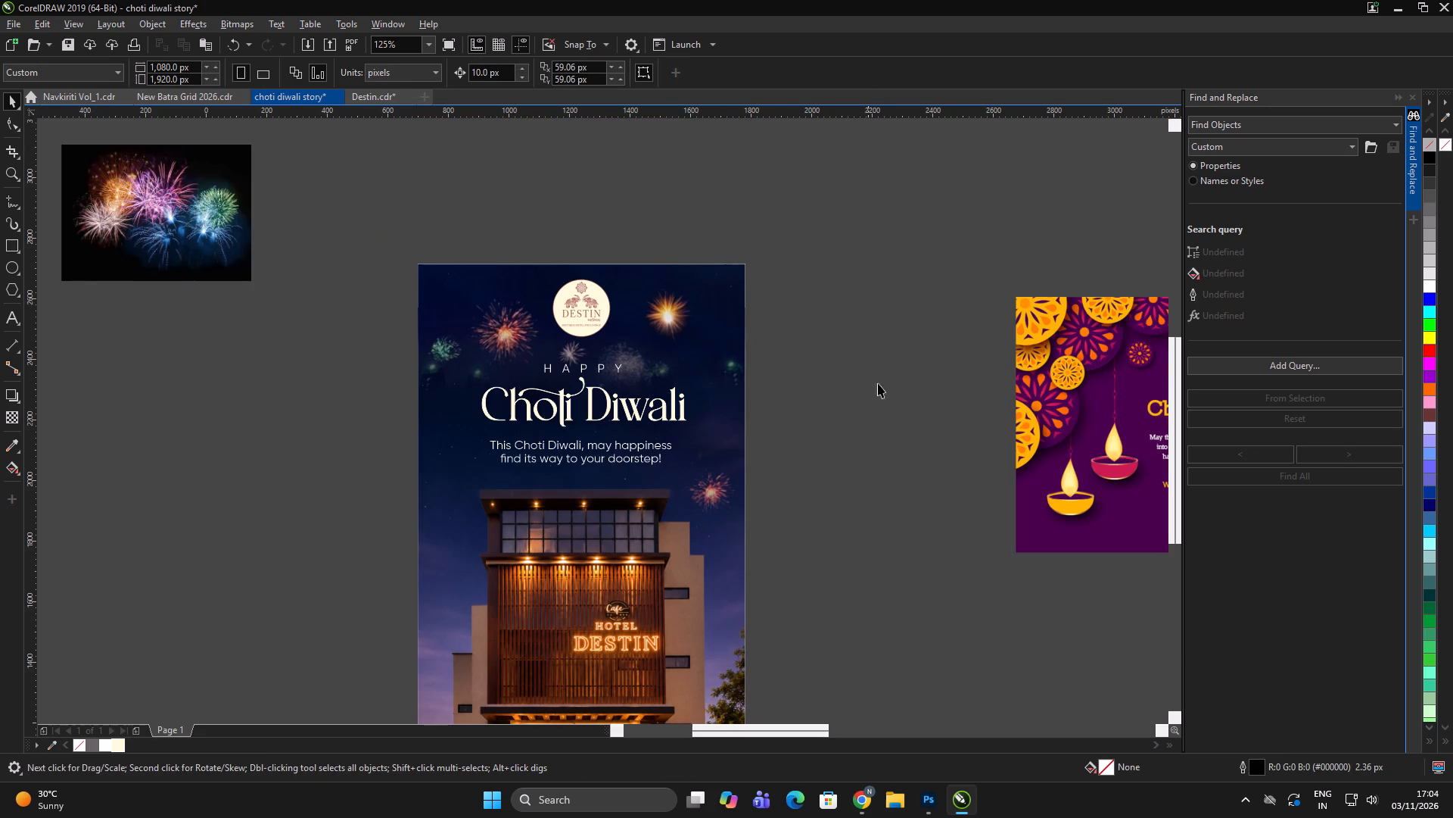
pyautogui.doubleClick(886, 391)
pyautogui.scroll(1, 707, 512)
pyautogui.click(717, 491)
pyautogui.scroll(-1, 711, 369)
pyautogui.click(798, 367)
pyautogui.click(807, 367)
pyautogui.scroll(-3, 695, 344)
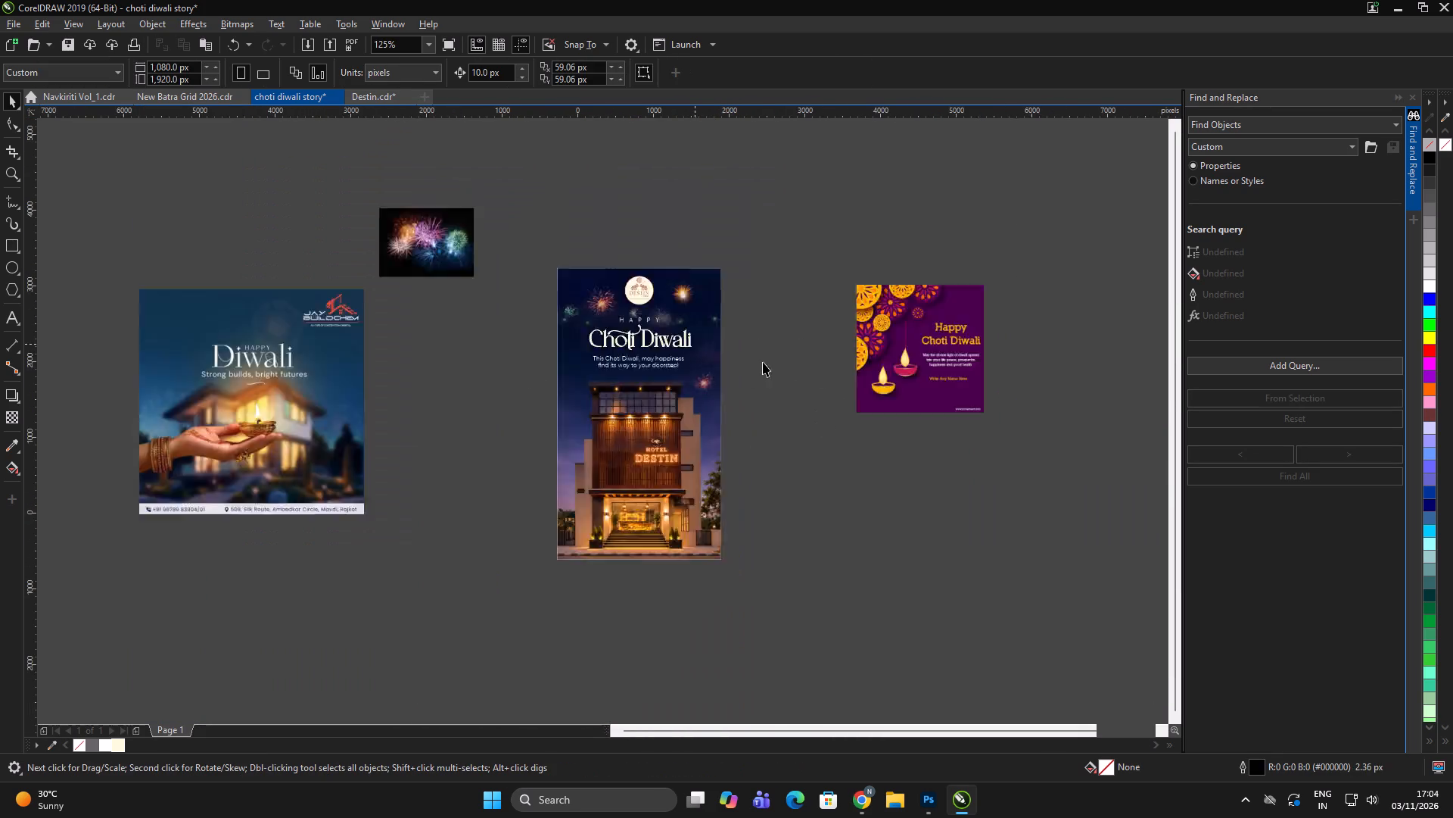
pyautogui.click(764, 362)
pyautogui.scroll(2, 728, 428)
pyautogui.tripleClick(780, 429)
pyautogui.click(786, 423)
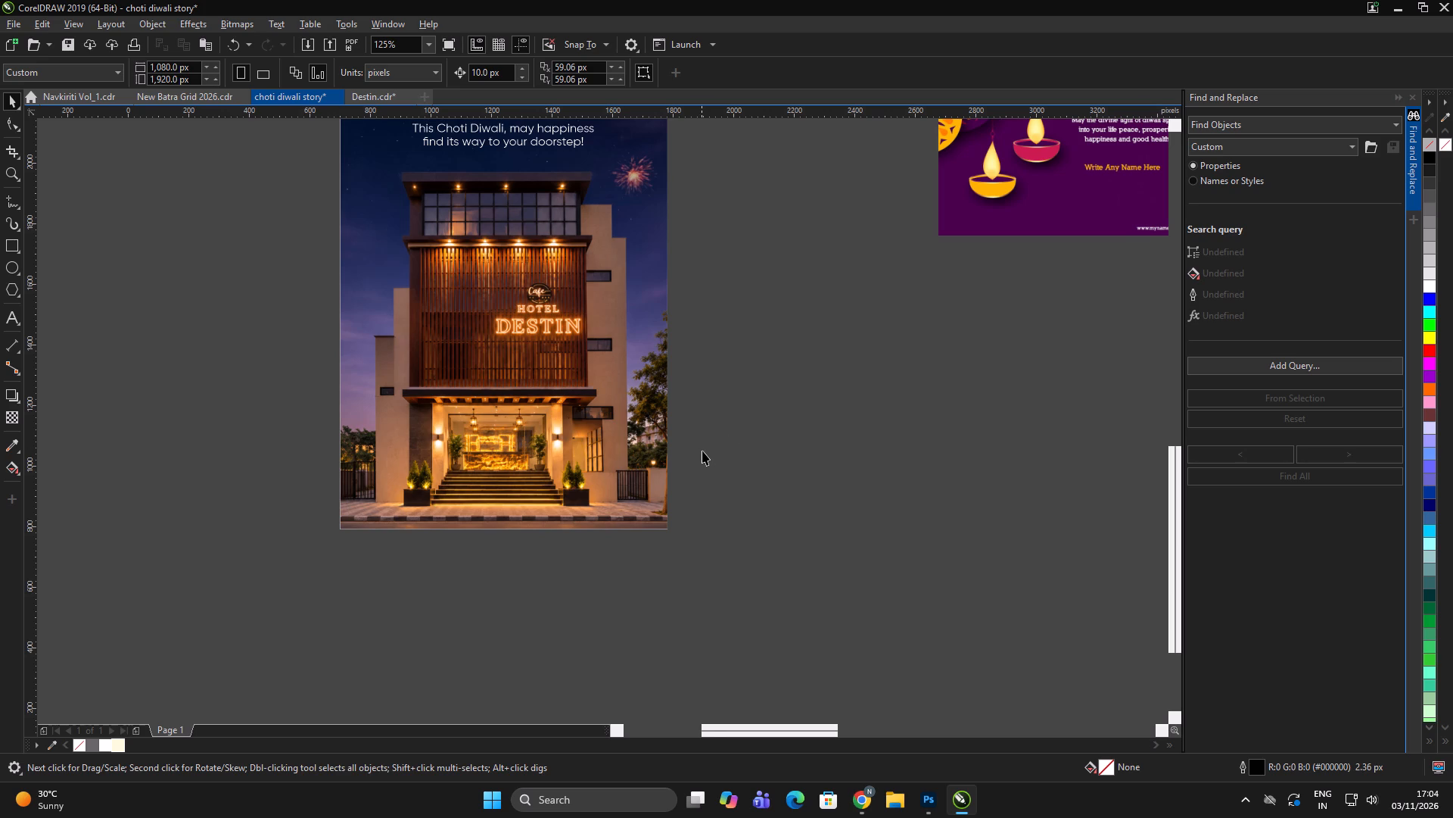
pyautogui.scroll(1, 562, 309)
pyautogui.scroll(-2, 627, 423)
pyautogui.doubleClick(771, 456)
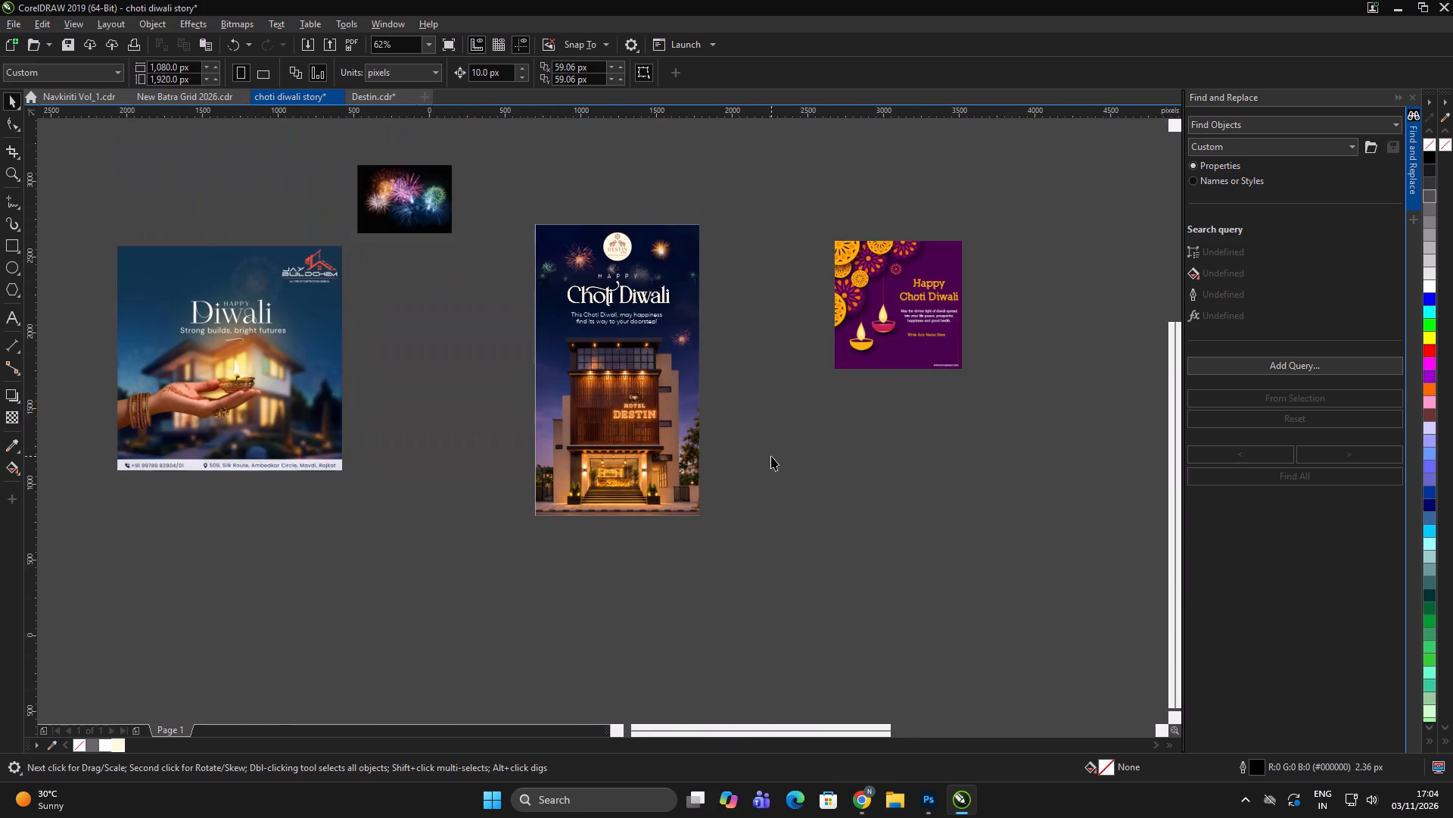
# Place a copy of the round Destin logo on the hotel facade, over the Cafe sign above the HOTEL DESTIN lettering.
pyautogui.scroll(1, 662, 261)
pyautogui.moveTo(636, 139); pyautogui.dragTo(511, 262)
pyautogui.moveTo(566, 223); pyautogui.dragTo(609, 521)
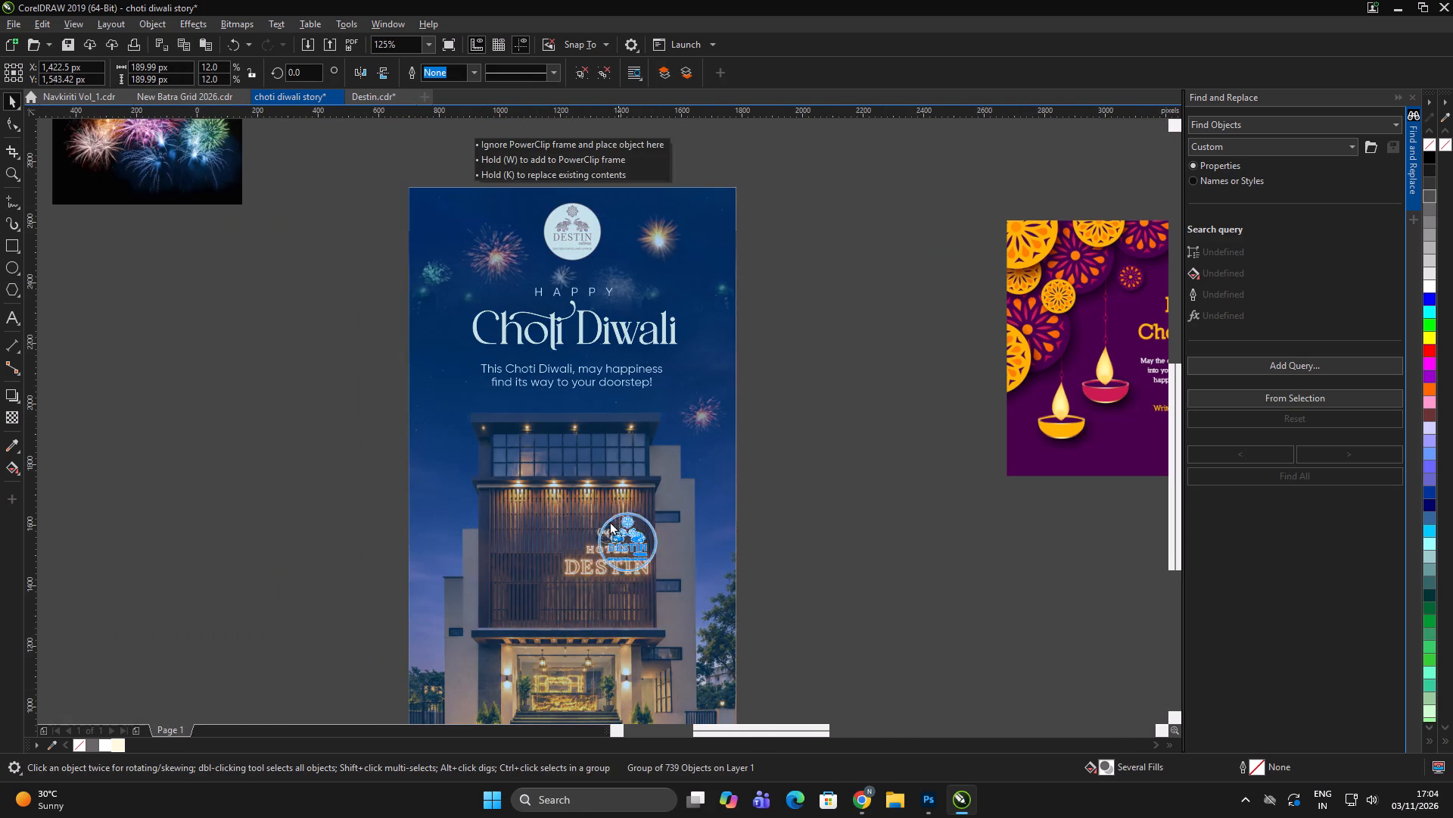
pyautogui.moveTo(609, 521); pyautogui.dragTo(601, 517)
pyautogui.rightClick(602, 517)
# Scale the copied logo to about 97 x 97 px and position it over the round Cafe sign, just above the word HOTEL.
pyautogui.scroll(2, 603, 517)
pyautogui.keyDown('shift'); pyautogui.moveTo(711, 399); pyautogui.dragTo(696, 454); pyautogui.keyUp('shift')
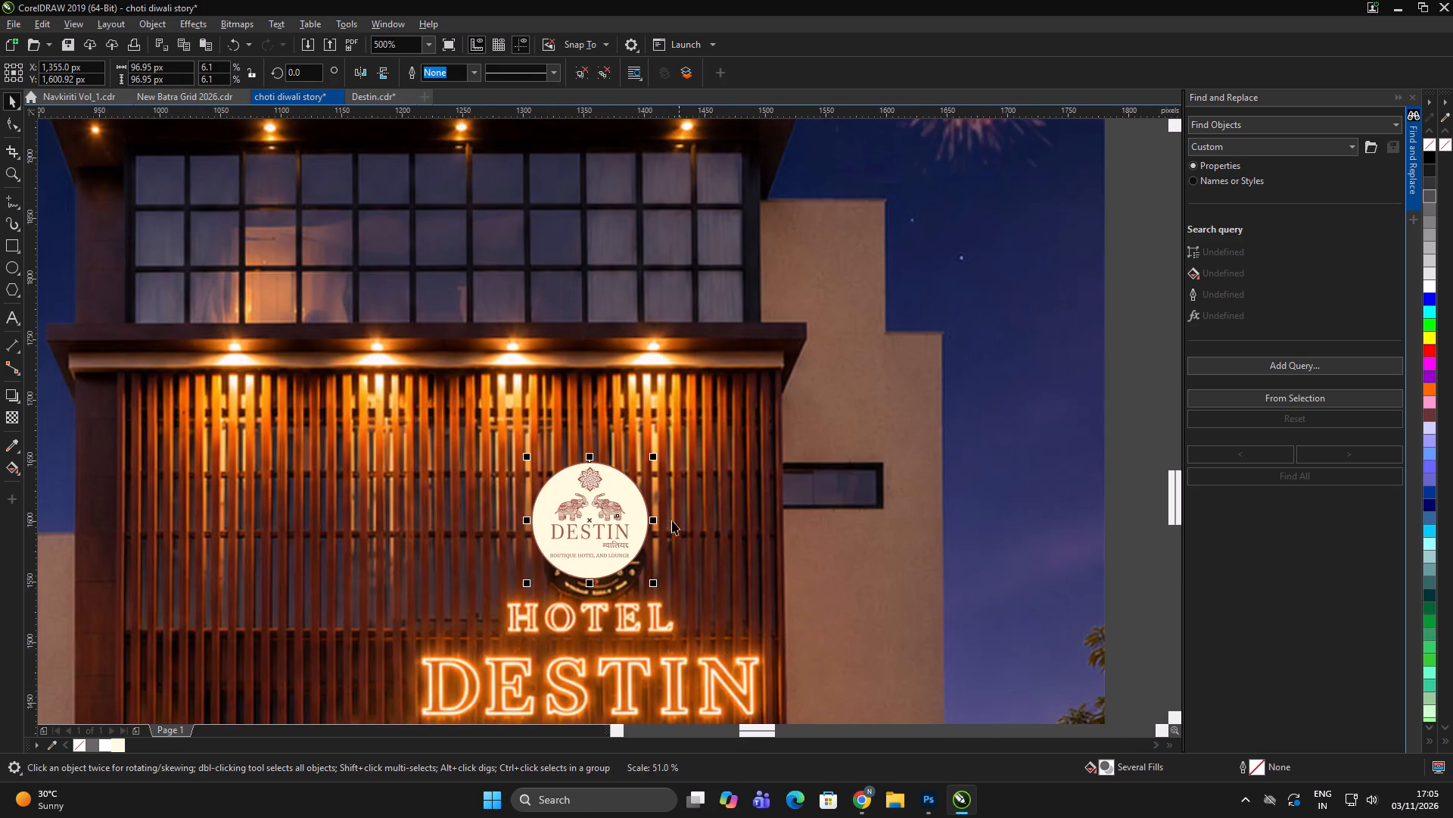
pyautogui.moveTo(587, 516); pyautogui.dragTo(594, 536)
pyautogui.scroll(-1, 561, 426)
pyautogui.scroll(3, 605, 507)
pyautogui.click(546, 436)
pyautogui.click(558, 434)
pyautogui.scroll(-3, 504, 402)
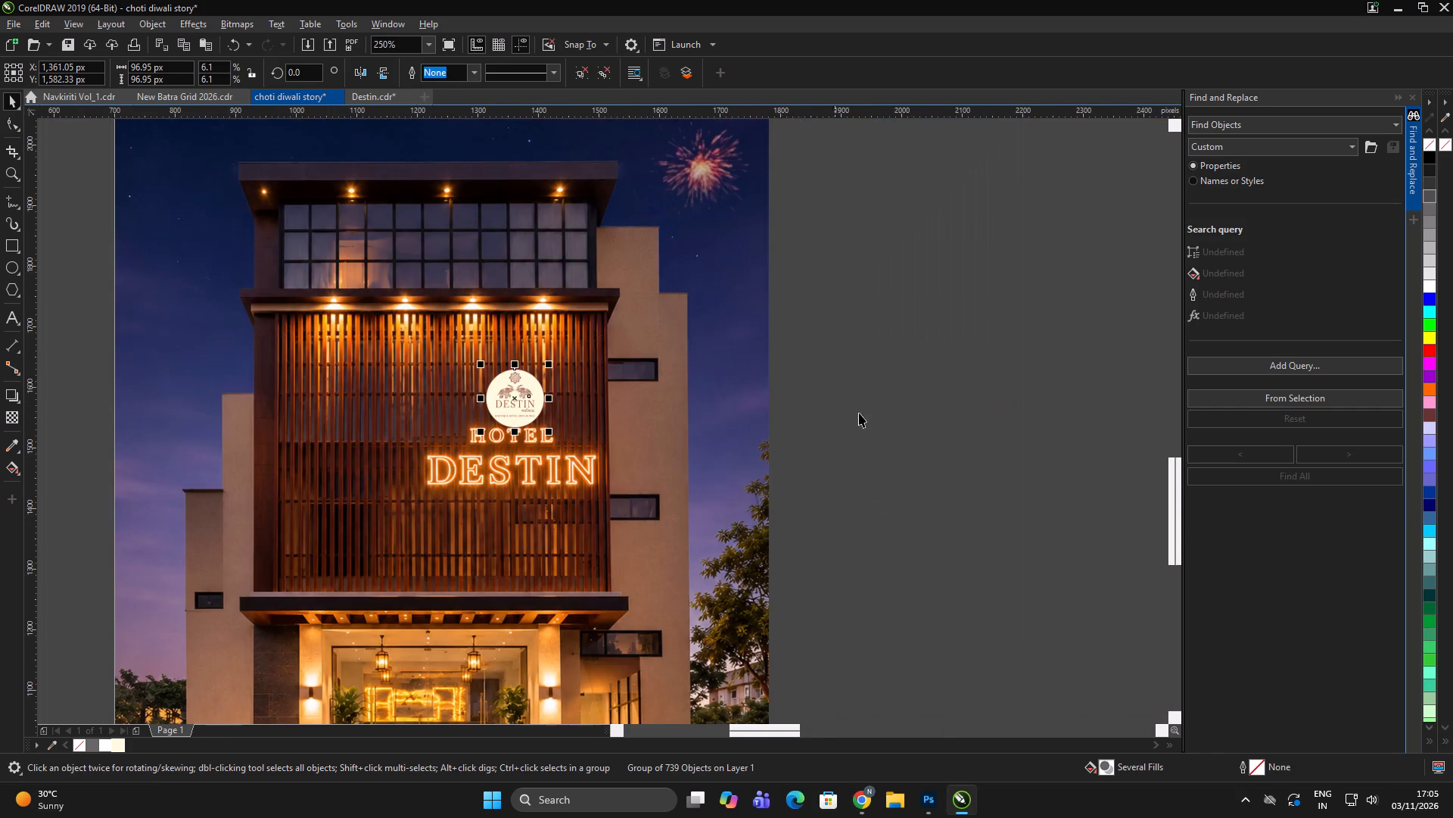
pyautogui.doubleClick(938, 448)
pyautogui.scroll(-2, 726, 385)
pyautogui.doubleClick(828, 396)
pyautogui.click(801, 447)
pyautogui.click(819, 448)
pyautogui.tripleClick(867, 457)
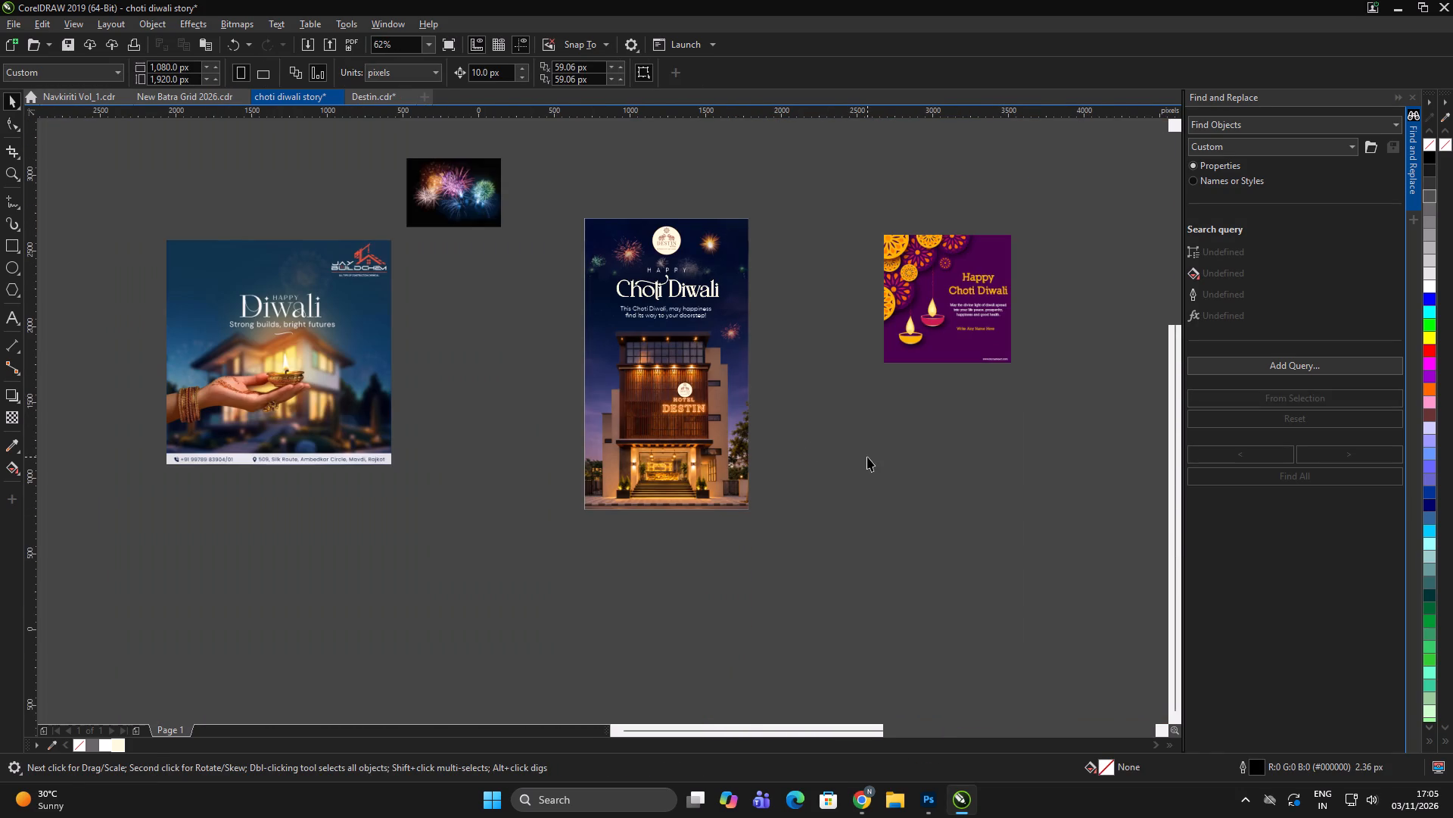
pyautogui.click(863, 452)
# Copy the contact footer strip from the Wedding Functions design on Page 13 of Destin.cdr.
pyautogui.click(374, 104)
pyautogui.scroll(-2, 614, 332)
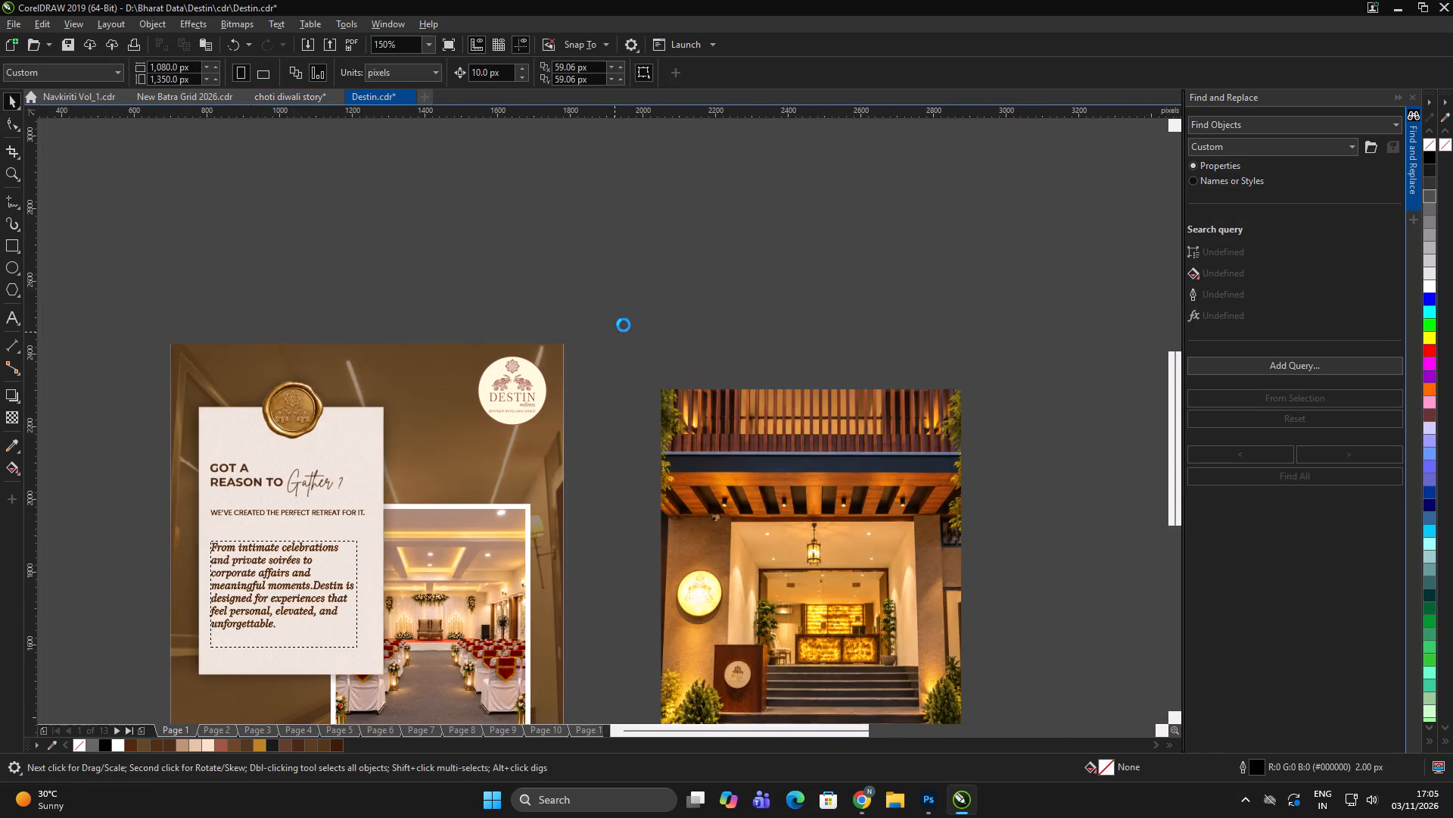
pyautogui.scroll(2, 636, 472)
pyautogui.doubleClick(610, 469)
pyautogui.click(627, 483)
pyautogui.moveTo(627, 484); pyautogui.dragTo(620, 549)
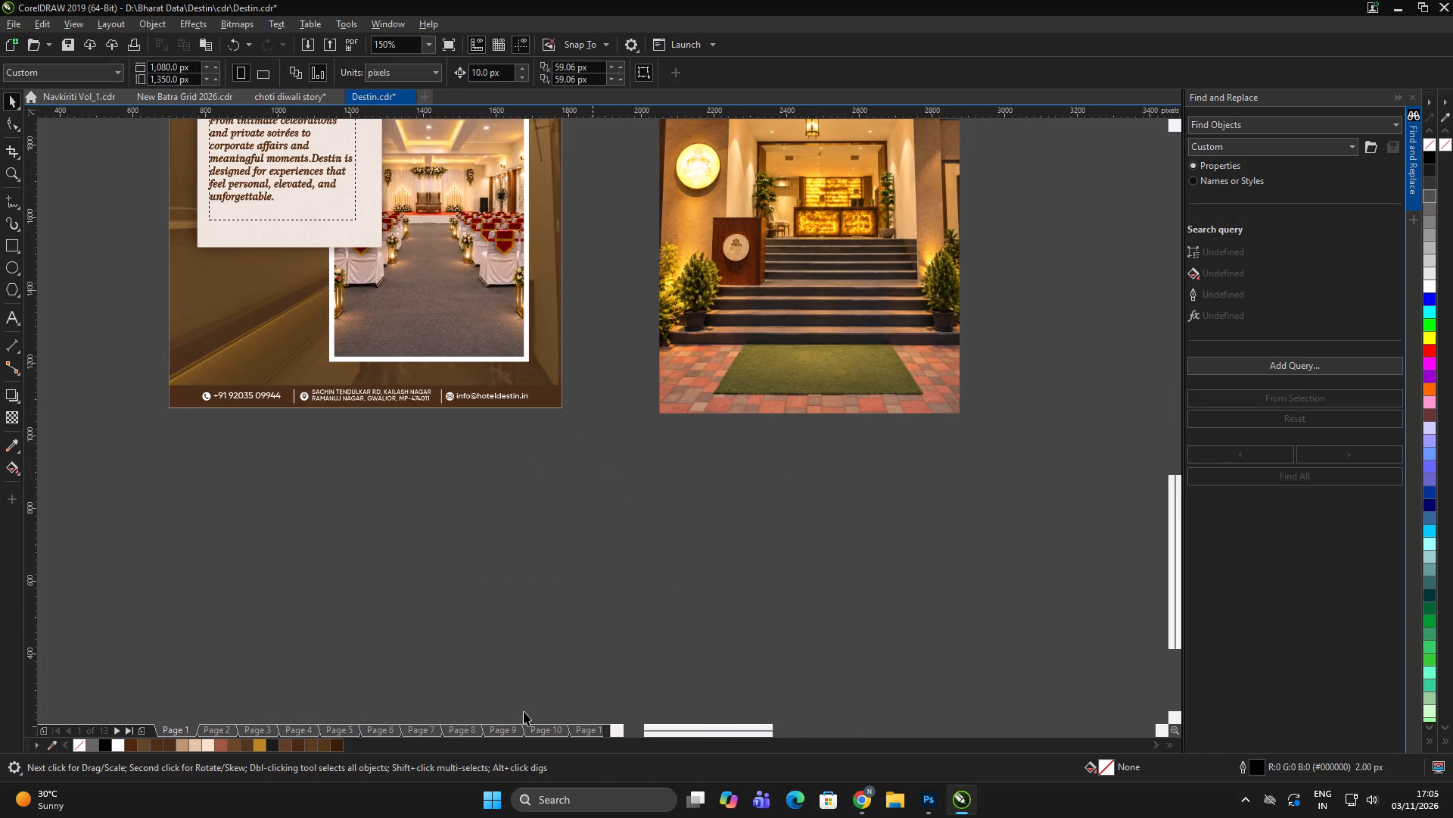
pyautogui.click(132, 729)
pyautogui.doubleClick(412, 592)
pyautogui.moveTo(851, 501); pyautogui.dragTo(122, 394)
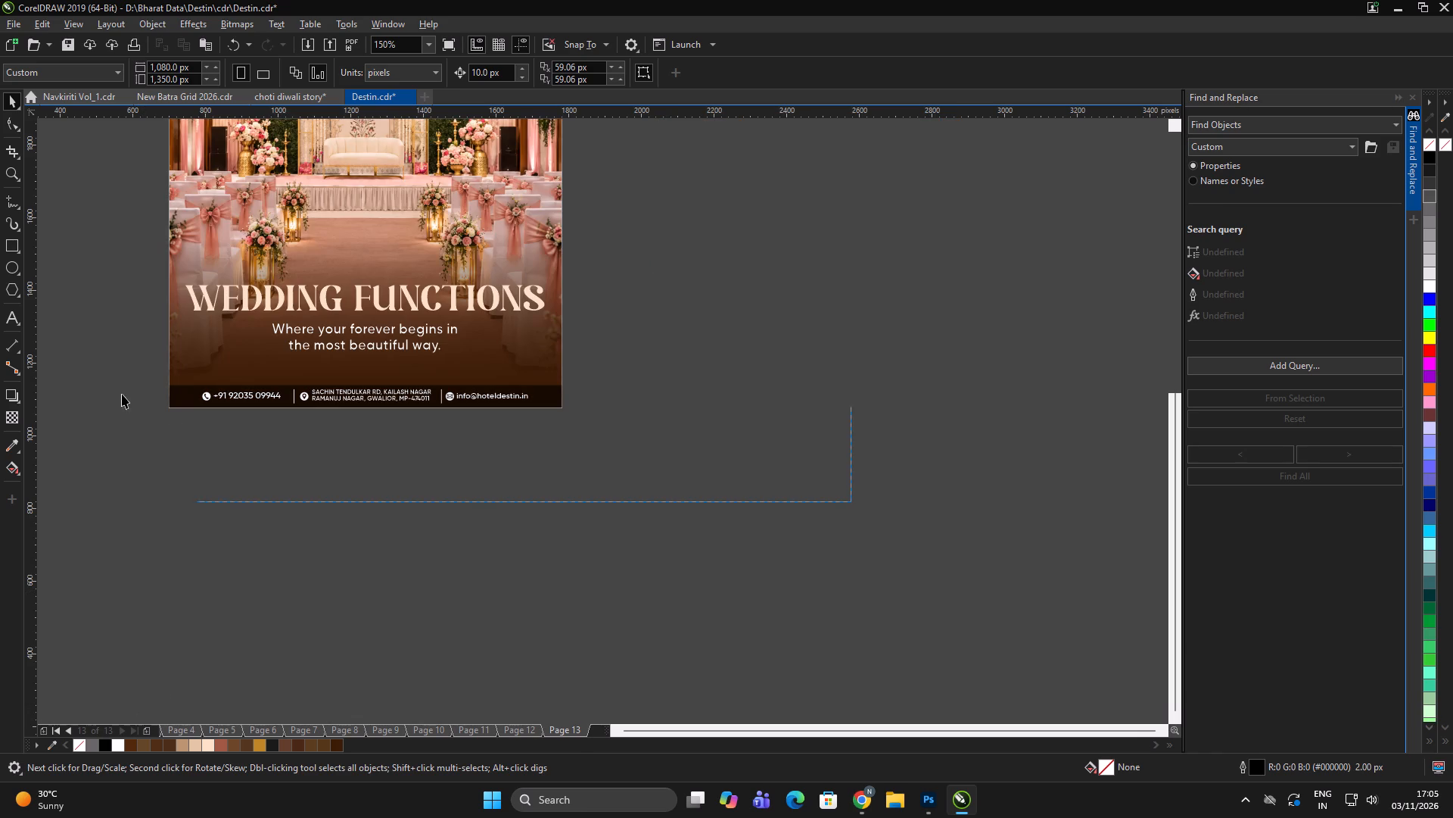
pyautogui.moveTo(122, 394); pyautogui.dragTo(107, 370)
pyautogui.hotkey('ctrl', 'c')
pyautogui.click(785, 407)
pyautogui.click(780, 407)
# Paste the contact footer into the choti diwali story, group it and align it to the story's bottom edge.
pyautogui.click(292, 98)
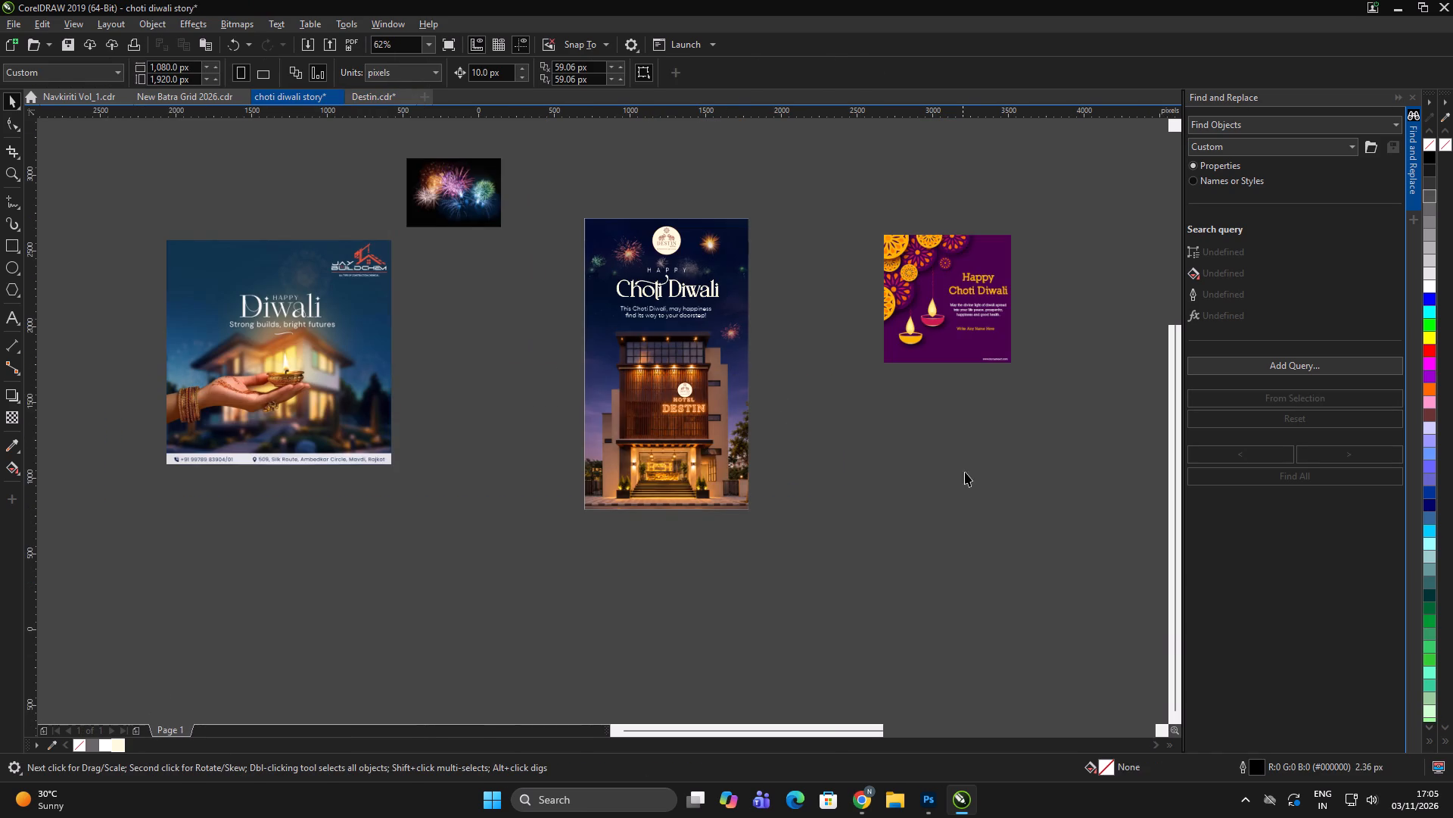
pyautogui.hotkey('ctrl', 'v')
pyautogui.hotkey('ctrl', 'g')
pyautogui.keyDown('shift'); pyautogui.click(728, 398); pyautogui.keyUp('shift')
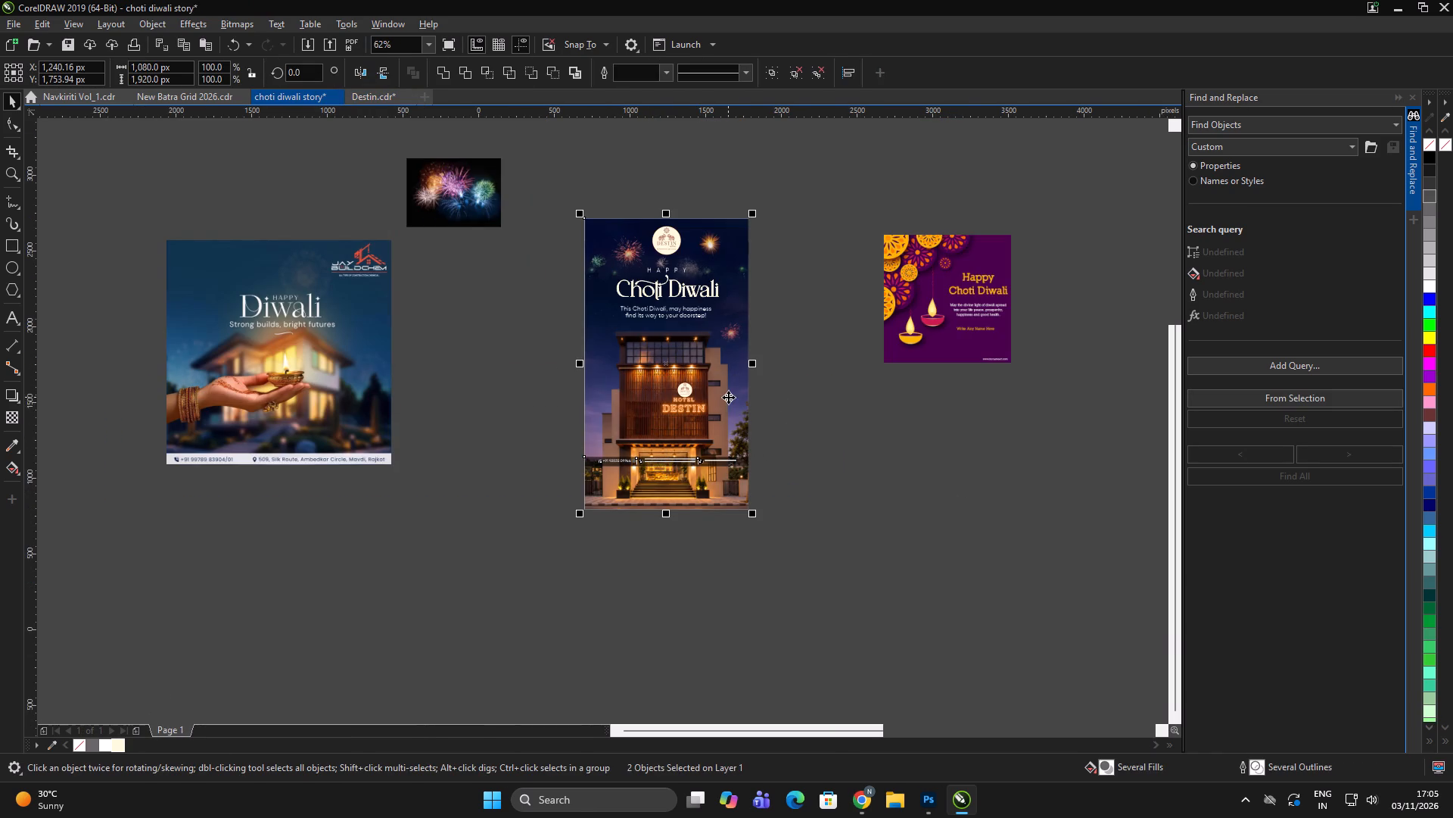
pyautogui.press('b')
pyautogui.doubleClick(879, 456)
pyautogui.scroll(1, 701, 454)
pyautogui.scroll(-1, 626, 468)
pyautogui.doubleClick(789, 485)
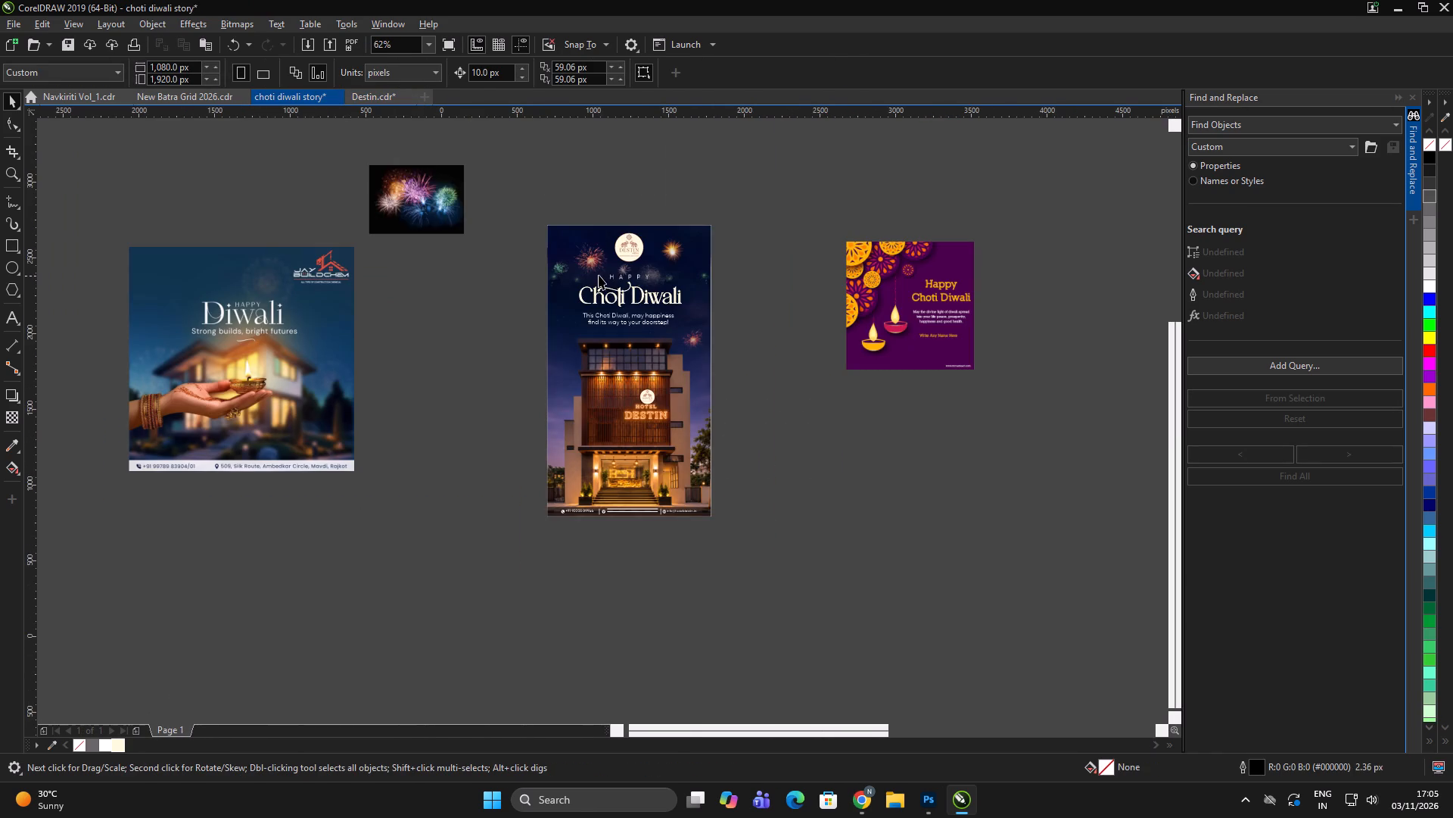
pyautogui.press('z')
pyautogui.moveTo(546, 220); pyautogui.dragTo(736, 530)
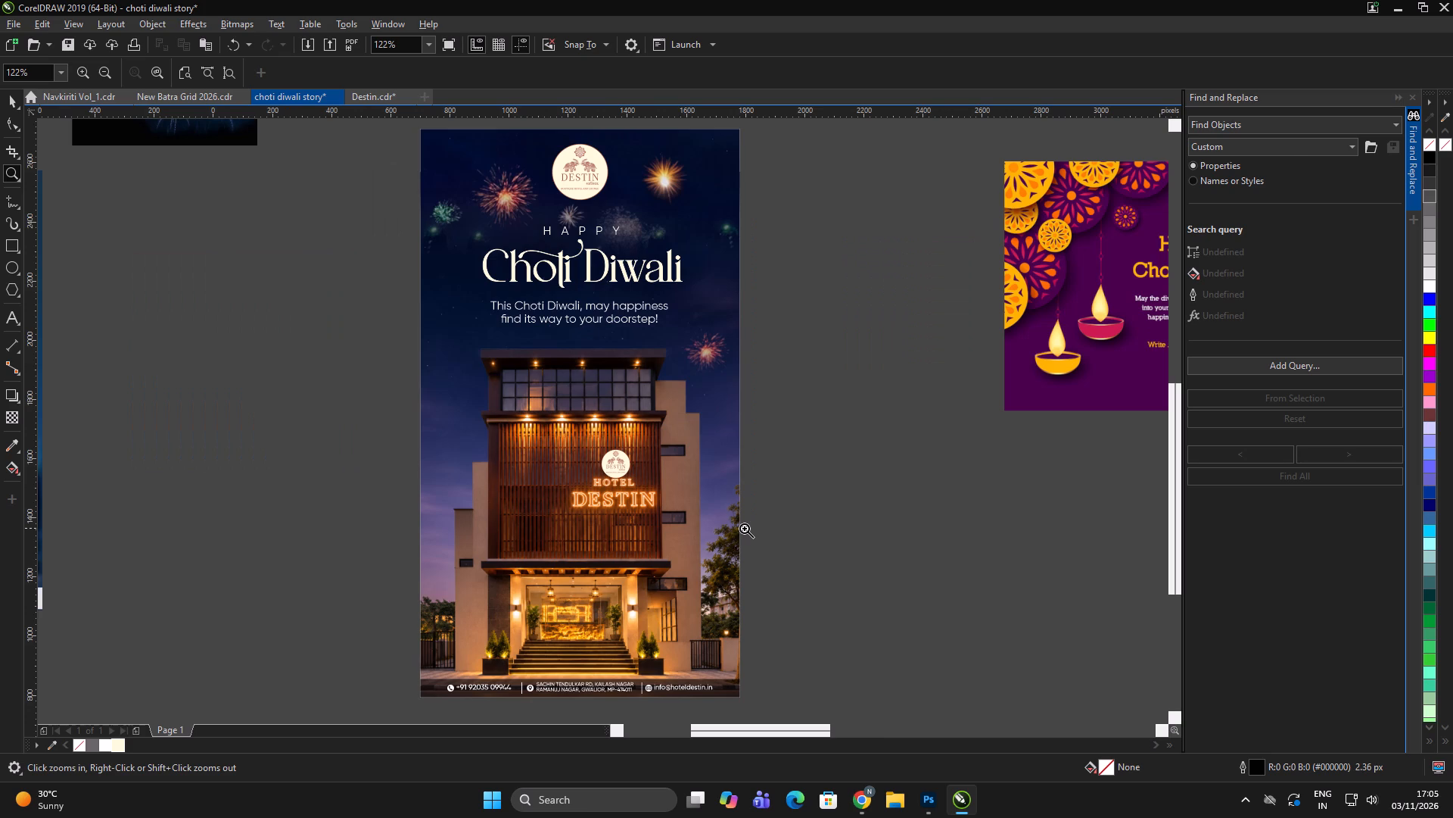
# Preview the story full screen and delete the purple Choti Diwali reference design lying beside the page.
pyautogui.press('F9')
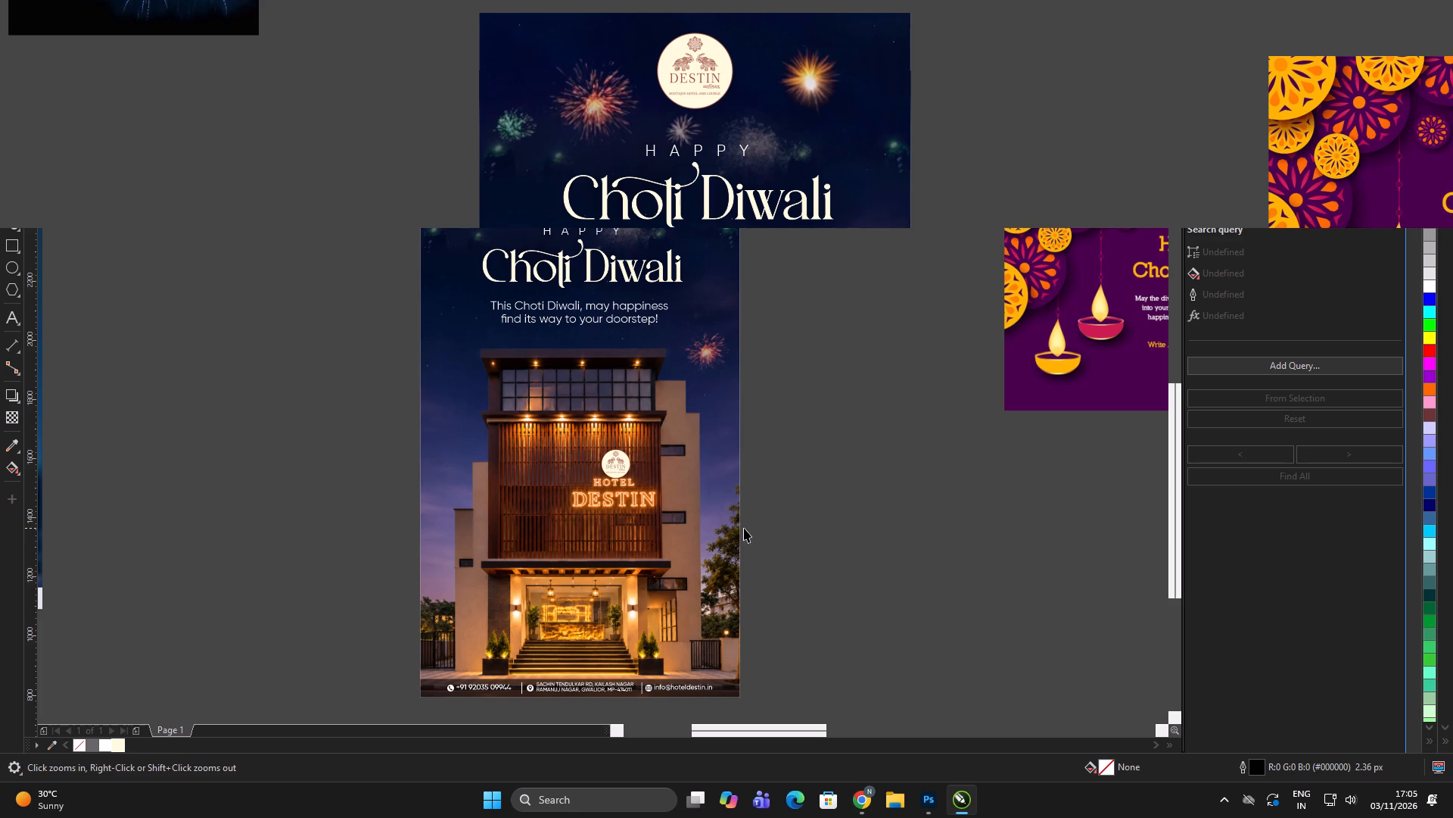
pyautogui.click(715, 355)
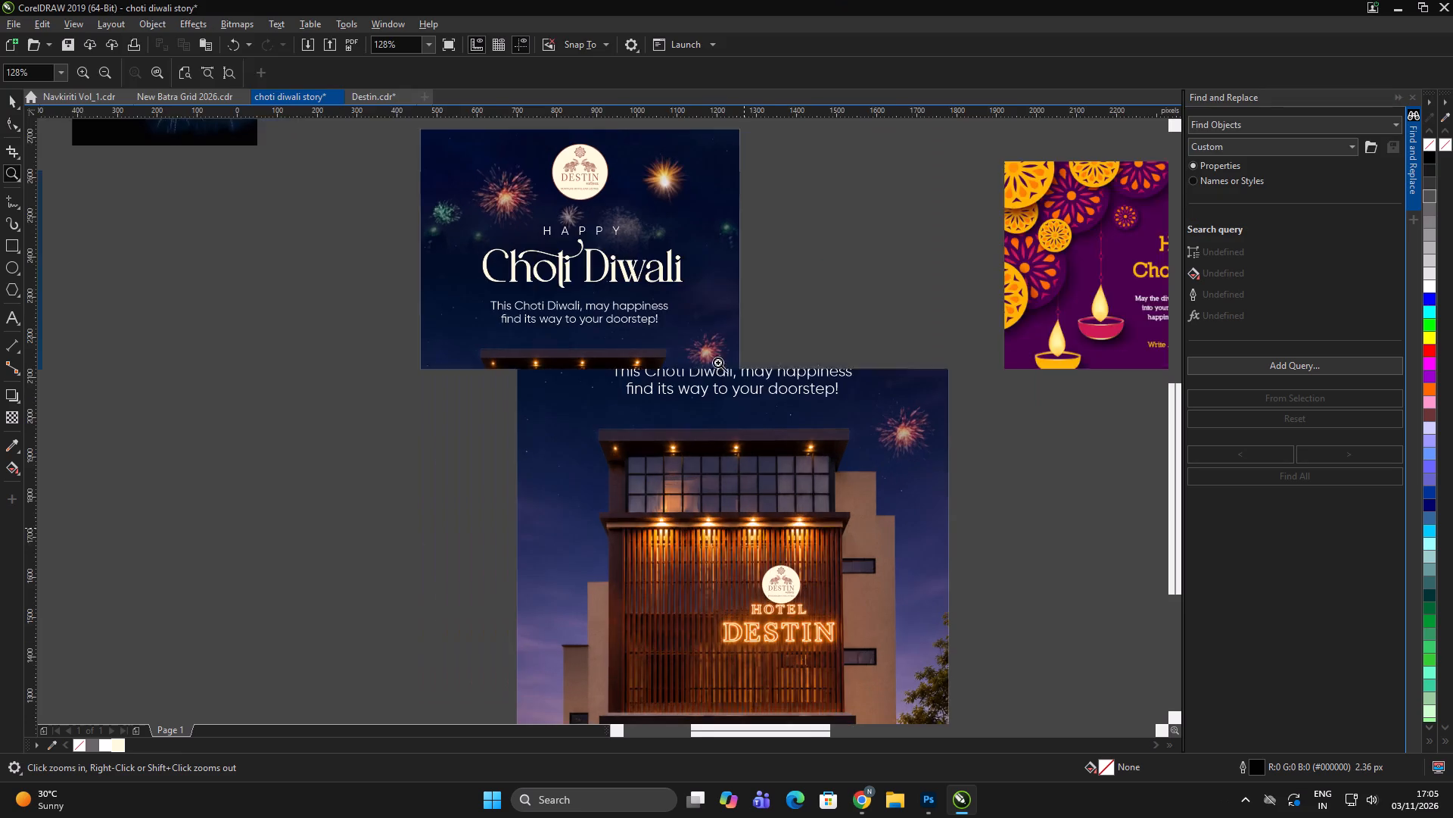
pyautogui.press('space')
pyautogui.scroll(-2, 513, 294)
pyautogui.click(686, 416)
pyautogui.scroll(1, 668, 309)
pyautogui.click(667, 304)
pyautogui.press('Delete')
pyautogui.click(1083, 330)
pyautogui.press('Delete')
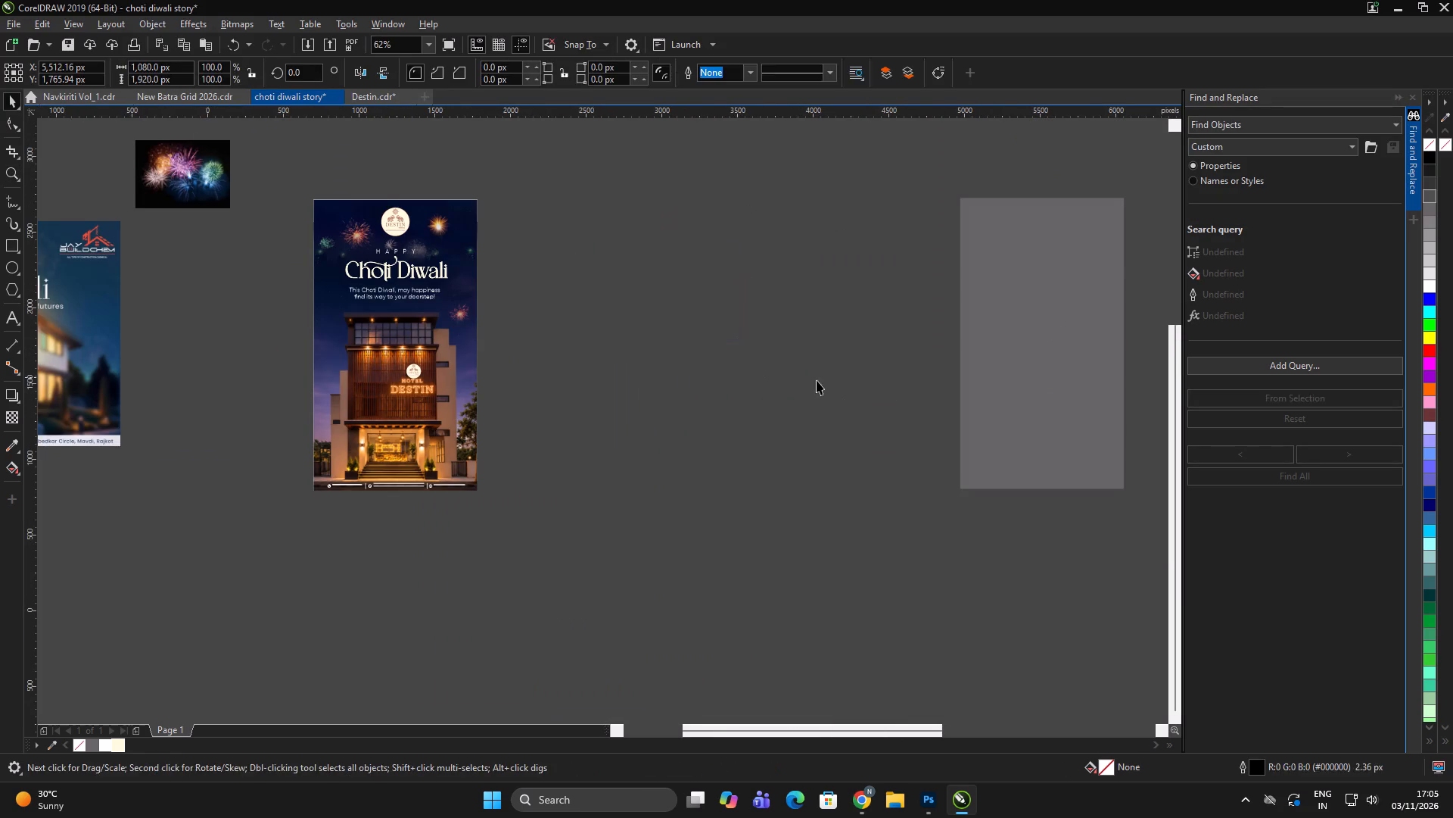
# Delete the fireworks photo and the Jay Buildchem Diwali post lying beside the story page.
pyautogui.scroll(-2, 795, 399)
pyautogui.doubleClick(805, 386)
pyautogui.scroll(2, 622, 351)
pyautogui.moveTo(802, 229); pyautogui.dragTo(525, 397)
pyautogui.press('Delete')
pyautogui.click(541, 417)
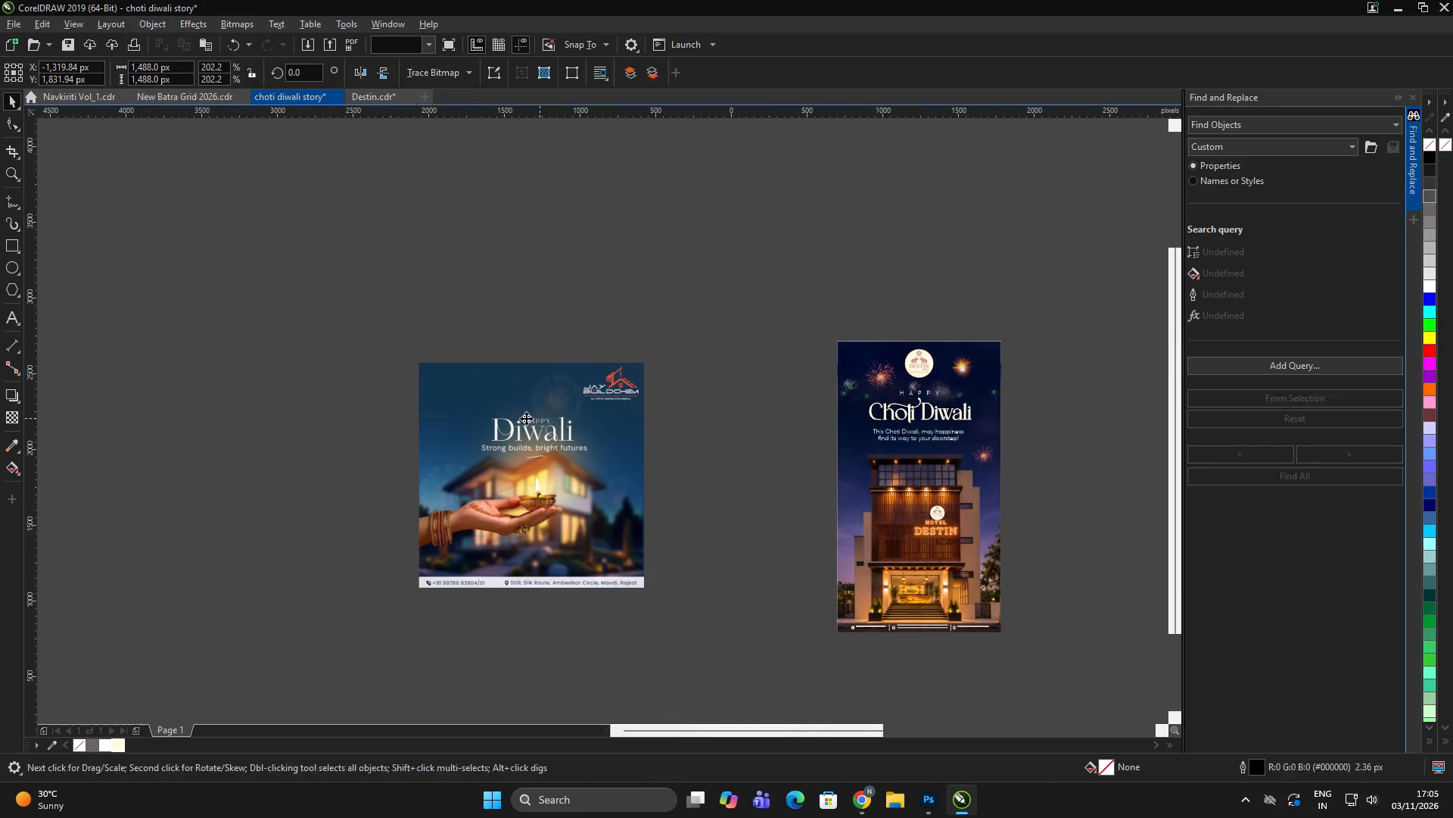
pyautogui.press('Delete')
pyautogui.click(458, 387)
pyautogui.scroll(-1, 457, 363)
pyautogui.click(435, 356)
pyautogui.click(444, 359)
pyautogui.scroll(1, 656, 397)
# Enlarge the Choti Diwali heading to about 697 x 168 px.
pyautogui.click(907, 329)
pyautogui.scroll(1, 753, 386)
pyautogui.click(747, 380)
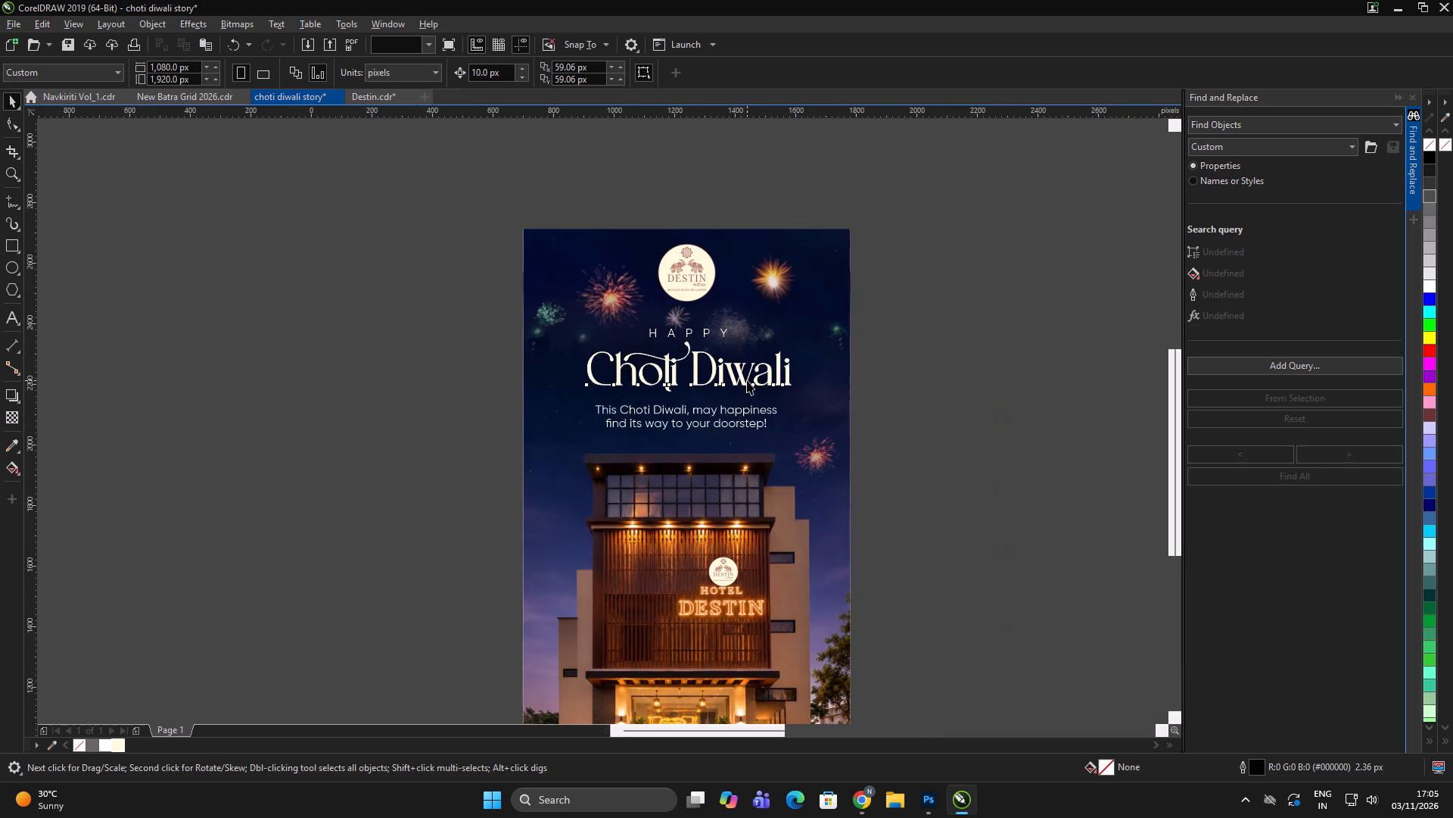
pyautogui.scroll(1, 787, 387)
pyautogui.moveTo(804, 402); pyautogui.dragTo(811, 404)
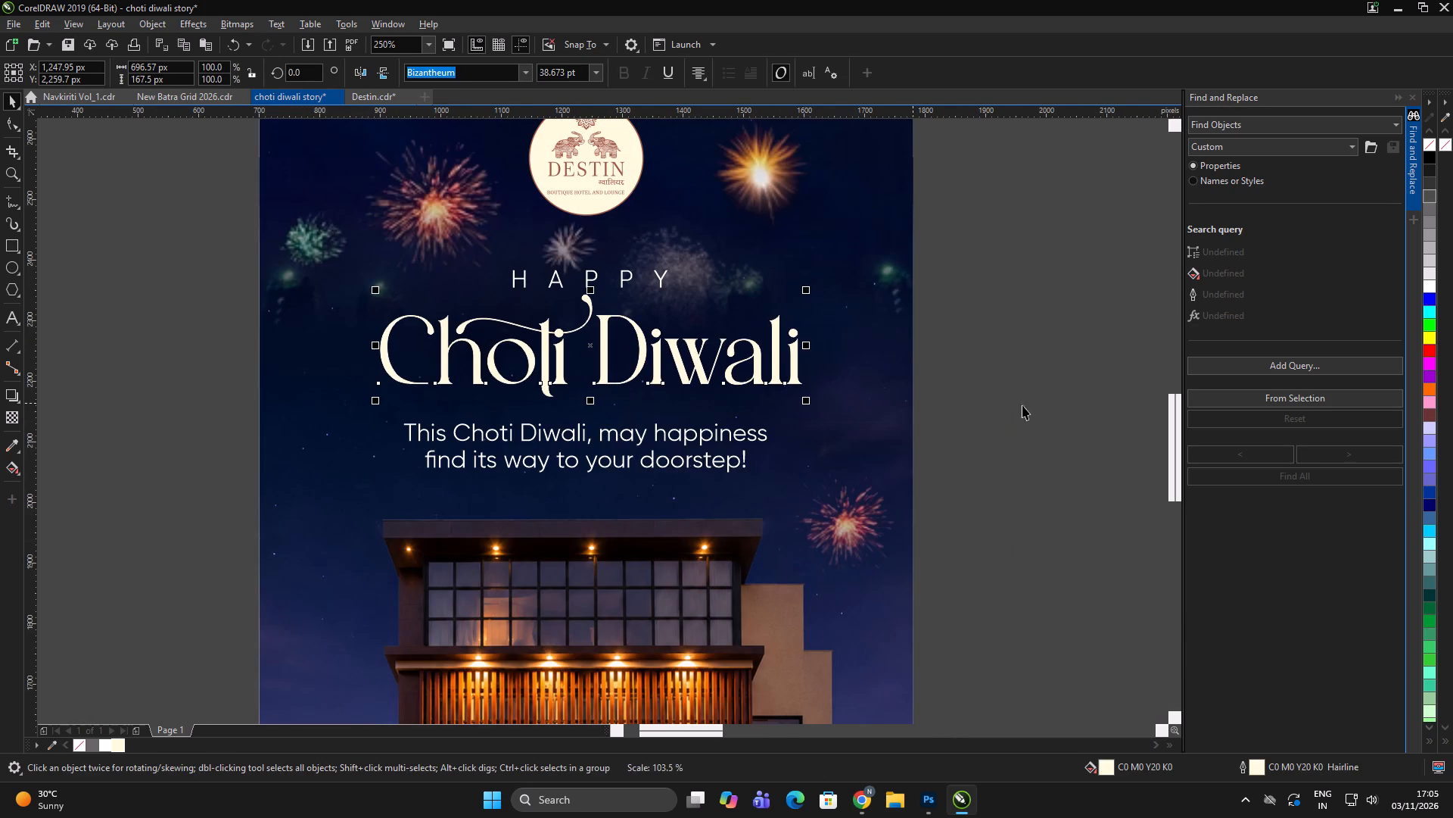
# Add a black drop shadow to the Choti Diwali heading, offset about 6 px across and 32 px down.
pyautogui.click(11, 396)
pyautogui.moveTo(572, 359); pyautogui.dragTo(605, 416)
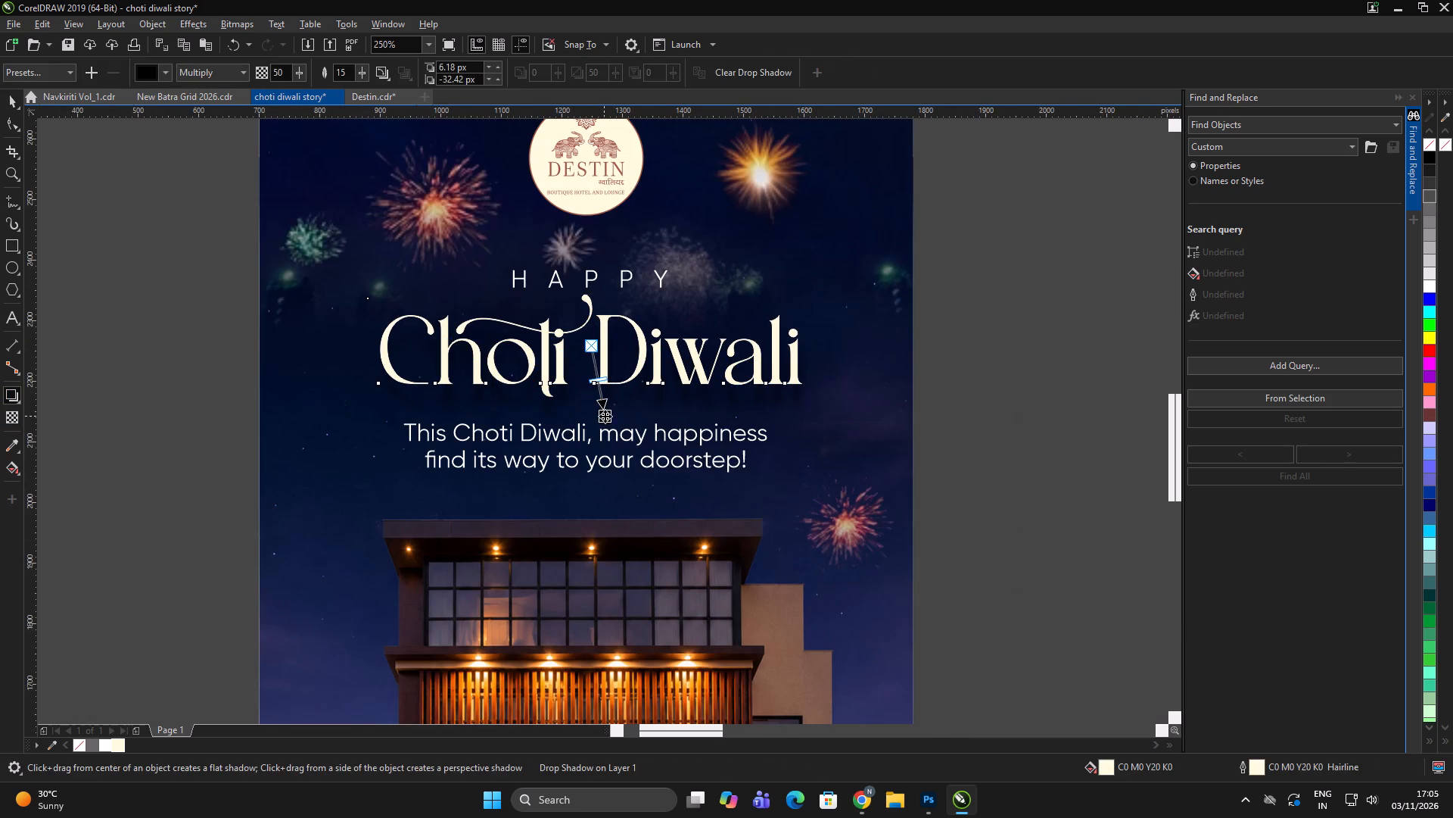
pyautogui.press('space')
# Group all objects of the Choti Diwali story on Page 1.
pyautogui.scroll(-1, 594, 374)
pyautogui.doubleClick(954, 412)
pyautogui.scroll(-1, 662, 333)
pyautogui.click(887, 326)
pyautogui.moveTo(884, 324); pyautogui.dragTo(873, 320)
pyautogui.moveTo(840, 236); pyautogui.dragTo(515, 599)
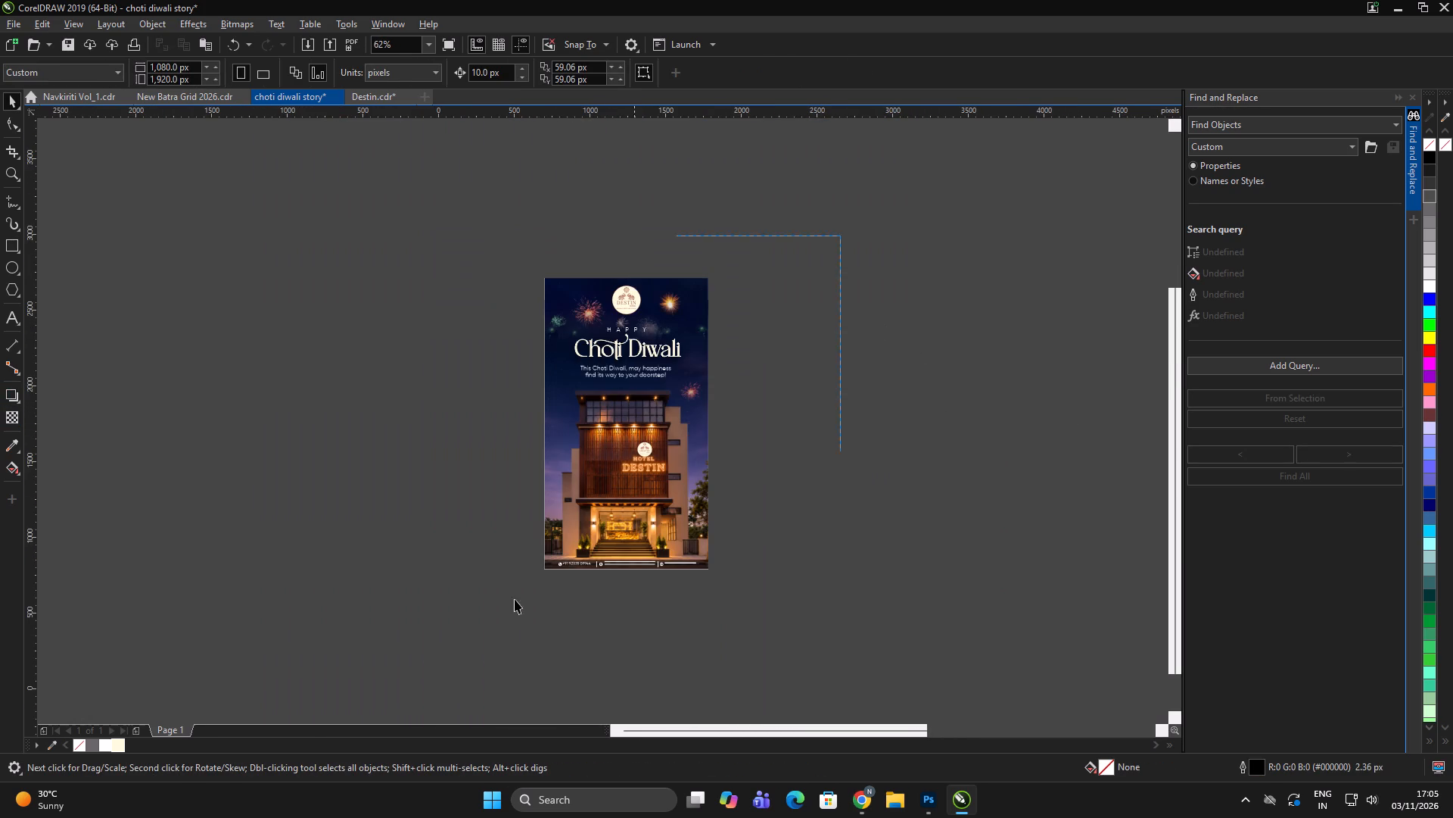
pyautogui.moveTo(515, 599); pyautogui.dragTo(412, 687)
pyautogui.hotkey('ctrl', 'g')
pyautogui.keyDown('ctrl'); pyautogui.doubleClick(917, 388); pyautogui.keyUp('ctrl')
pyautogui.moveTo(917, 379); pyautogui.dragTo(895, 379)
pyautogui.doubleClick(895, 379)
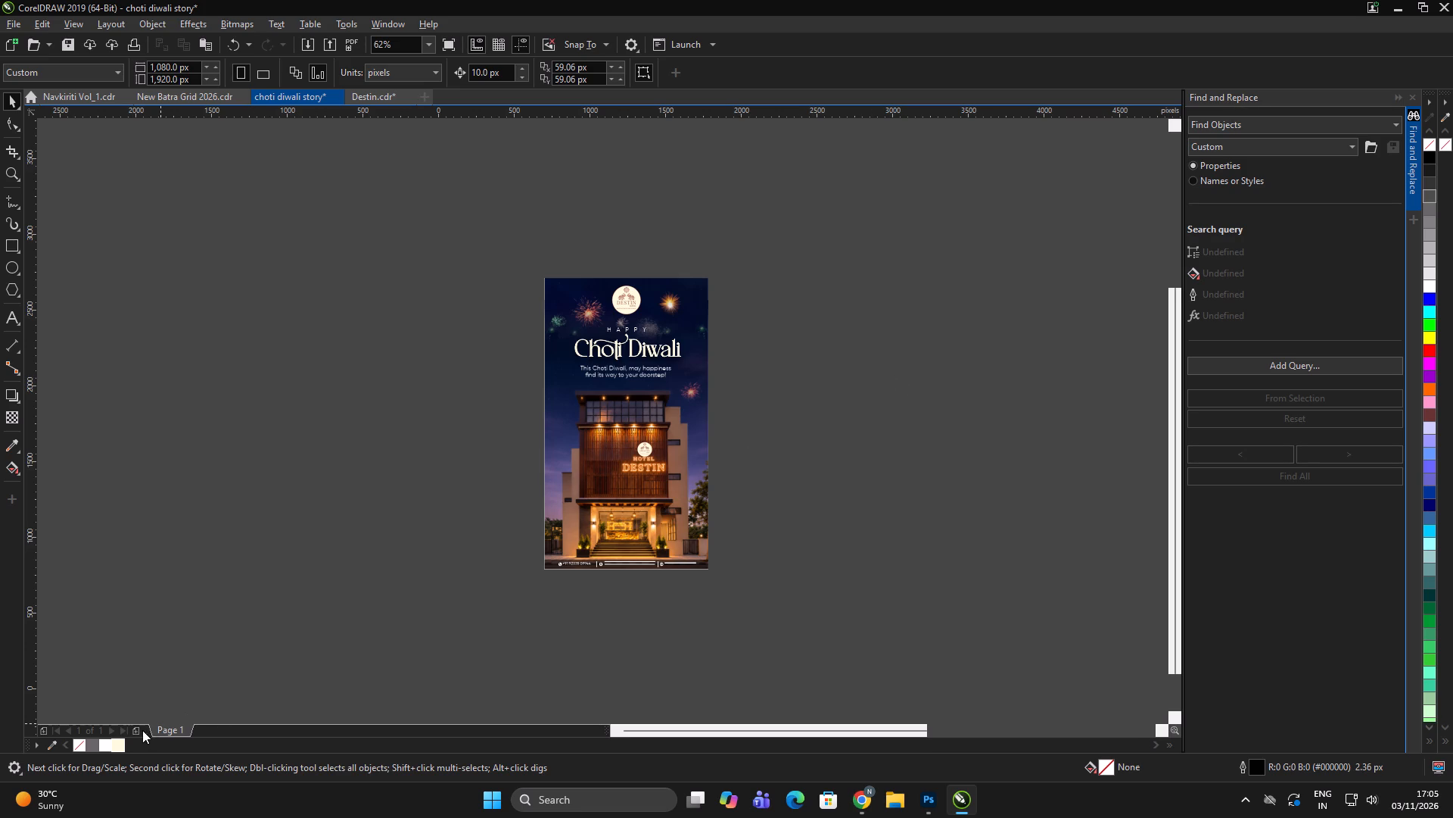
# Add Page 2 after the story and create a 1080 x 1920 px page-frame rectangle on it.
pyautogui.click(139, 728)
pyautogui.doubleClick(254, 545)
pyautogui.click(398, 510)
pyautogui.click(403, 507)
pyautogui.doubleClick(8, 243)
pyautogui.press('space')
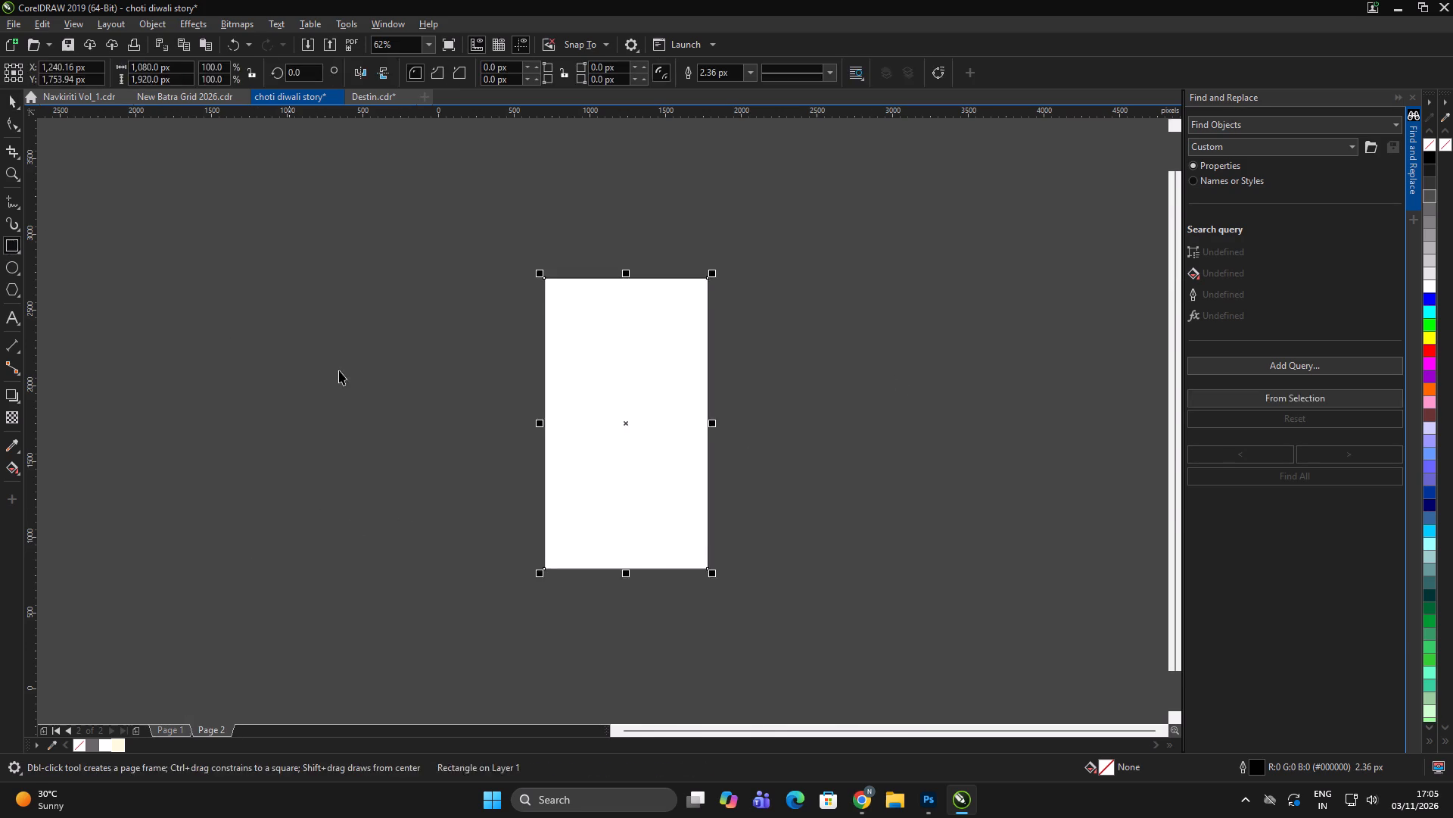
pyautogui.click(350, 376)
# Switch to the Chrome window with the diwali pataka sky image results.
pyautogui.hotkey('alt', 'Tab')
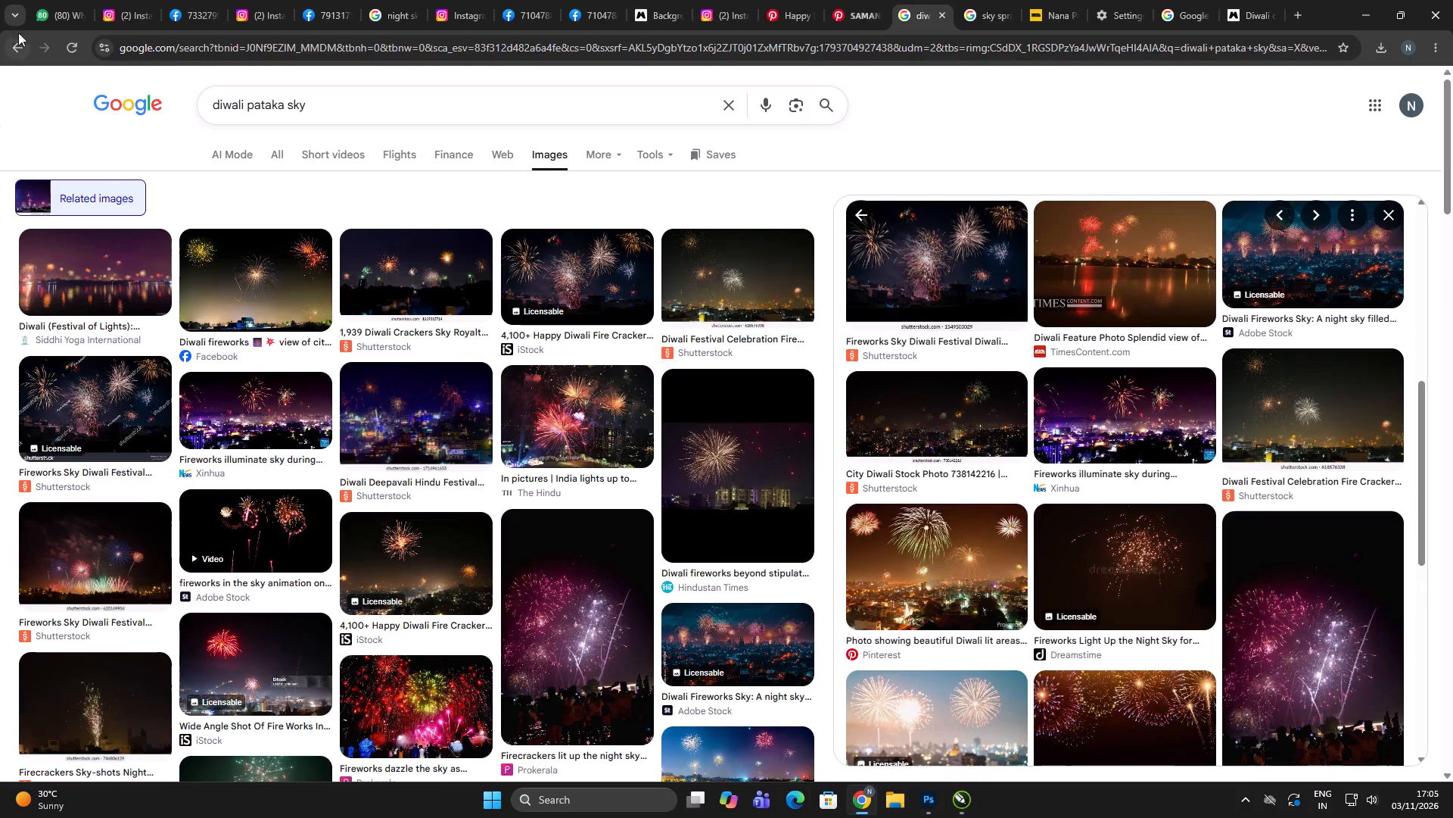